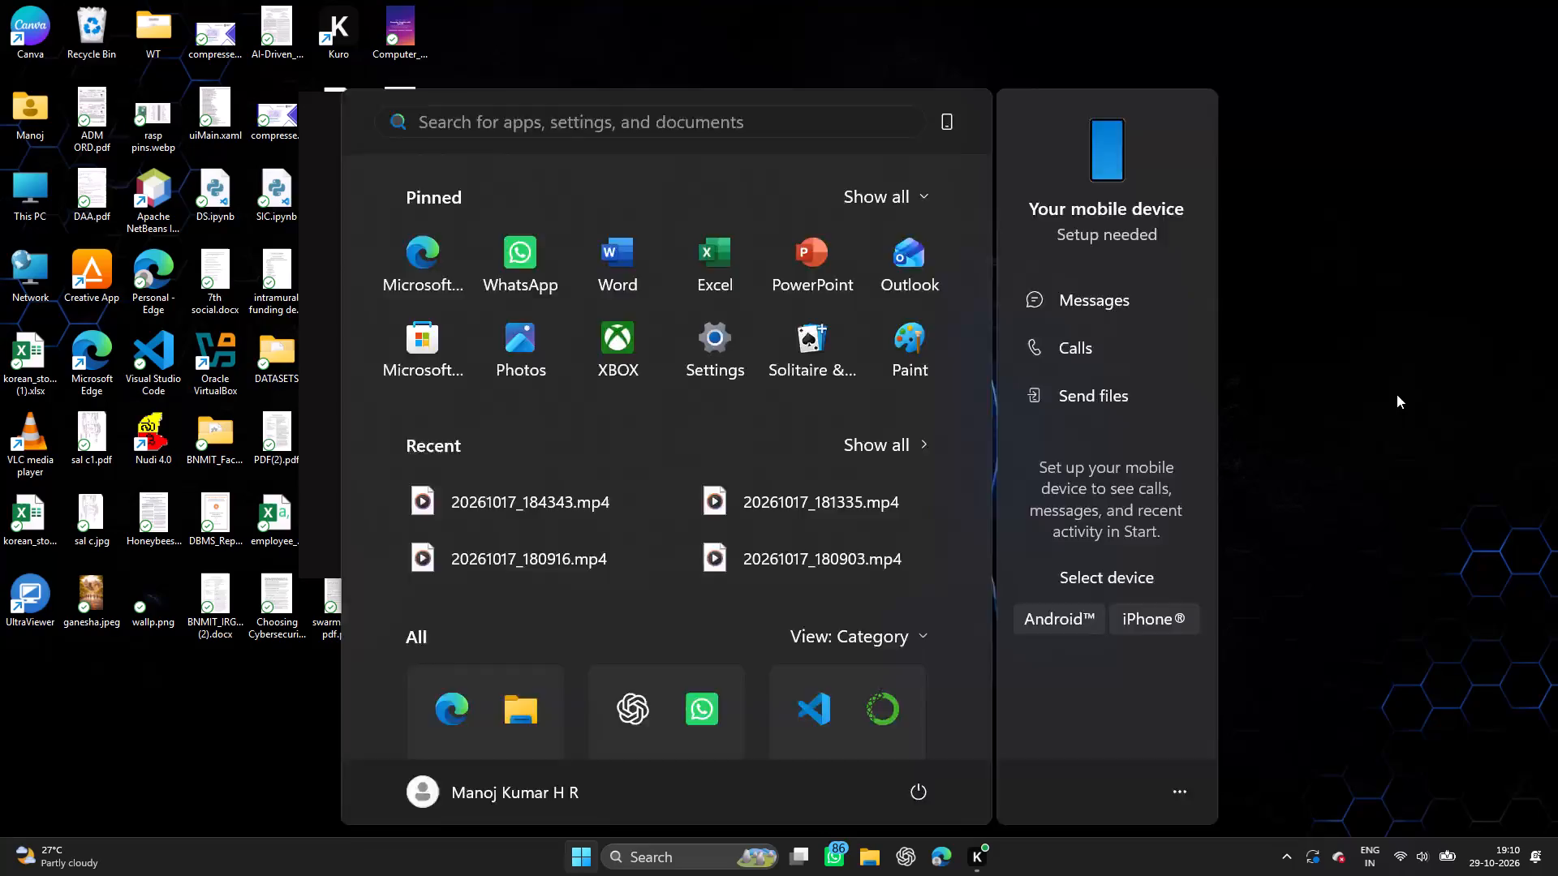
Find Adobe Premiere Pro 2021 through system search and launch it.
key("o")
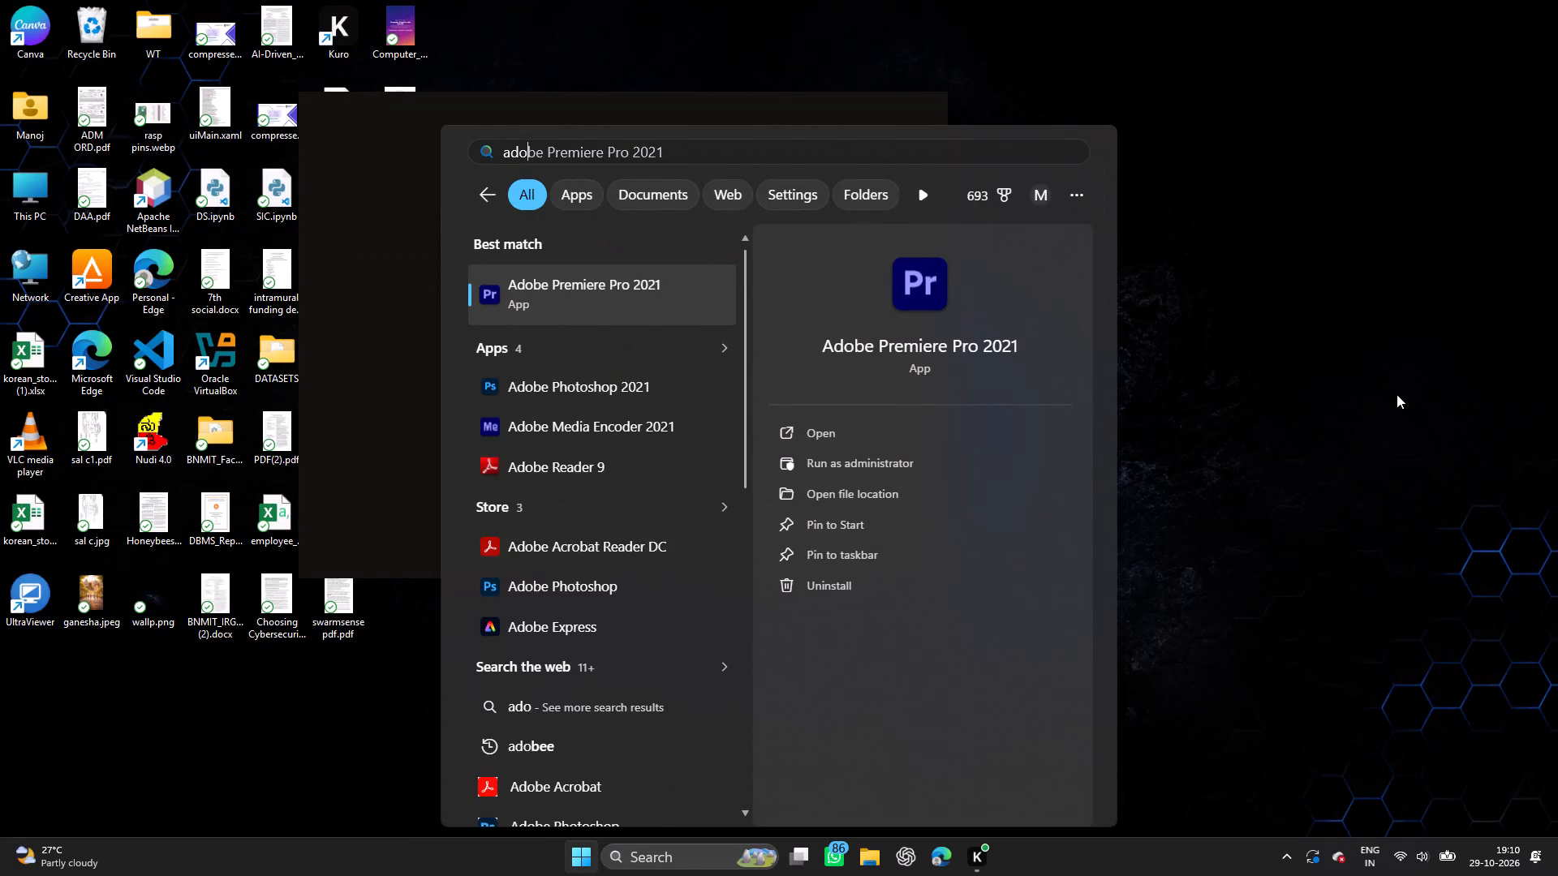
key("b")
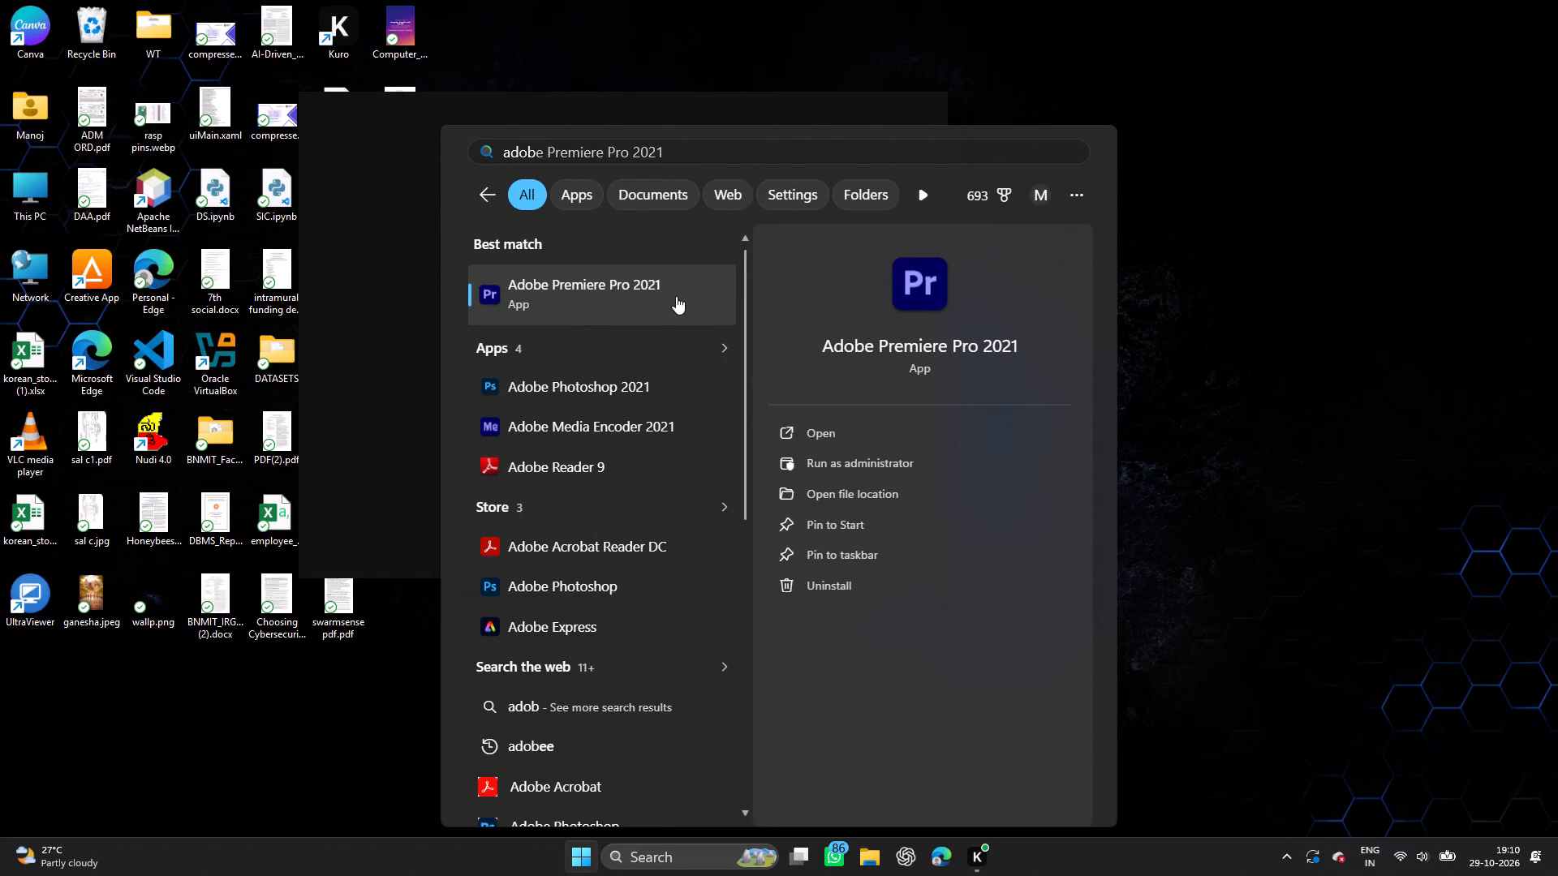
double_click(665, 298)
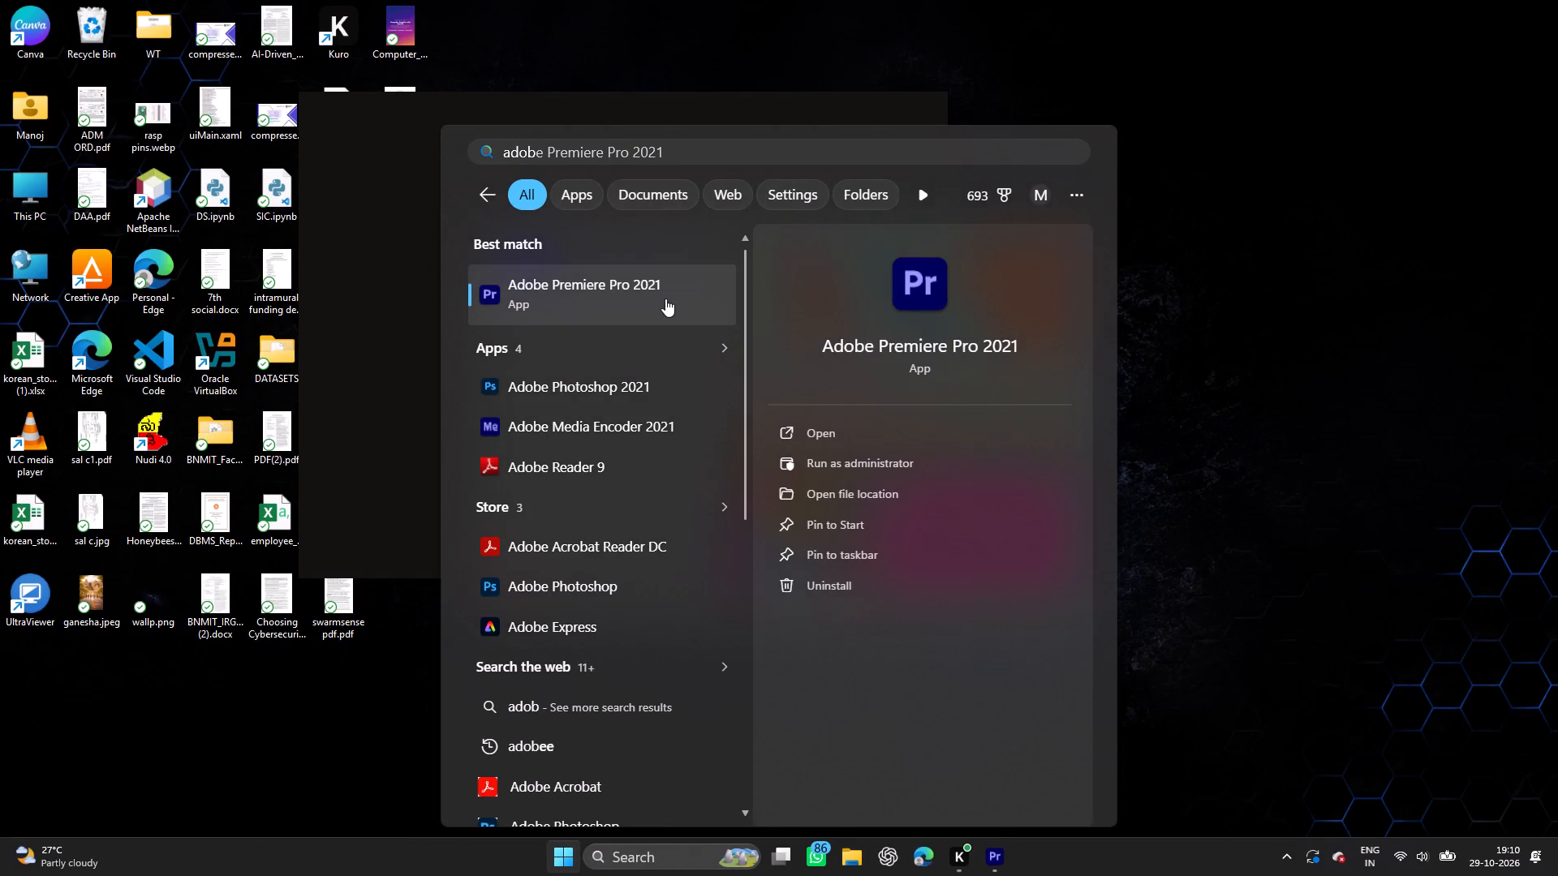
left_click(1515, 386)
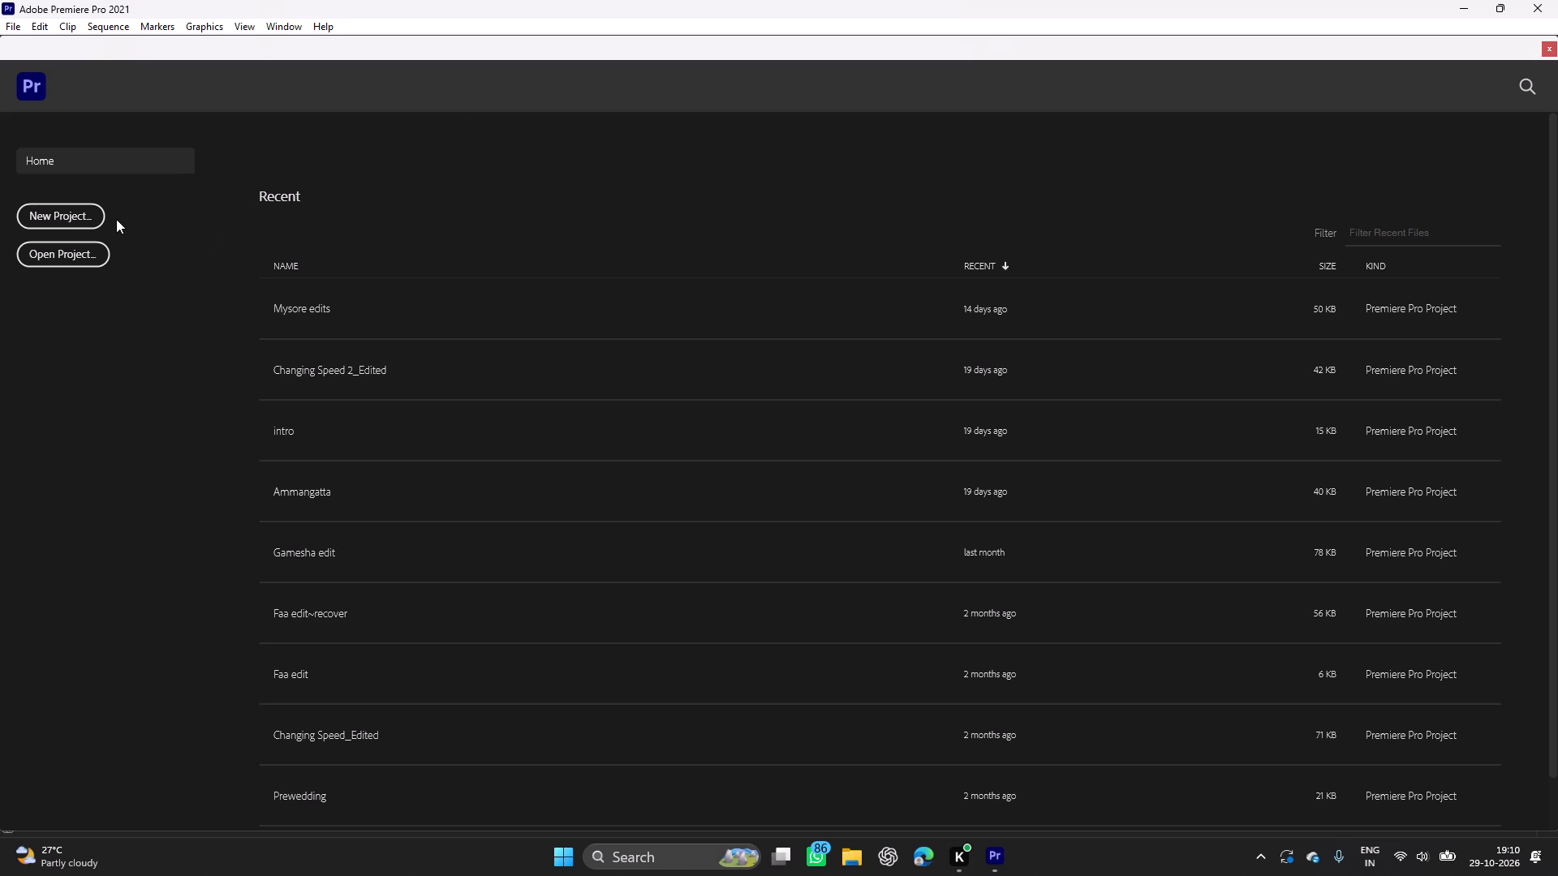
Create a new project named Sringeri, keeping the default location and settings.
left_click(88, 211)
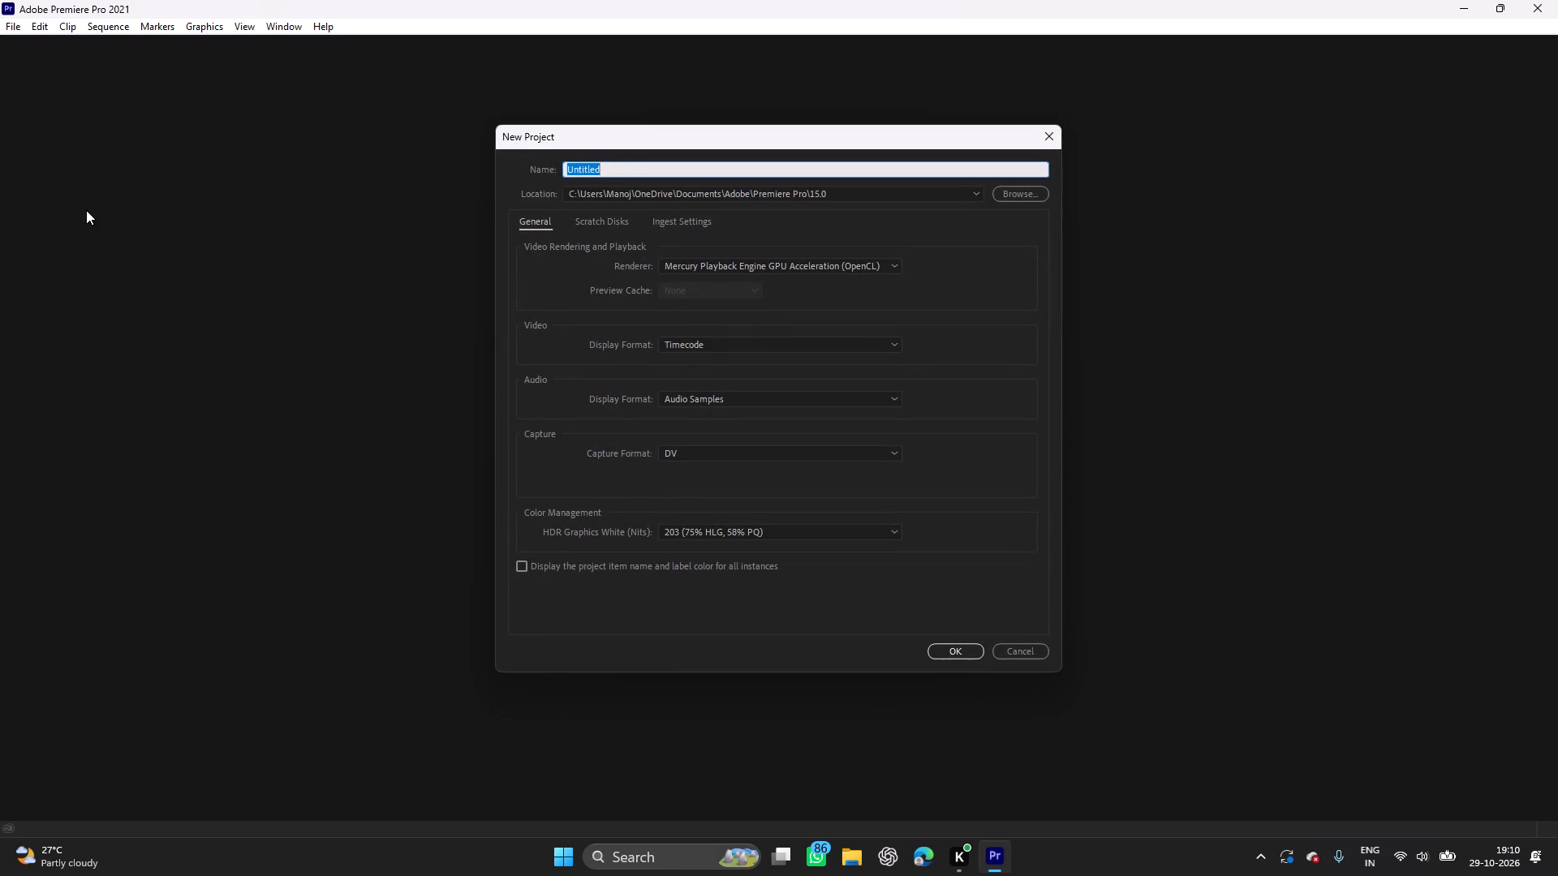
key("BackSpace")
key("shift+s")
type("ri")
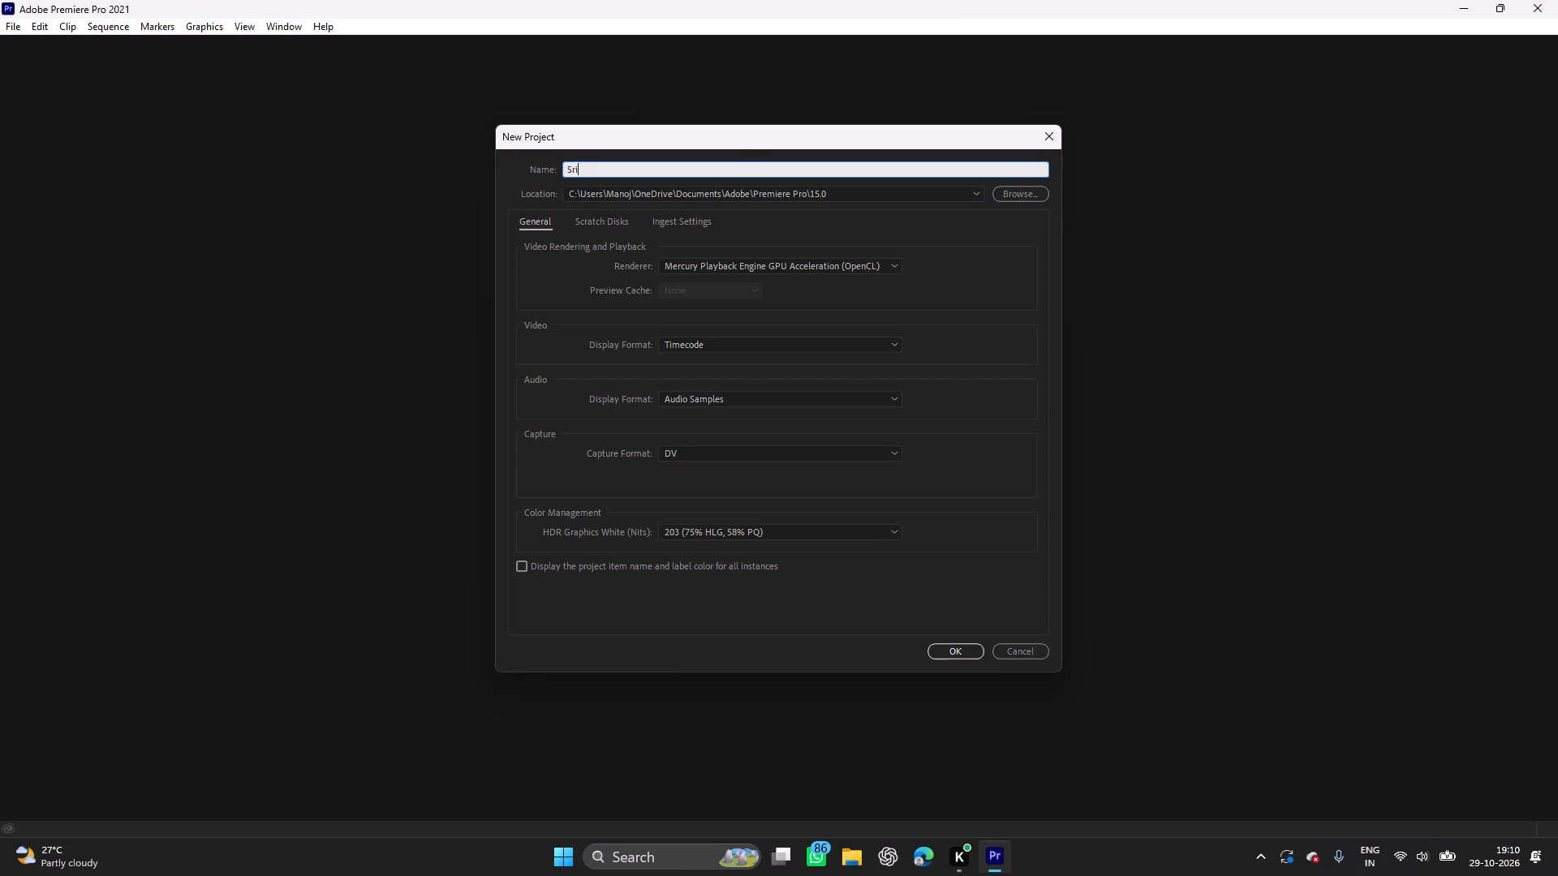
key("n")
type("ge")
type("ri")
key("Return")
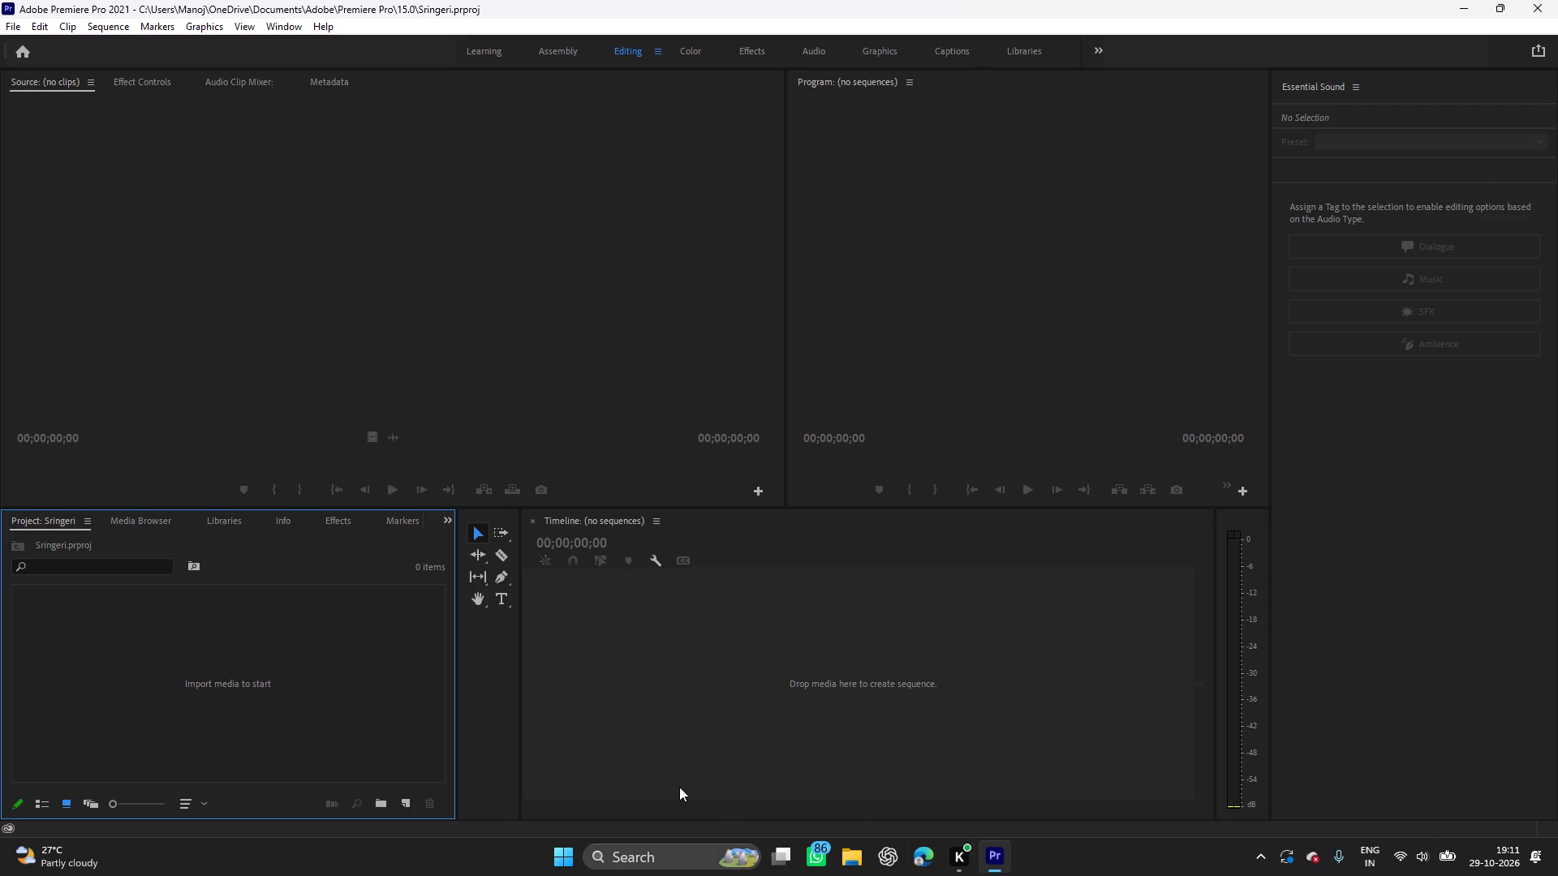
Import the whole Sringeri footage folder from Manu > MANU > Edits on the D: drive into the project.
double_click(323, 655)
double_click(269, 685)
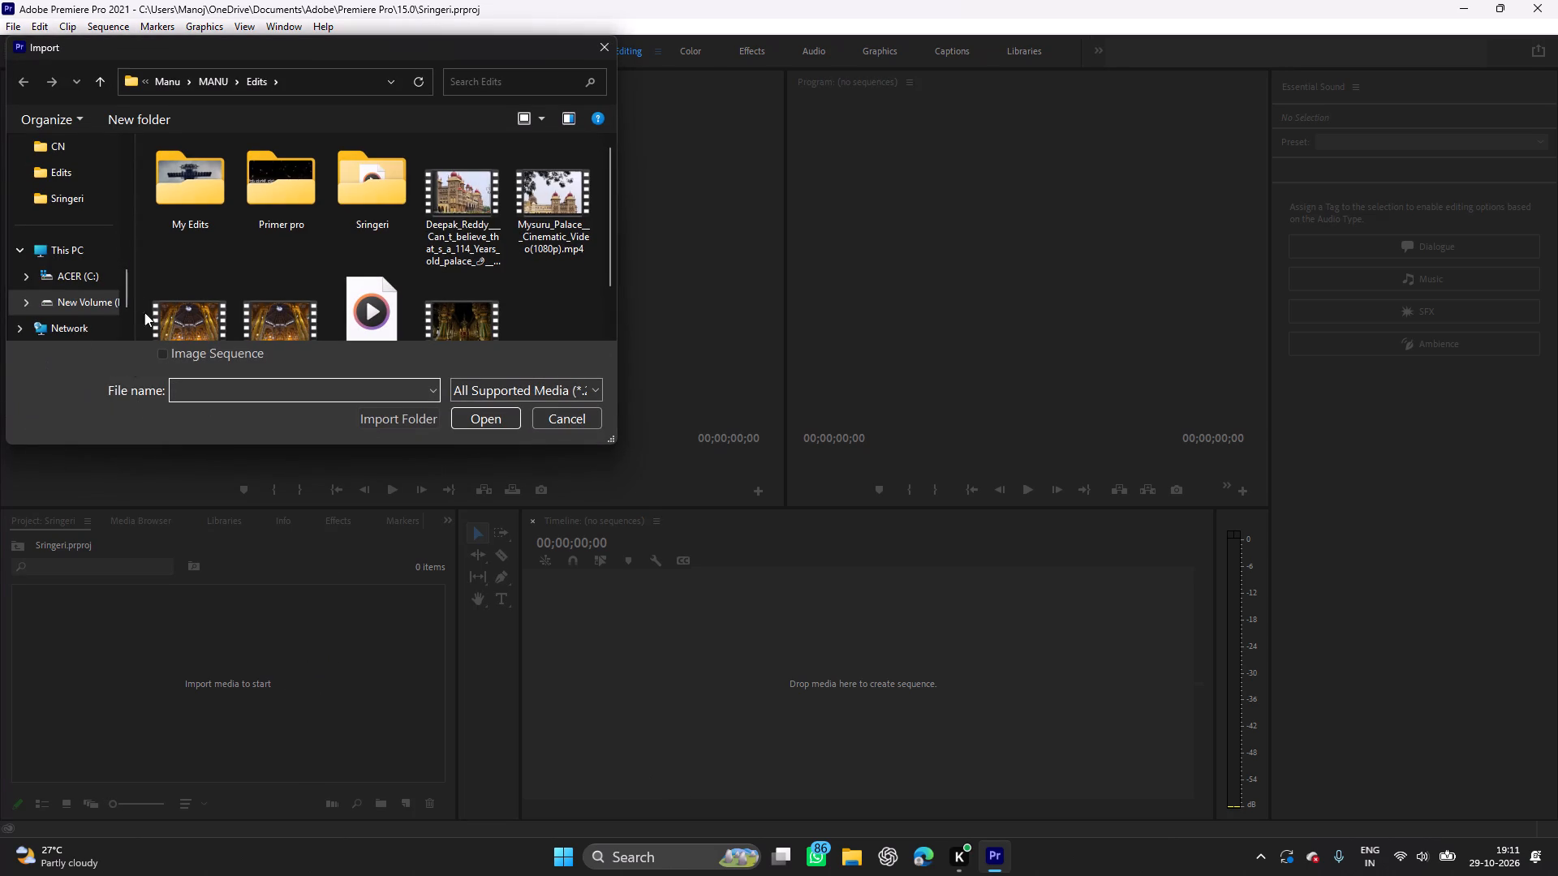
left_click(69, 249)
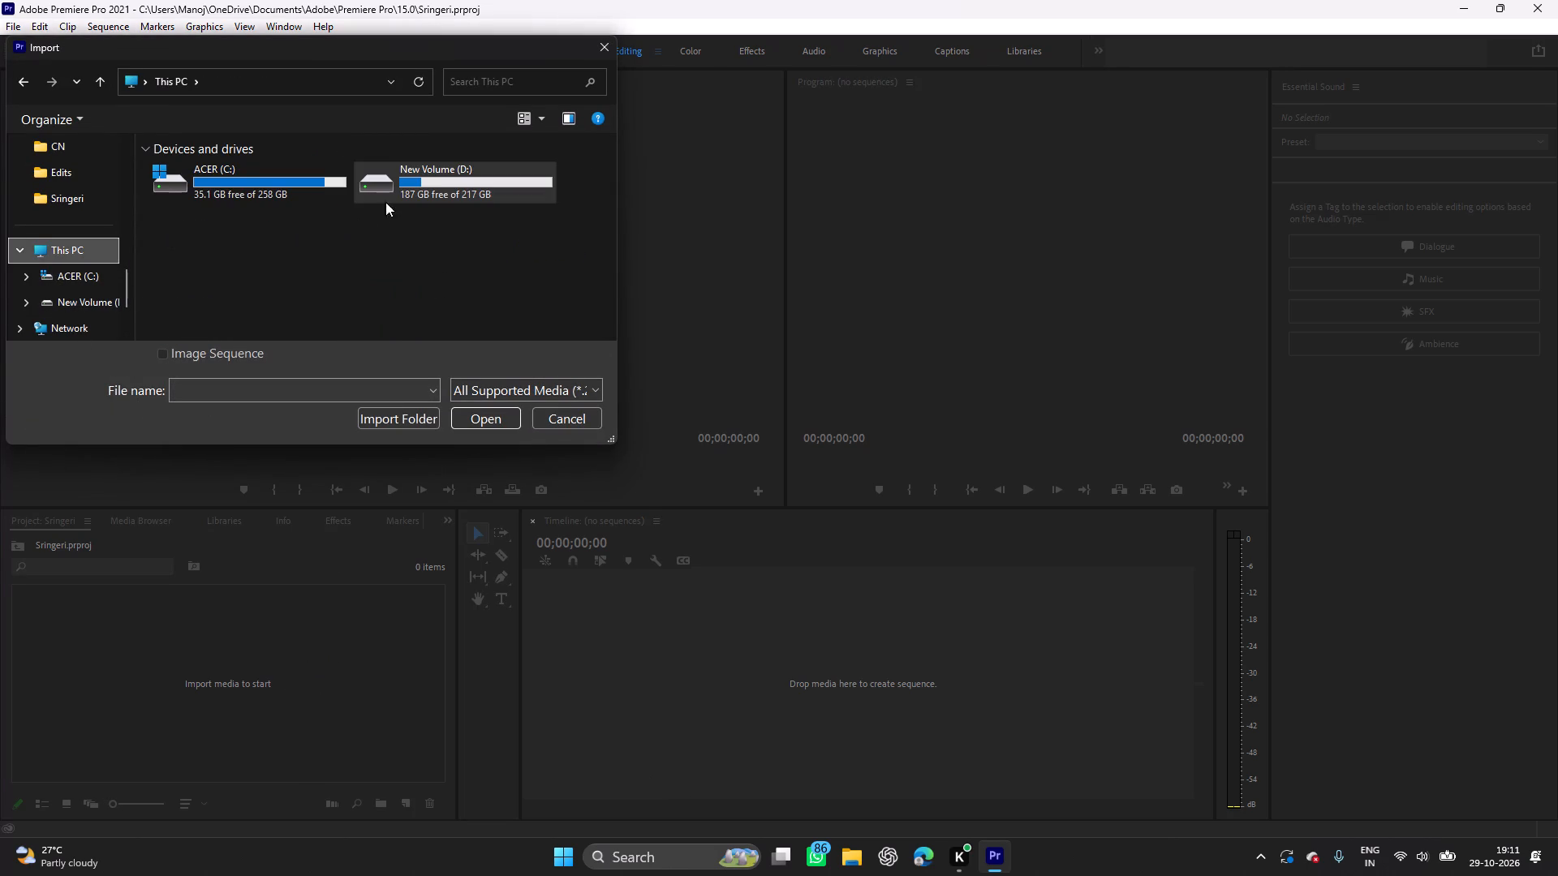
double_click(411, 189)
scroll(451, 235, "down", 1)
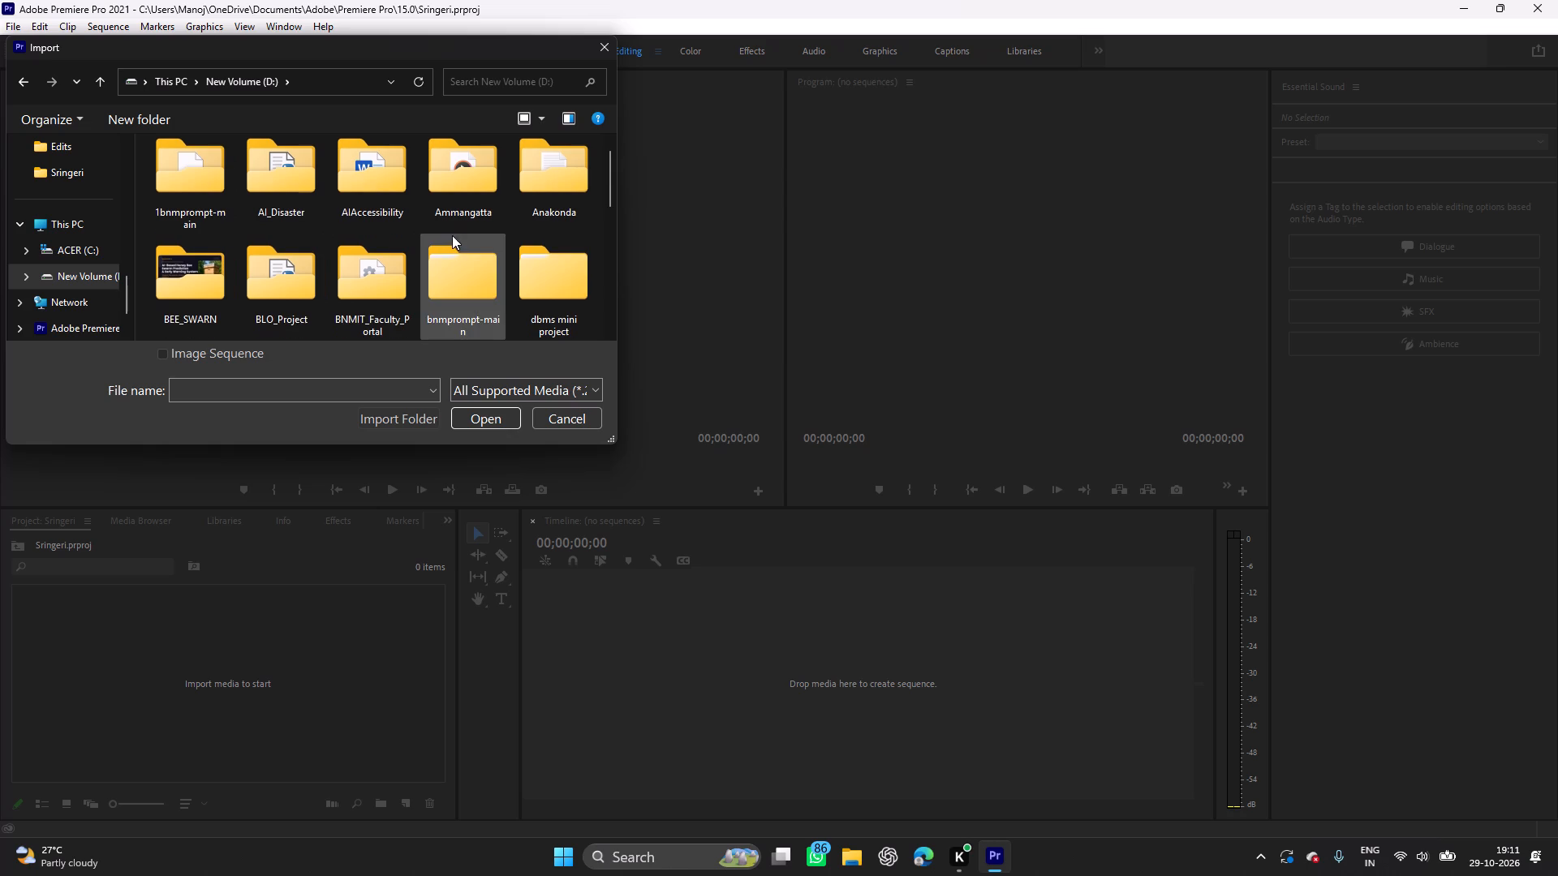
scroll(428, 240, "down", 1)
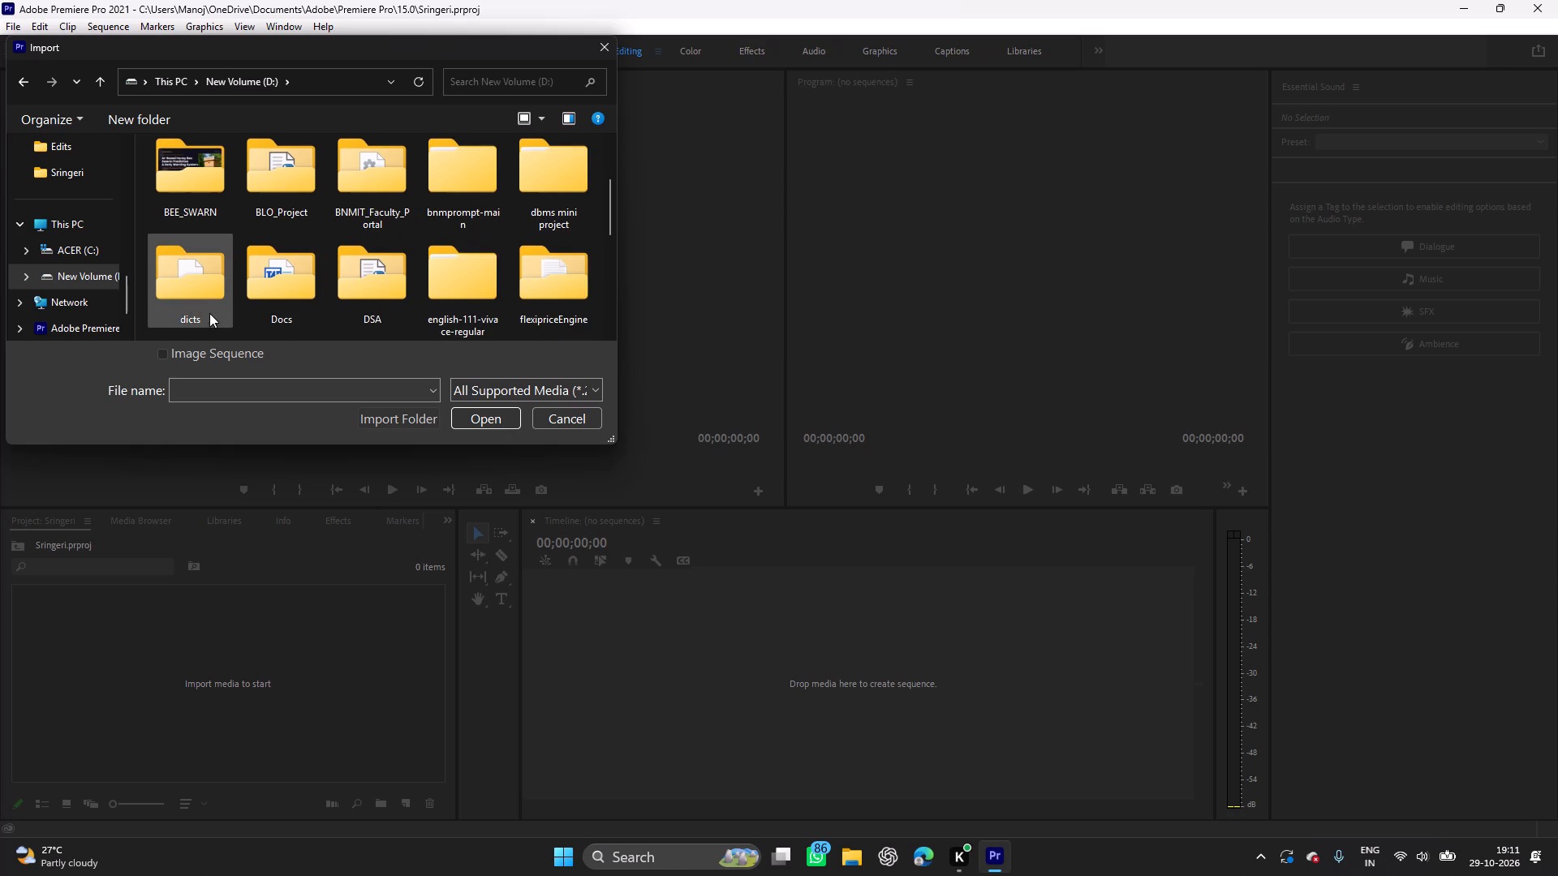
scroll(490, 247, "down", 1)
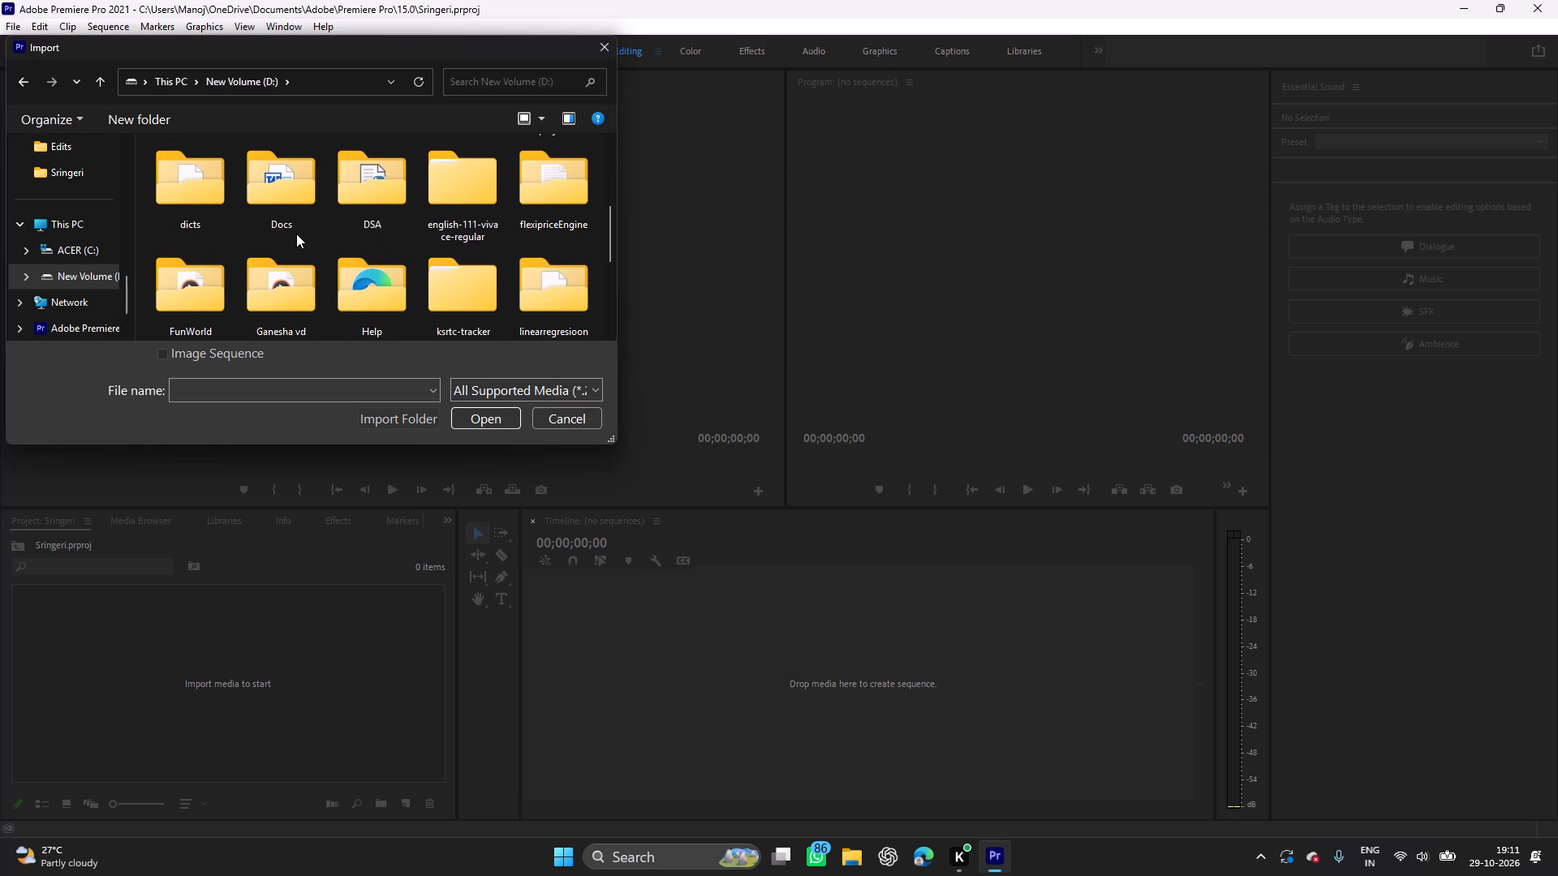
scroll(296, 234, "down", 2)
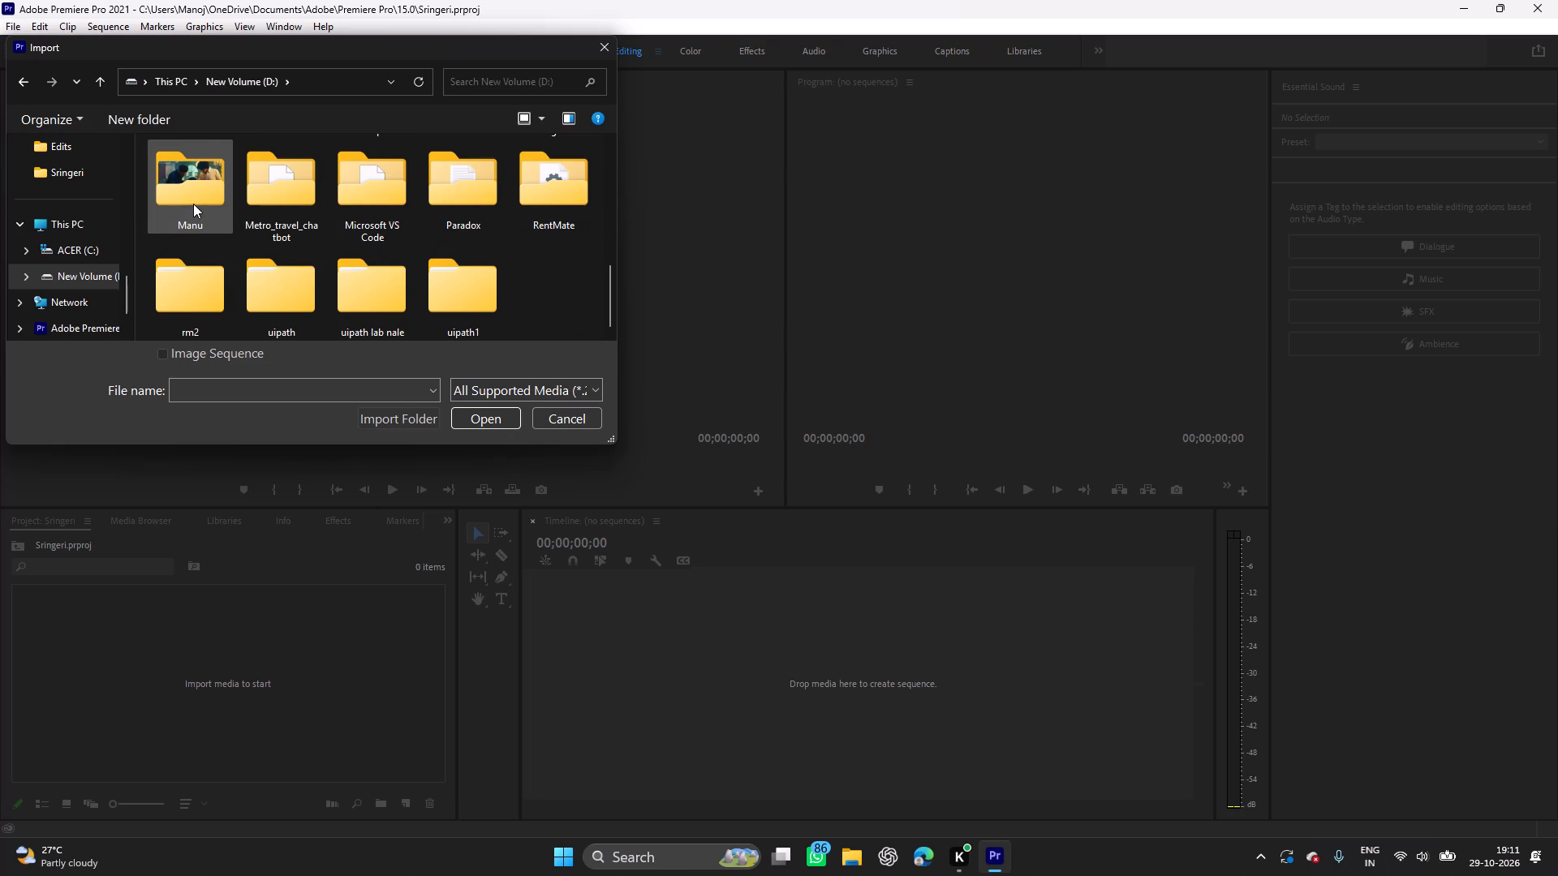
double_click(193, 204)
double_click(197, 199)
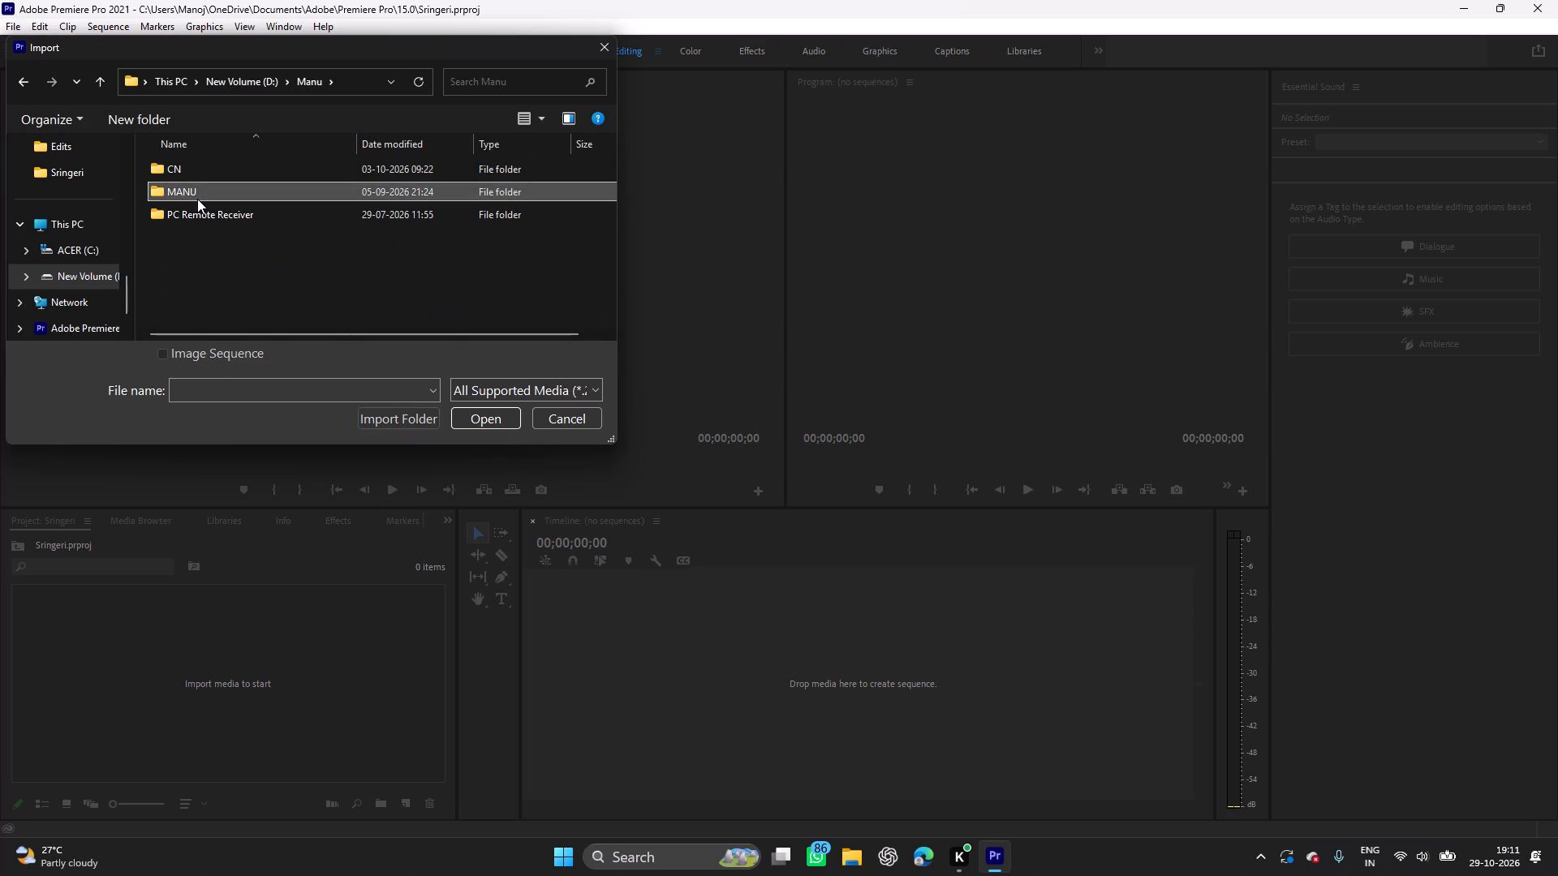
double_click(197, 199)
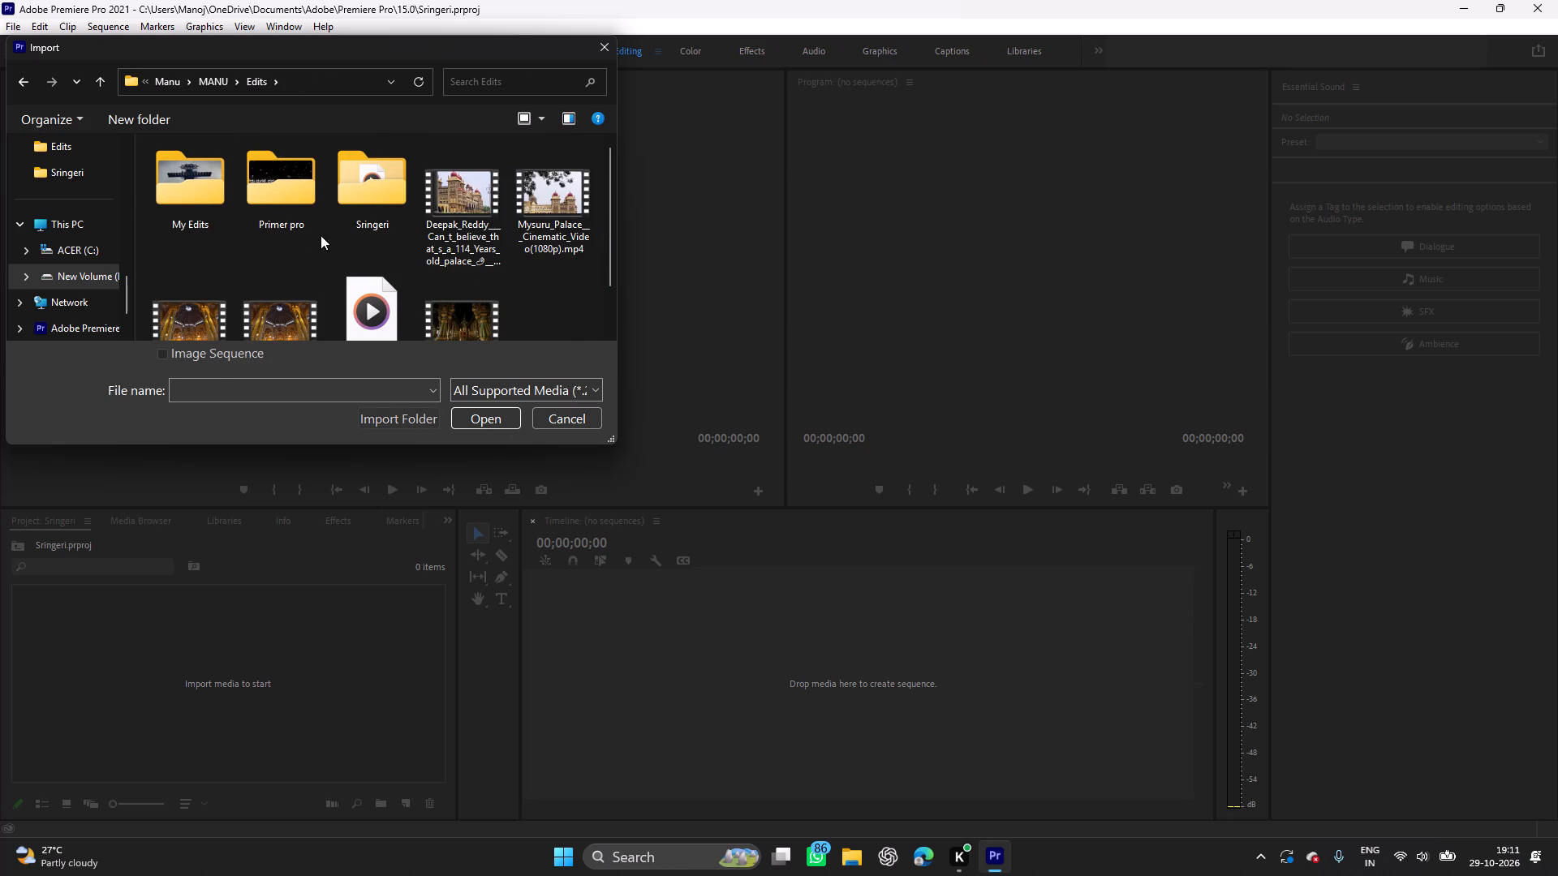
left_click(386, 217)
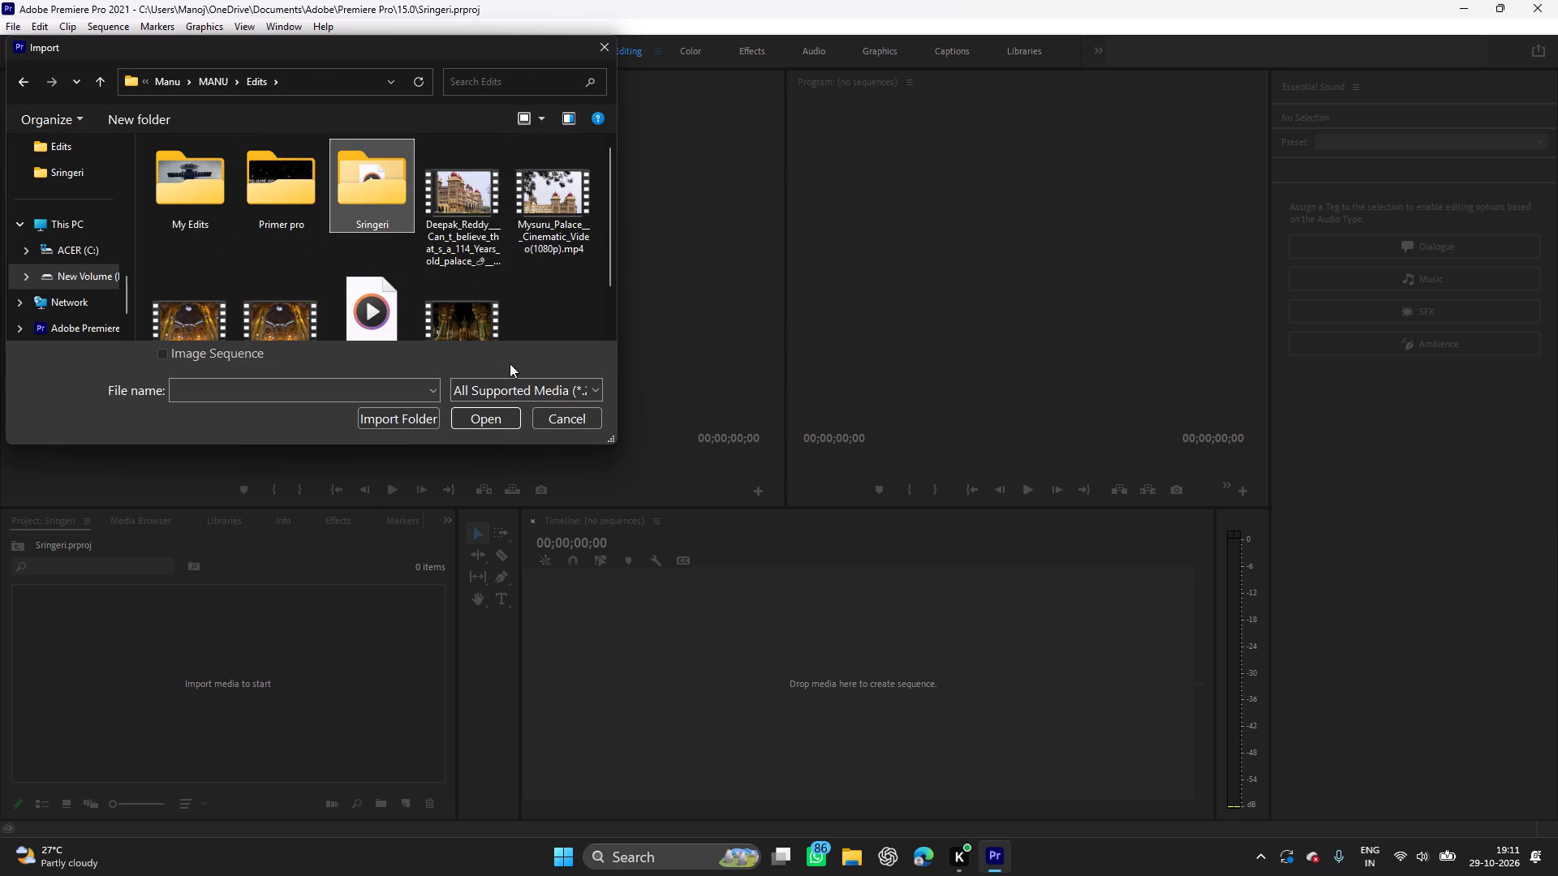
left_click(407, 414)
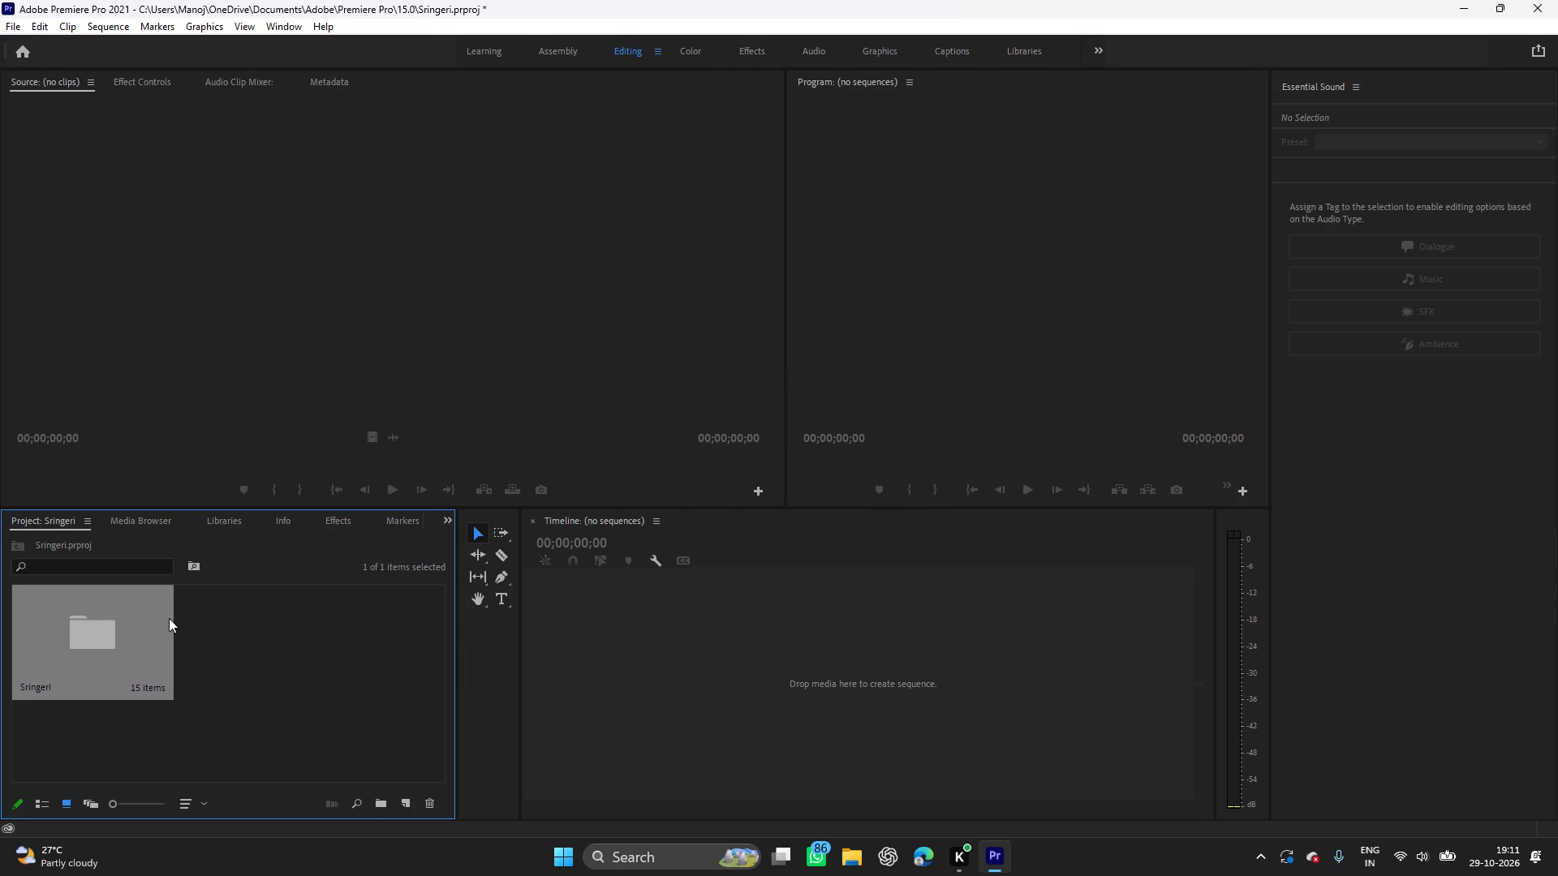
Open the imported Sringeri bin and create a sequence from clip 20261017_174546.mp4 in the empty timeline.
double_click(137, 642)
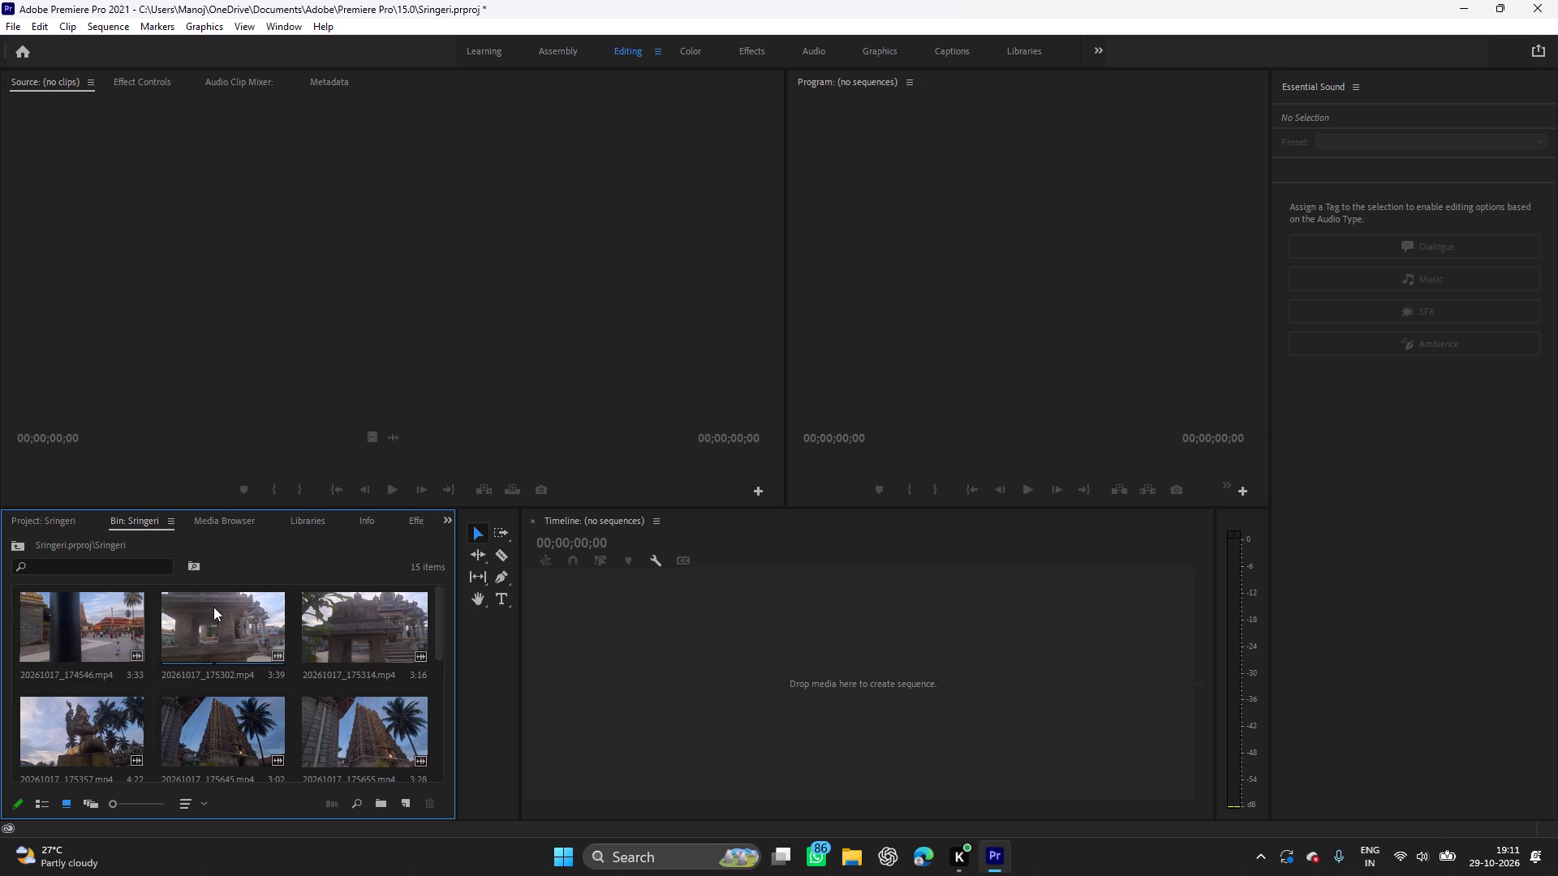
left_click_drag(62, 645, 790, 643)
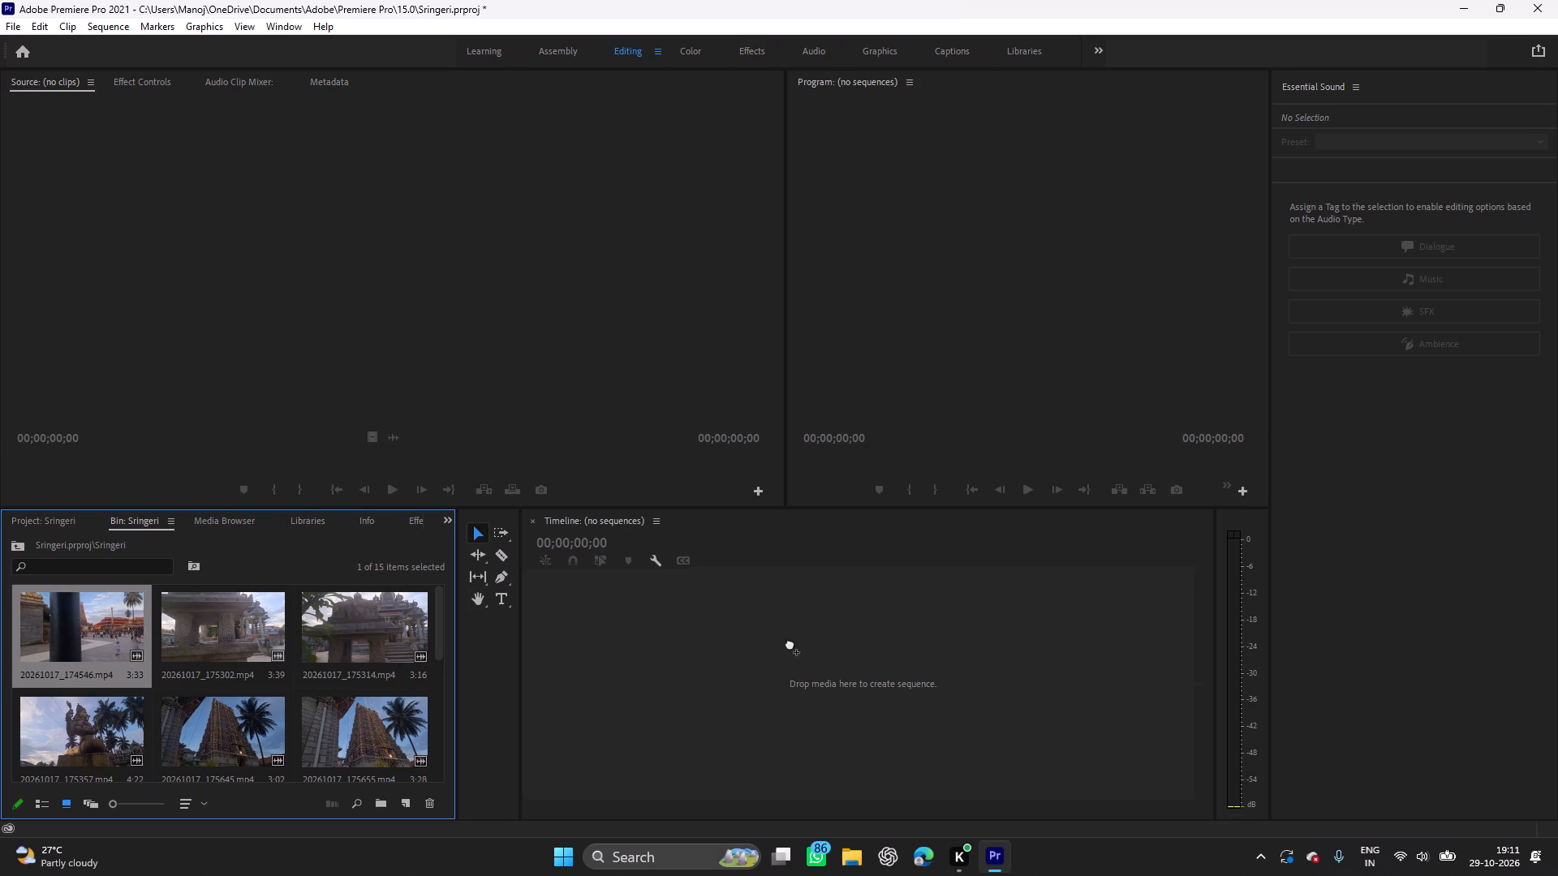
left_click_drag(790, 643, 725, 642)
left_click_drag(725, 642, 623, 629)
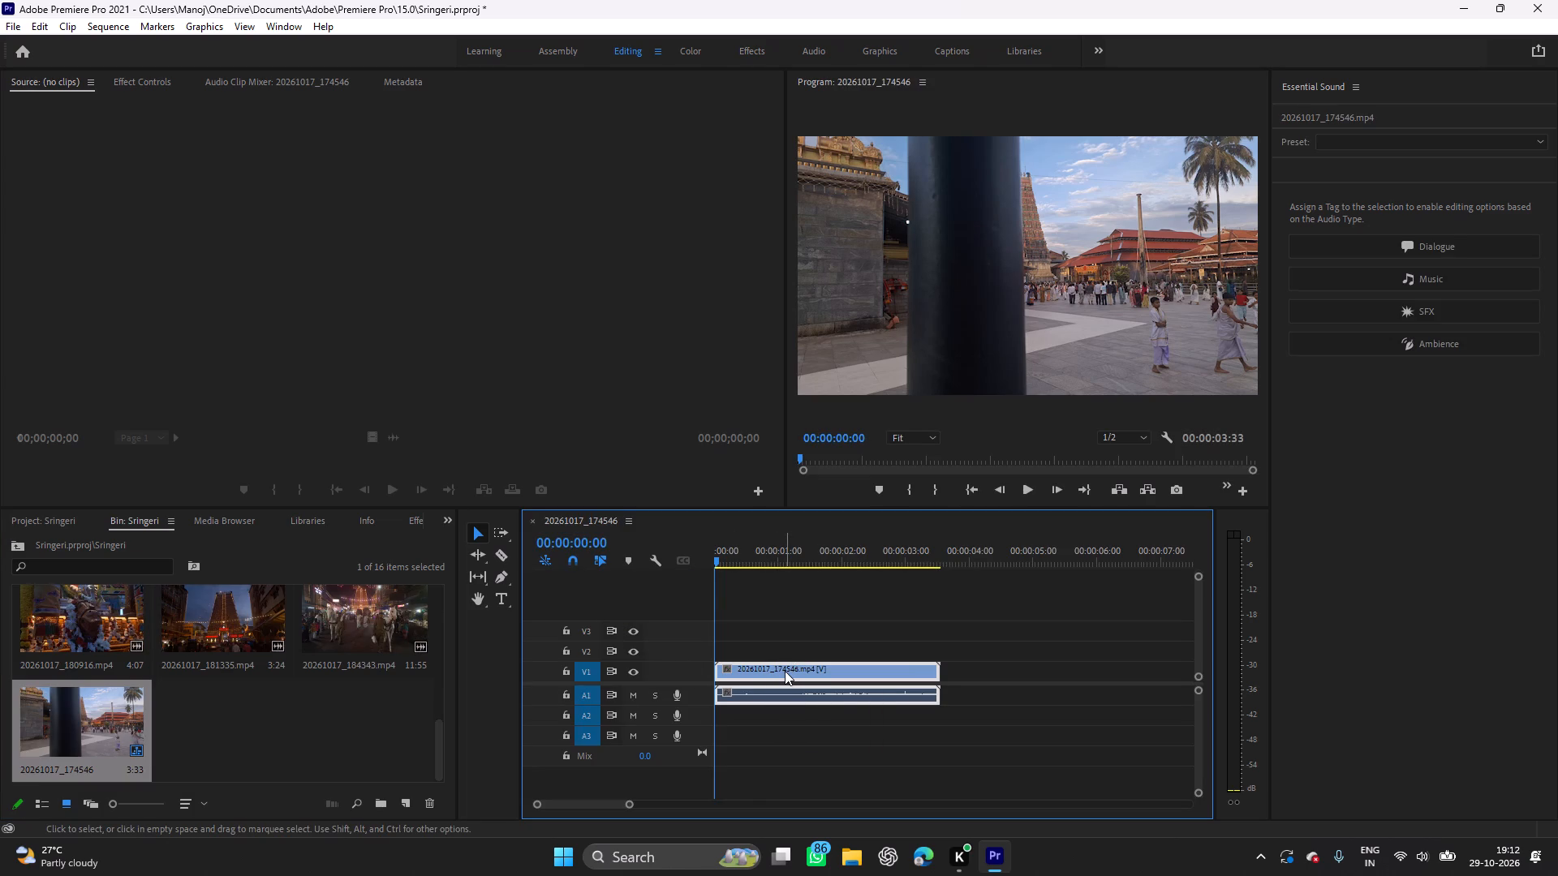
Unlink the audio from clip 20261017_174546.mp4 in the timeline and delete its audio part from A1.
right_click(785, 671)
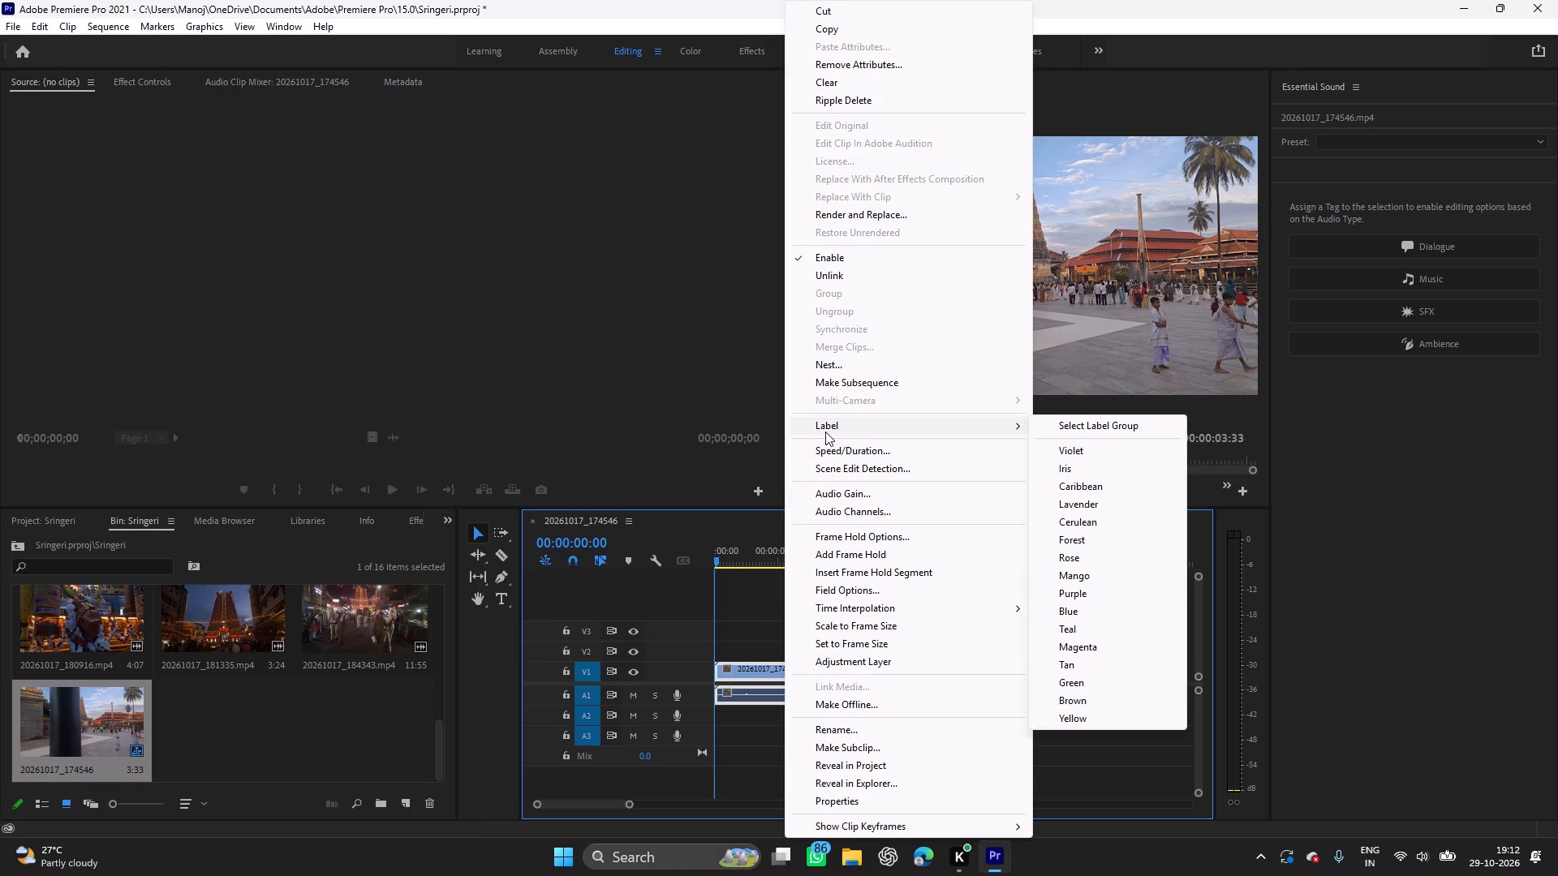
left_click(756, 617)
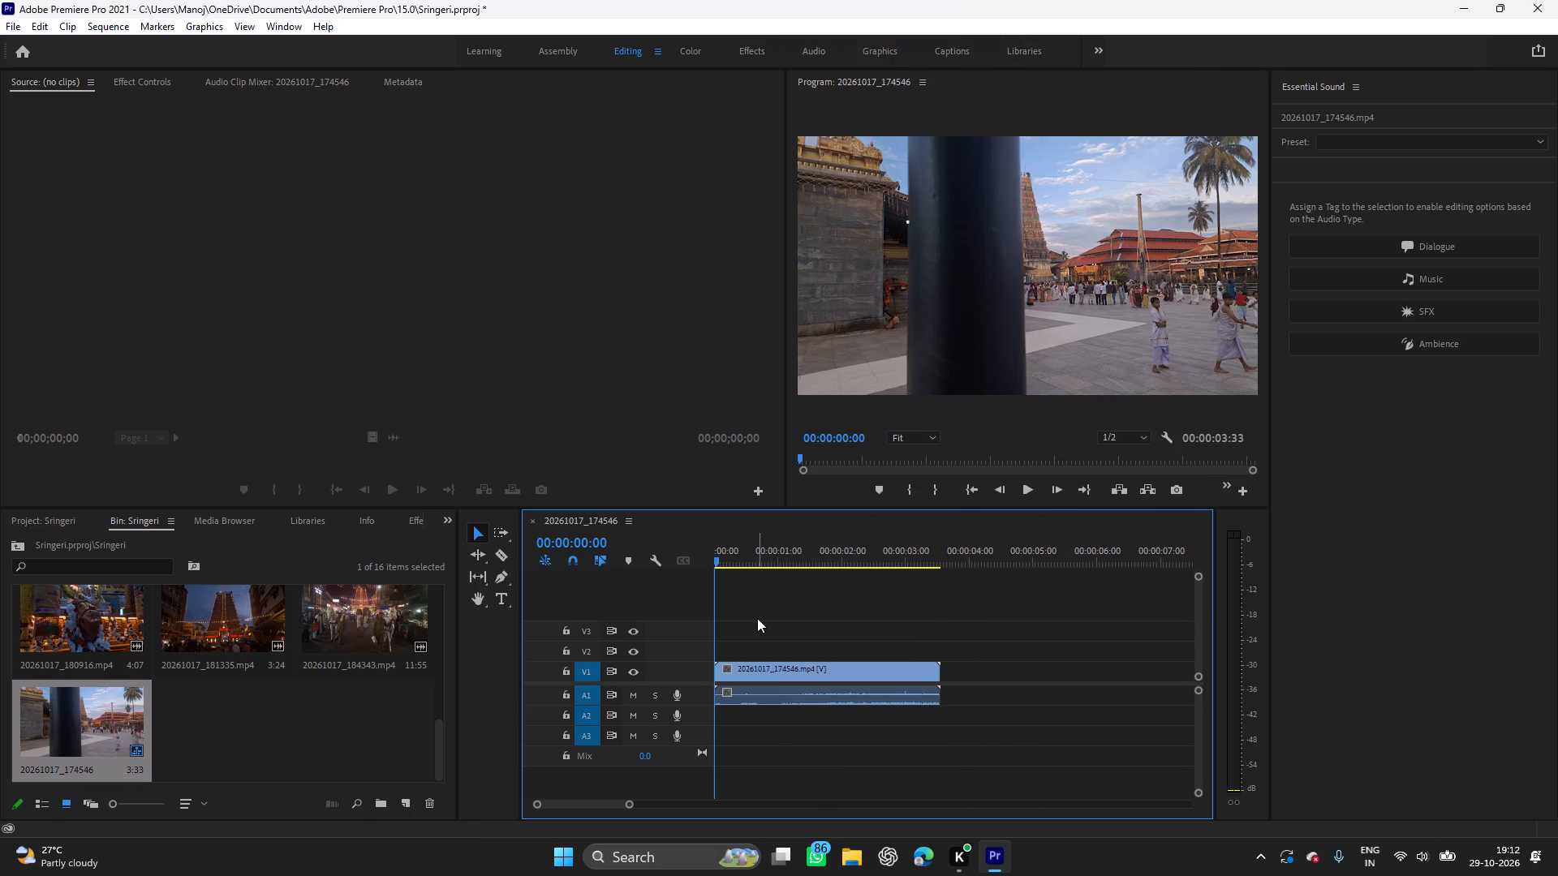
left_click(769, 630)
left_click(769, 663)
right_click(769, 663)
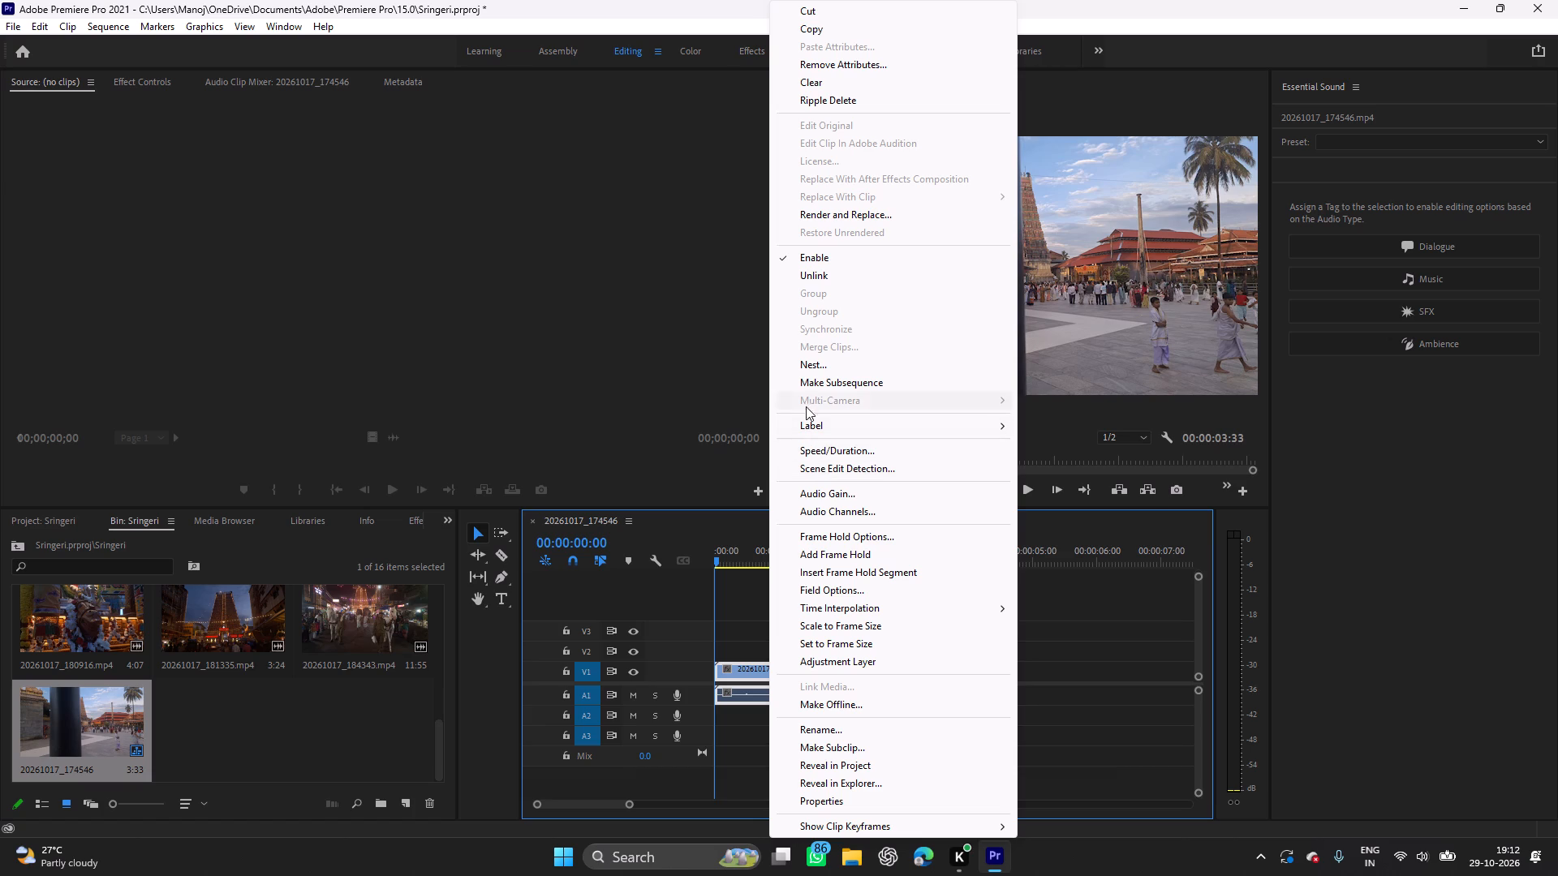
left_click(818, 277)
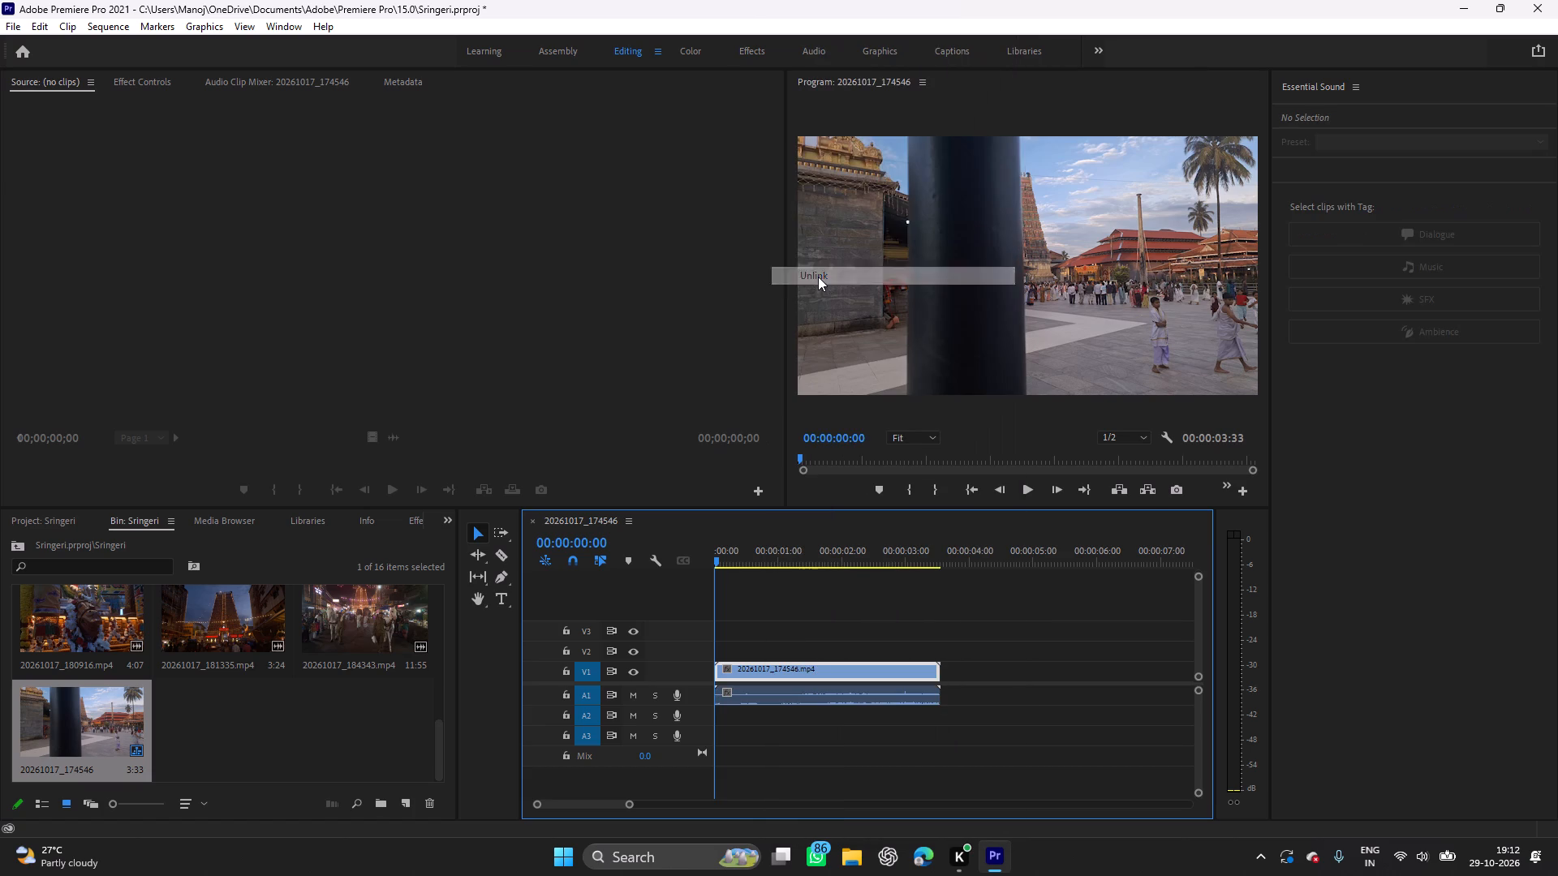
left_click(859, 695)
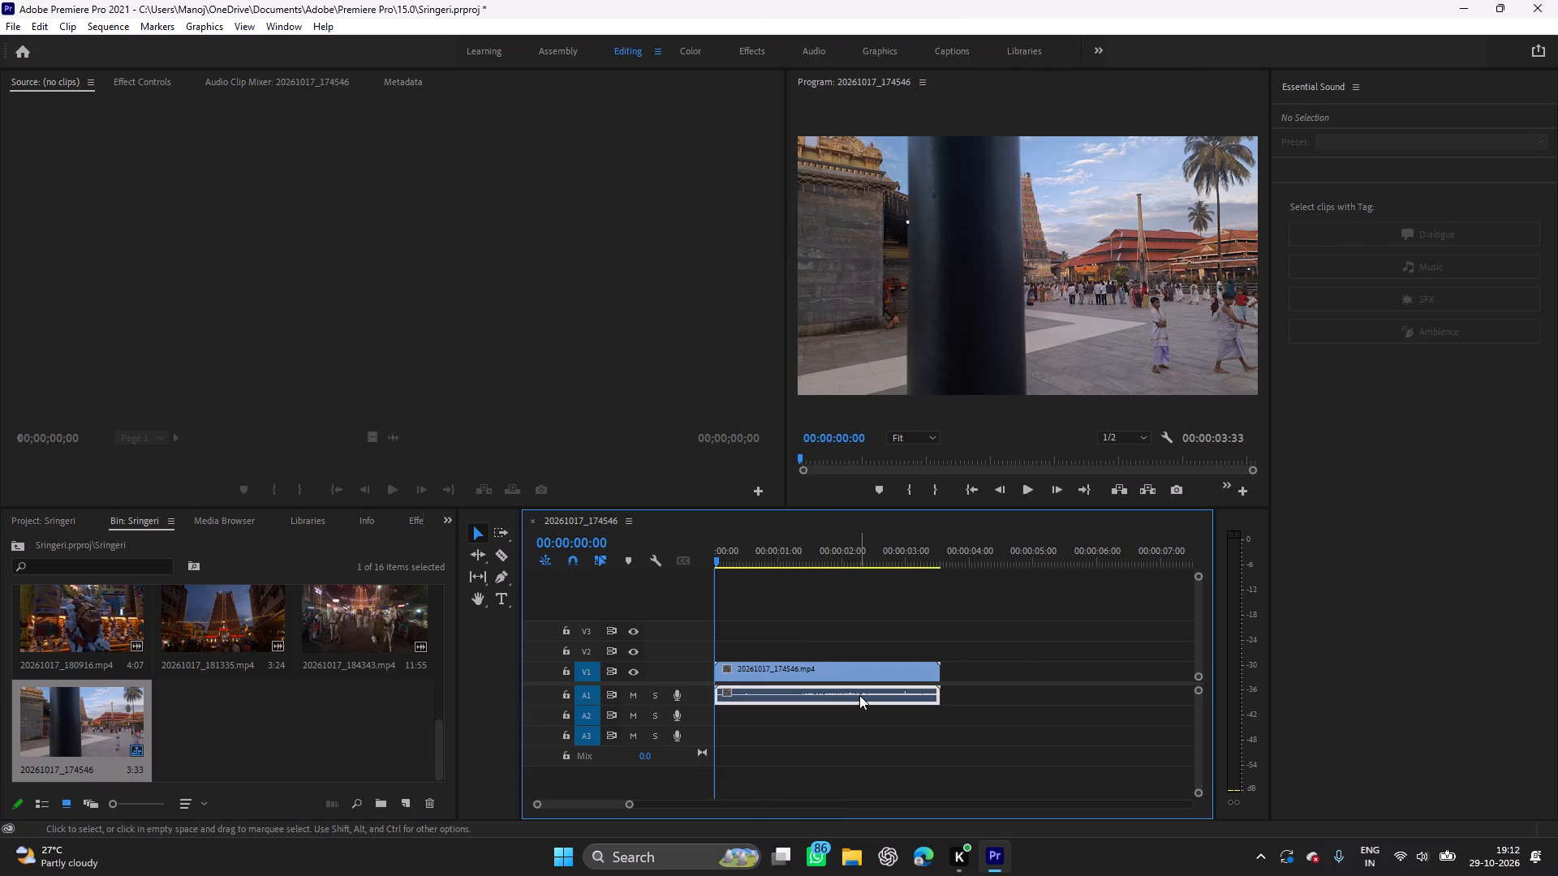
key("Delete")
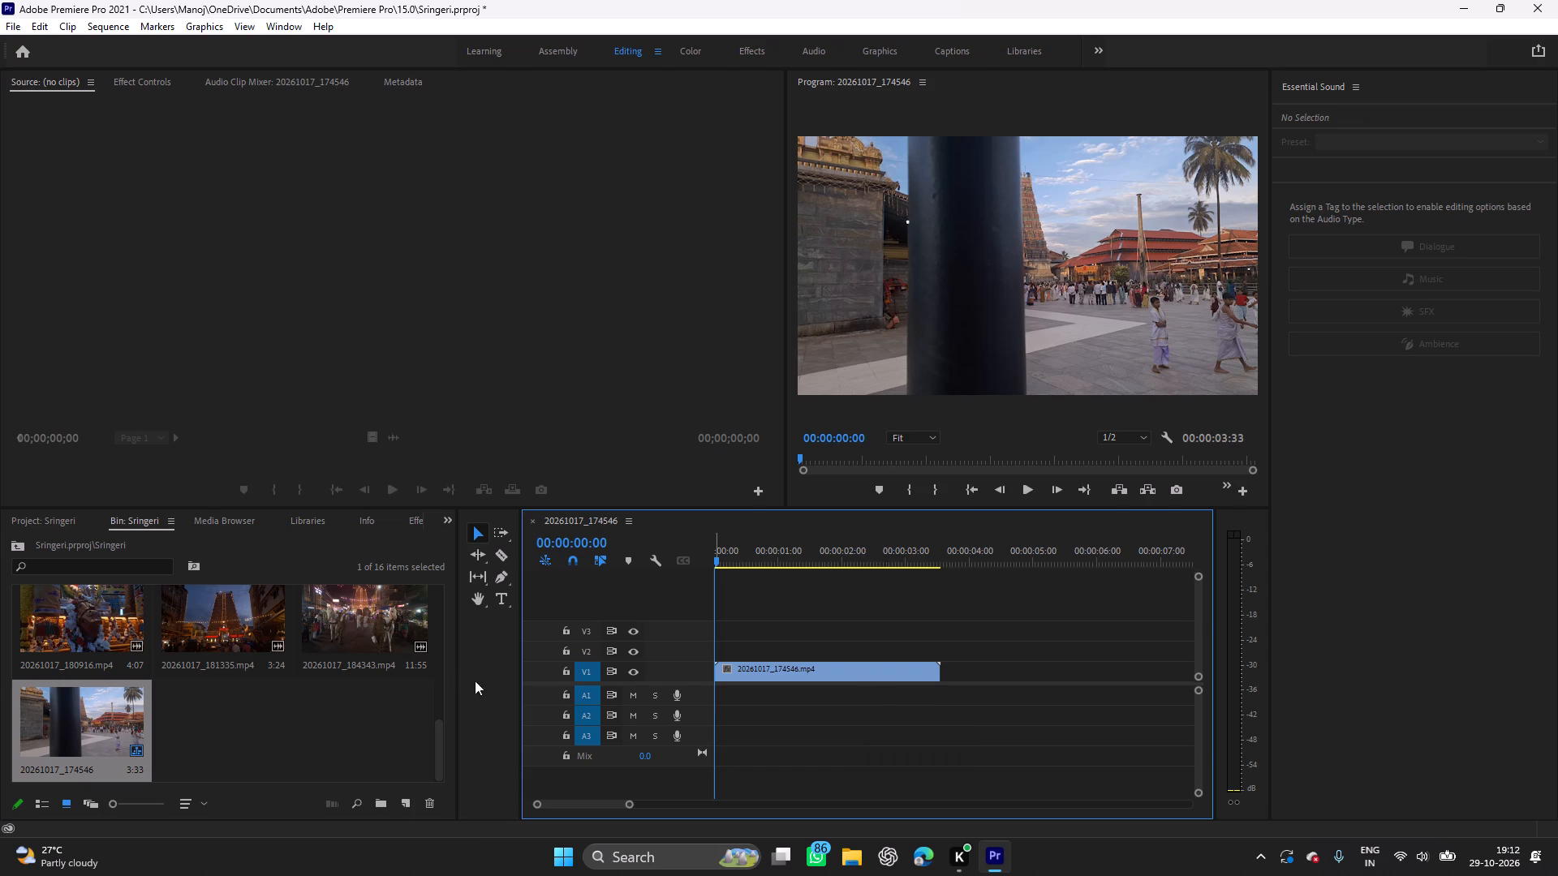
Browse the Sringeri bin and preview the temple tower clips 20261017_175645.mp4 and 20261017_175655.mp4 in the Source Monitor.
scroll(217, 662, "up", 2)
scroll(217, 662, "down", 5)
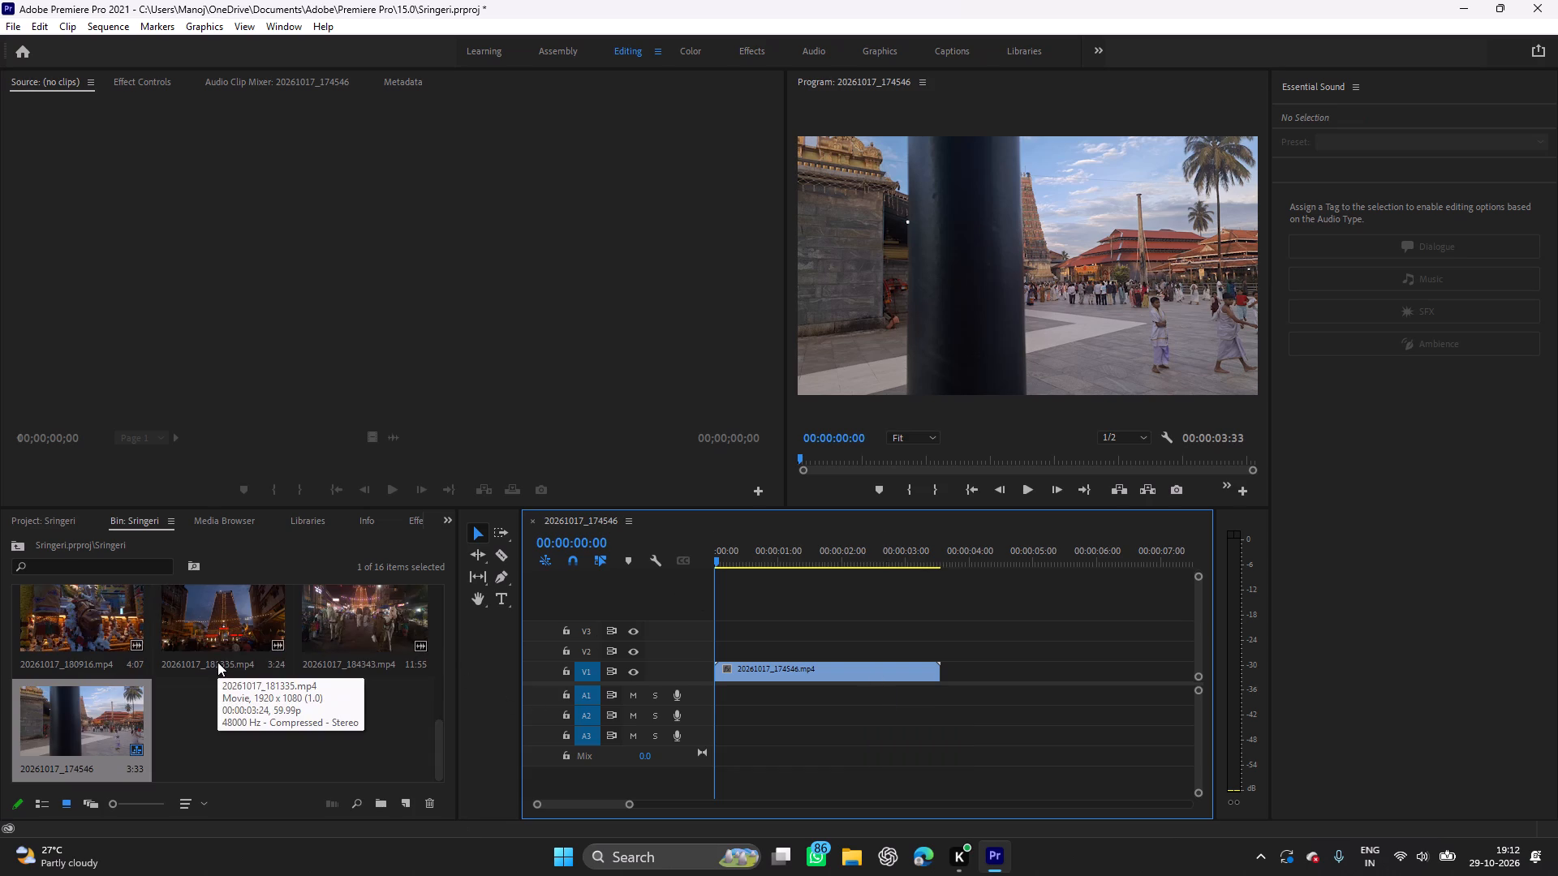
scroll(217, 662, "down", 5)
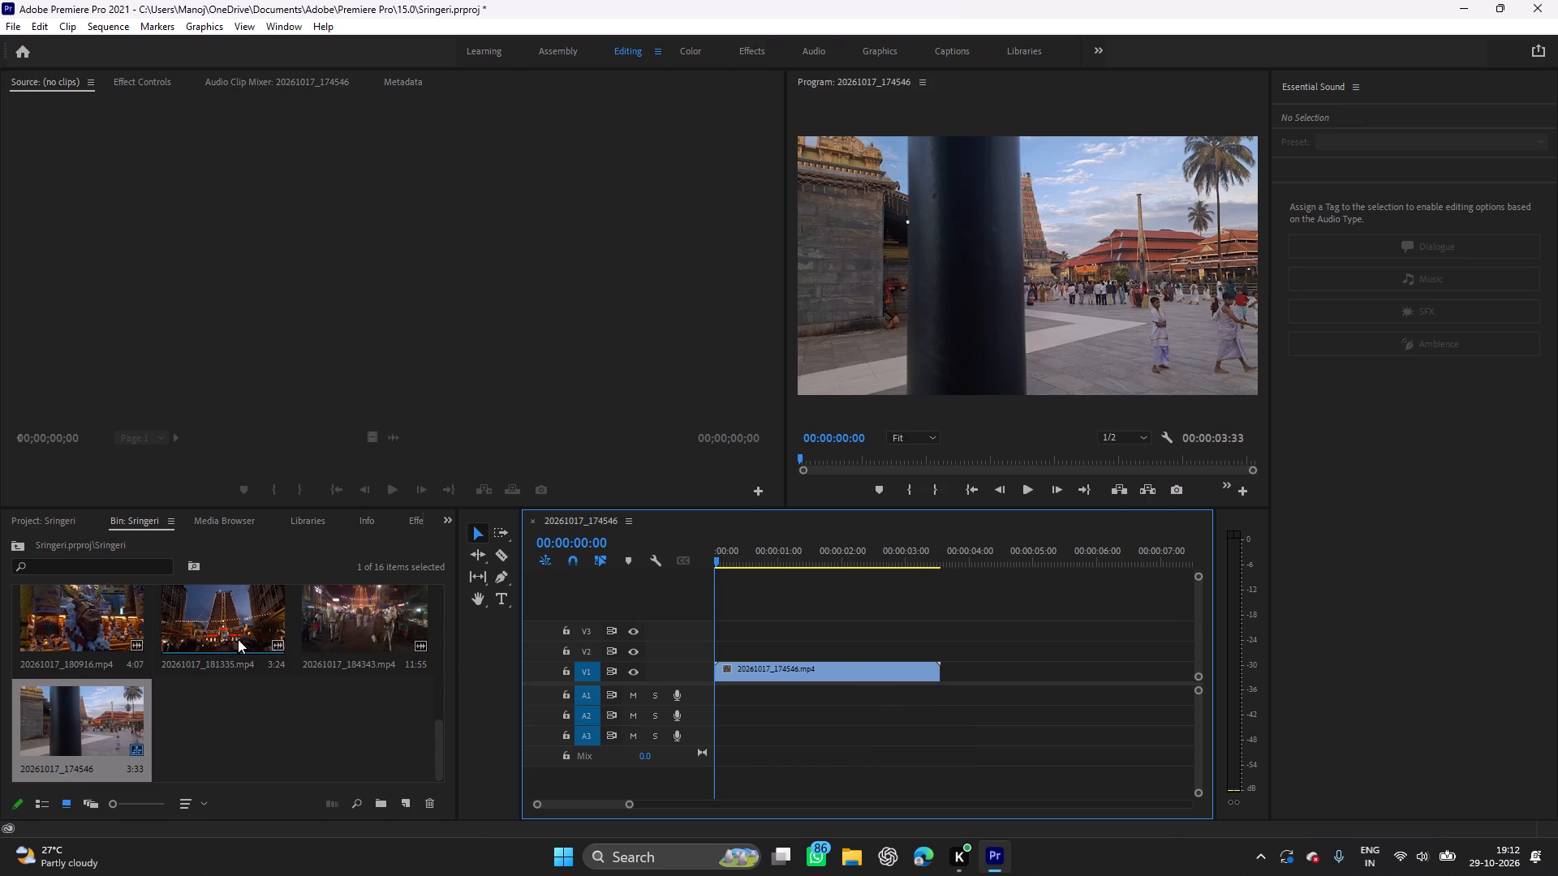
scroll(238, 639, "up", 1)
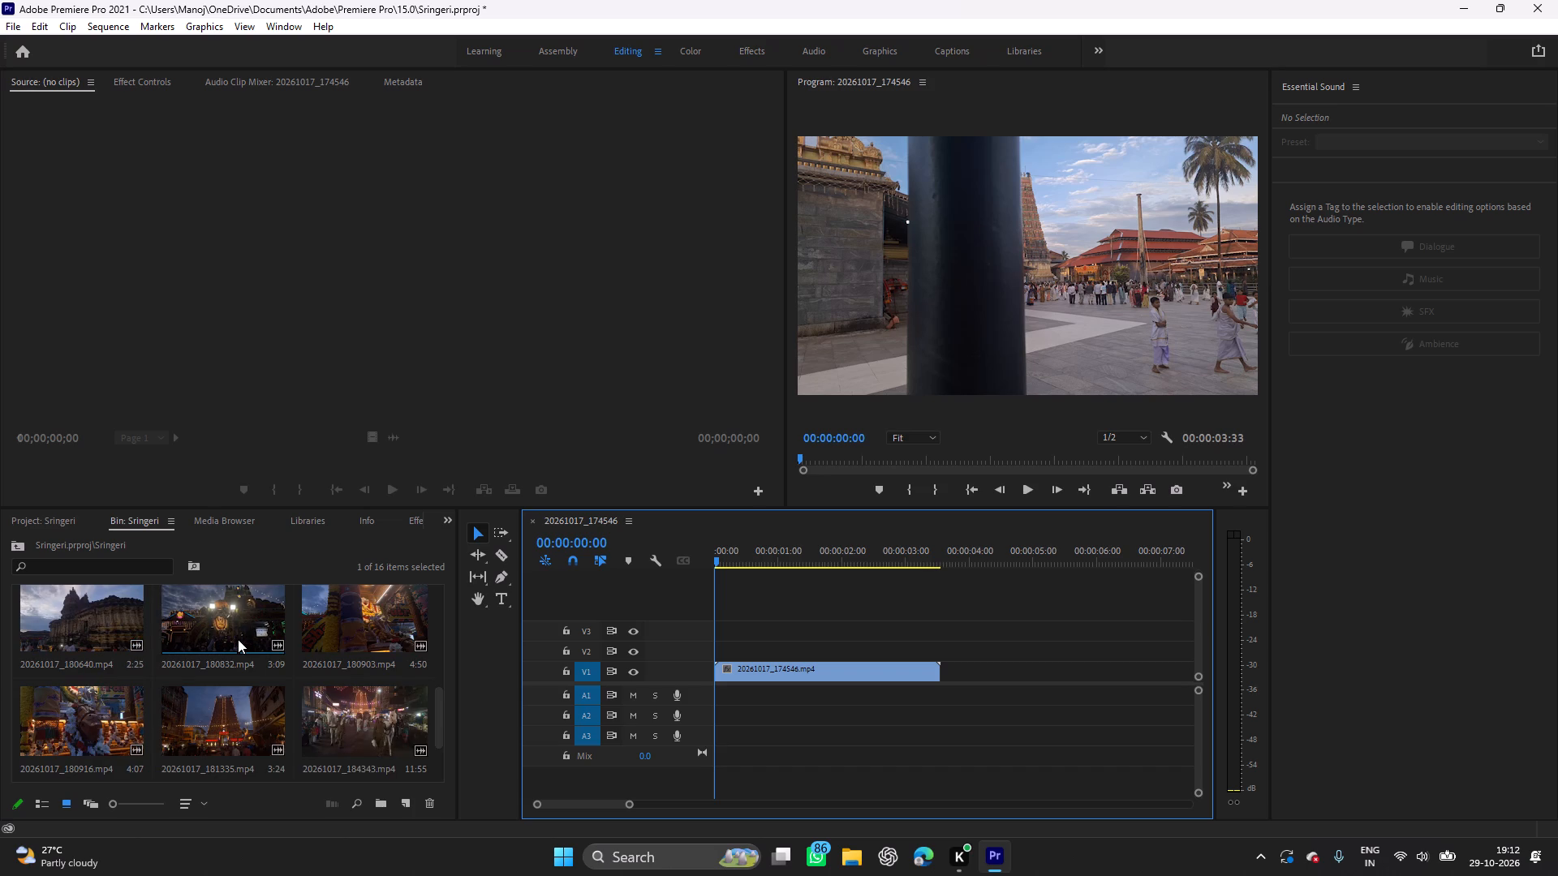
scroll(238, 639, "up", 1)
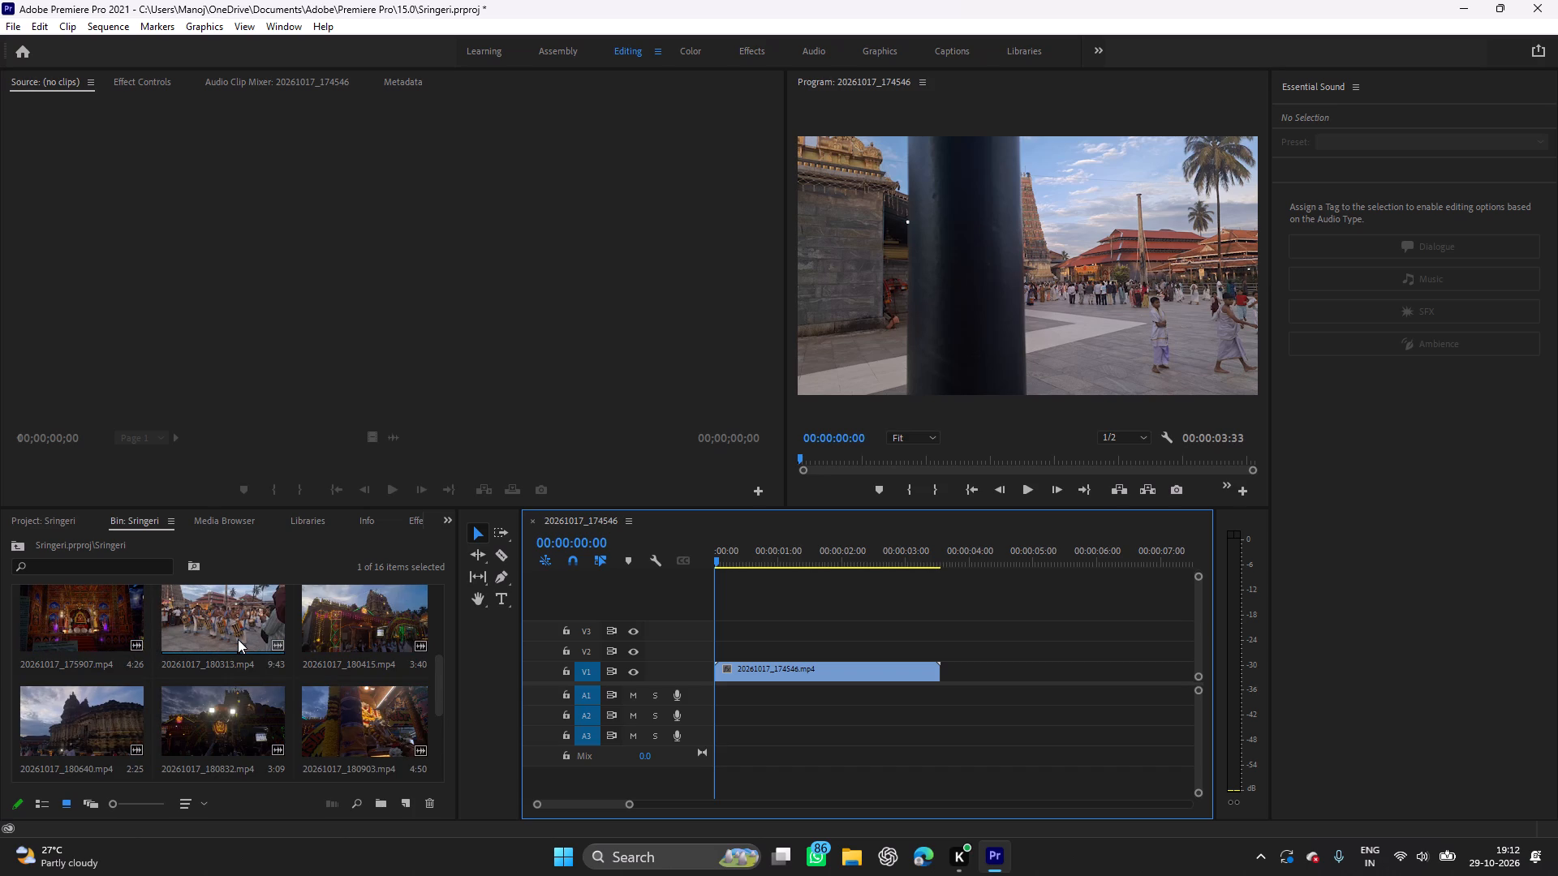
scroll(238, 639, "up", 2)
scroll(238, 639, "down", 1)
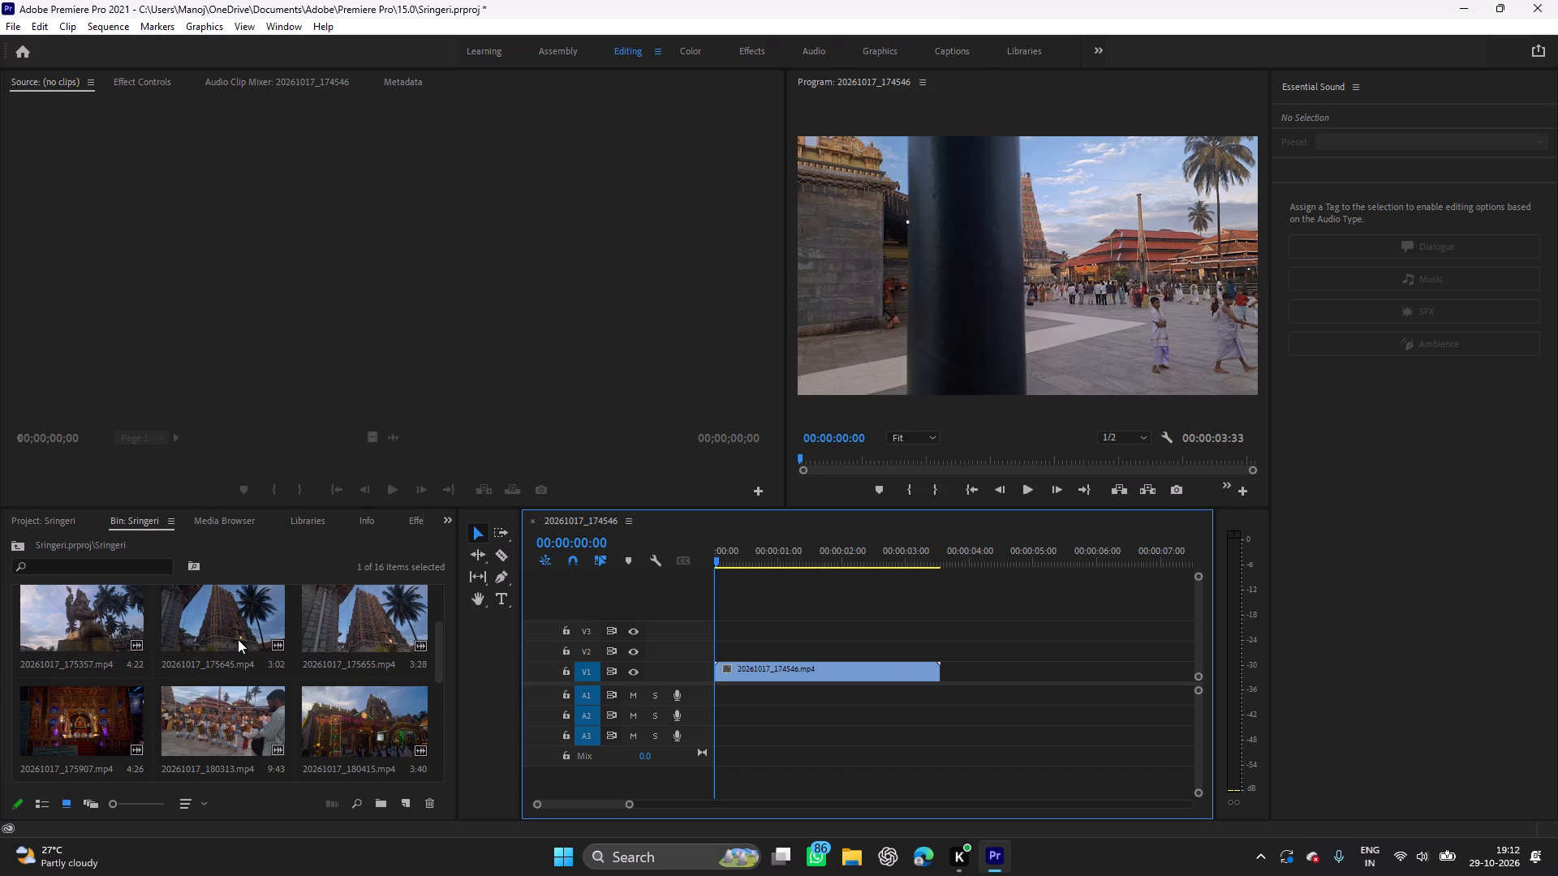
double_click(238, 639)
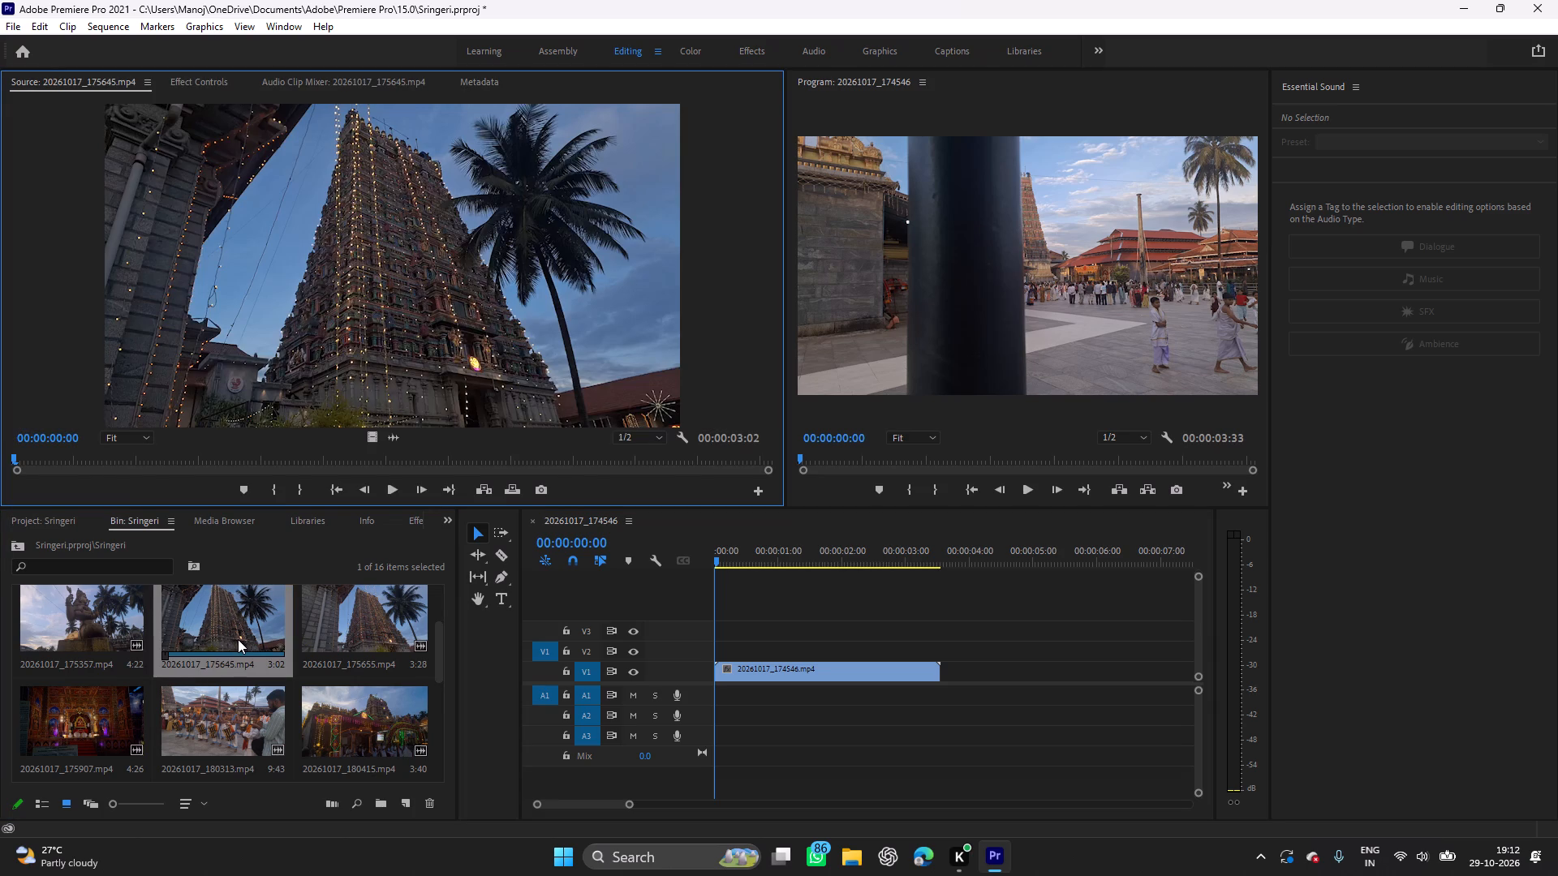
key("space")
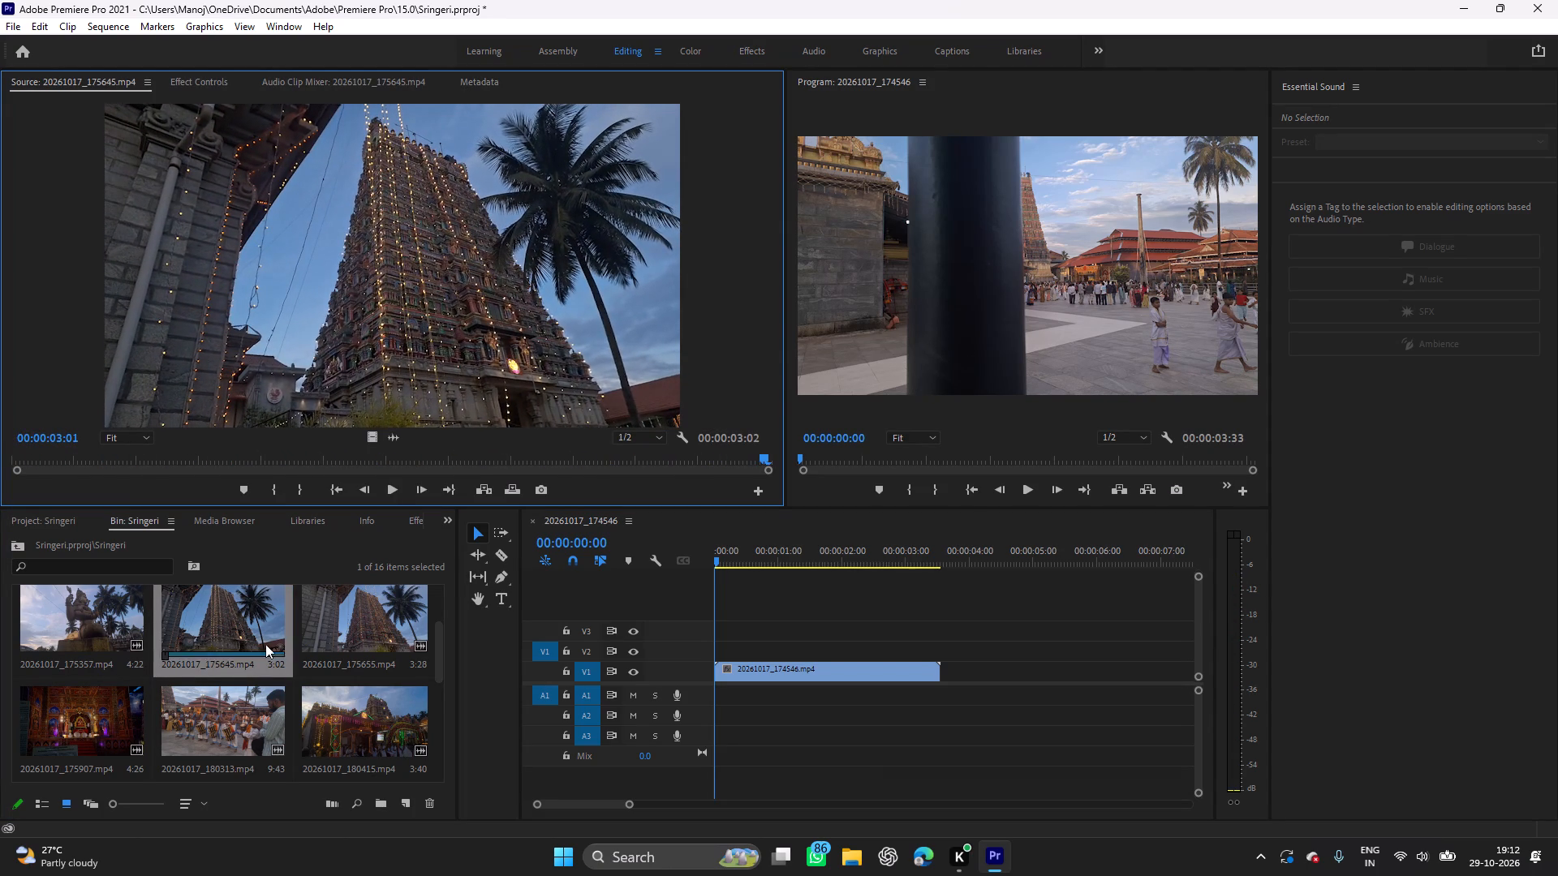
double_click(377, 635)
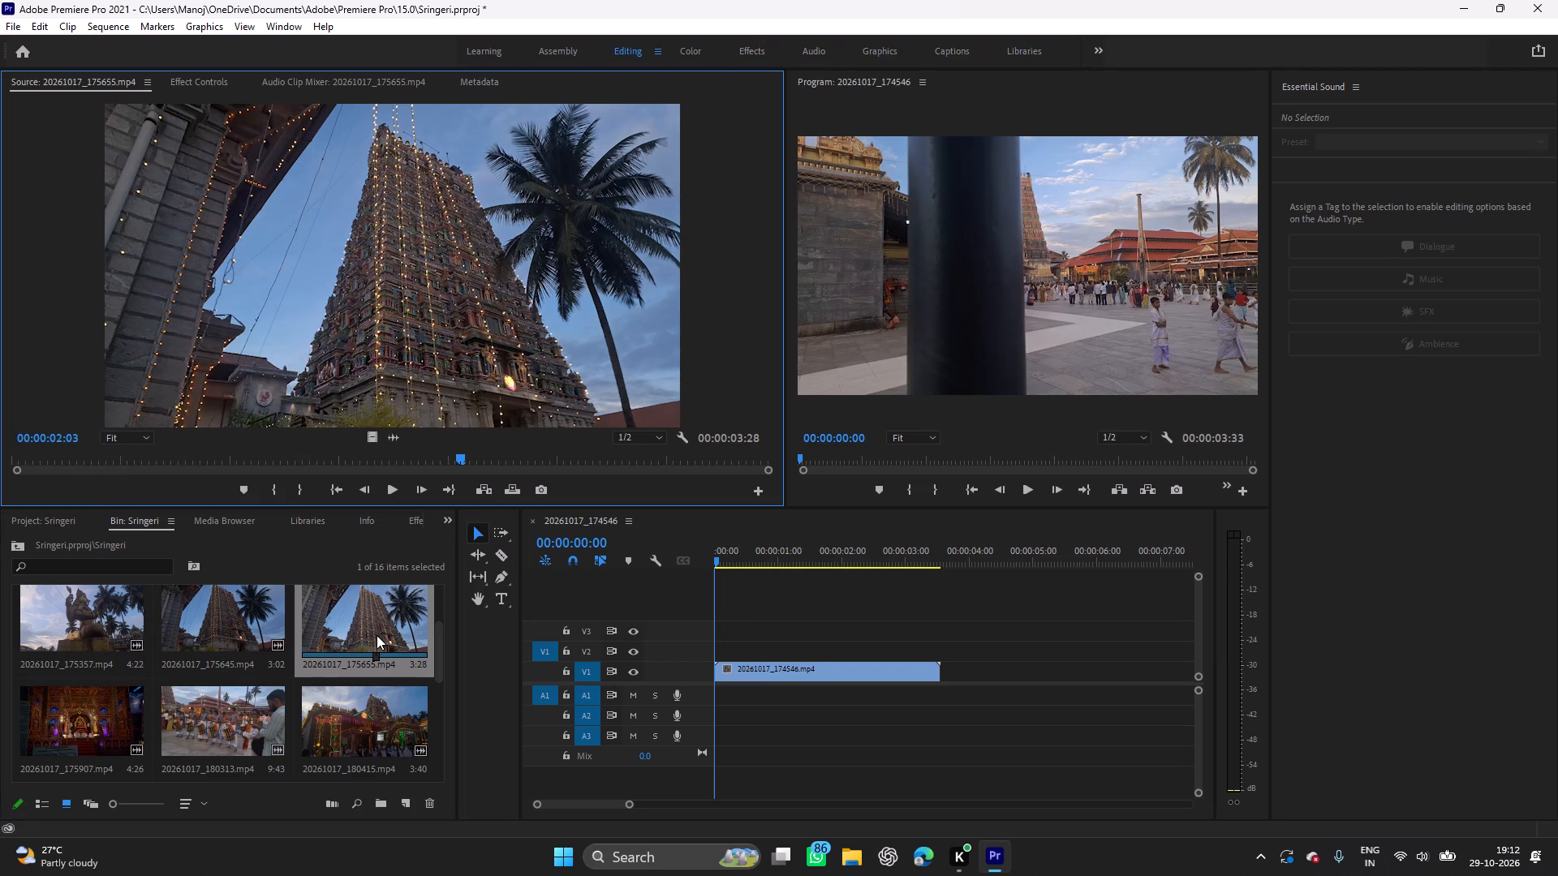
double_click(377, 635)
key("space")
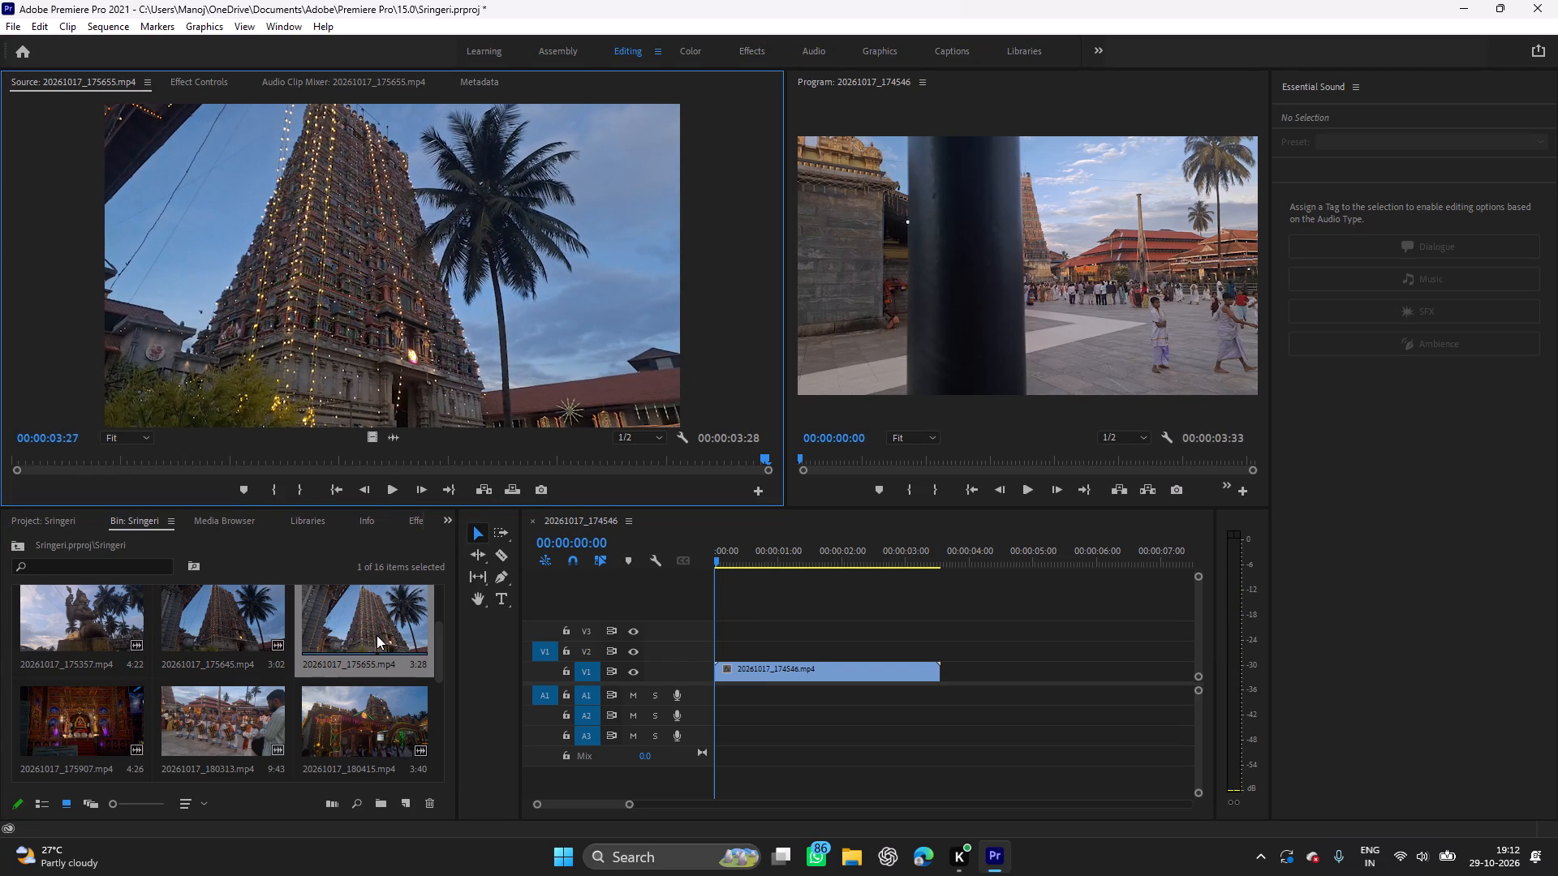
key("space")
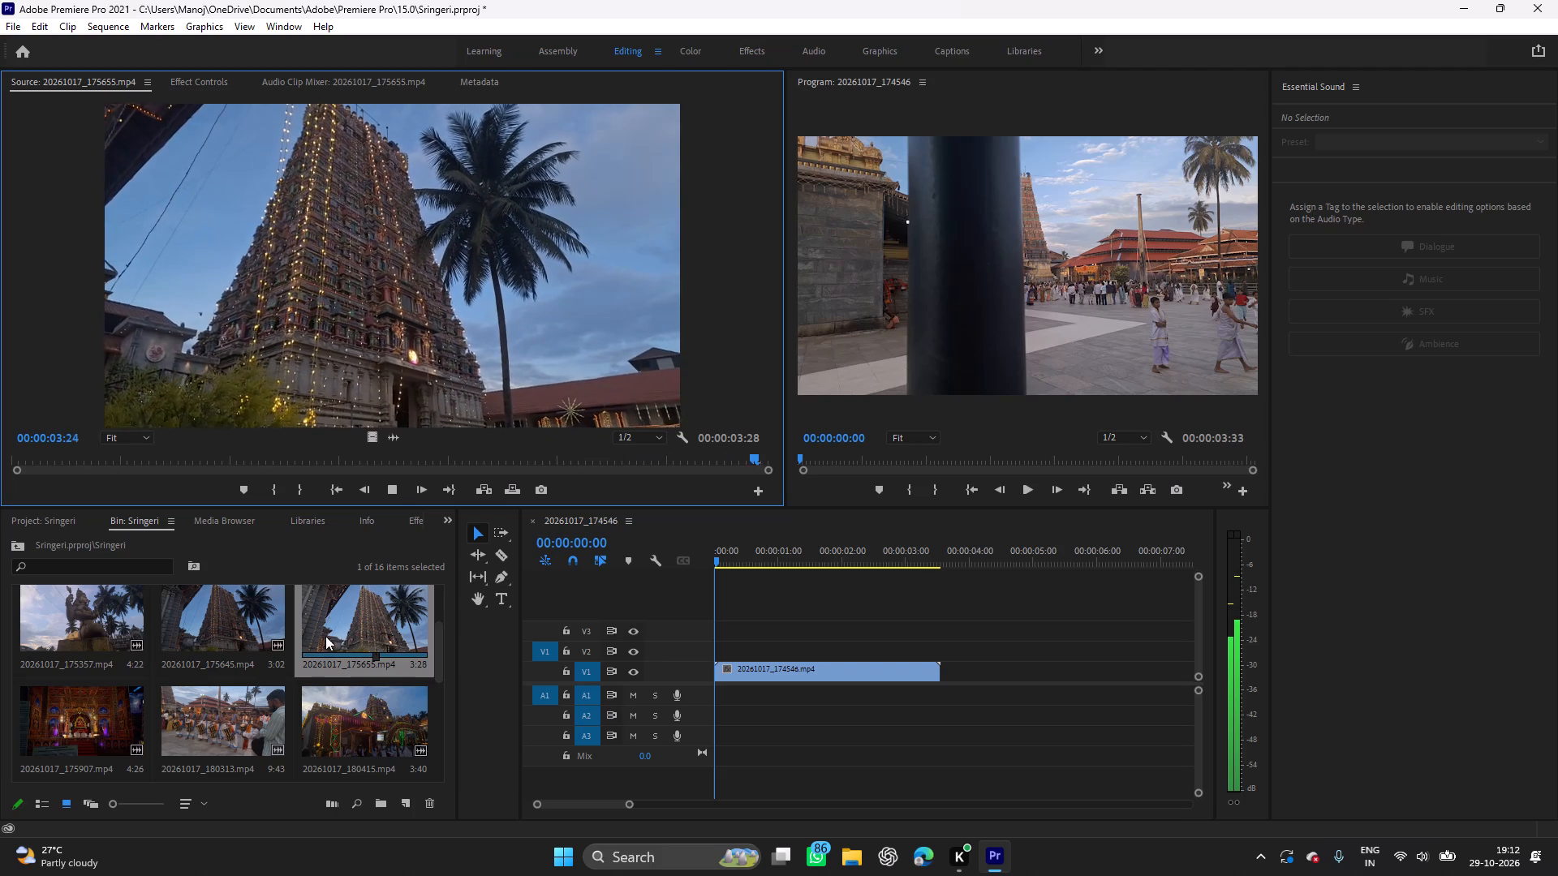
Replay clips 20261017_175645.mp4 and 20261017_175655.mp4 alternately to compare the two temple tower shots.
double_click(235, 635)
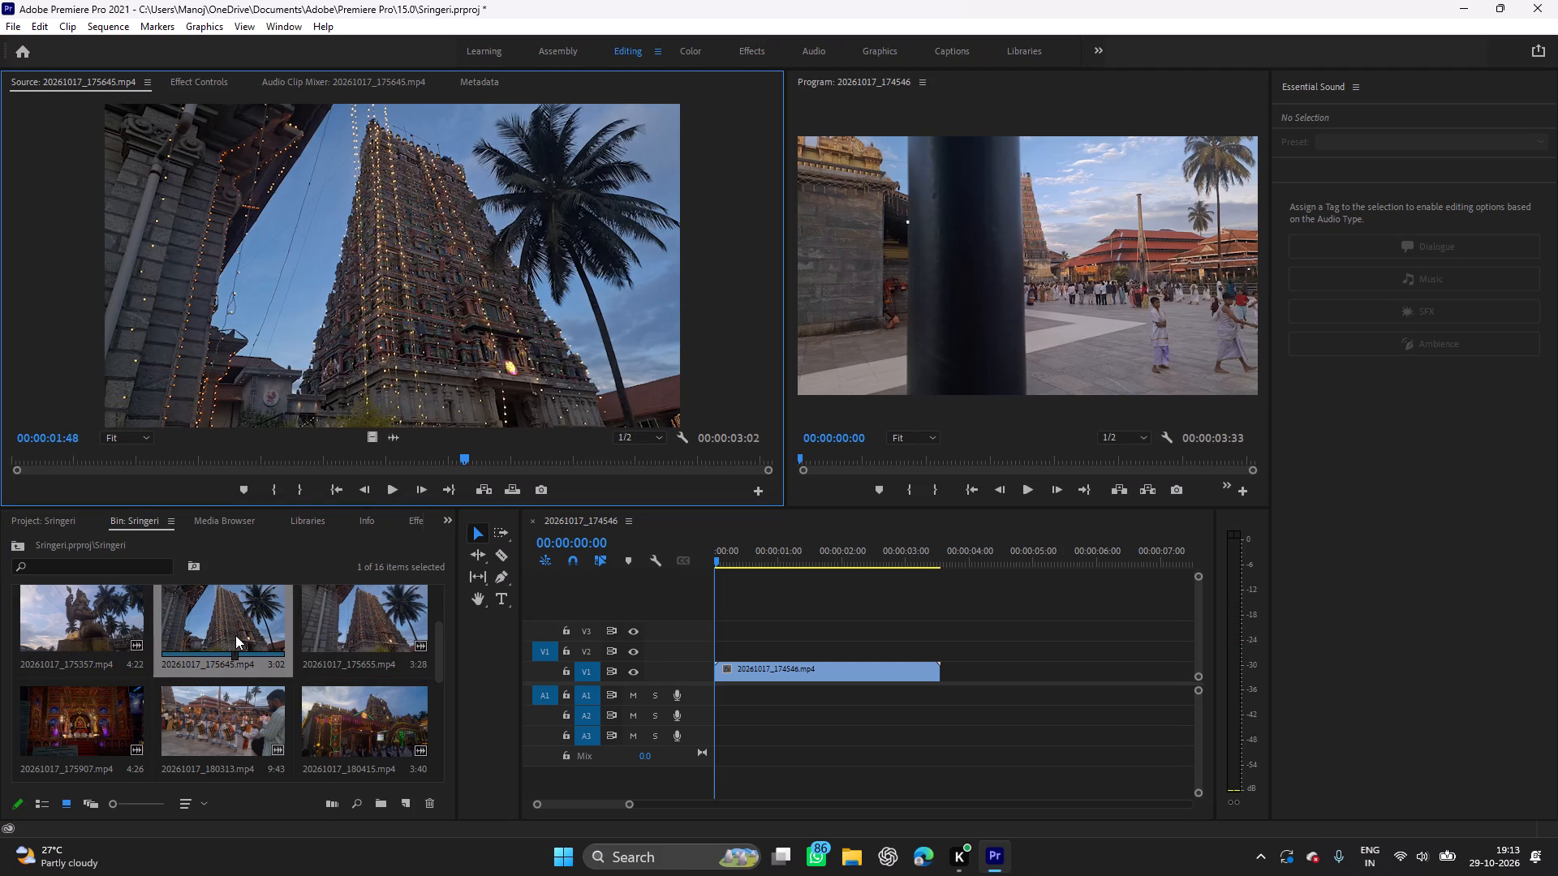
key("space")
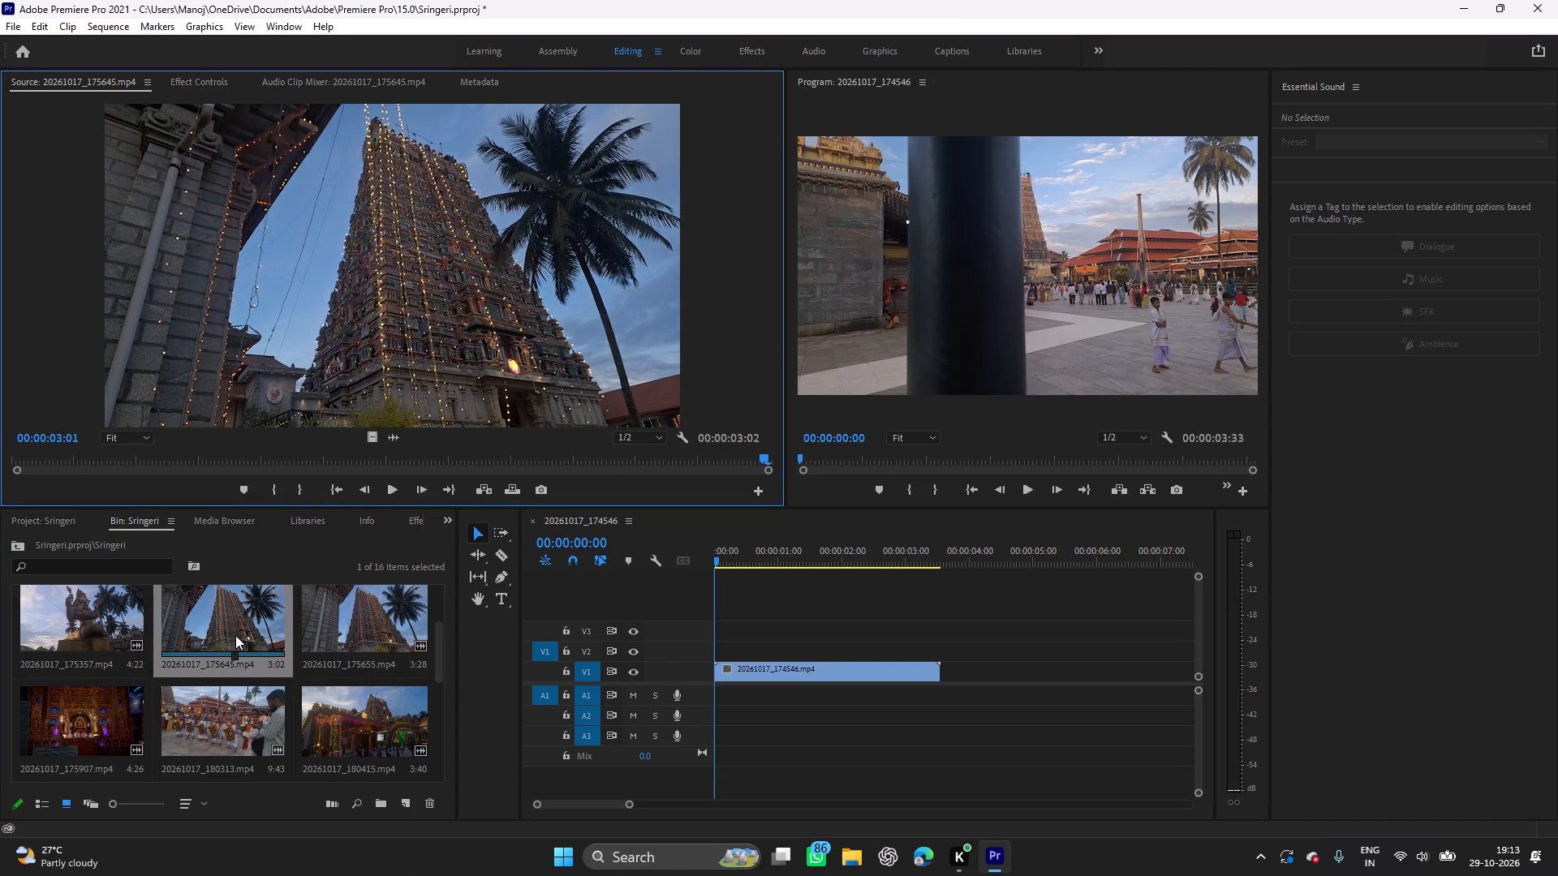
key("space")
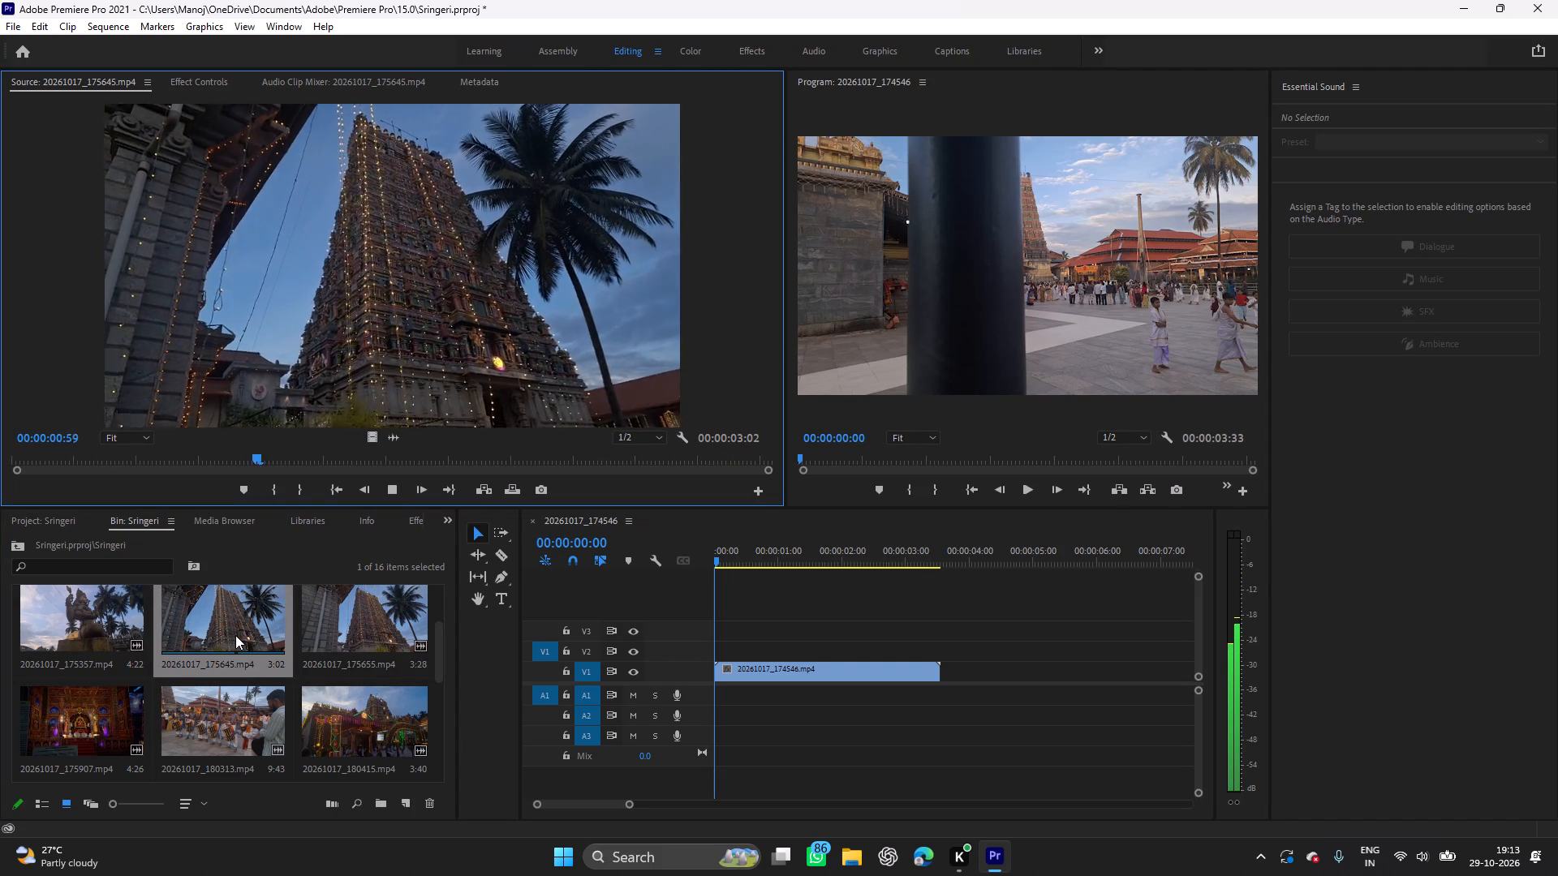
key("space")
key("space")
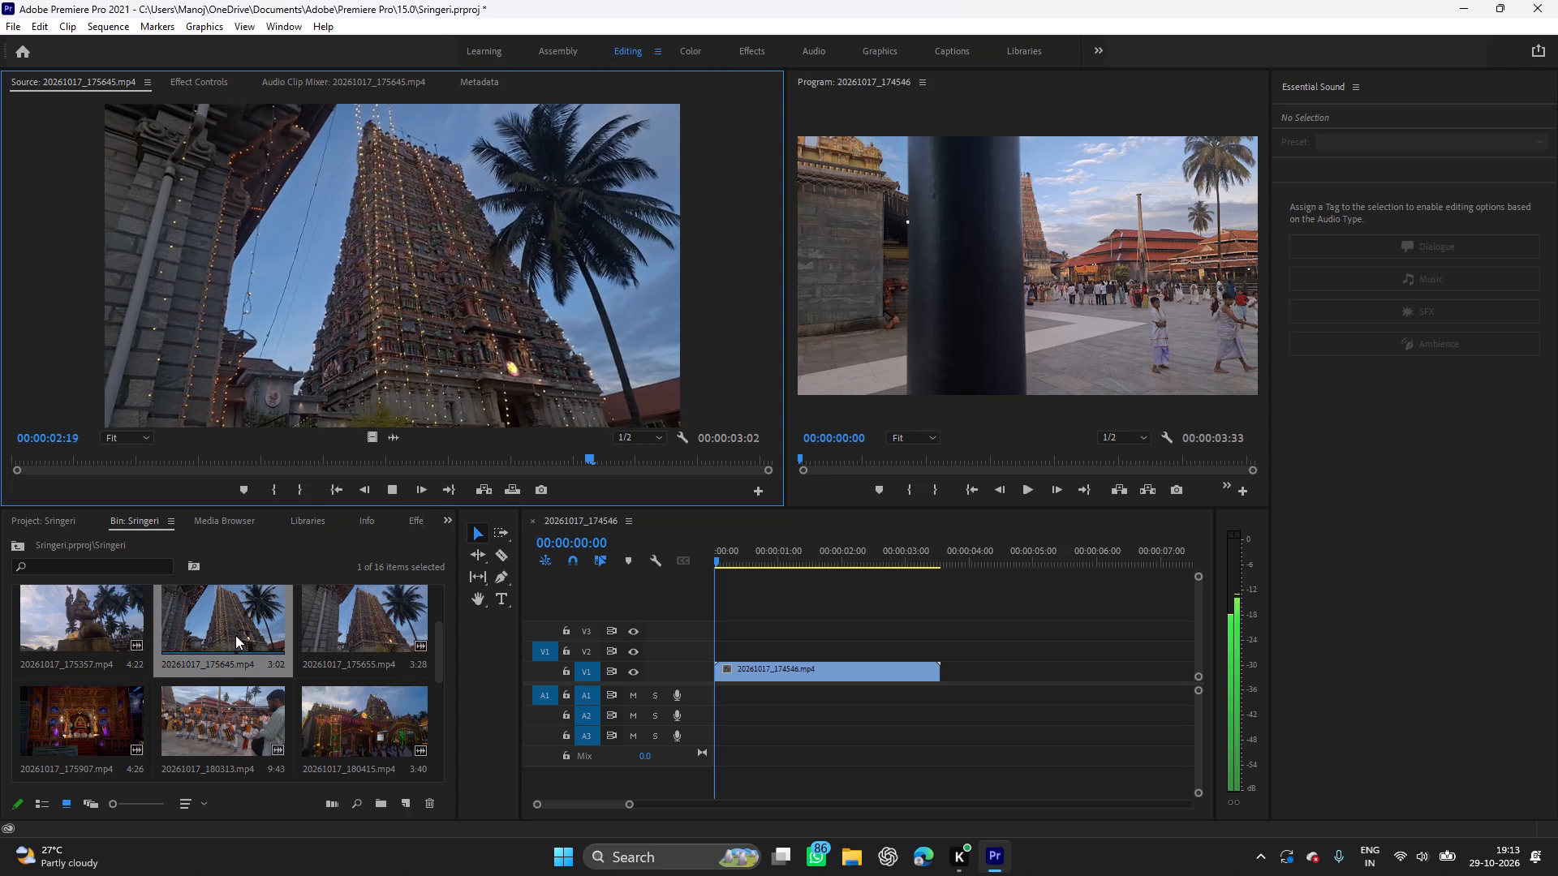
key("space")
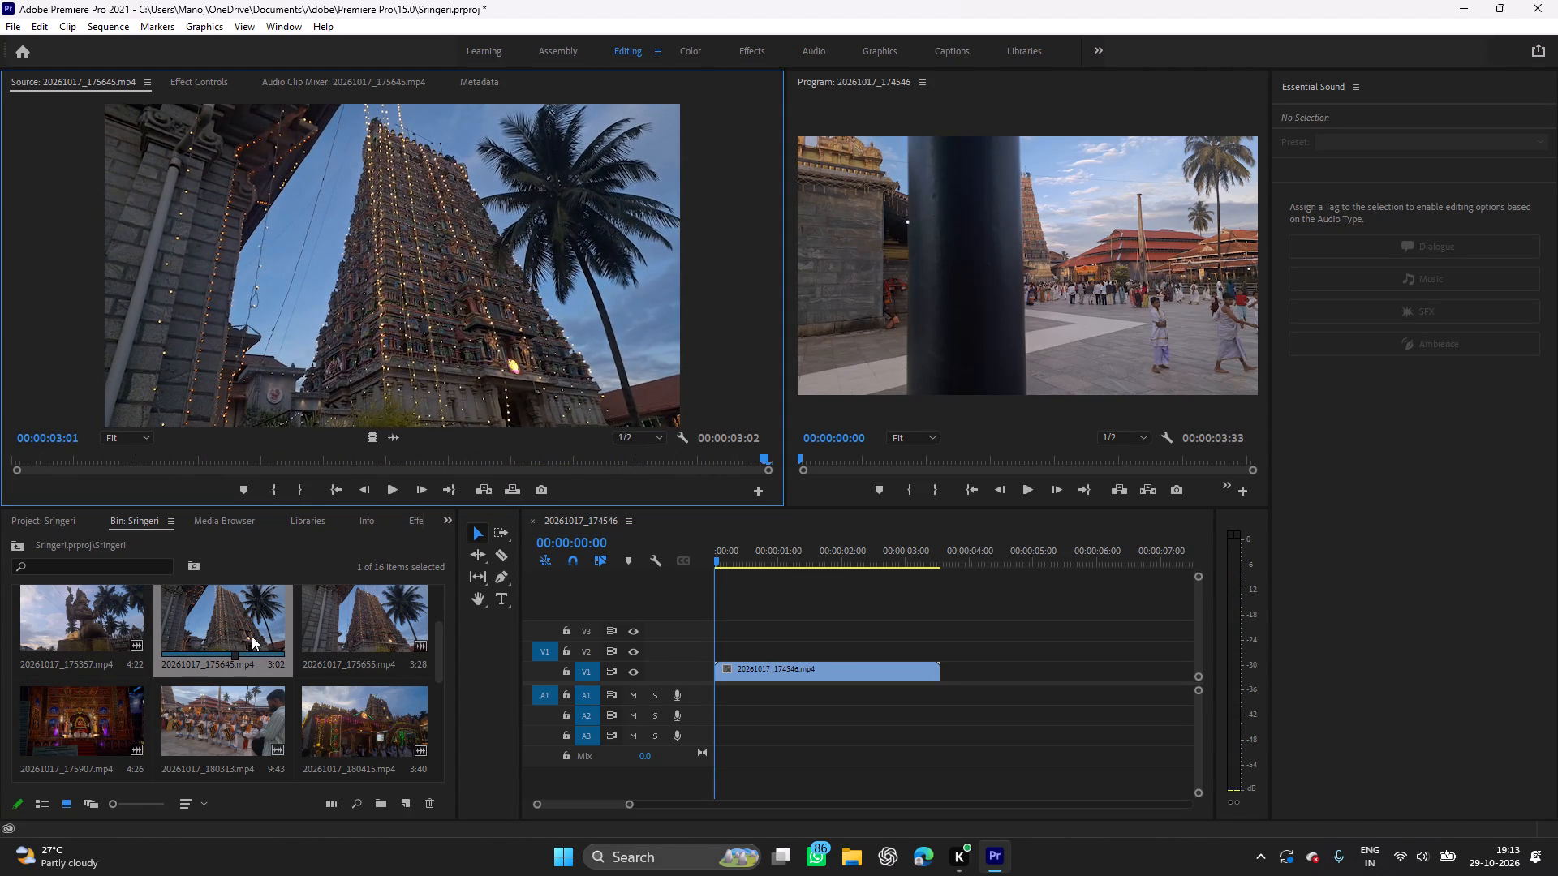
double_click(368, 635)
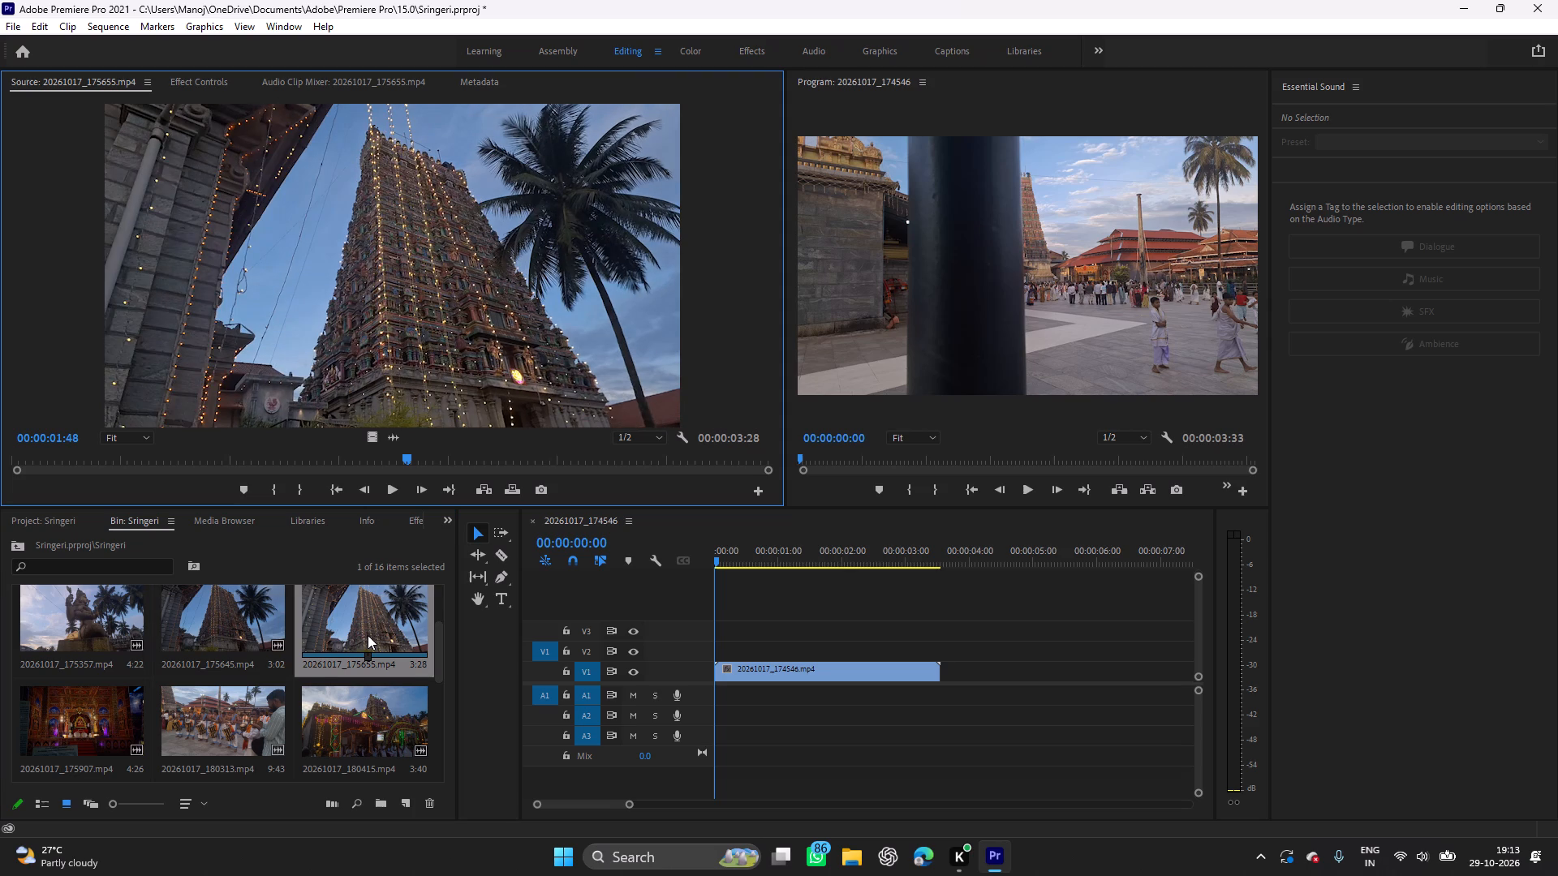
key("space")
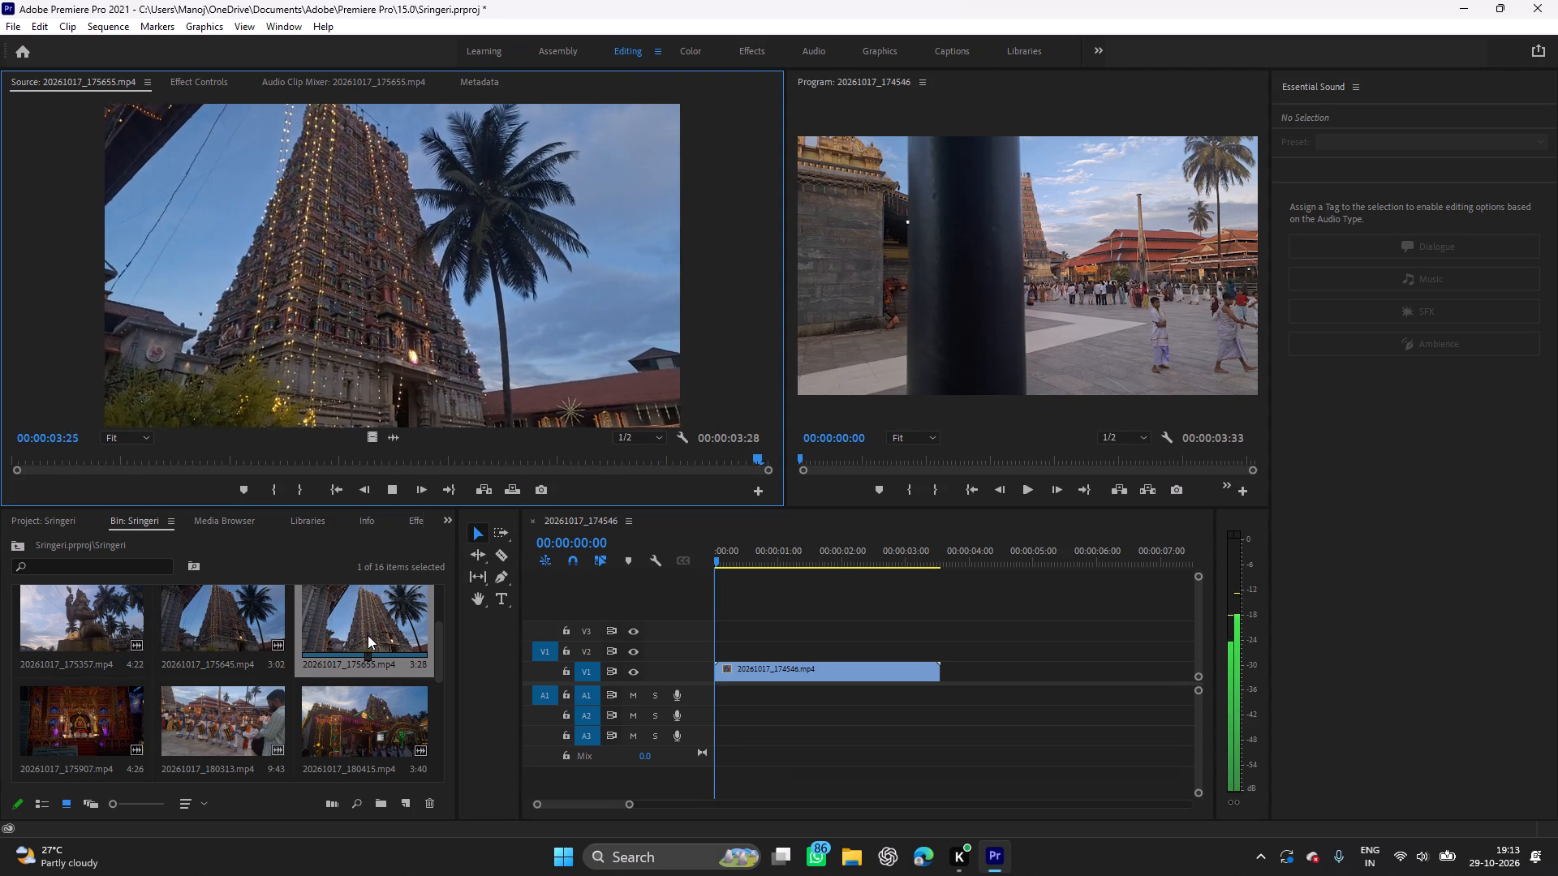
key("space")
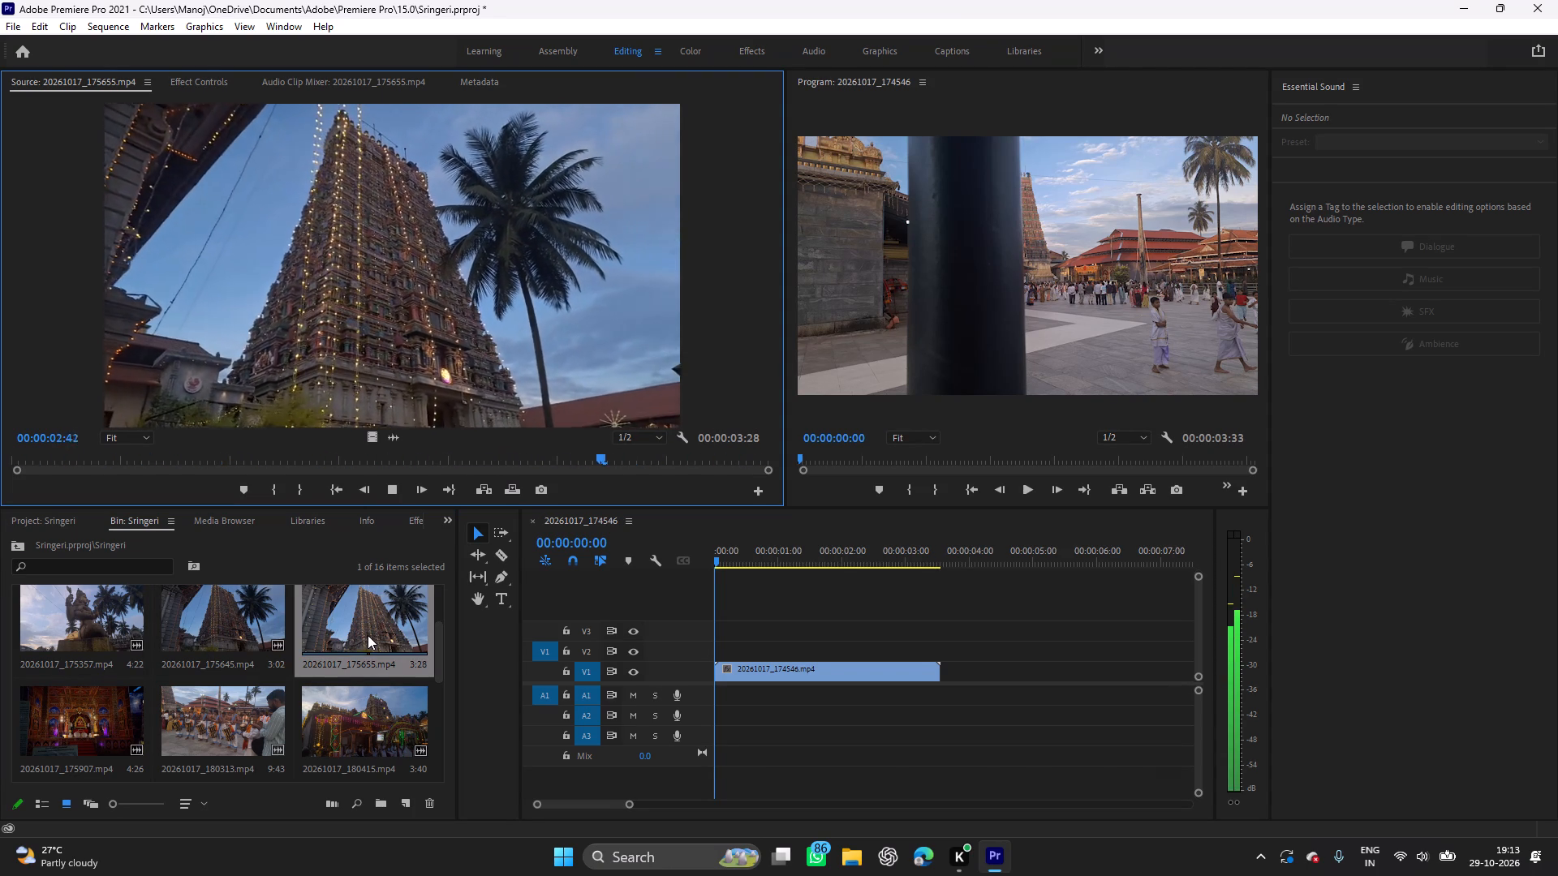
key("space")
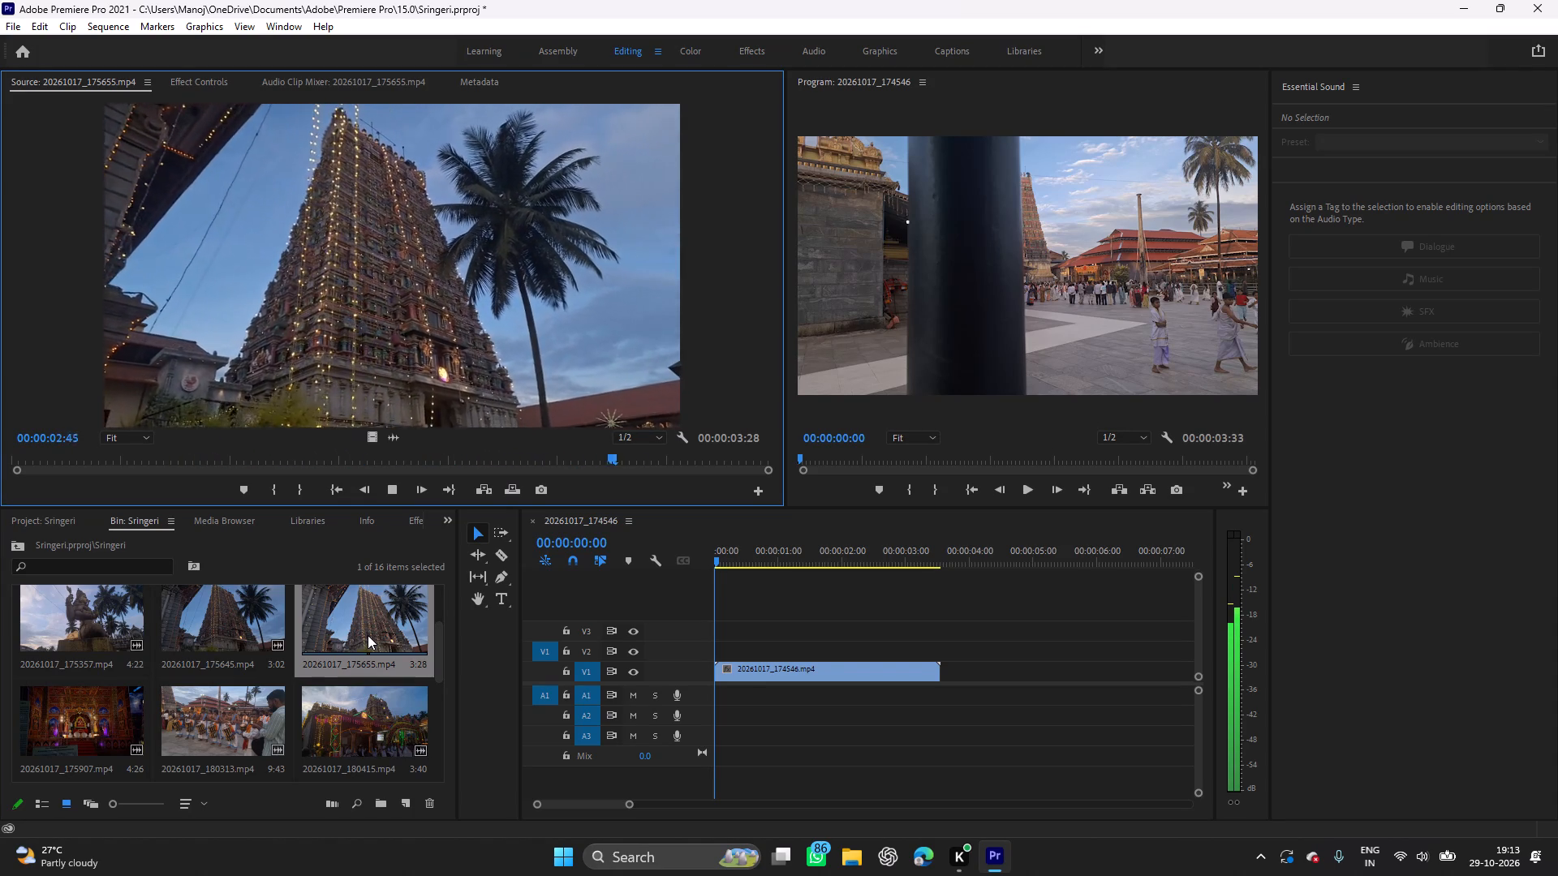
double_click(235, 633)
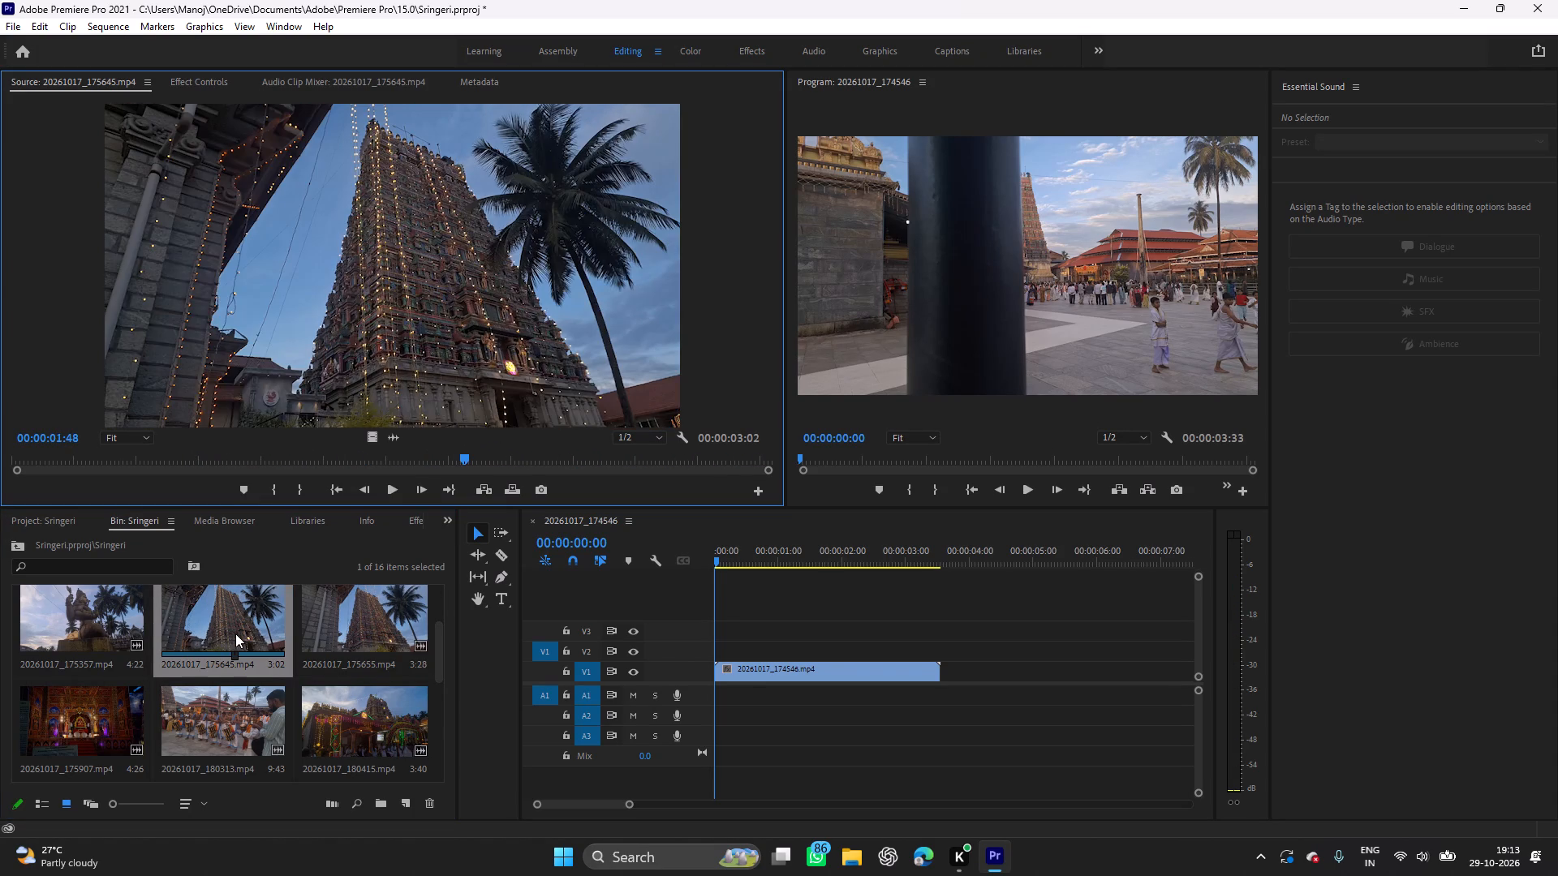
key("space")
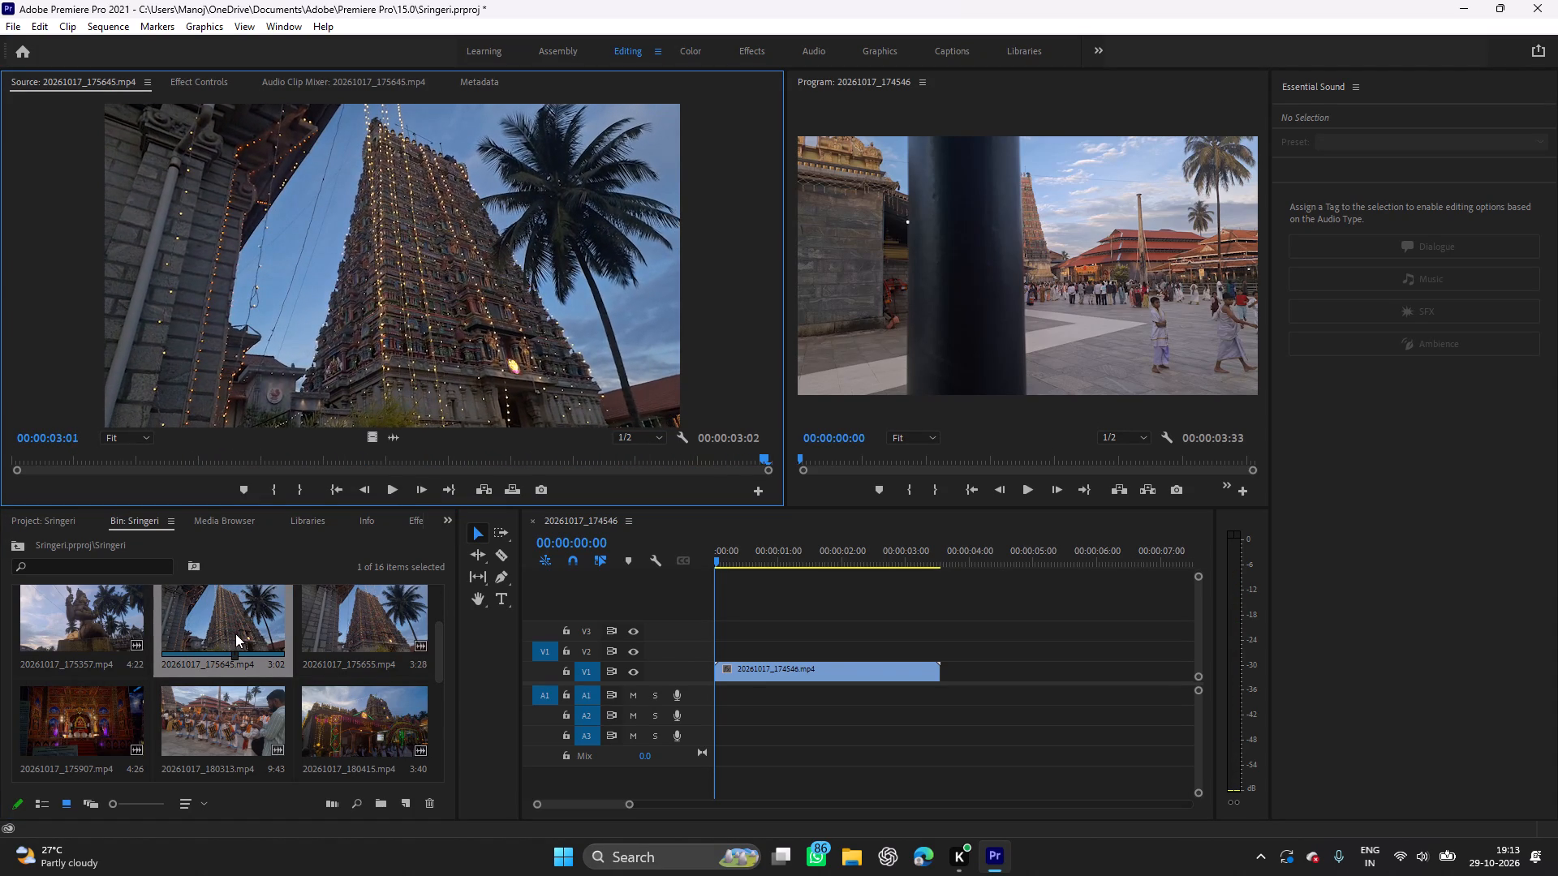
key("space")
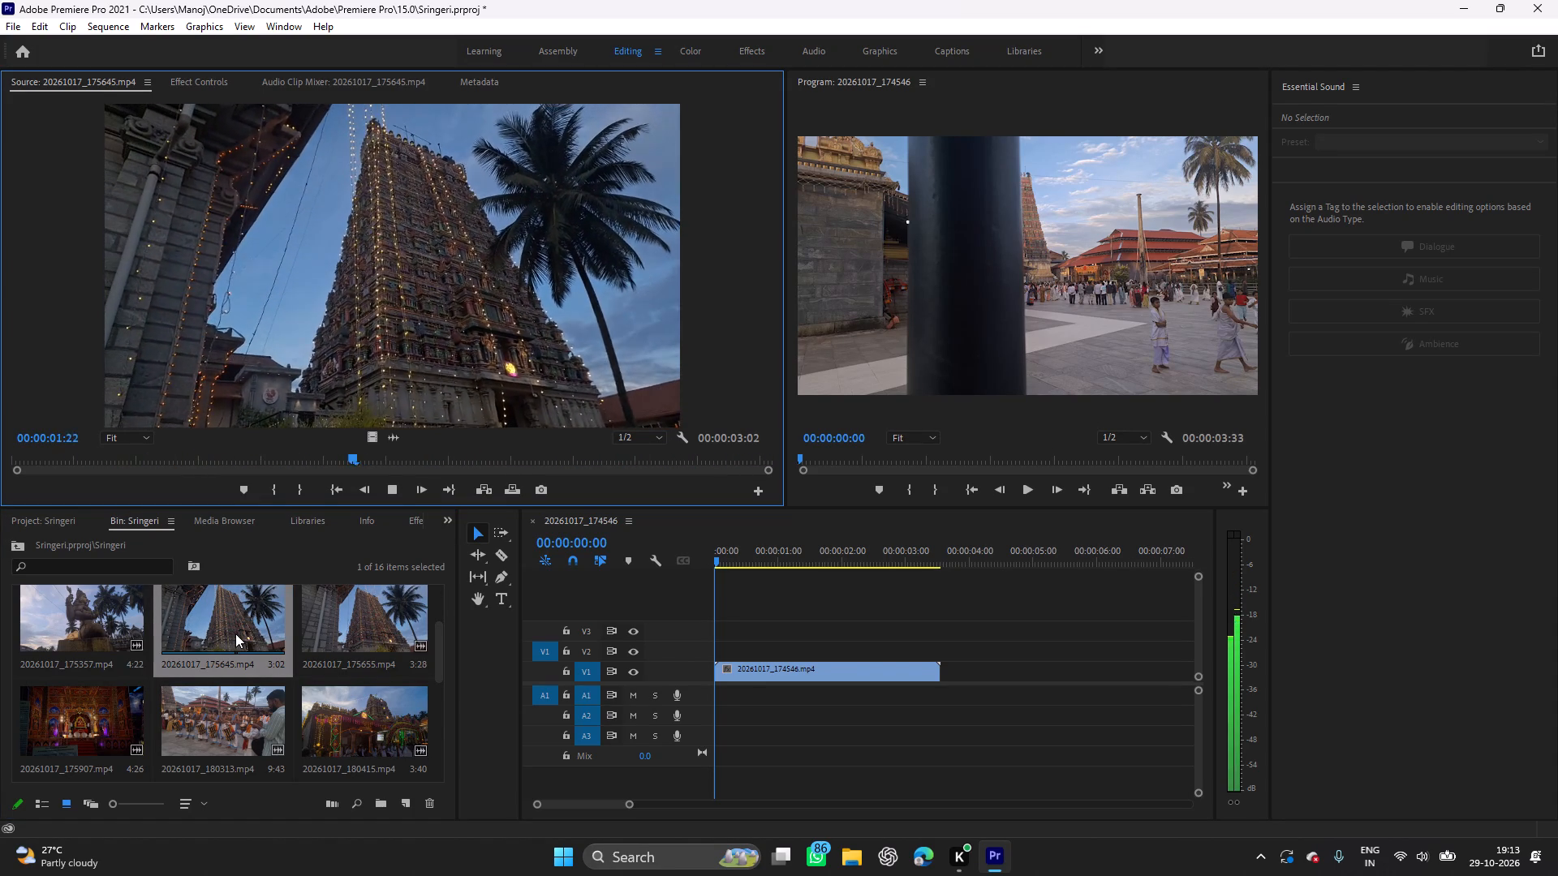
key("space")
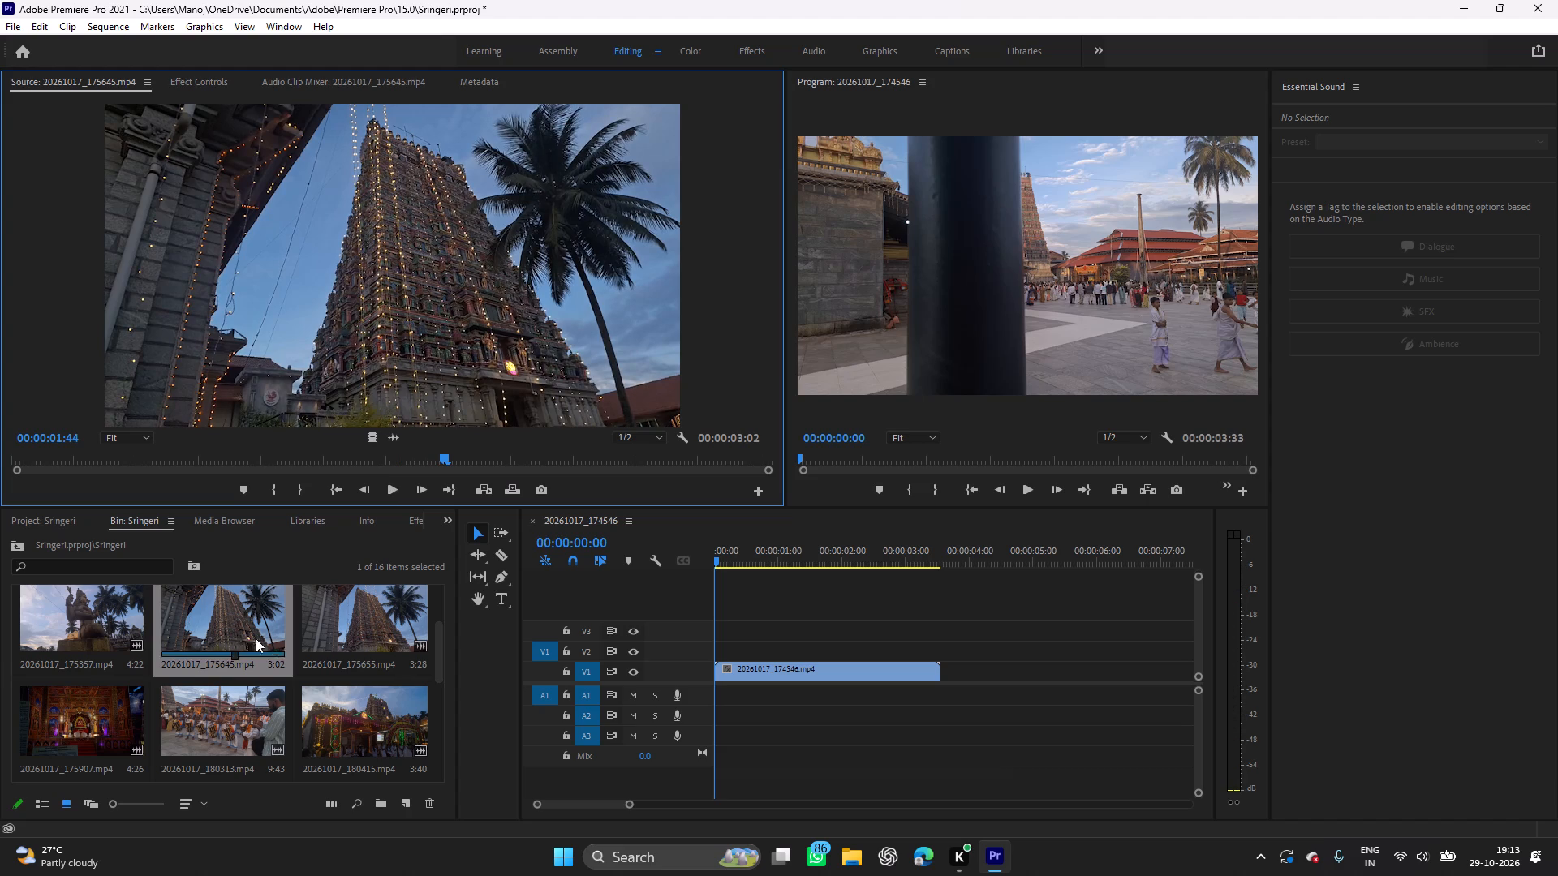
left_click(362, 630)
double_click(362, 630)
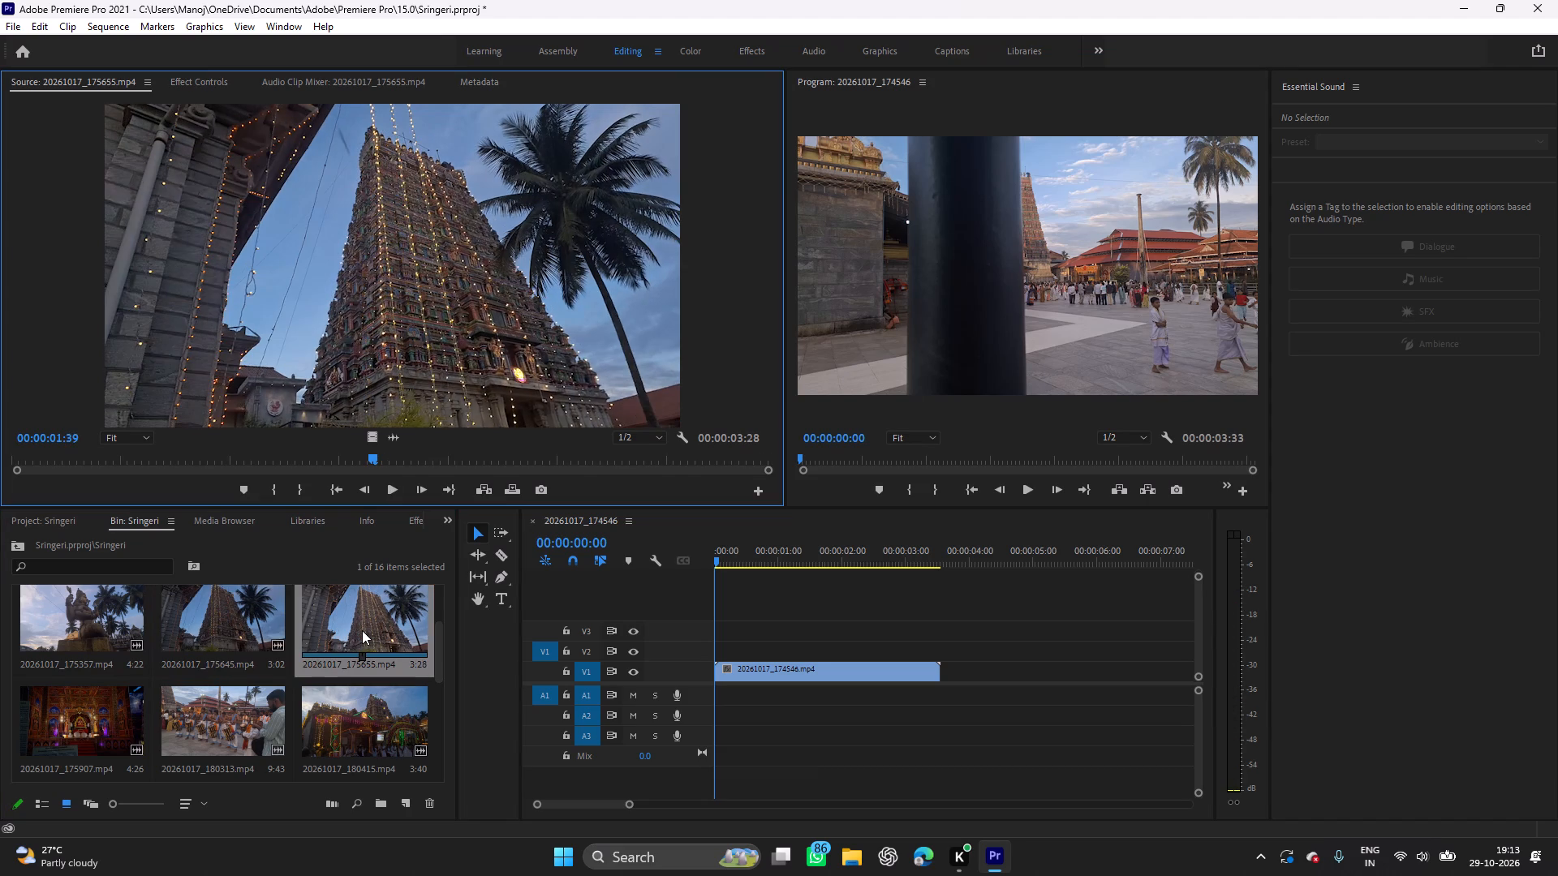
key("space")
key("space")
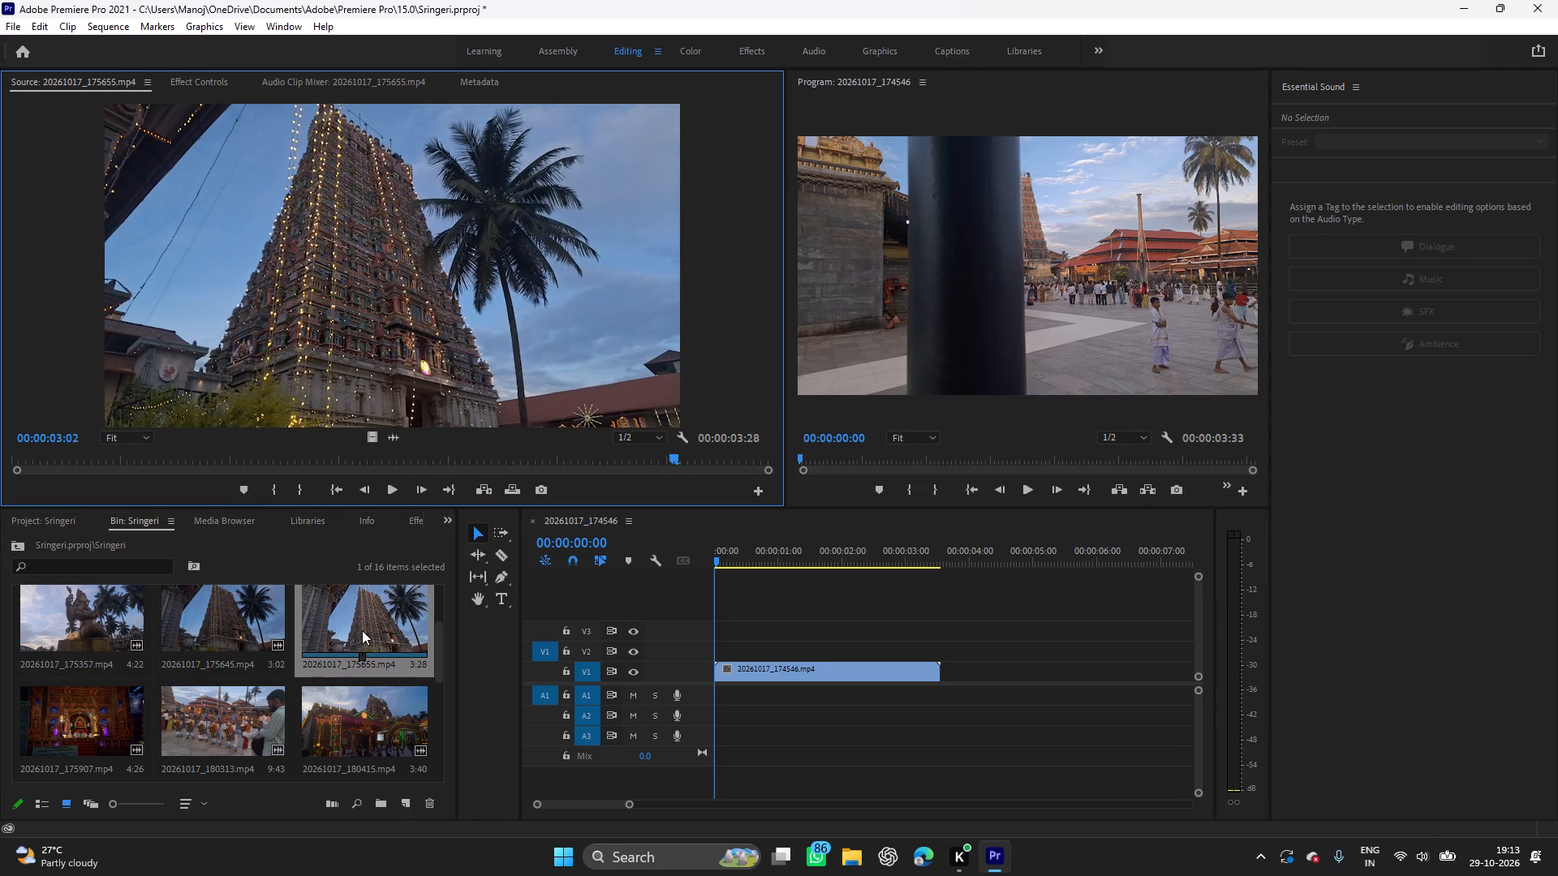
Add clip 20261017_175655.mp4 to track V1 directly after 20261017_174546.mp4.
left_click_drag(362, 630, 941, 652)
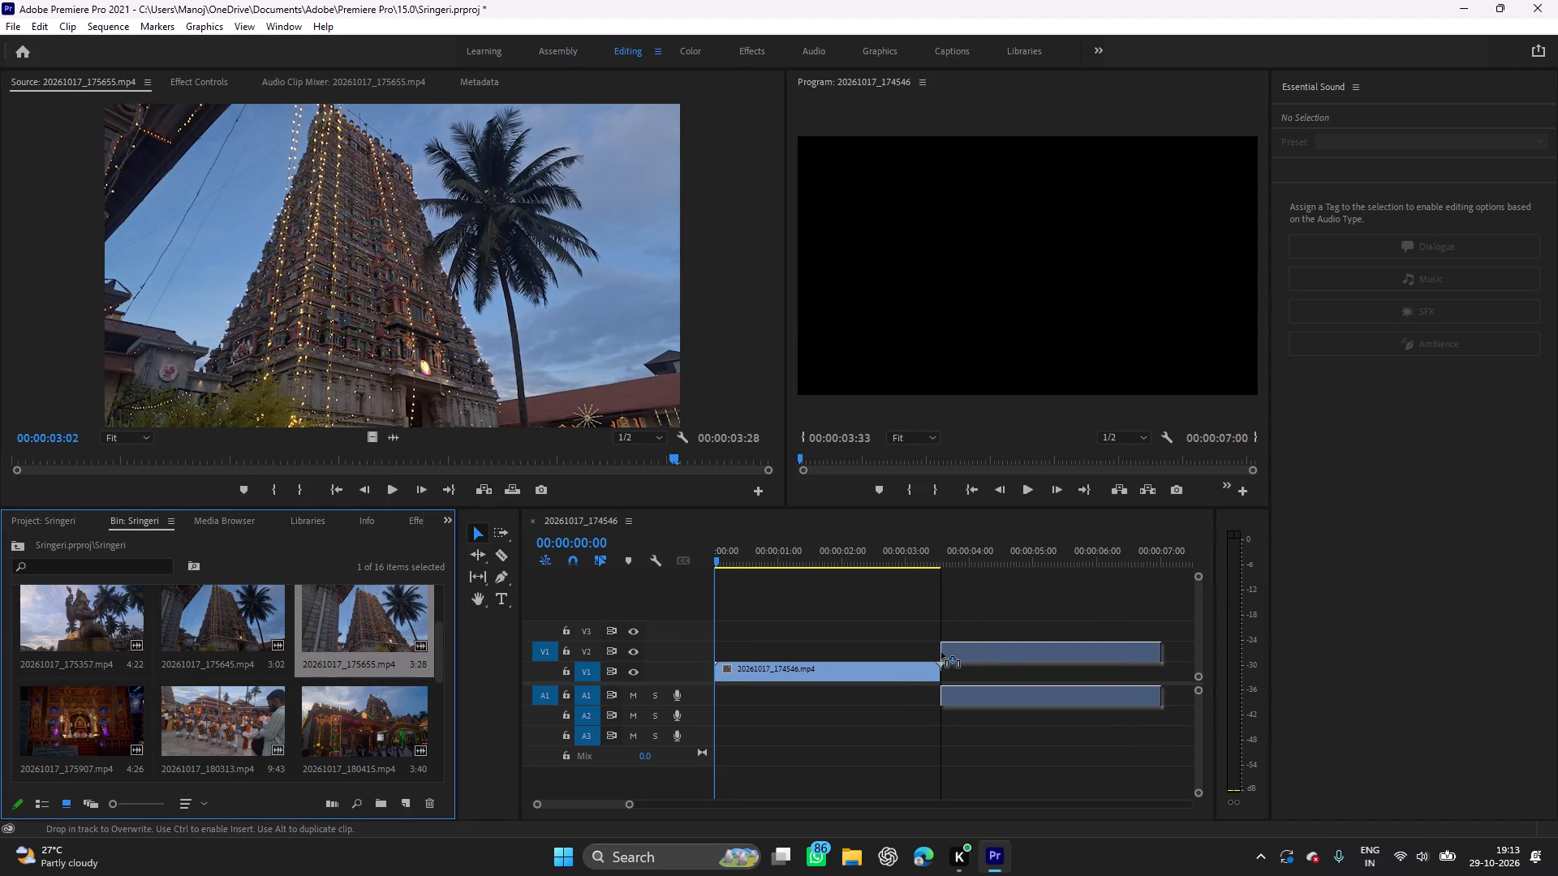
left_click_drag(941, 652, 948, 670)
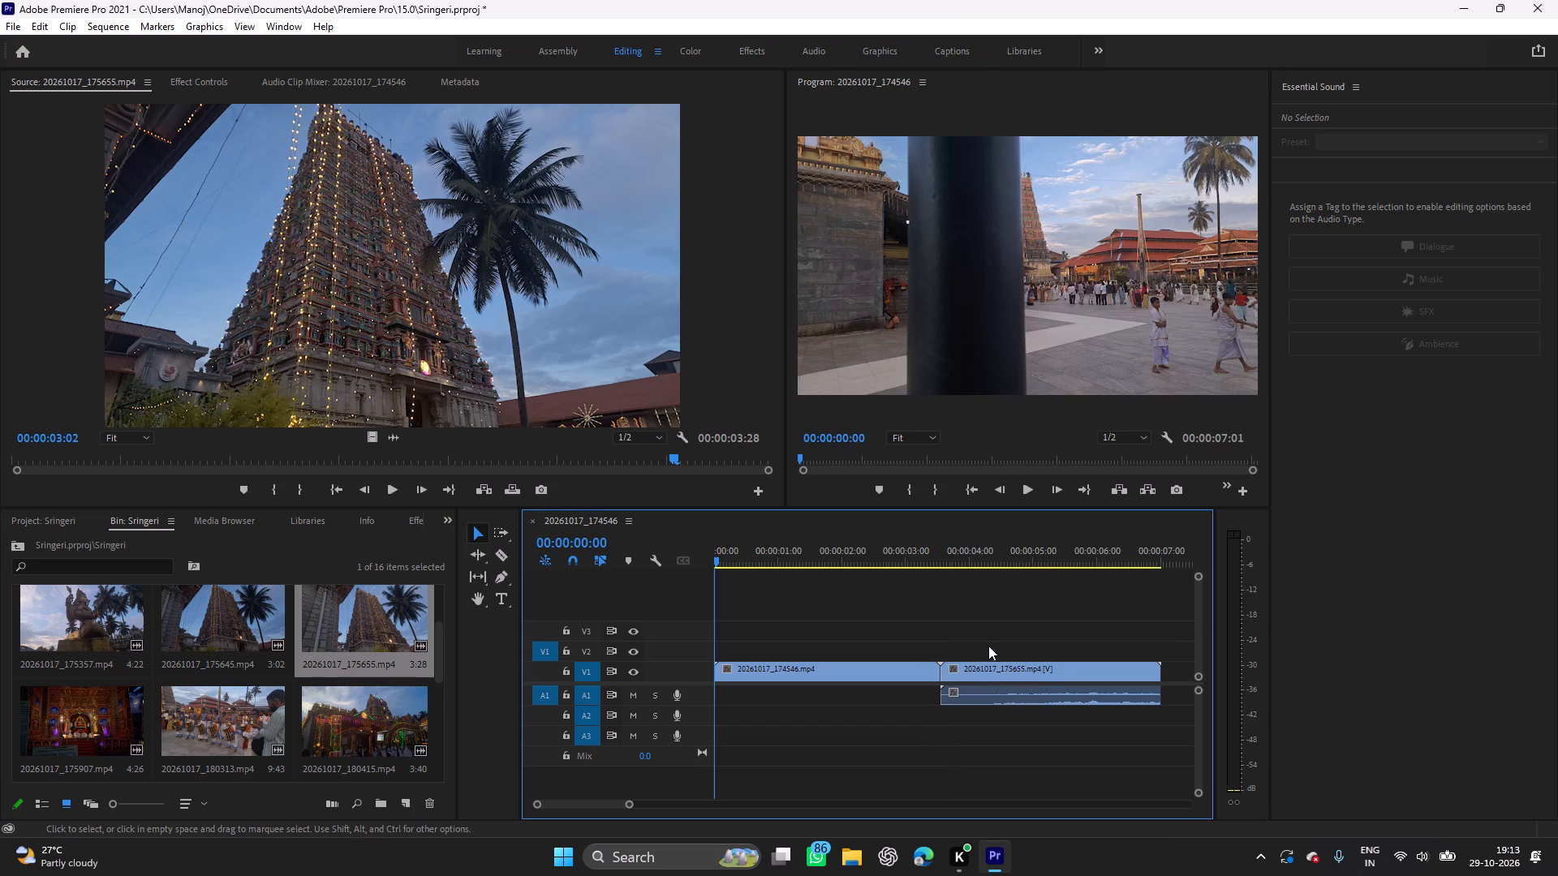
Unlink the audio from clip 20261017_175655.mp4 in the timeline and delete its audio part from A1.
left_click(989, 663)
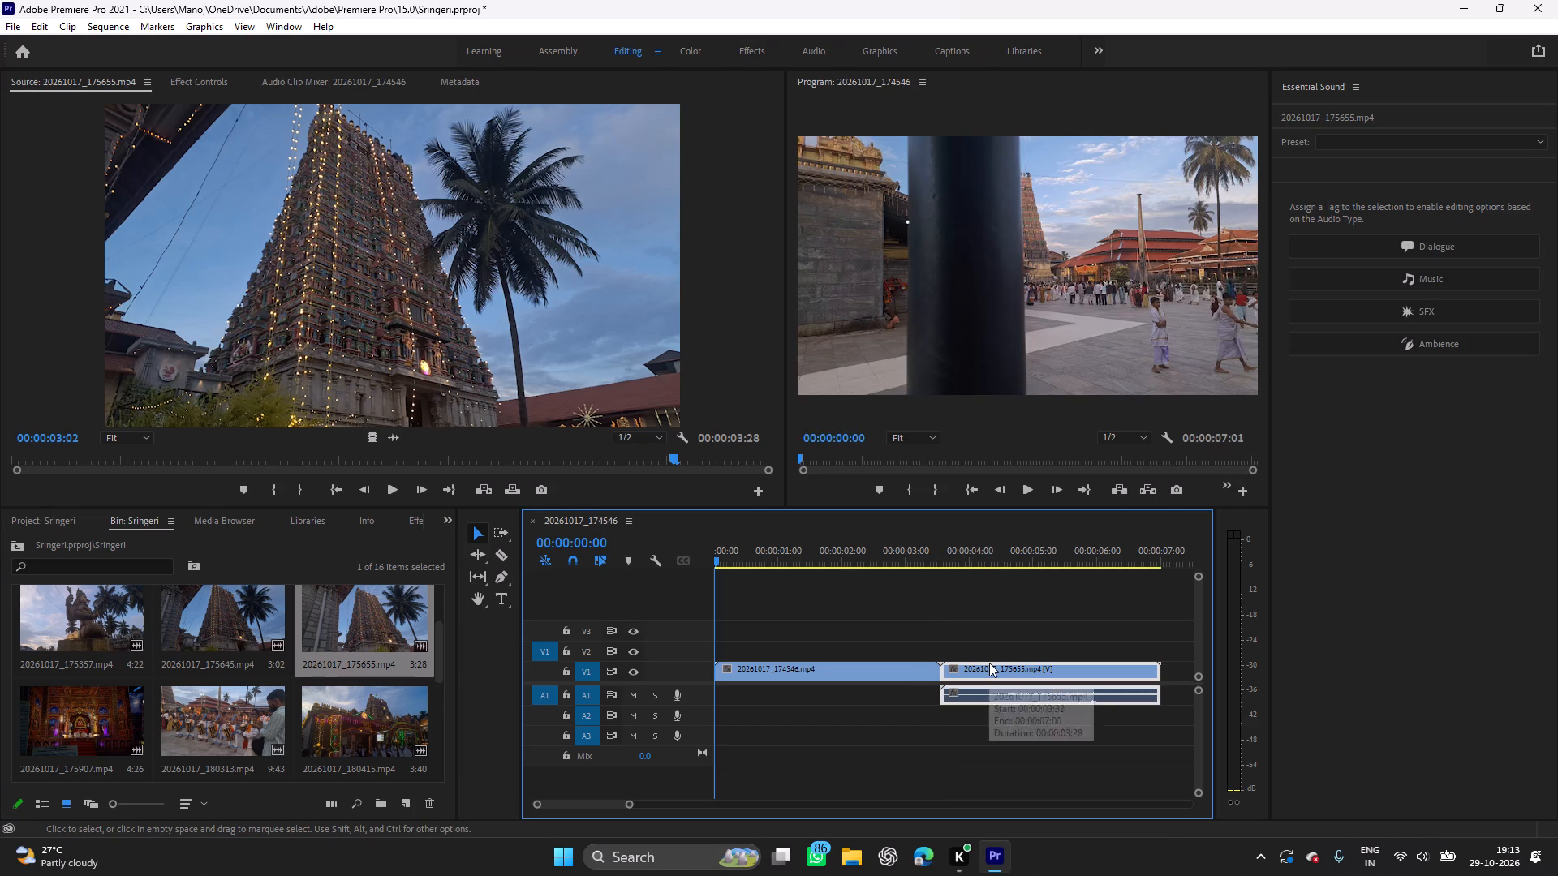
right_click(989, 663)
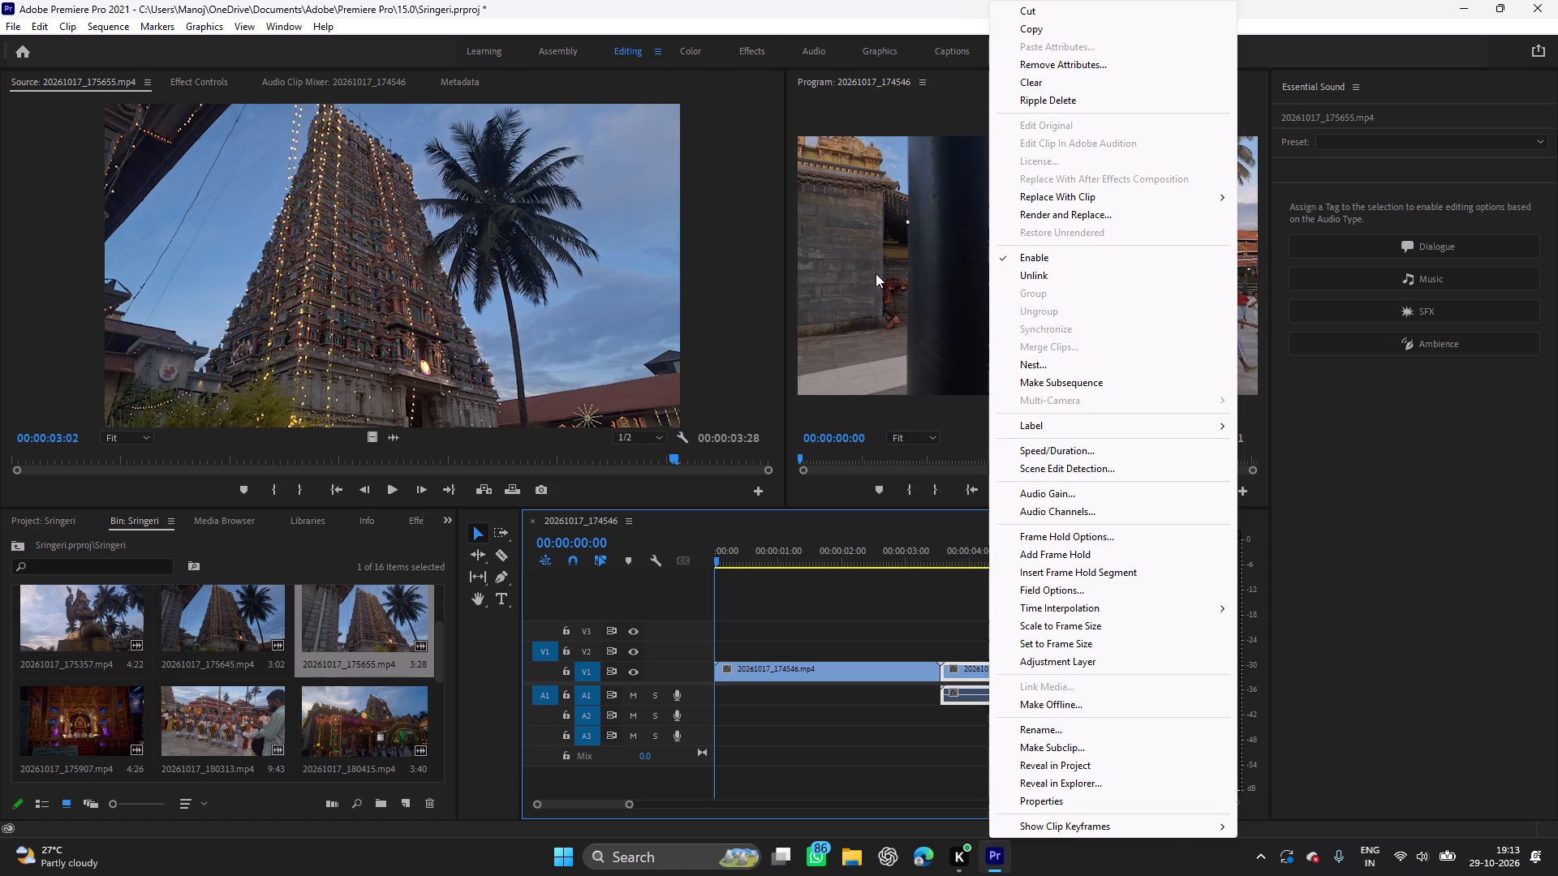
left_click(1037, 280)
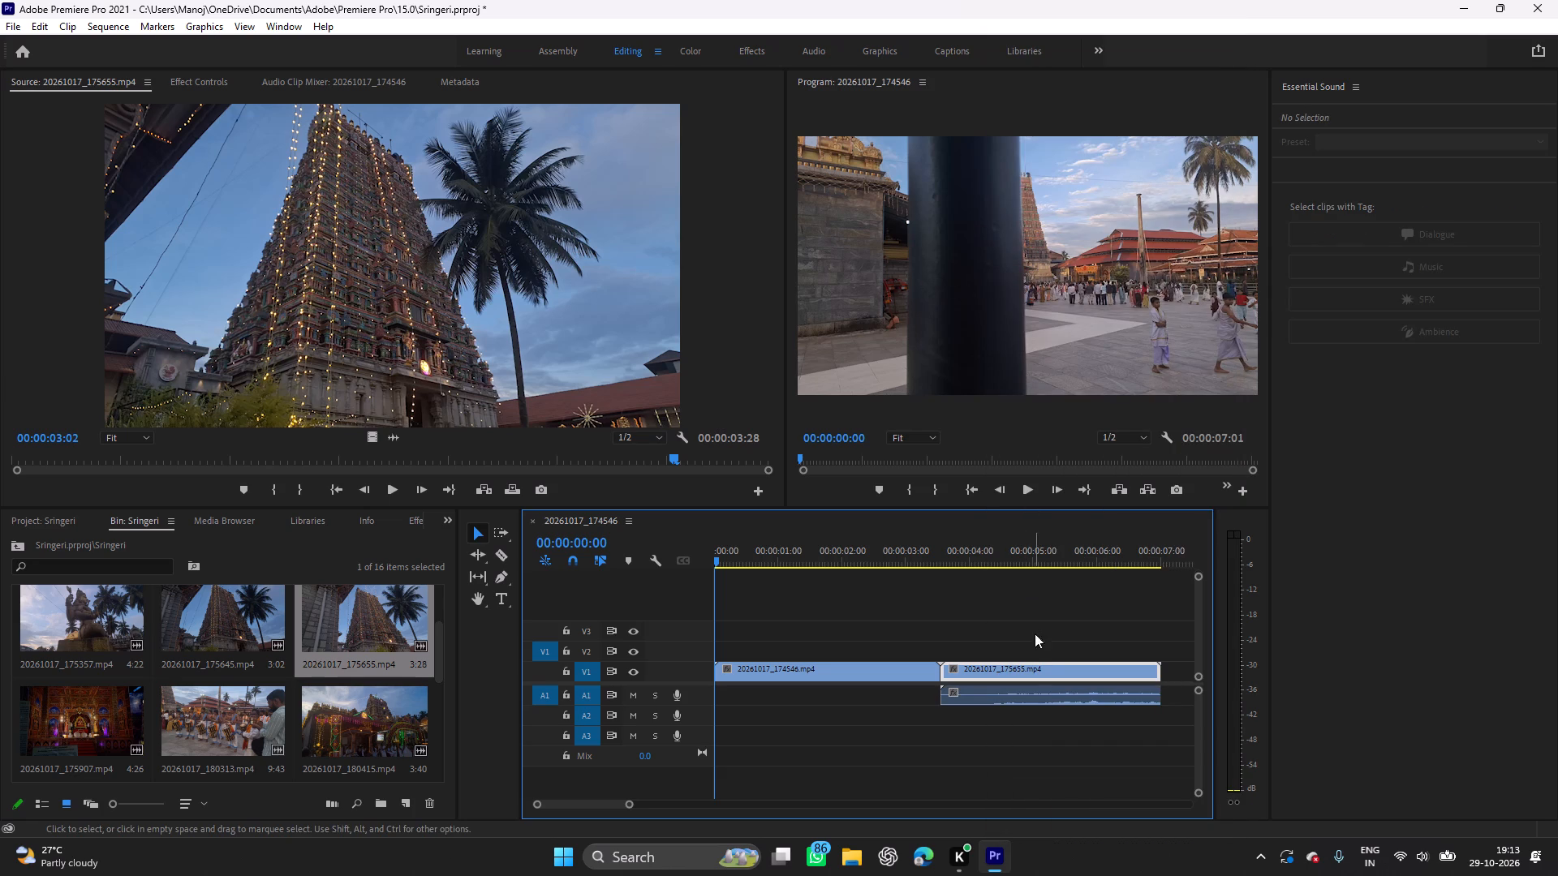
left_click(1025, 702)
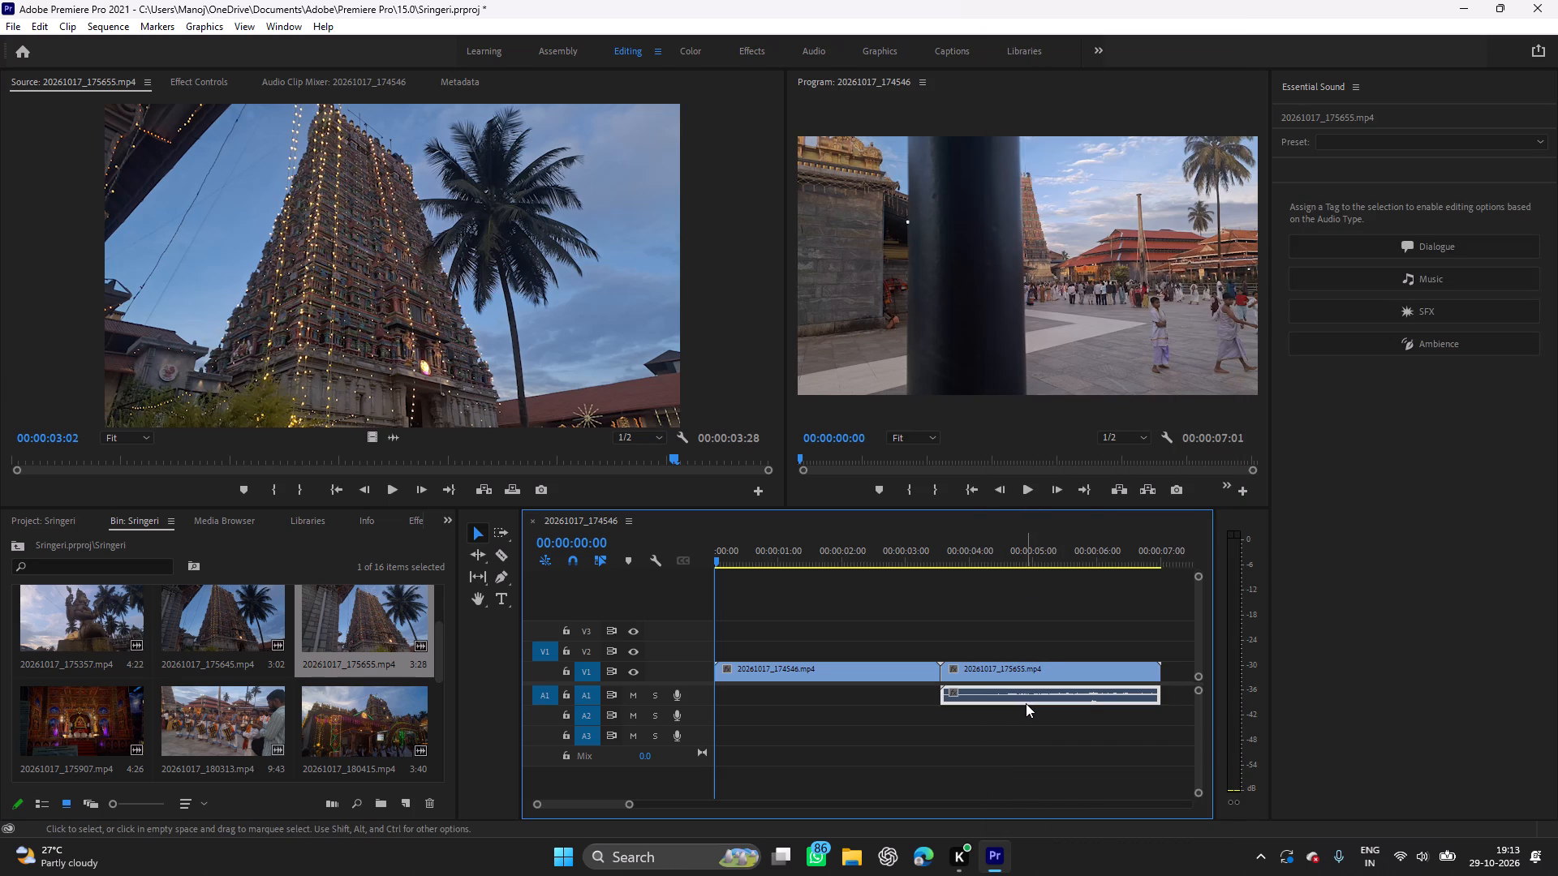
key("Delete")
key("Delete")
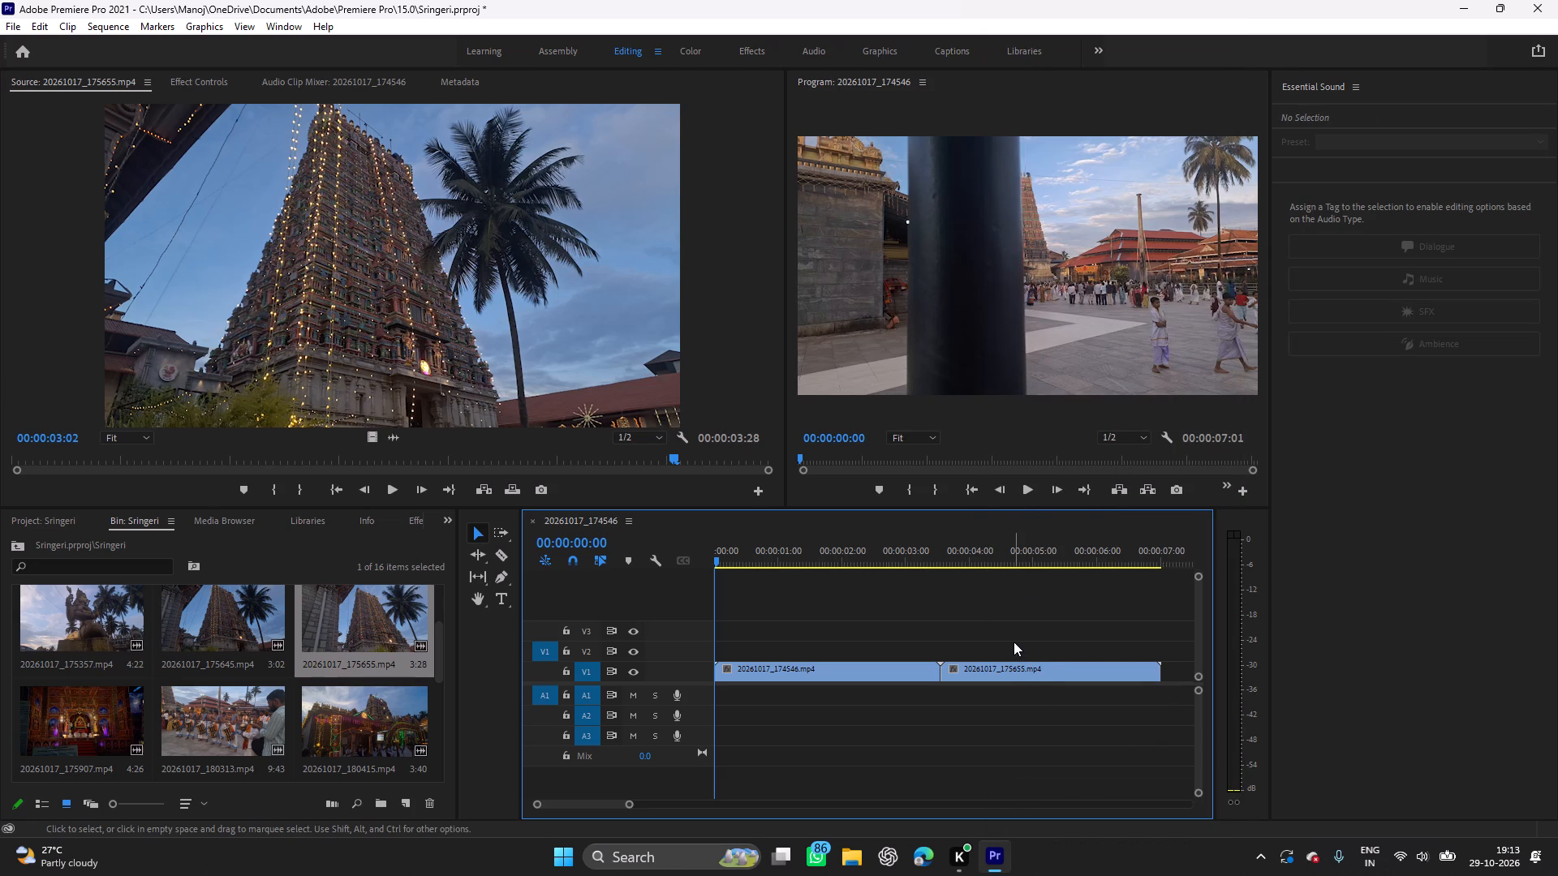
Play the sequence from the start through the end of the second clip to review the cut.
key("space")
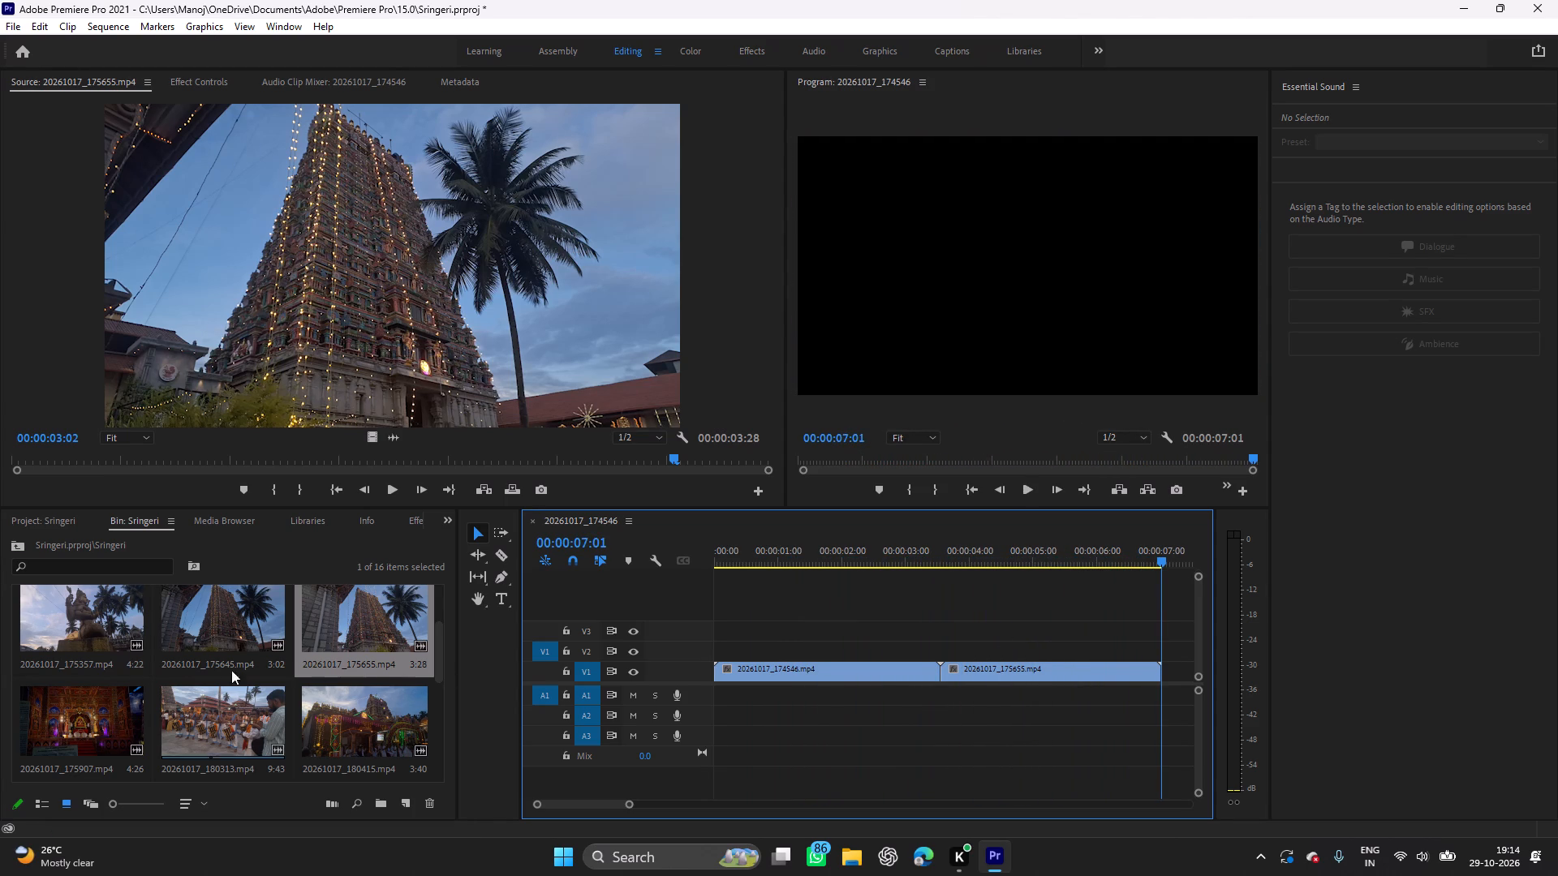
Look through the bin and preview clips 20261017_175302.mp4, 20261017_175314.mp4 and 20261017_175357.mp4 to choose the next shot.
scroll(286, 646, "up", 1)
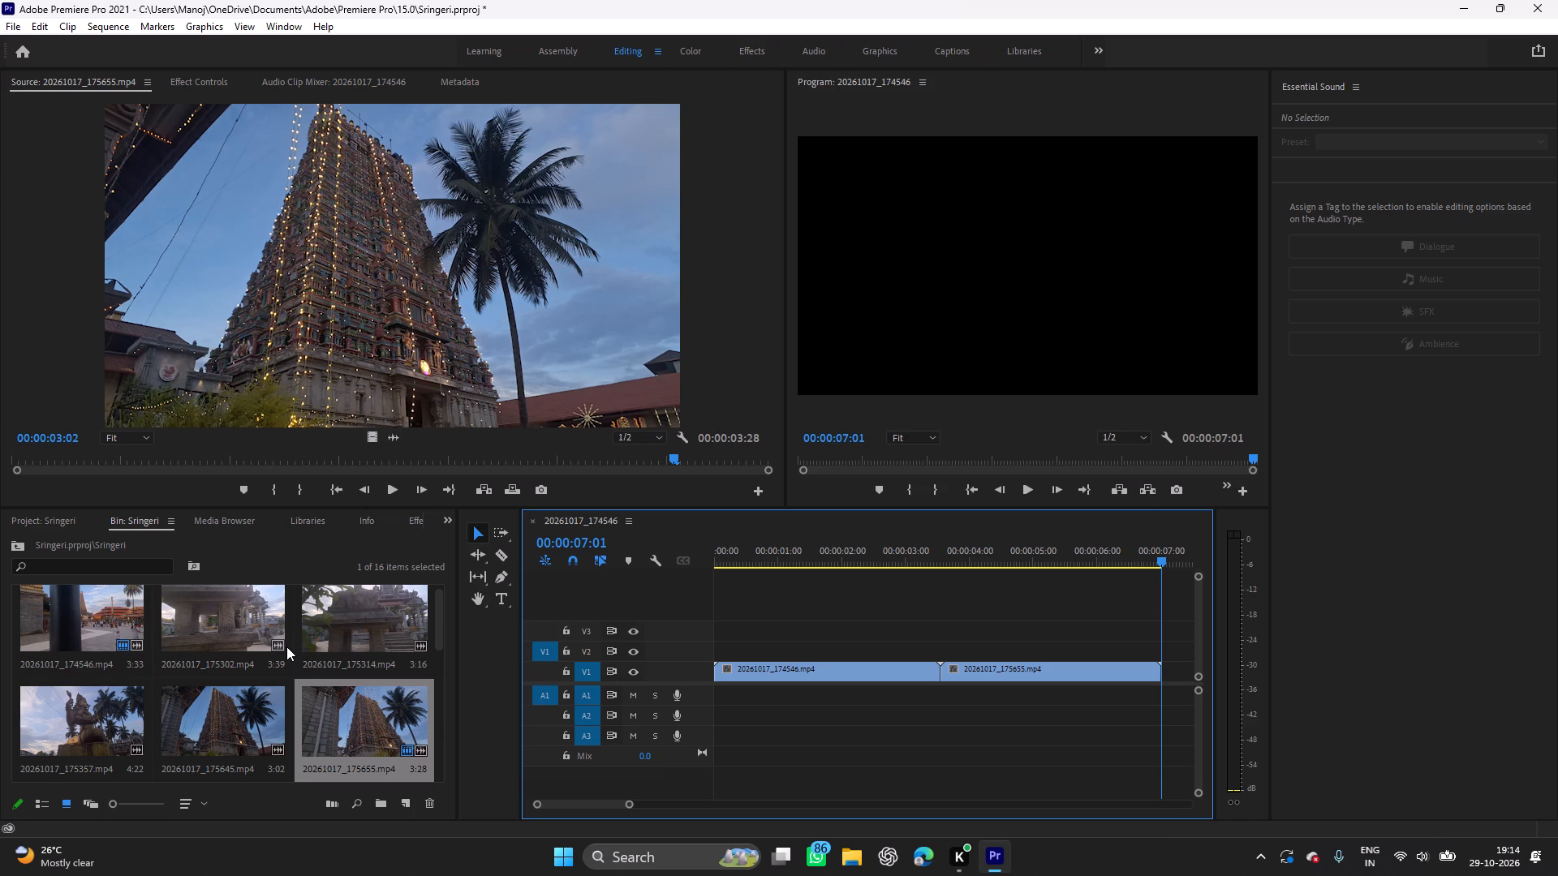
scroll(286, 646, "up", 3)
scroll(275, 659, "down", 5)
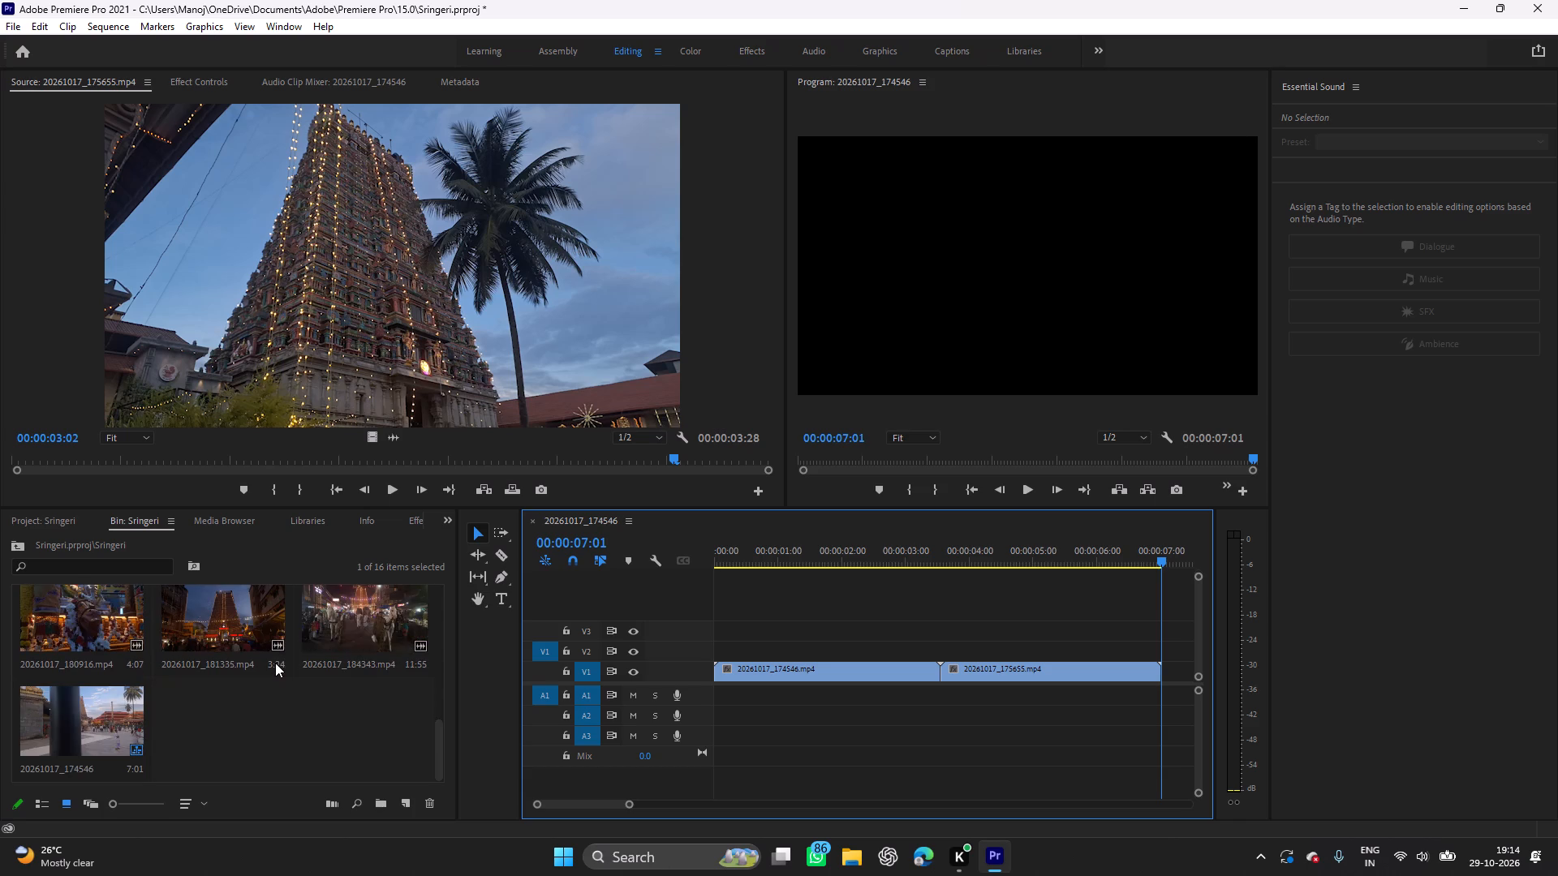
scroll(275, 663, "down", 6)
scroll(275, 663, "up", 6)
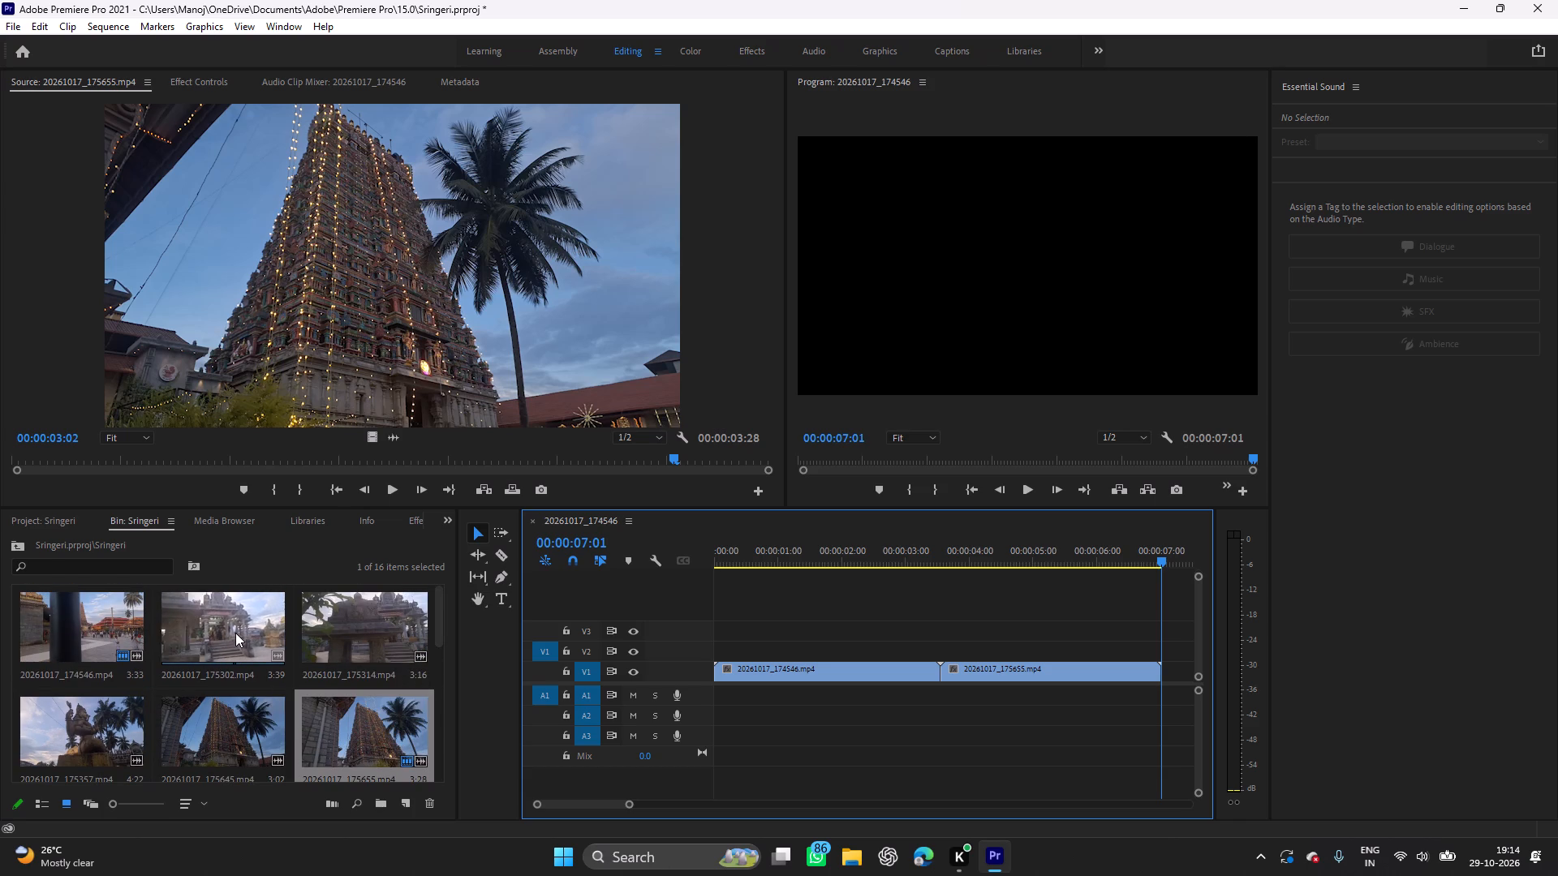
double_click(235, 633)
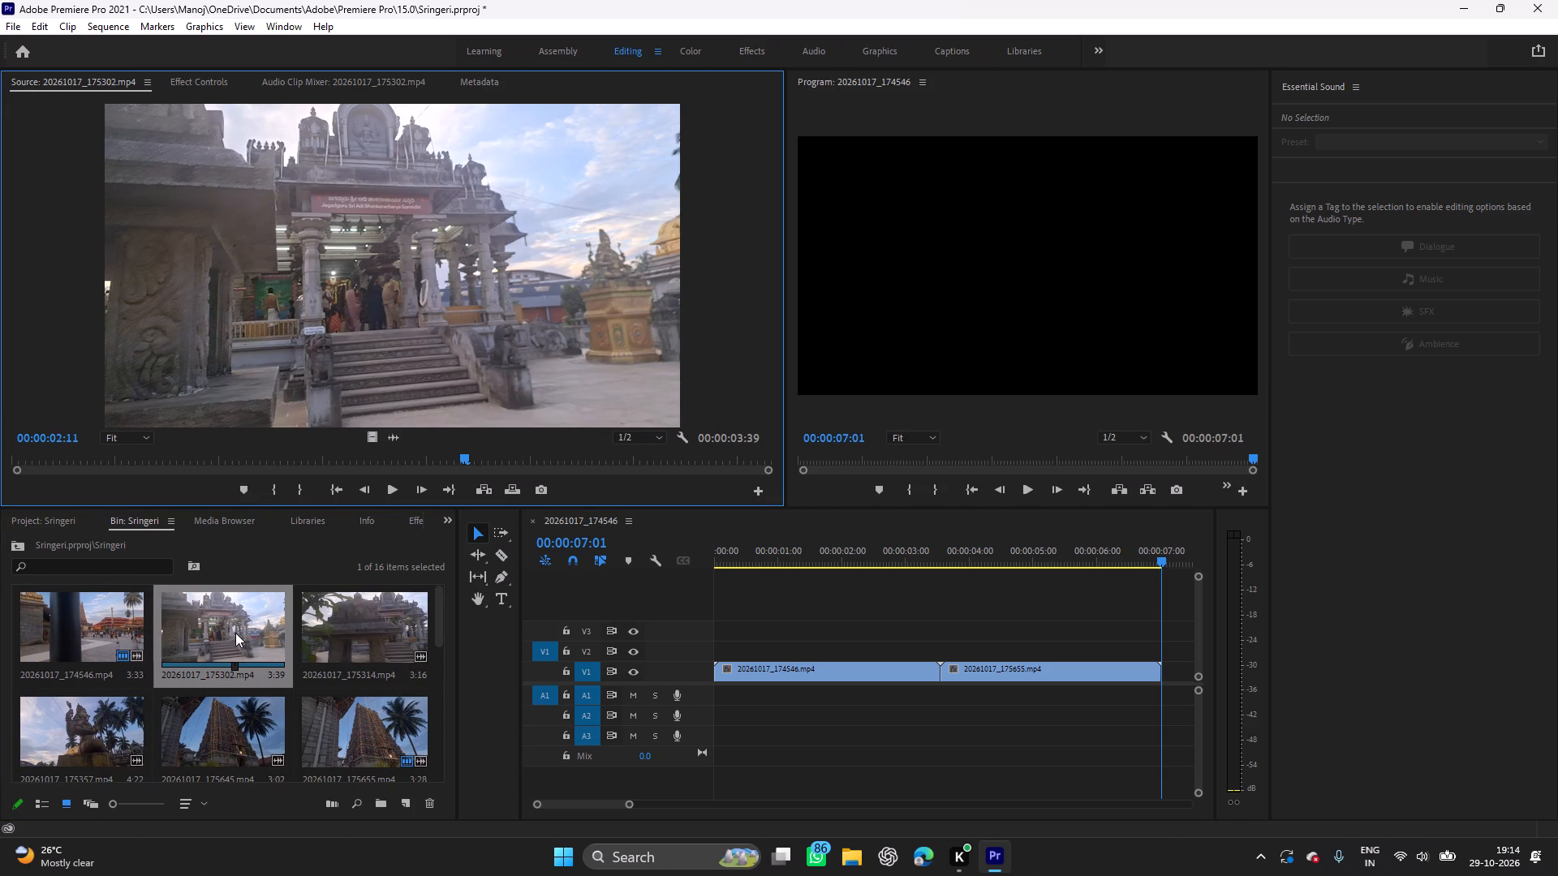
key("space")
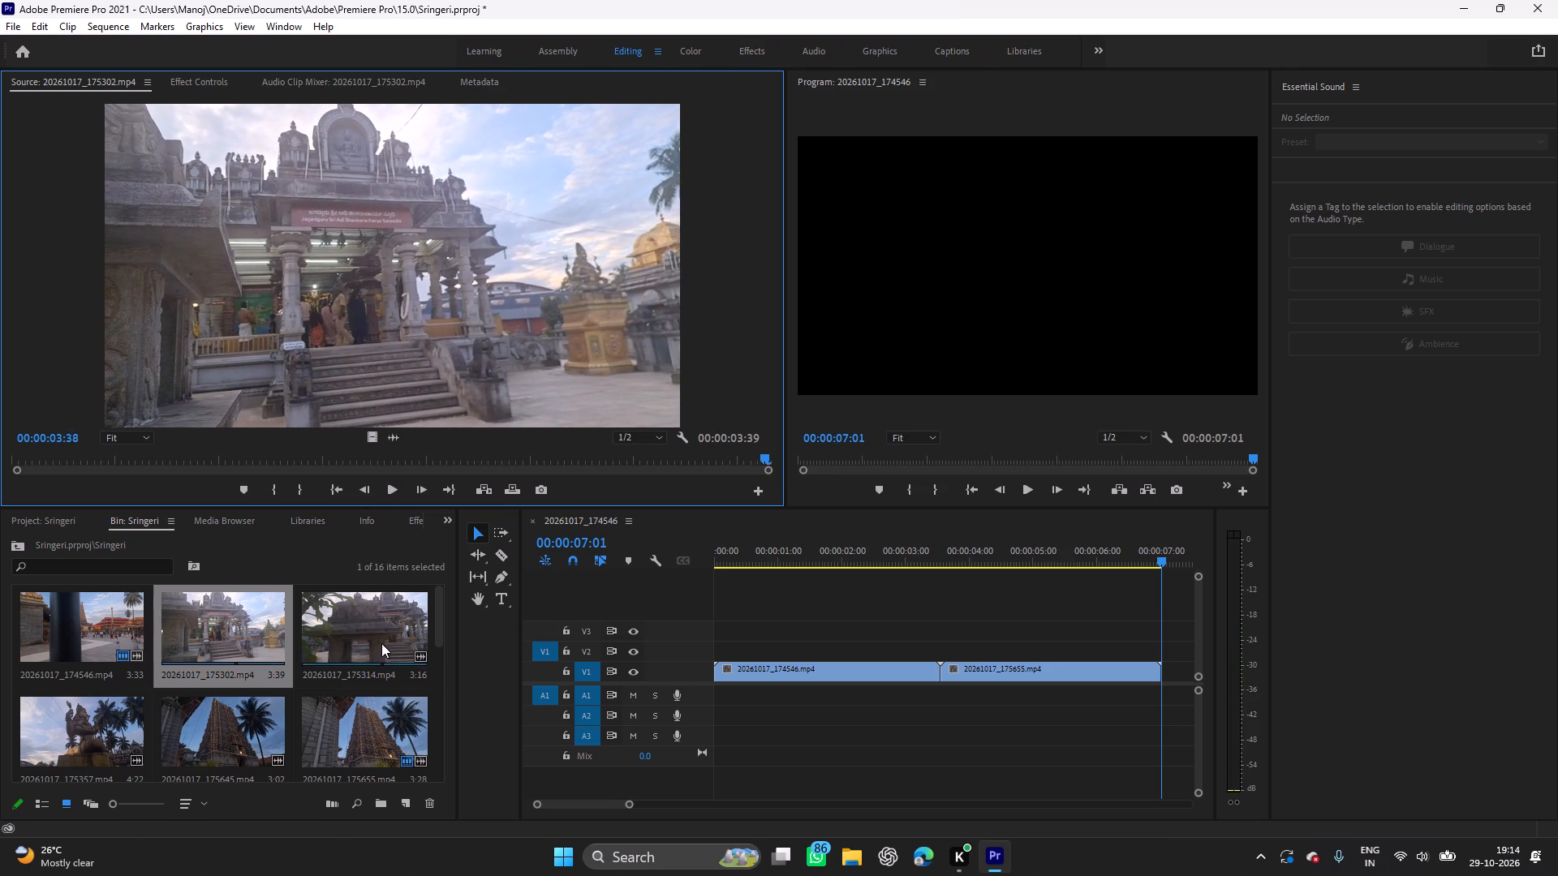
double_click(381, 643)
key("space")
key("space")
key("space")
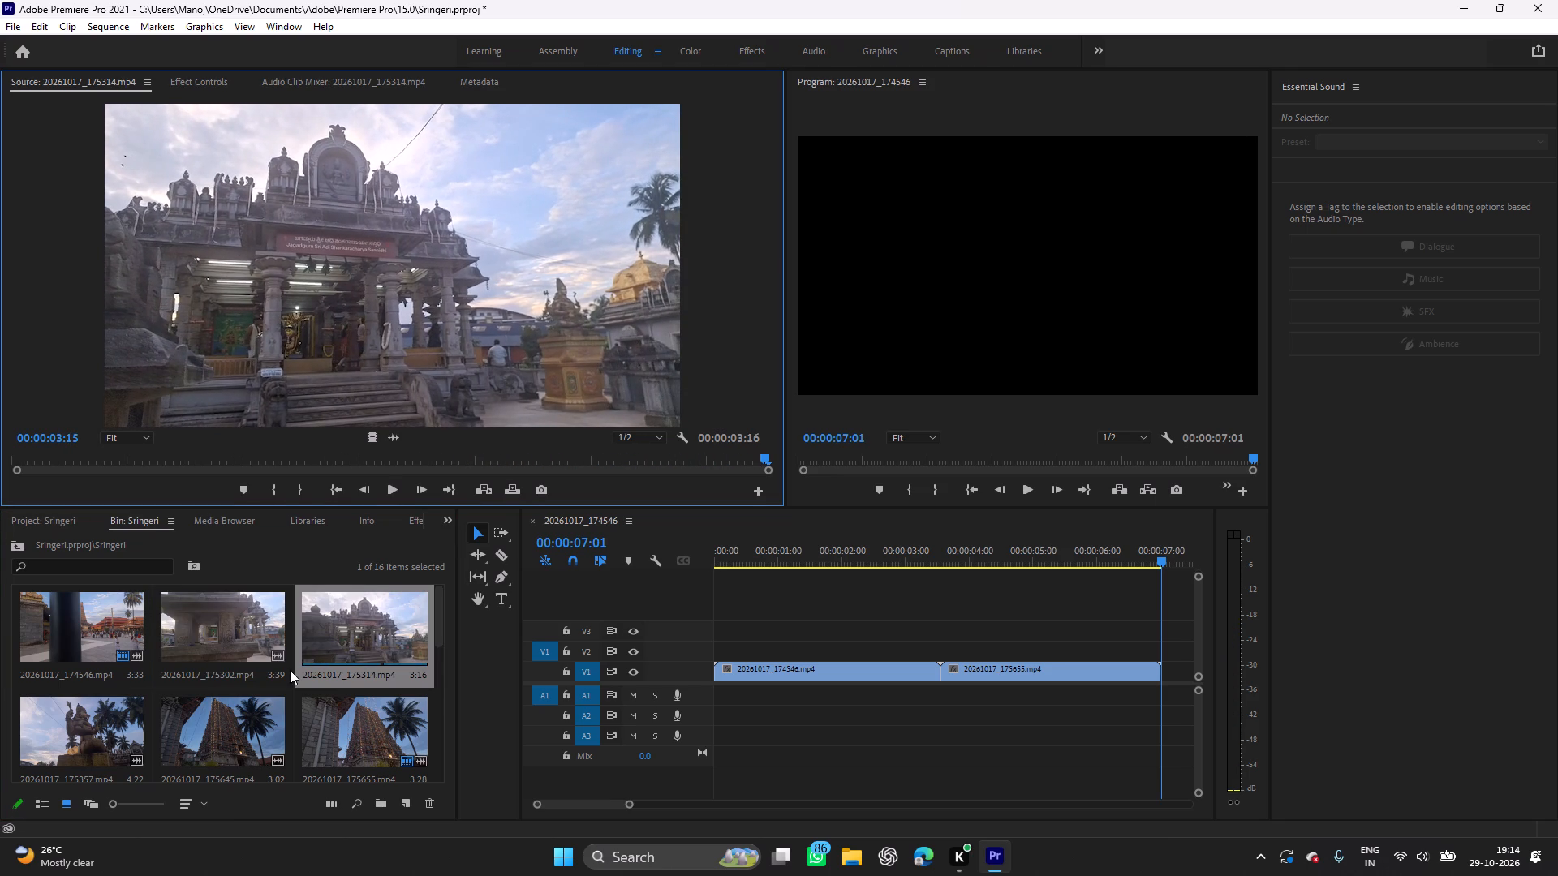
double_click(39, 730)
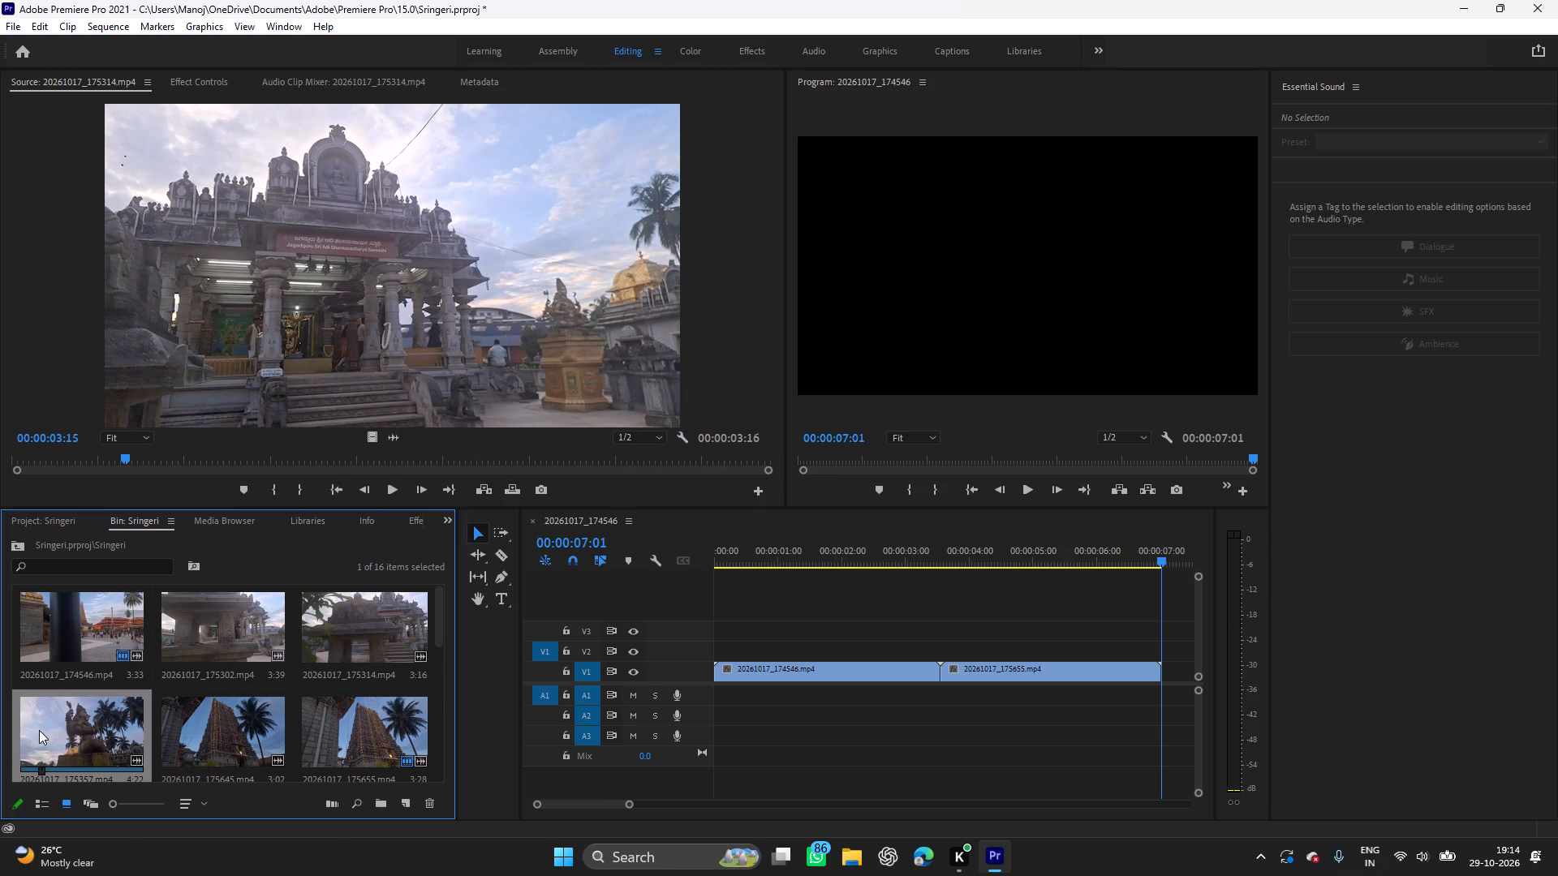
key("space")
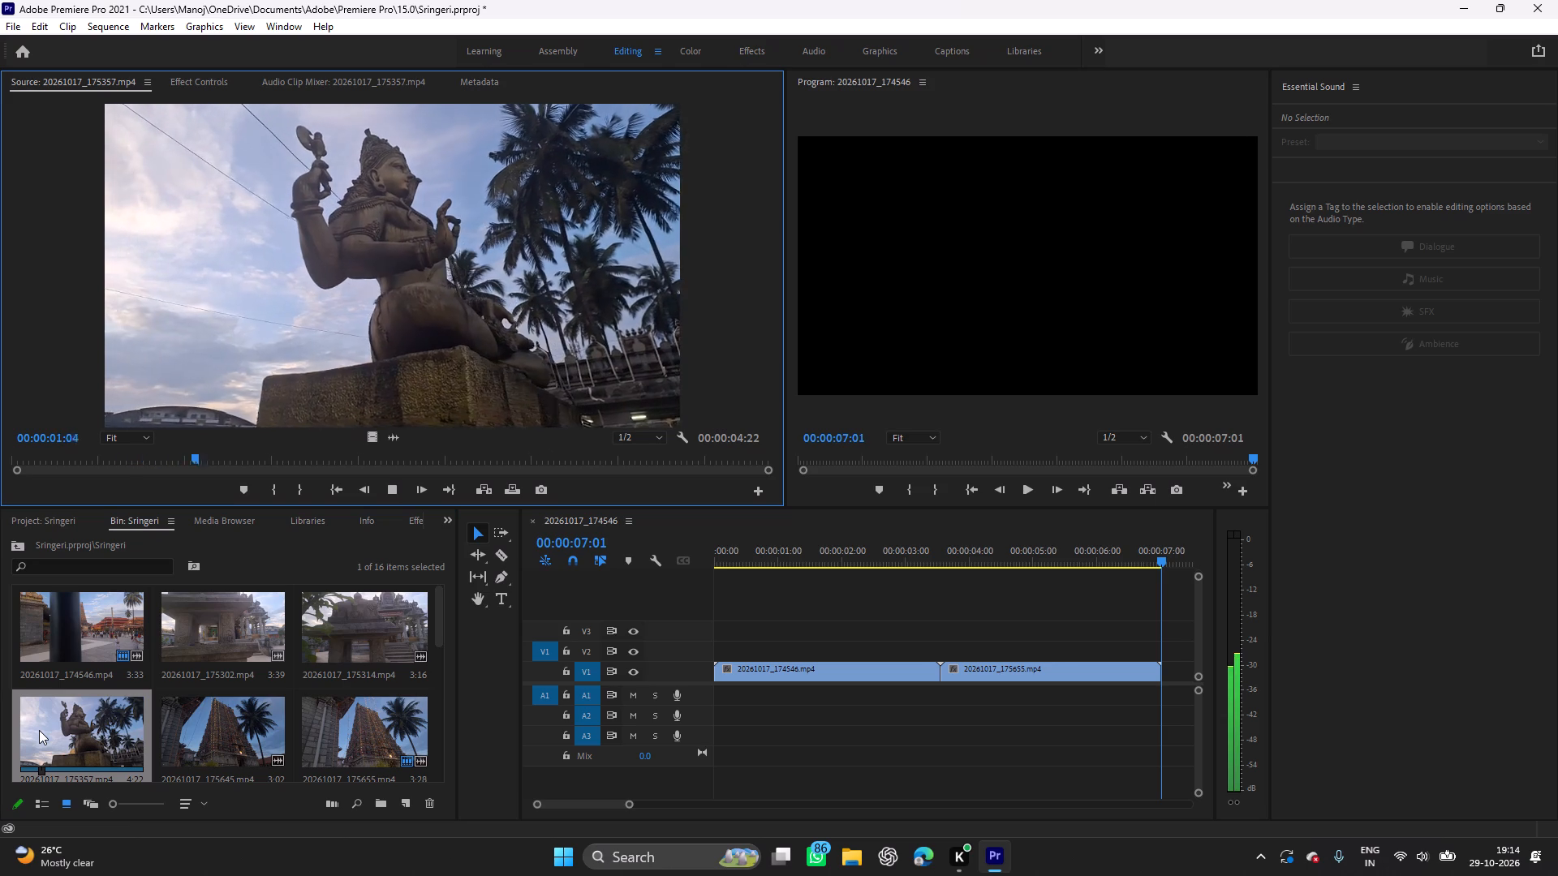
key("space")
Add clip 20261017_175357.mp4 to track V1 directly after 20261017_175655.mp4.
left_click_drag(39, 730, 486, 762)
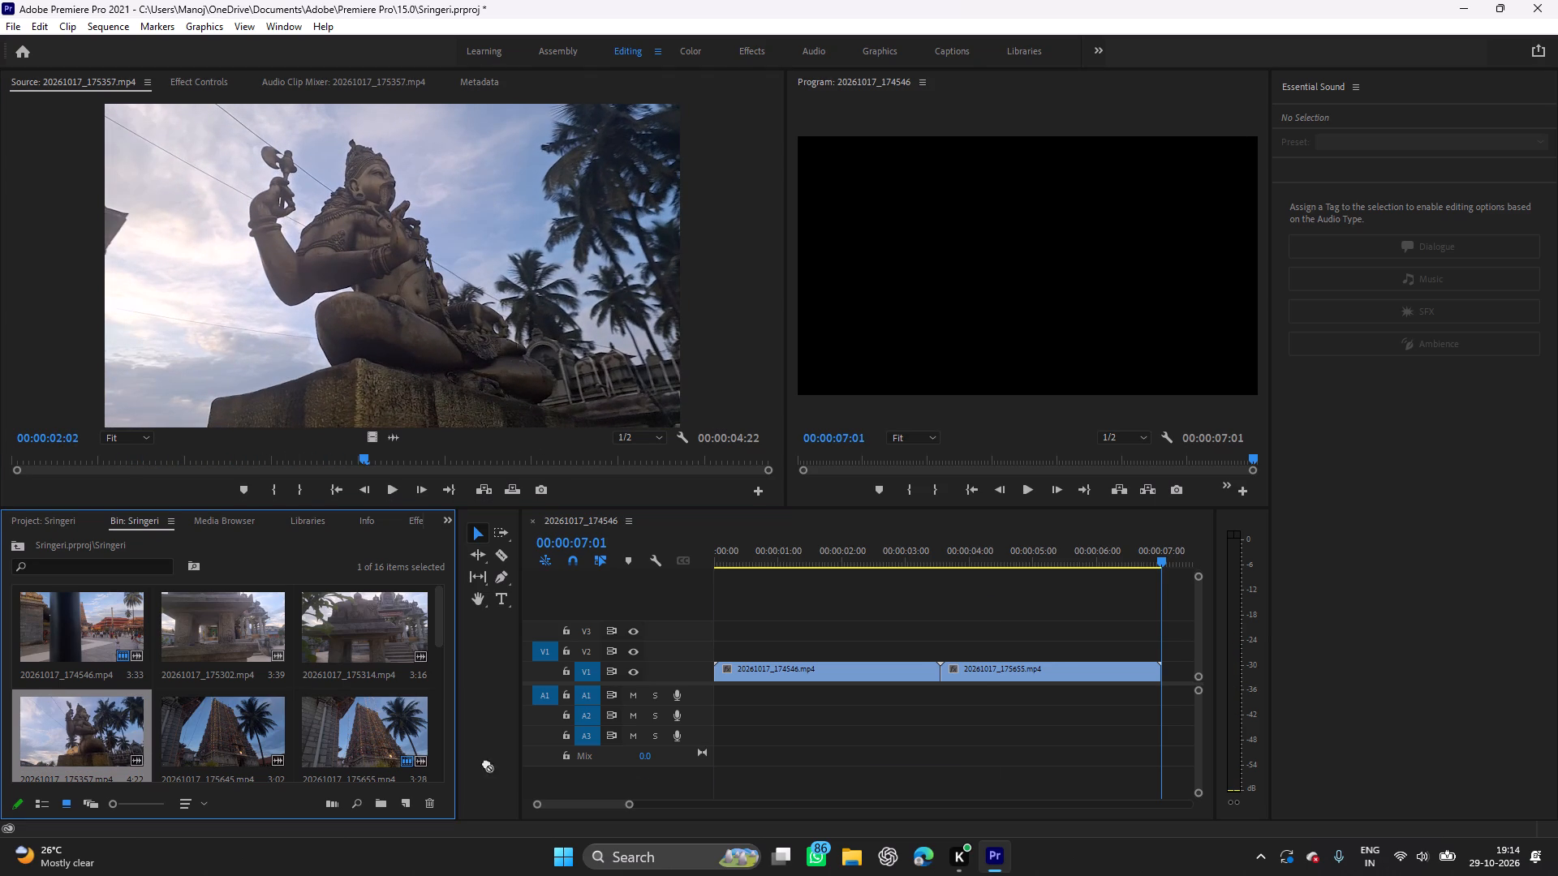
left_click_drag(486, 762, 1147, 680)
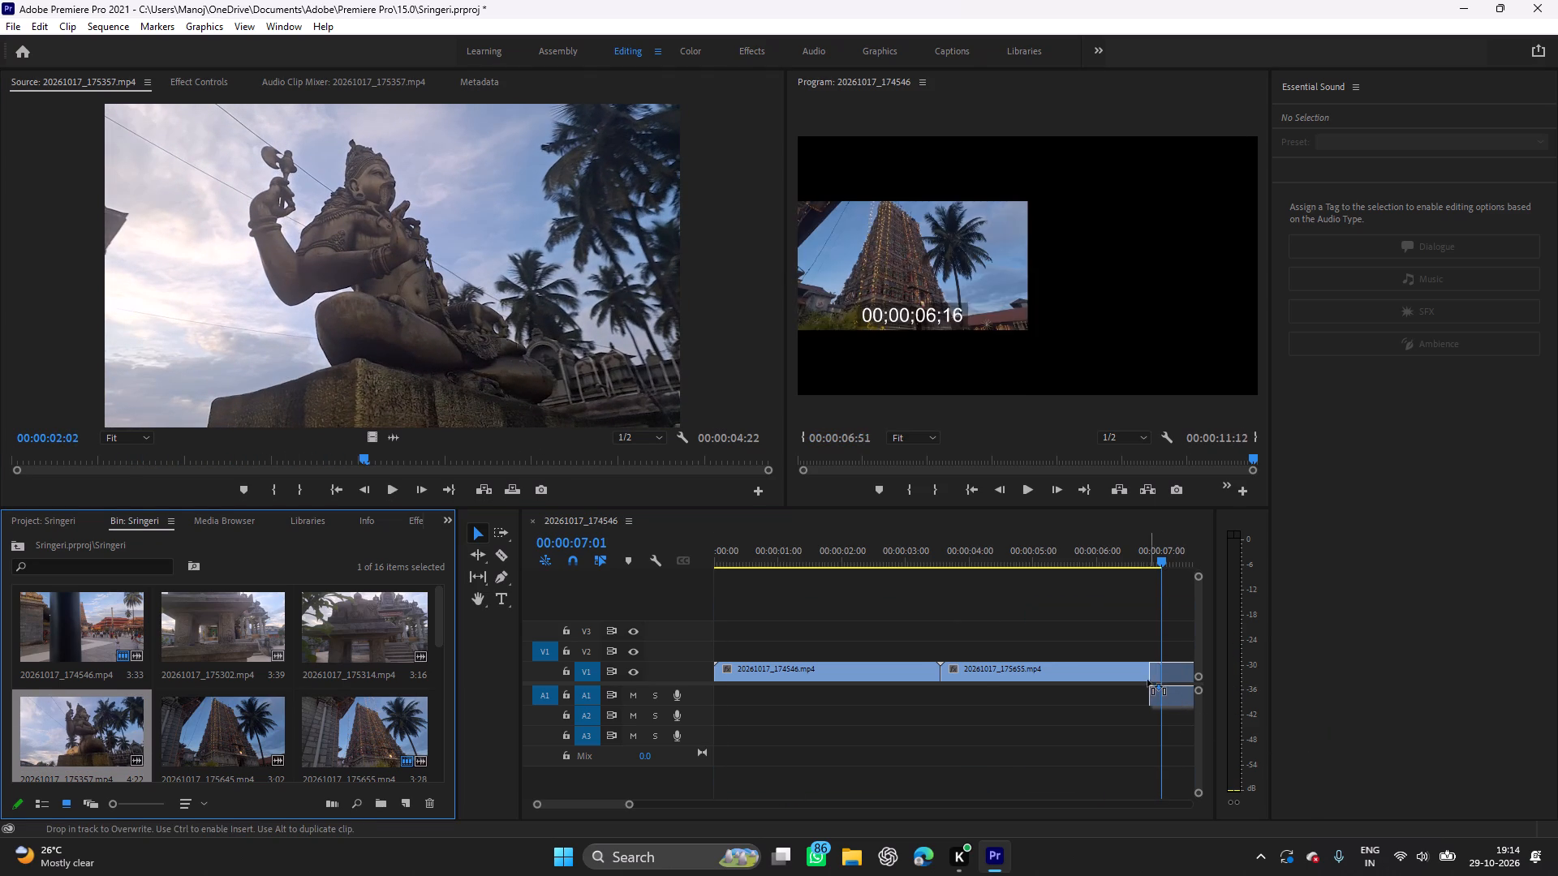
left_click_drag(1147, 680, 1036, 685)
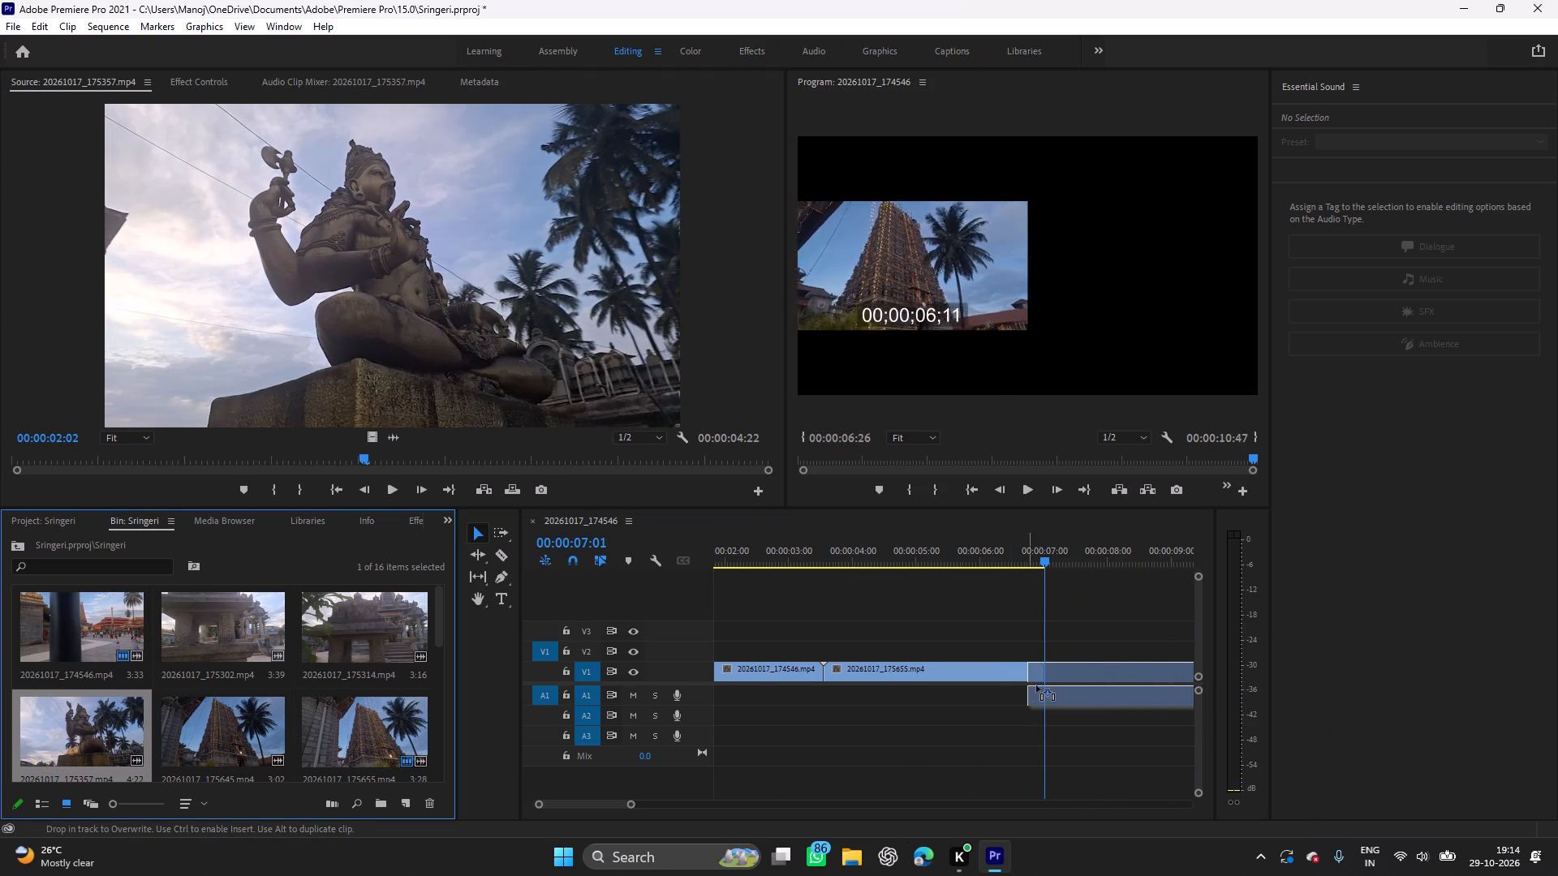
left_click_drag(1036, 685, 1062, 689)
left_click_drag(1103, 672, 1093, 671)
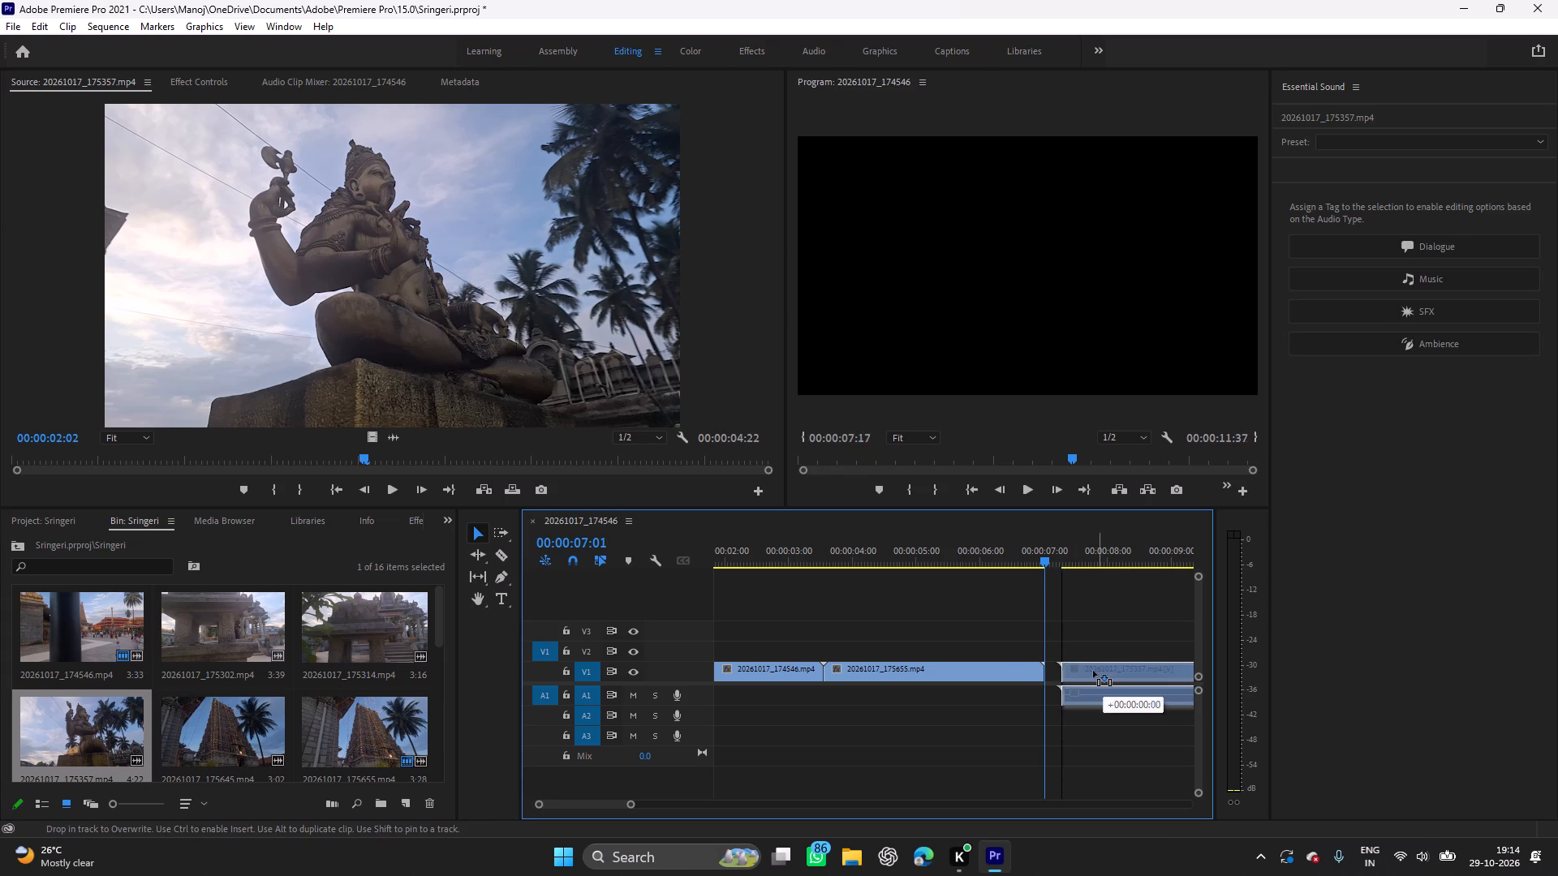
left_click_drag(1093, 671, 1092, 671)
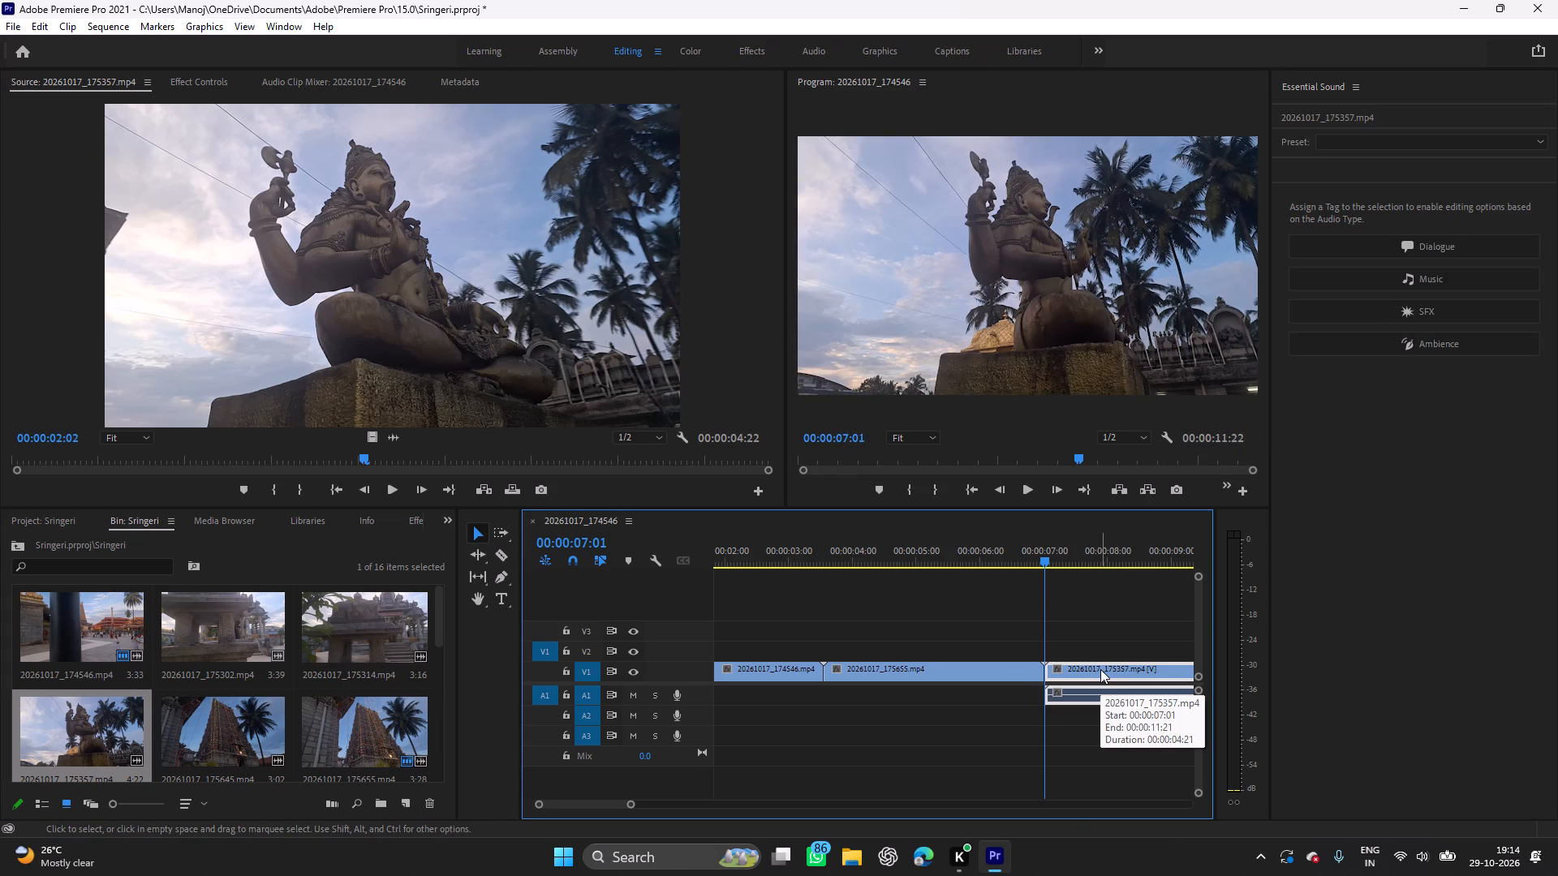
Unlink the audio from clip 20261017_175357.mp4 in the timeline and delete its audio part from A1.
right_click(1100, 669)
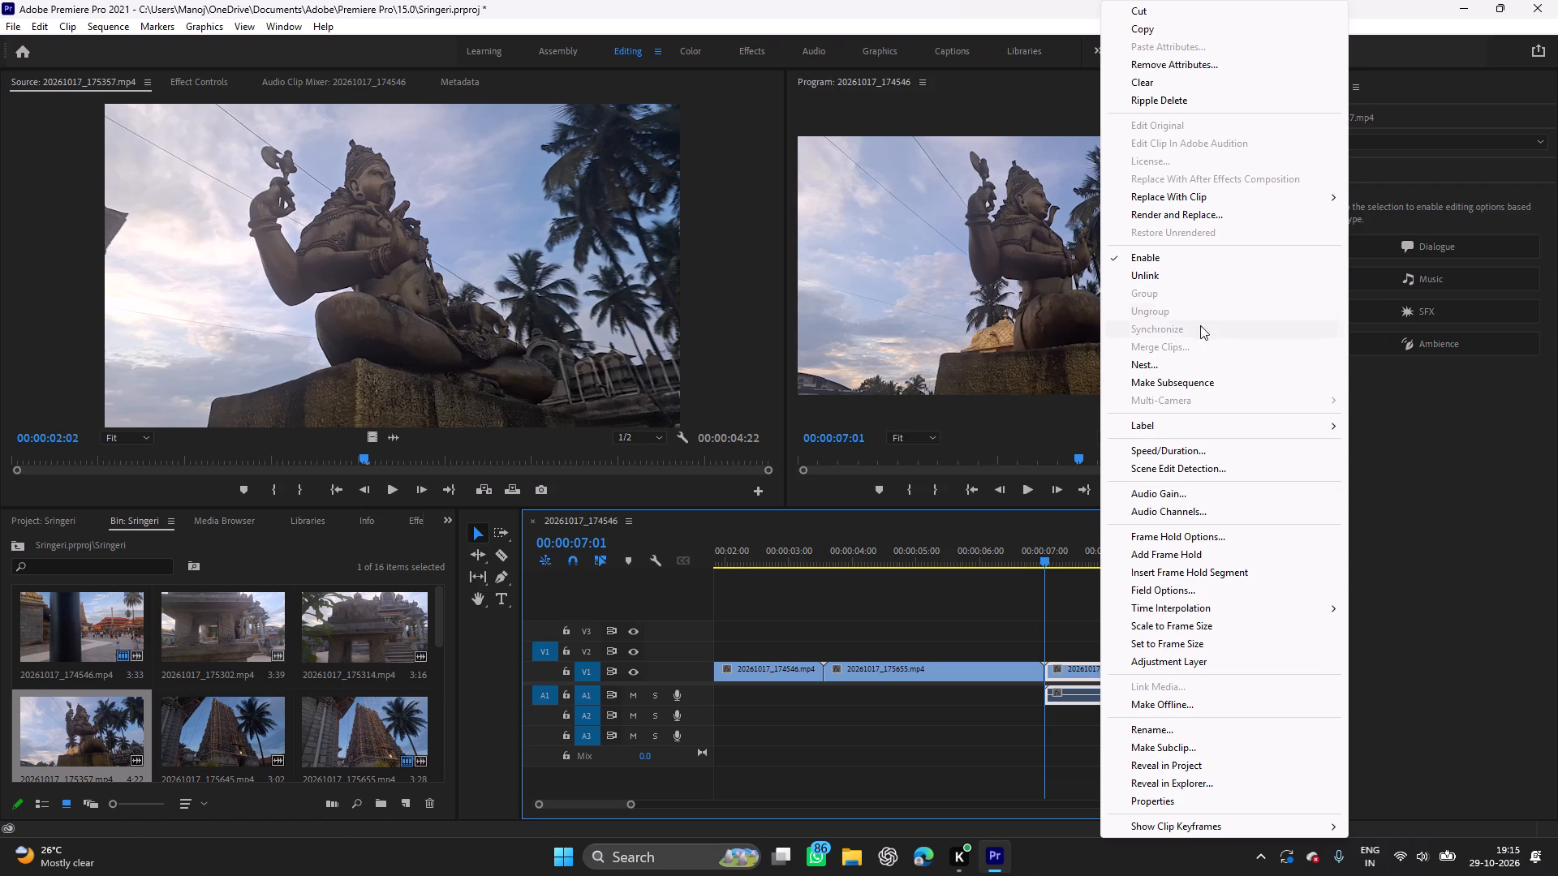
left_click(1154, 273)
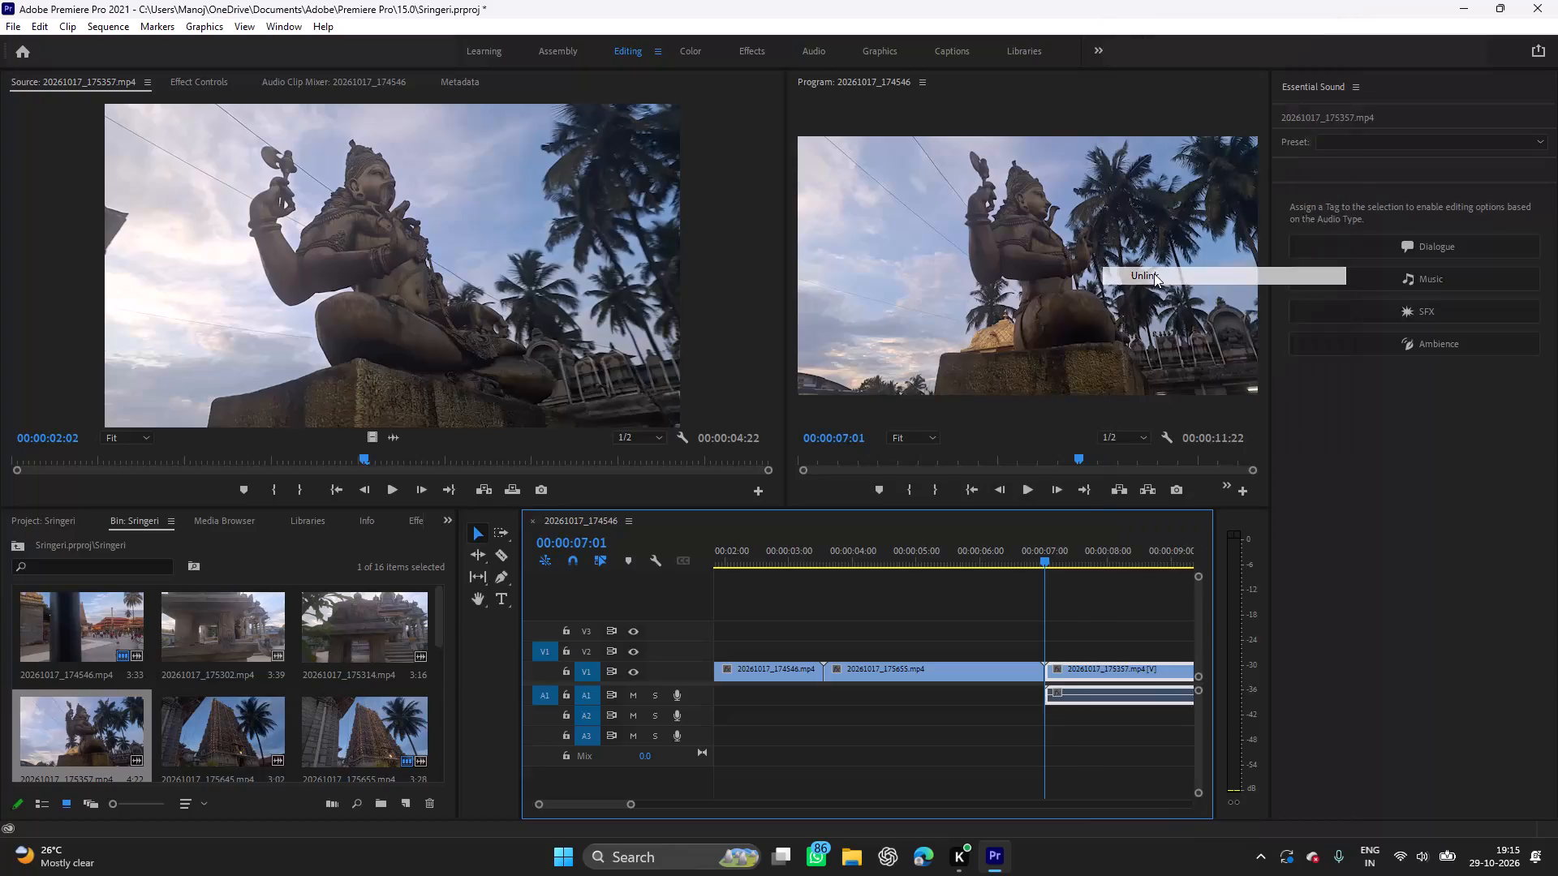
left_click(1088, 700)
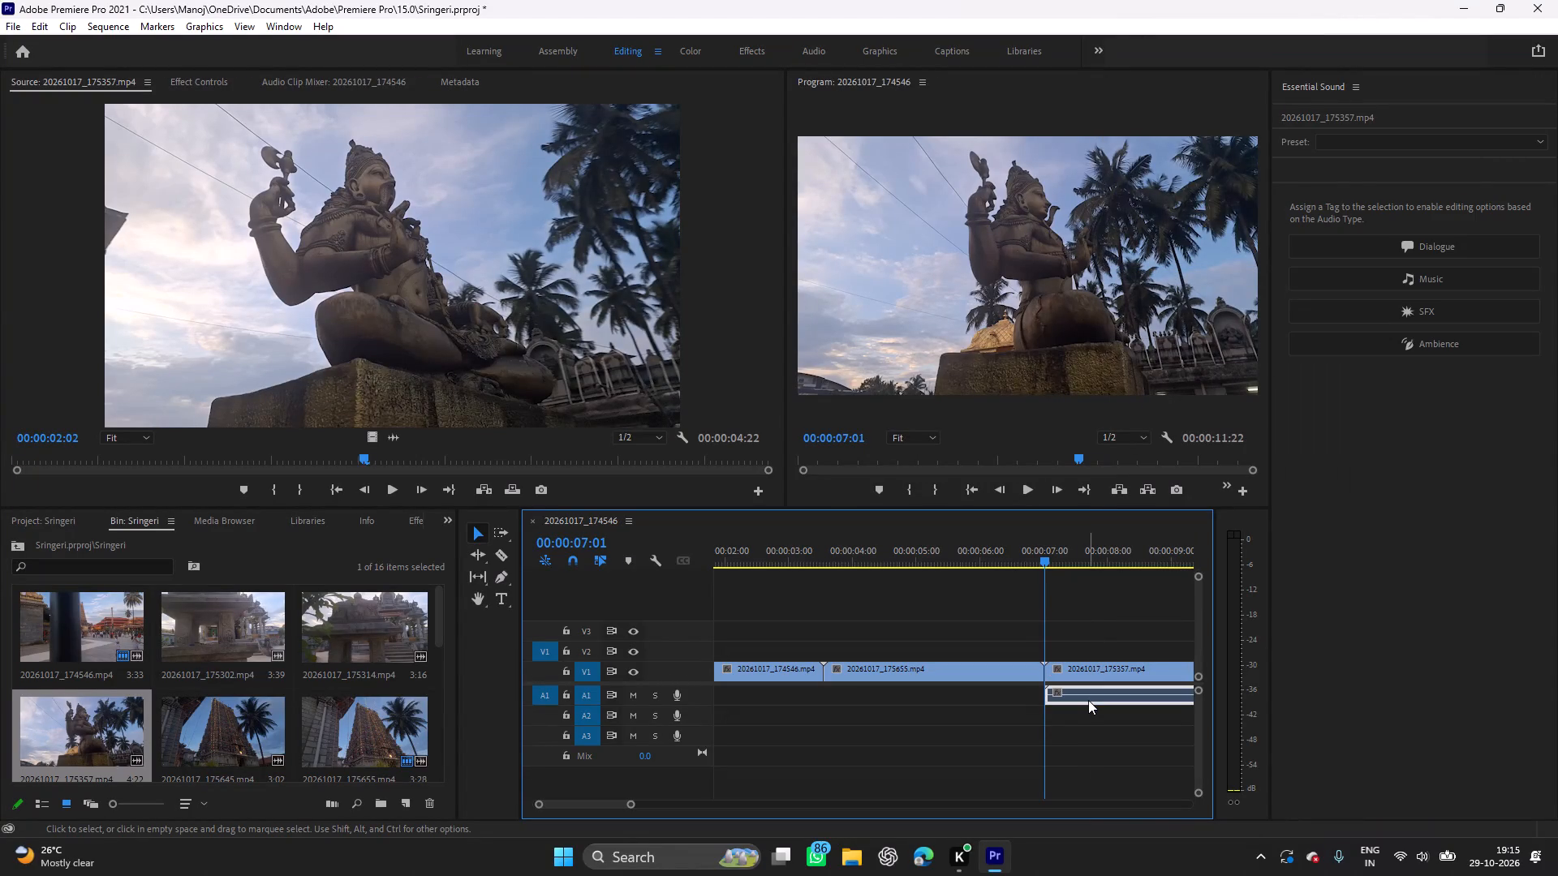
key("Delete")
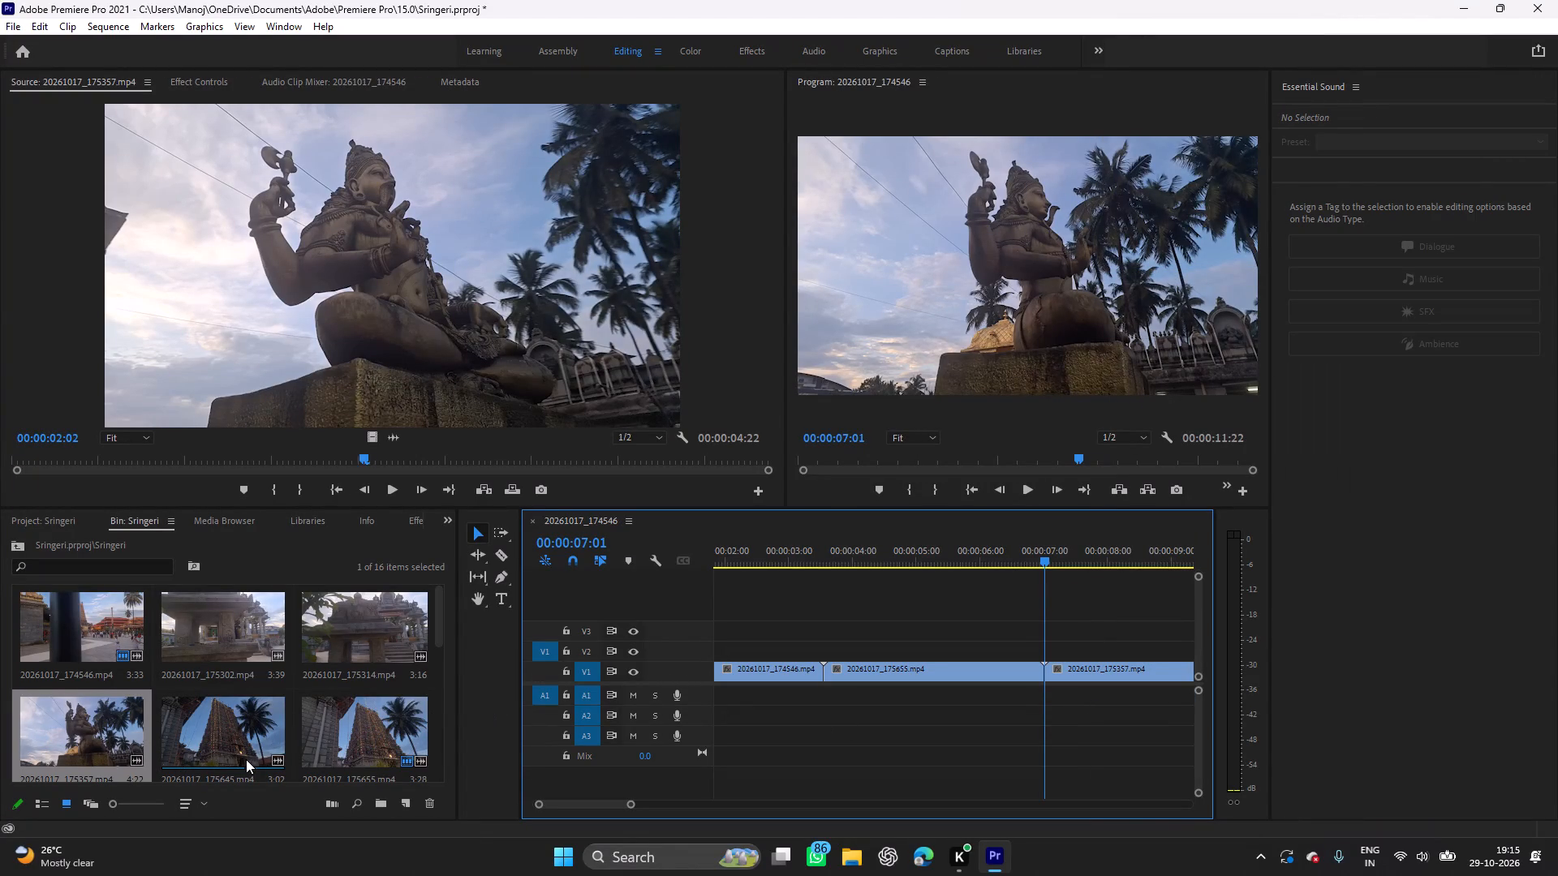
Place clip 20261017_175907.mp4 on track V1 just past the end of 20261017_175357.mp4.
scroll(246, 759, "down", 1)
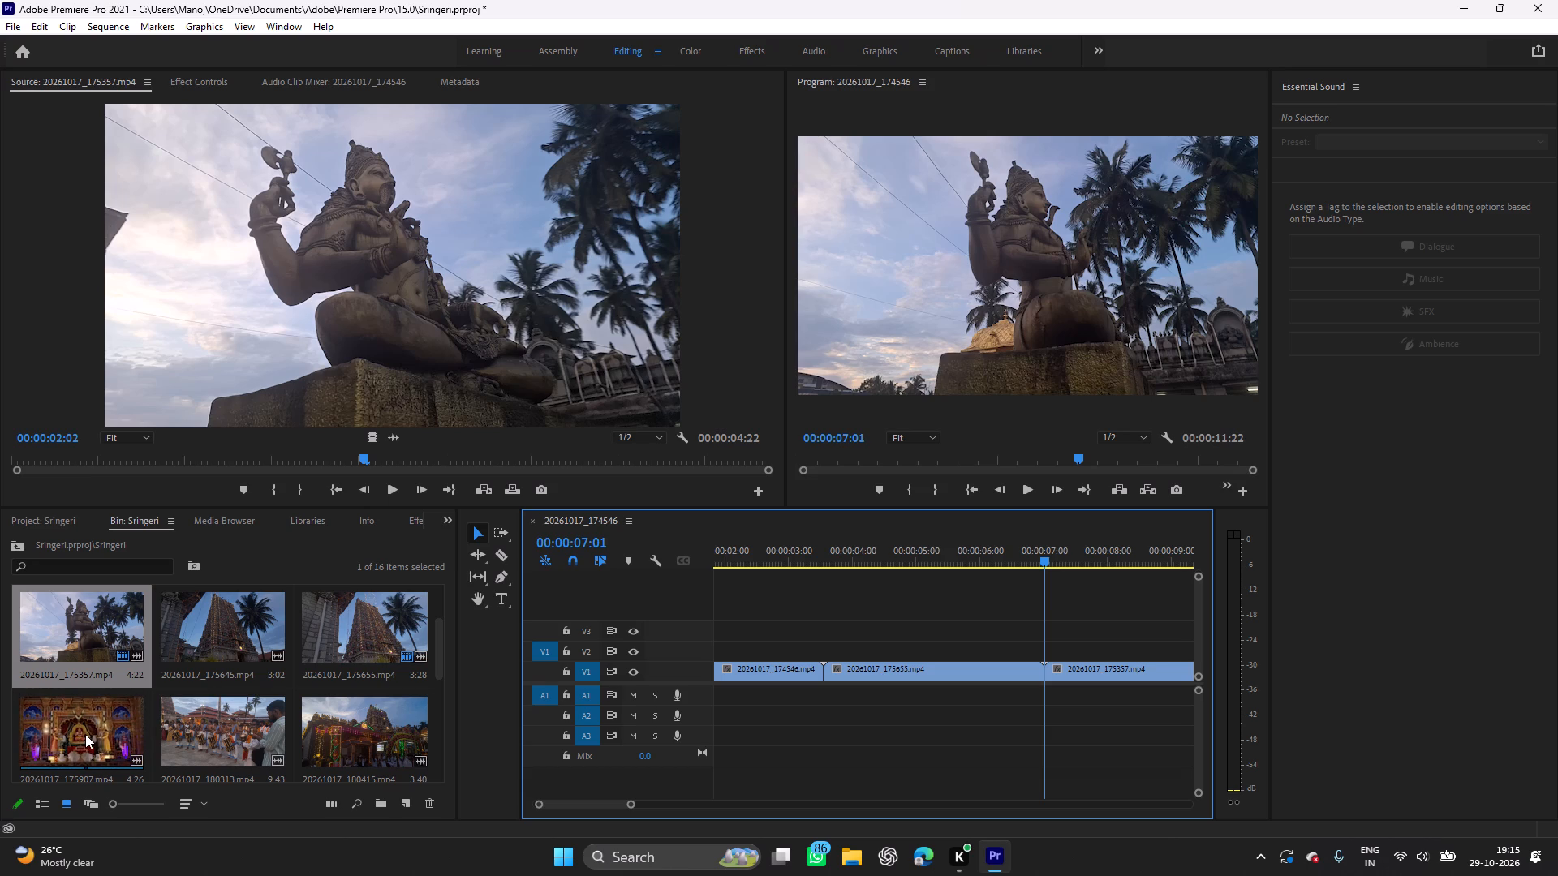
left_click_drag(85, 734, 1156, 673)
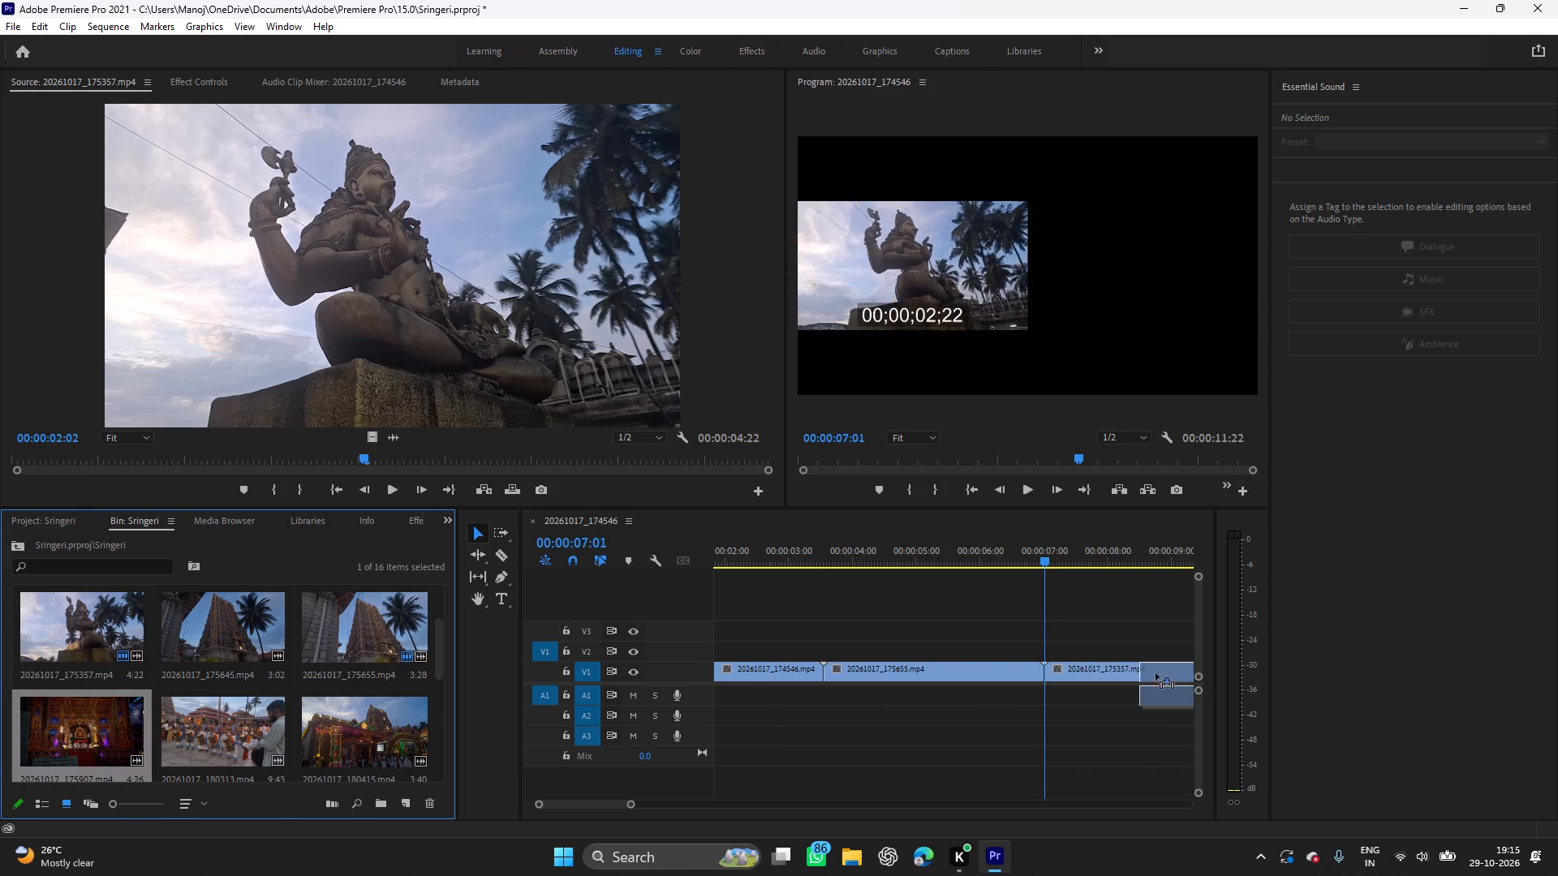
left_click_drag(1156, 673, 1177, 676)
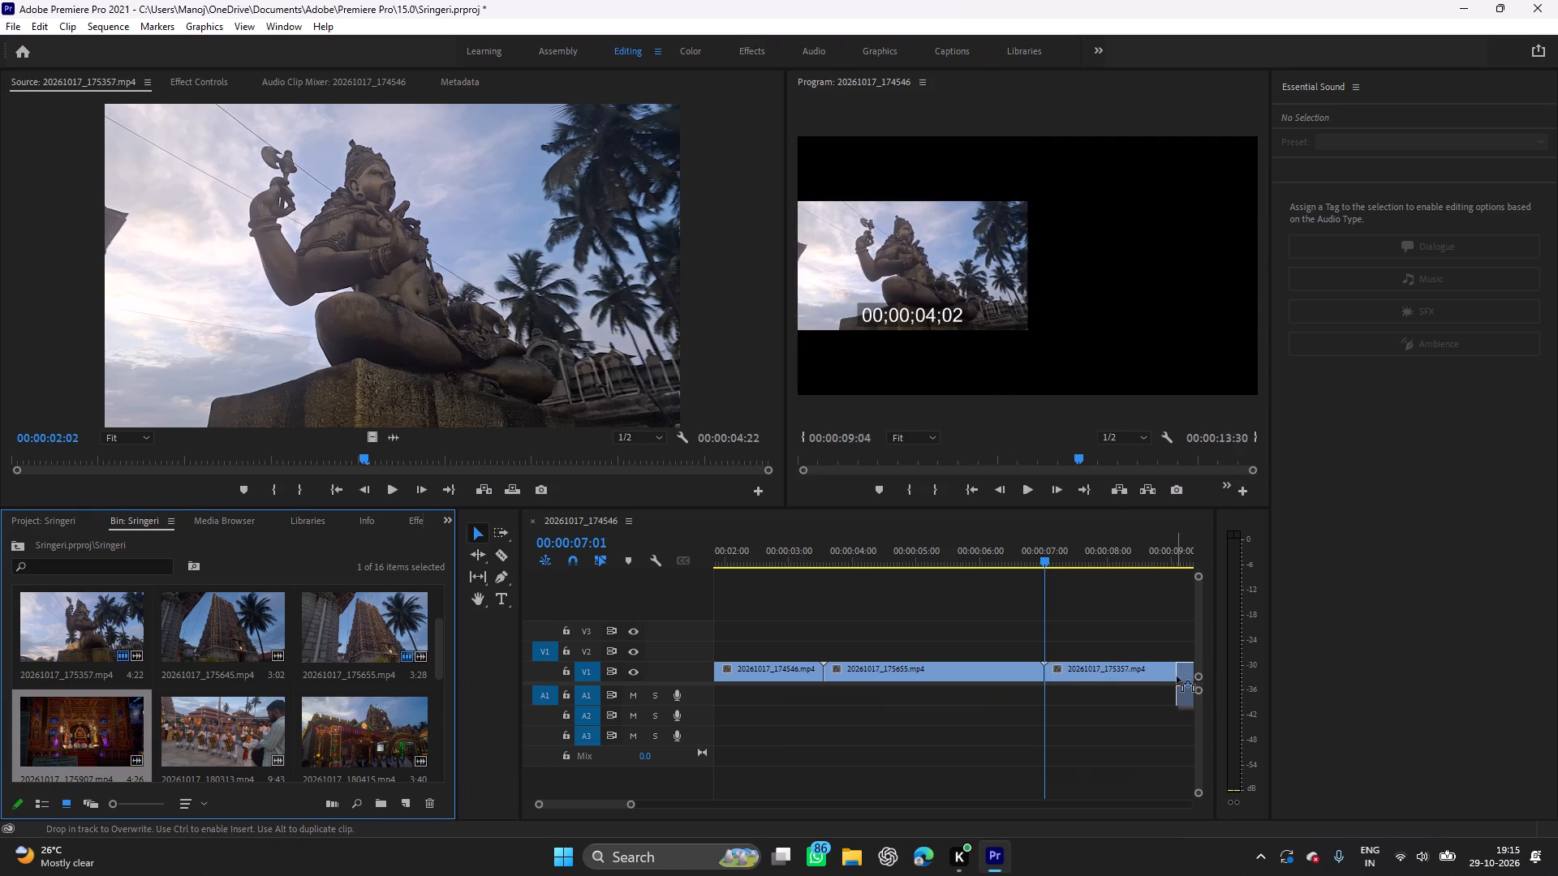
left_click_drag(1177, 676, 1153, 719)
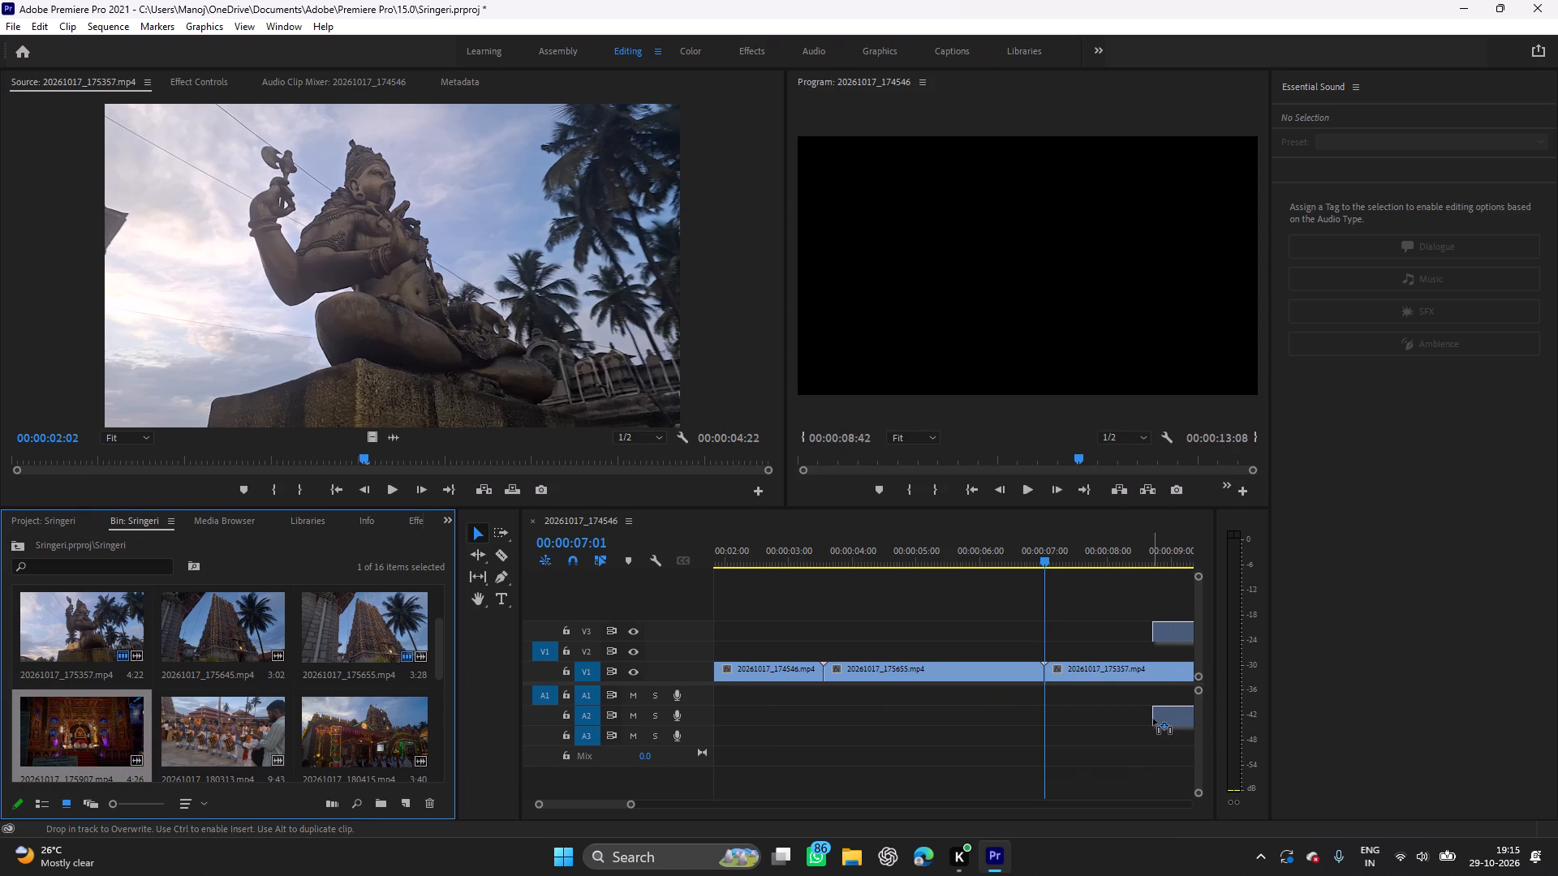
left_click_drag(1153, 719, 1187, 727)
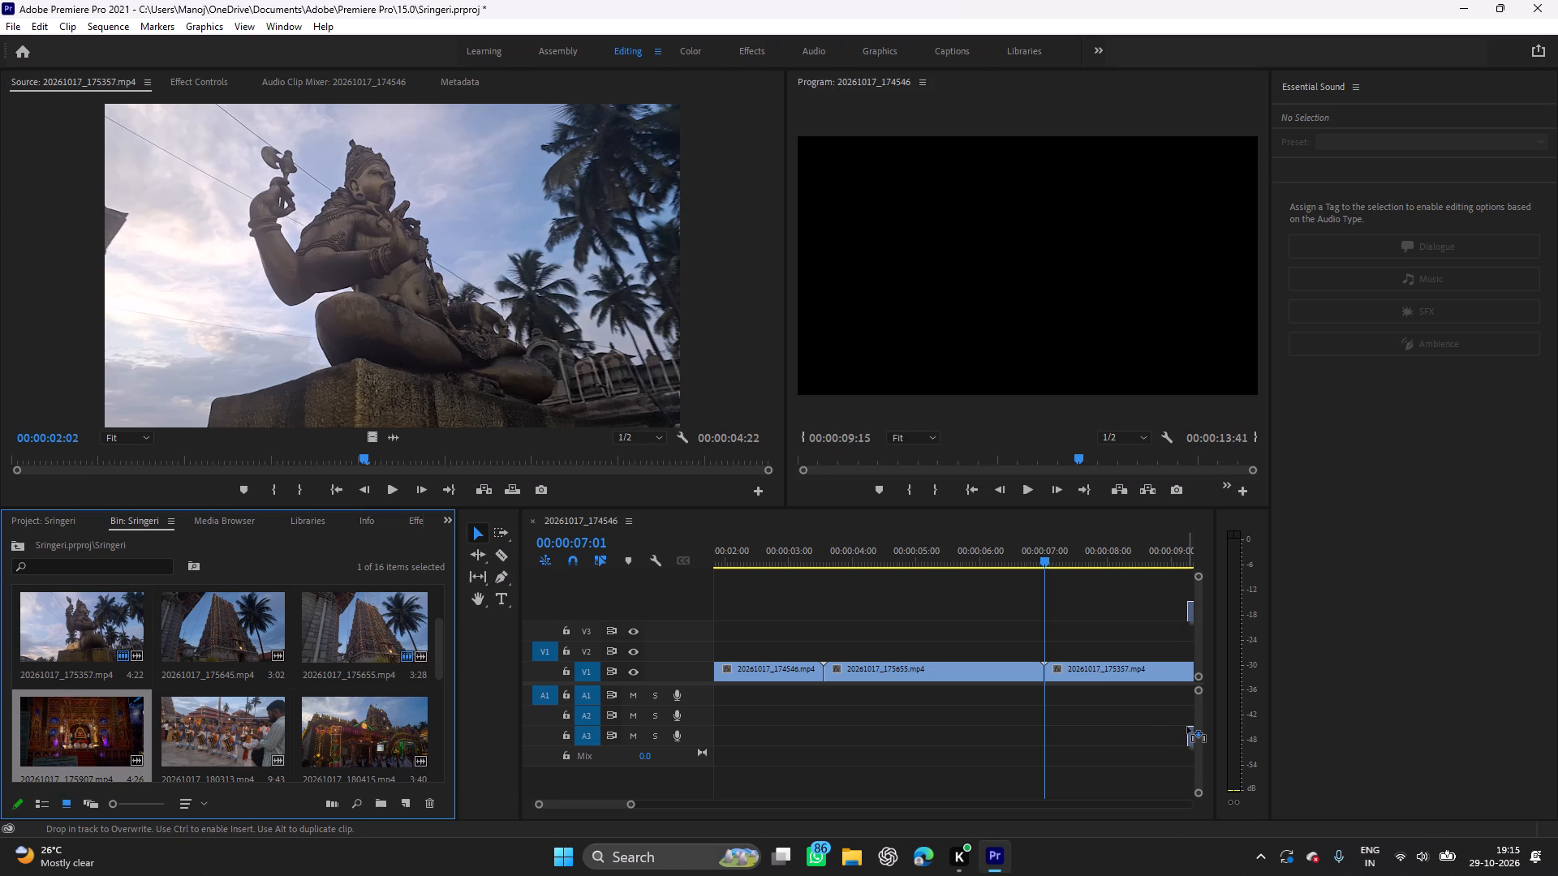
left_click_drag(1187, 727, 1196, 726)
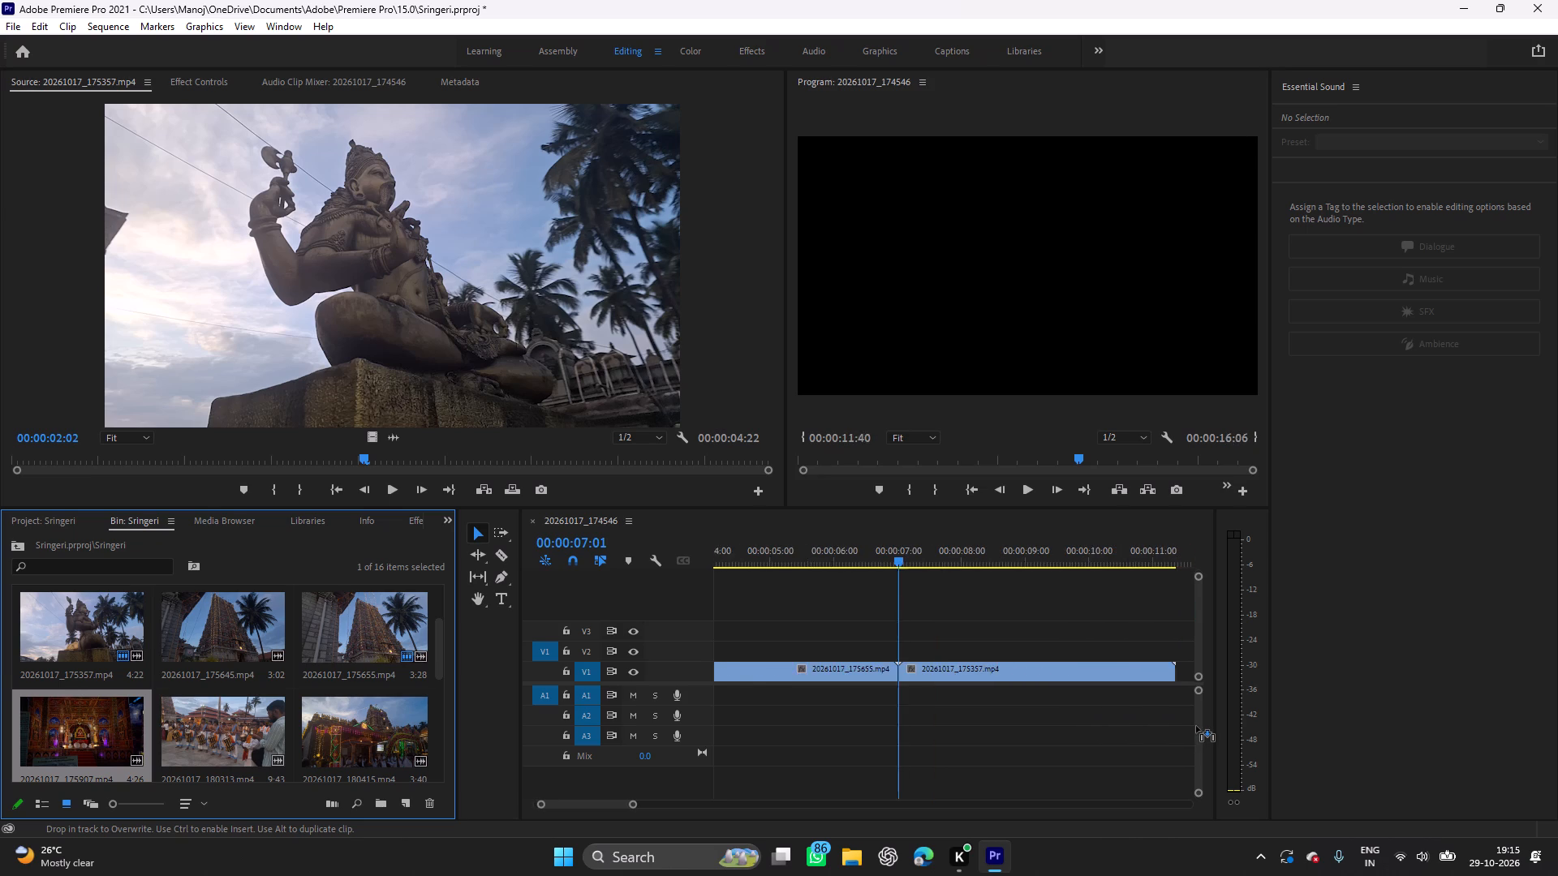
left_click_drag(1196, 726, 1043, 728)
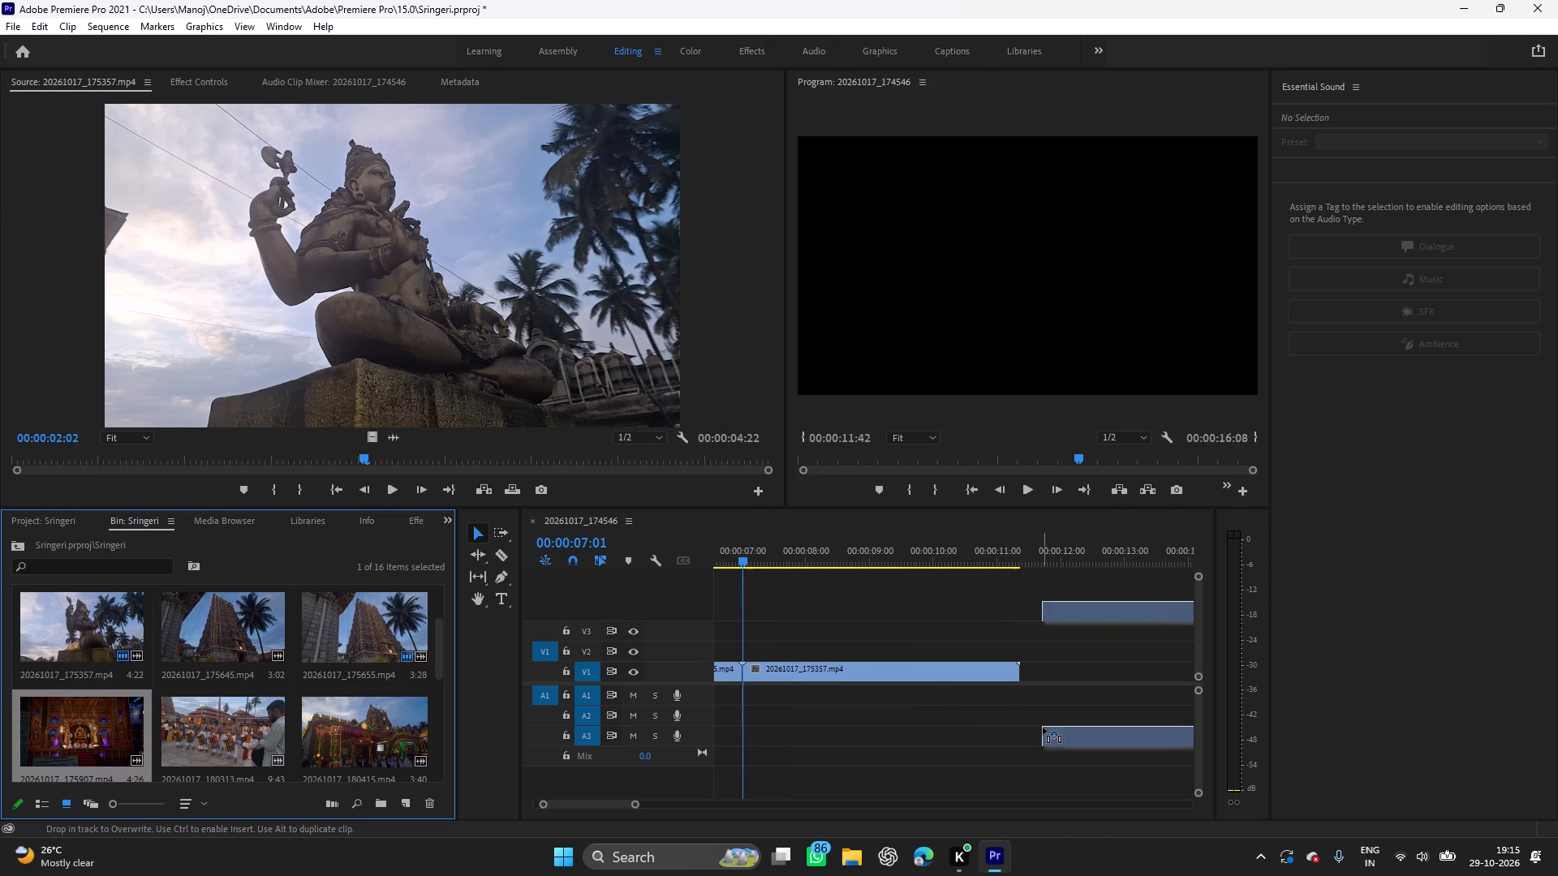
left_click_drag(1043, 728, 1026, 685)
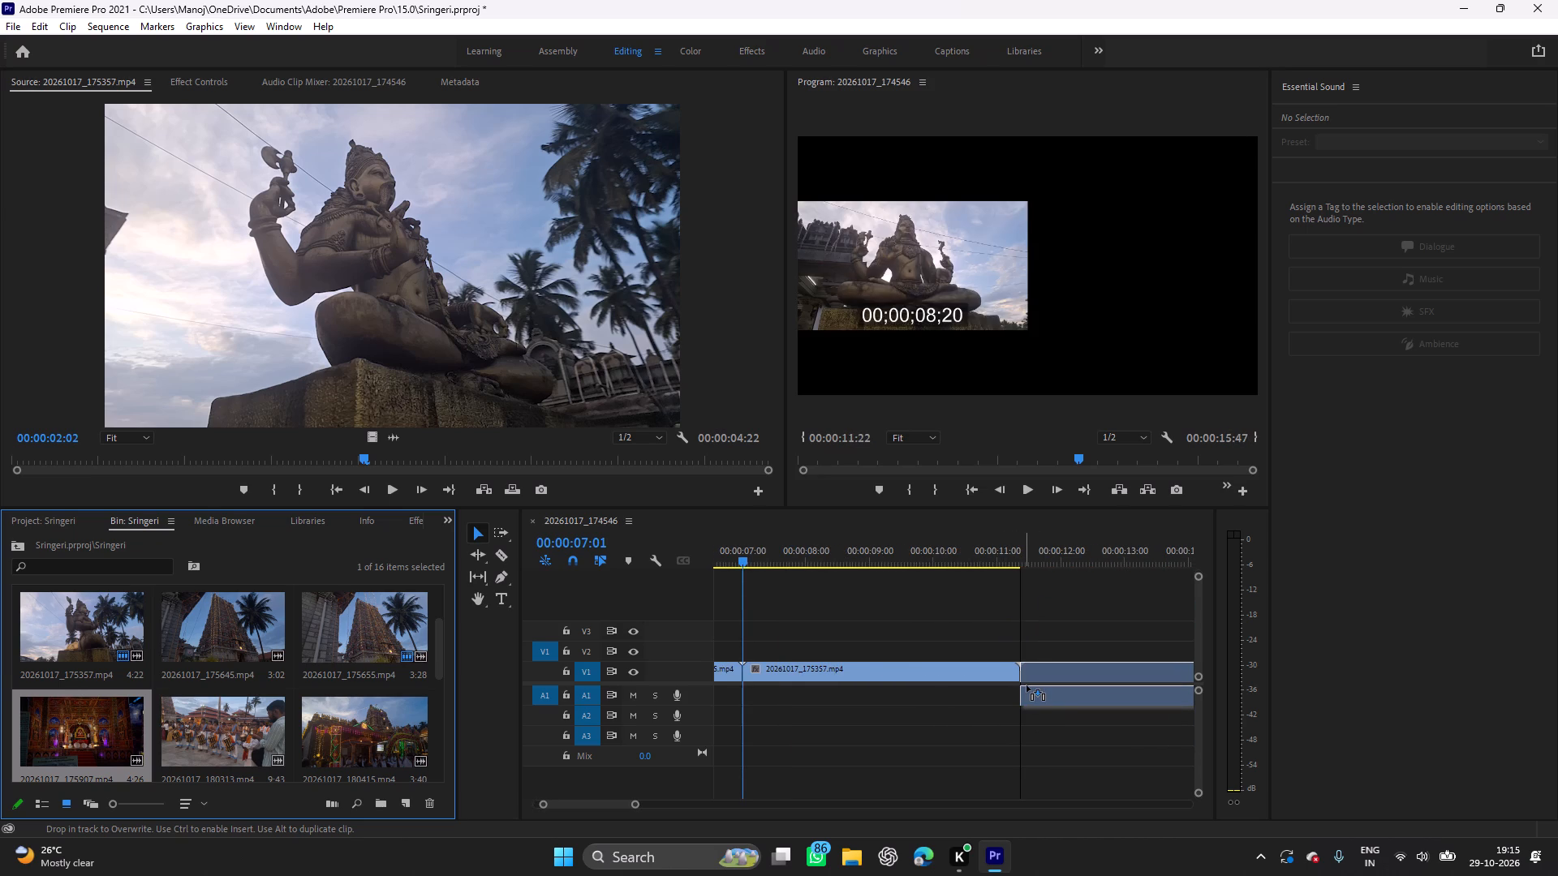
left_click_drag(1026, 685, 1033, 686)
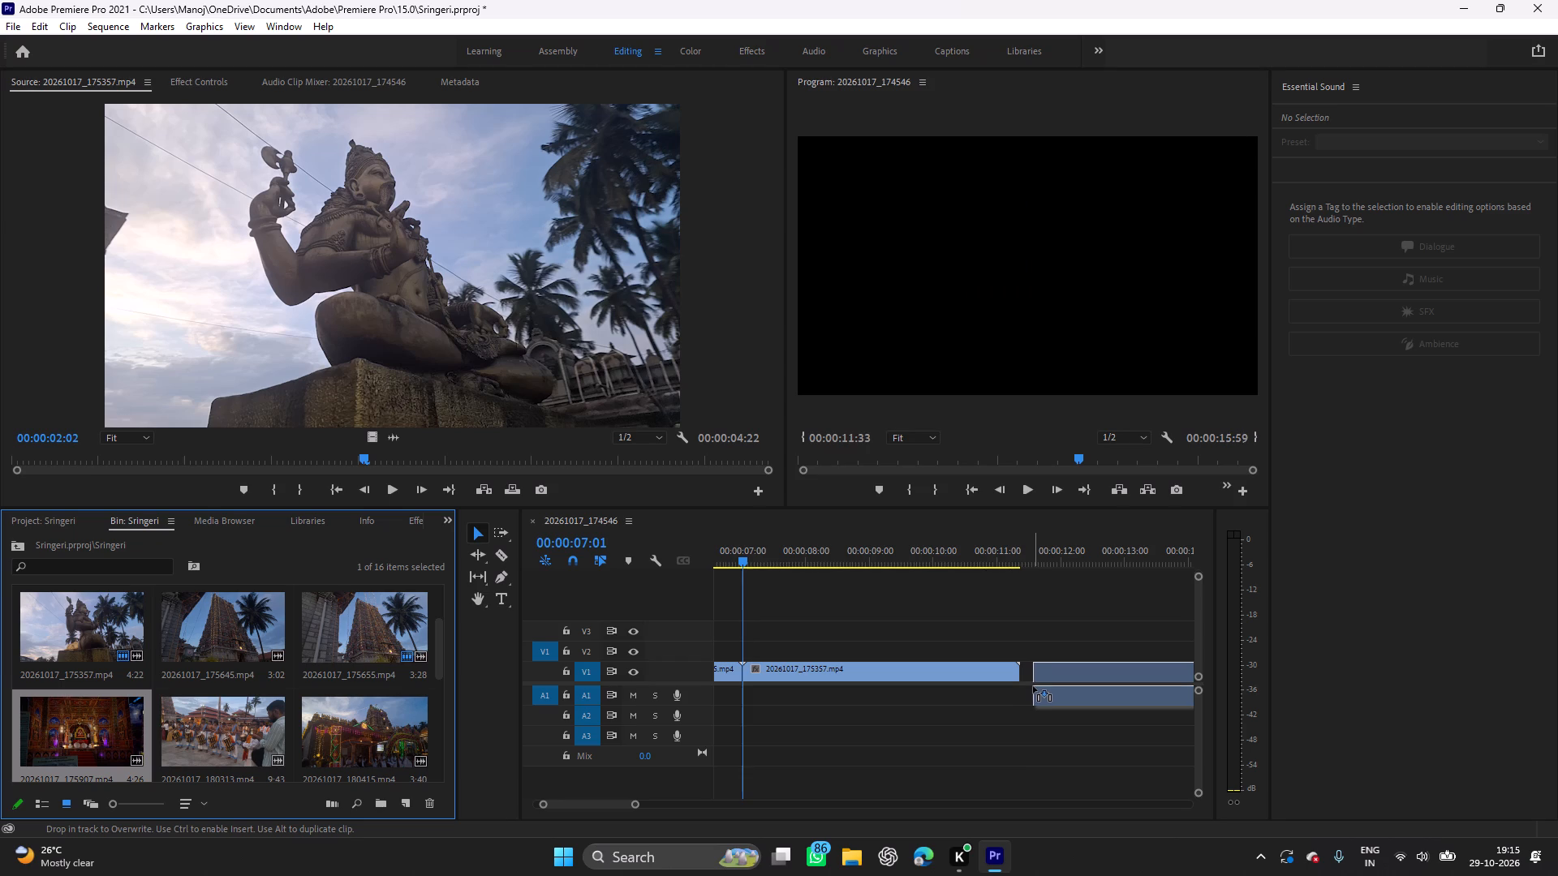
left_click_drag(1033, 686, 1032, 686)
Unlink the audio from clip 20261017_175907.mp4 in the timeline and delete its audio part from A1.
left_click(1070, 670)
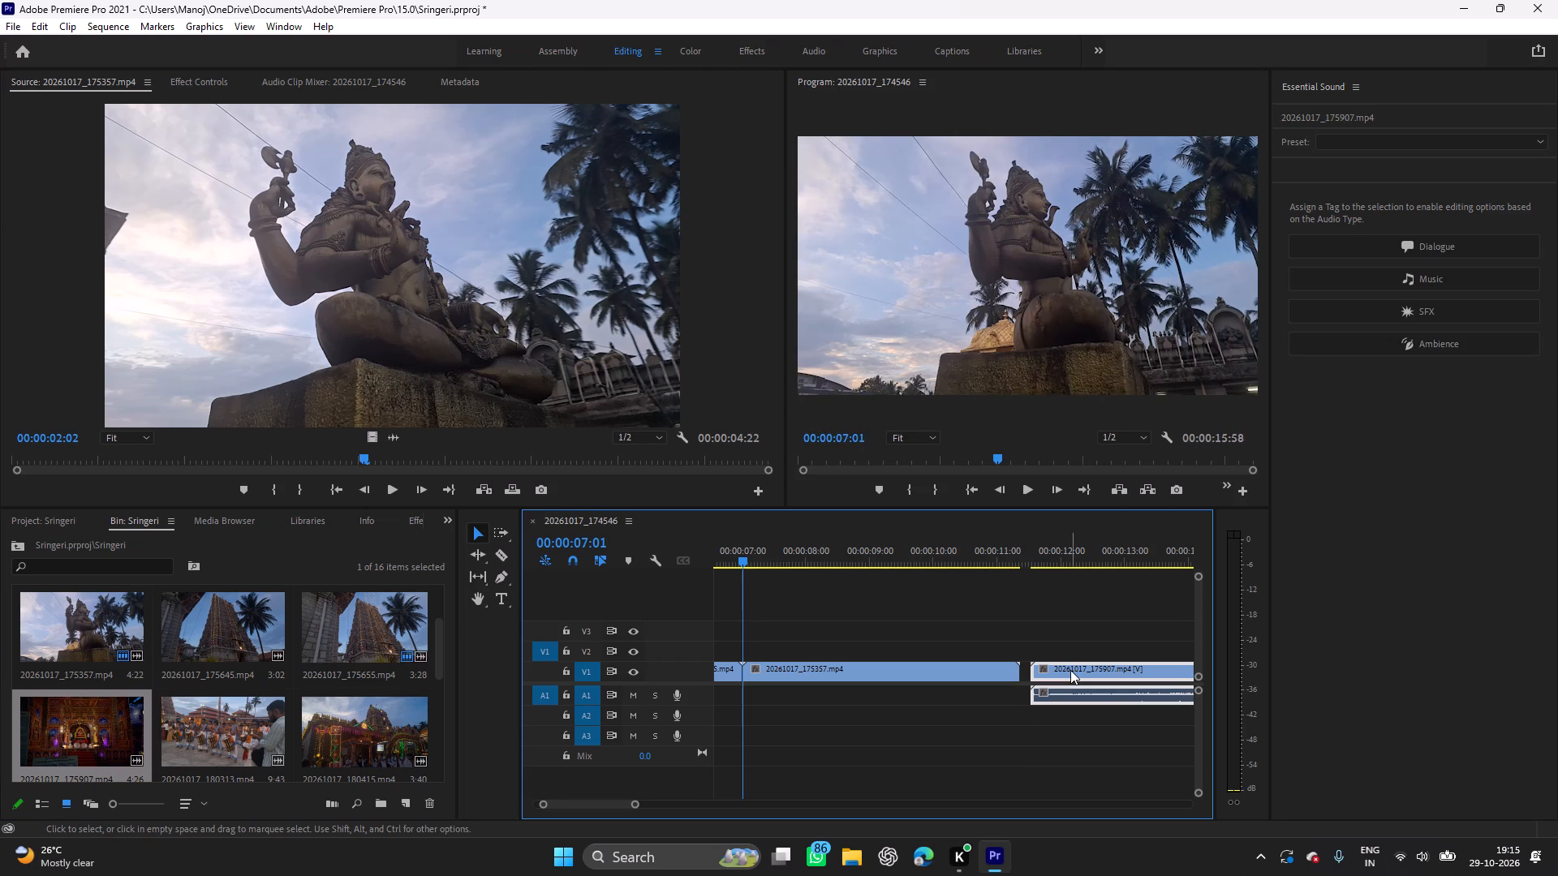
right_click(1070, 670)
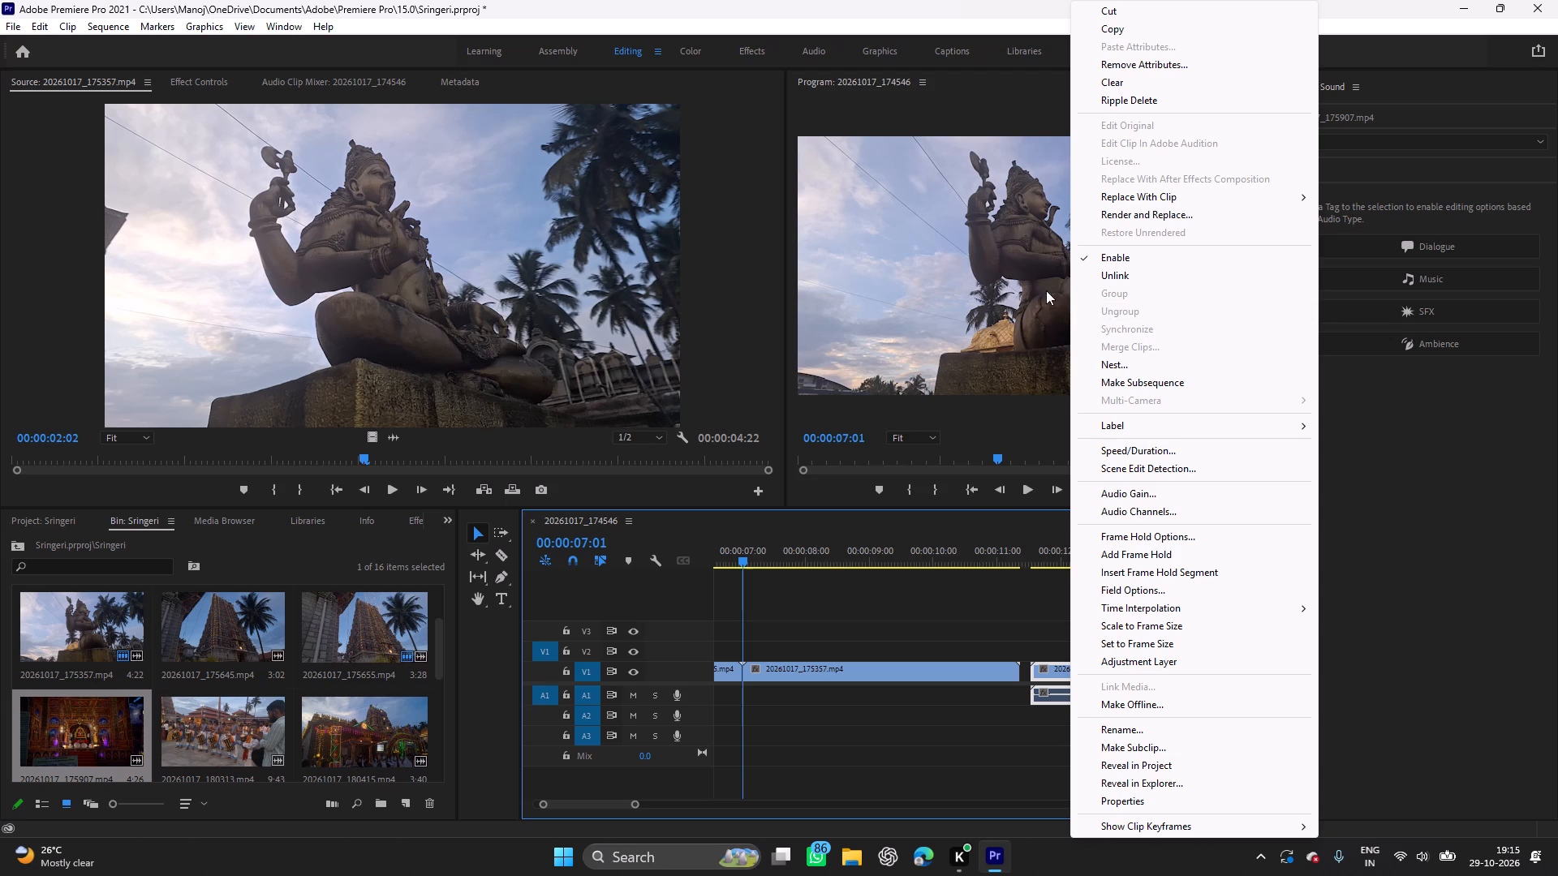
left_click(1111, 276)
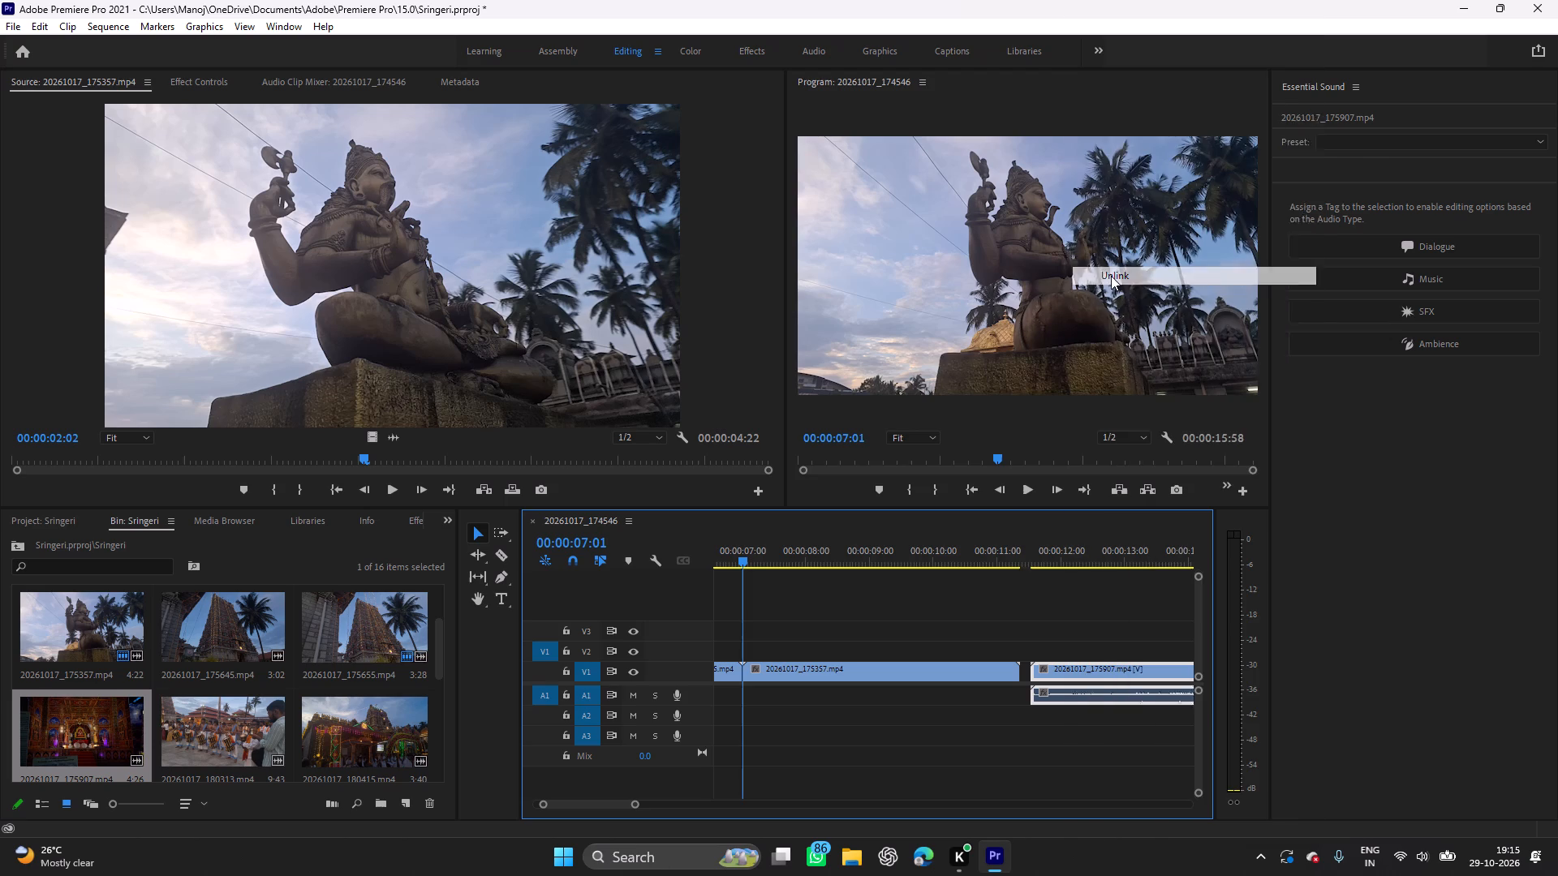
left_click(1088, 698)
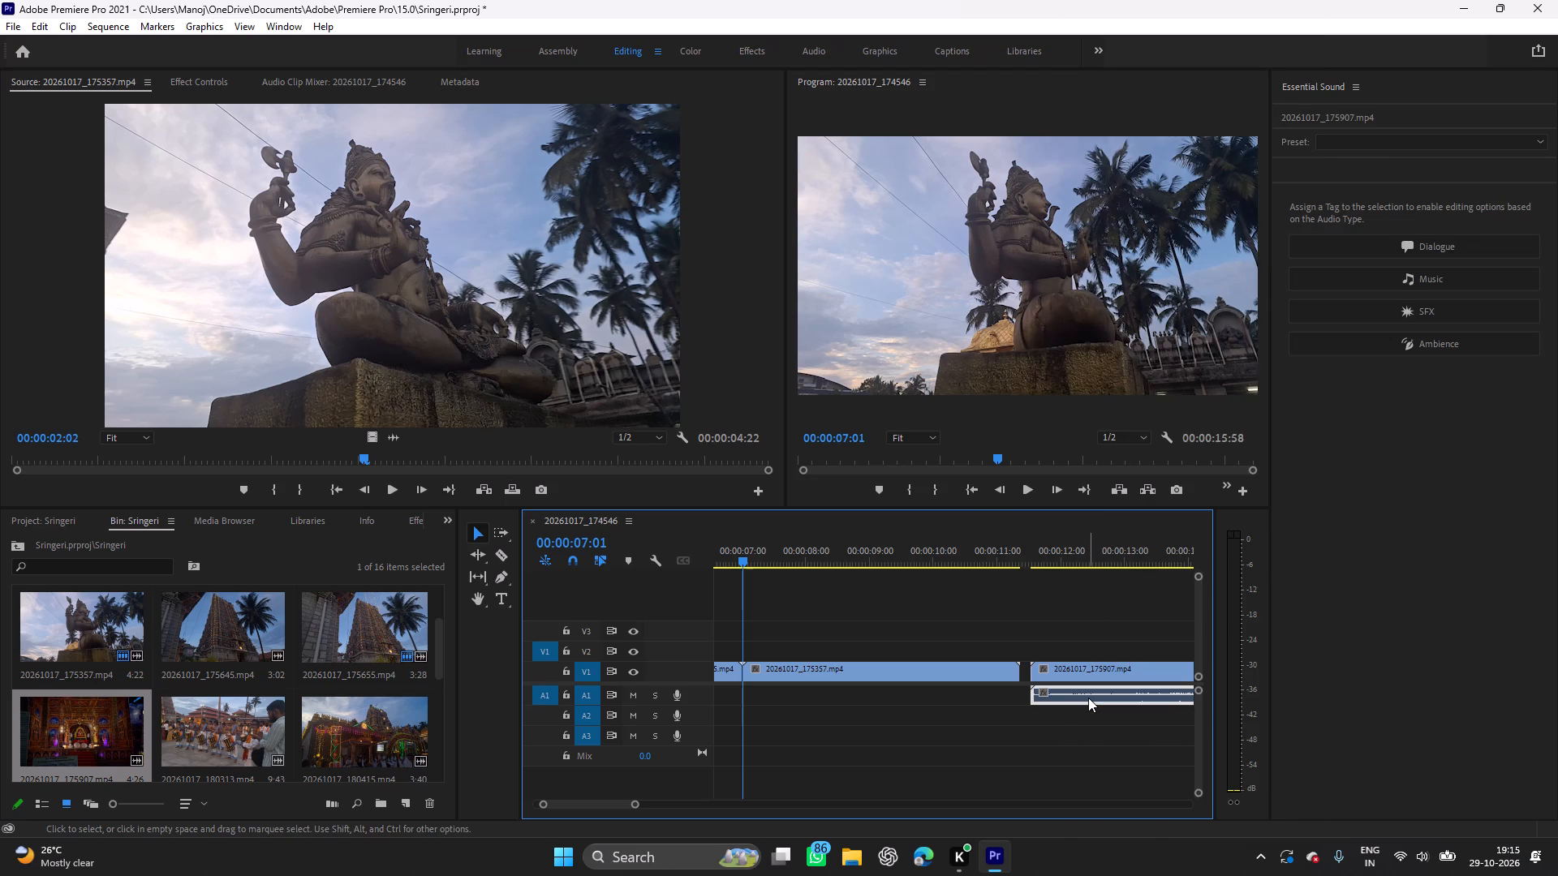
key("Delete")
Move clip 20261017_175907.mp4 on V1 against the end of 20261017_175357.mp4 to close the gap between them.
left_click_drag(1096, 668, 1084, 668)
left_click_drag(1073, 668, 1090, 670)
left_click_drag(1089, 666, 1084, 667)
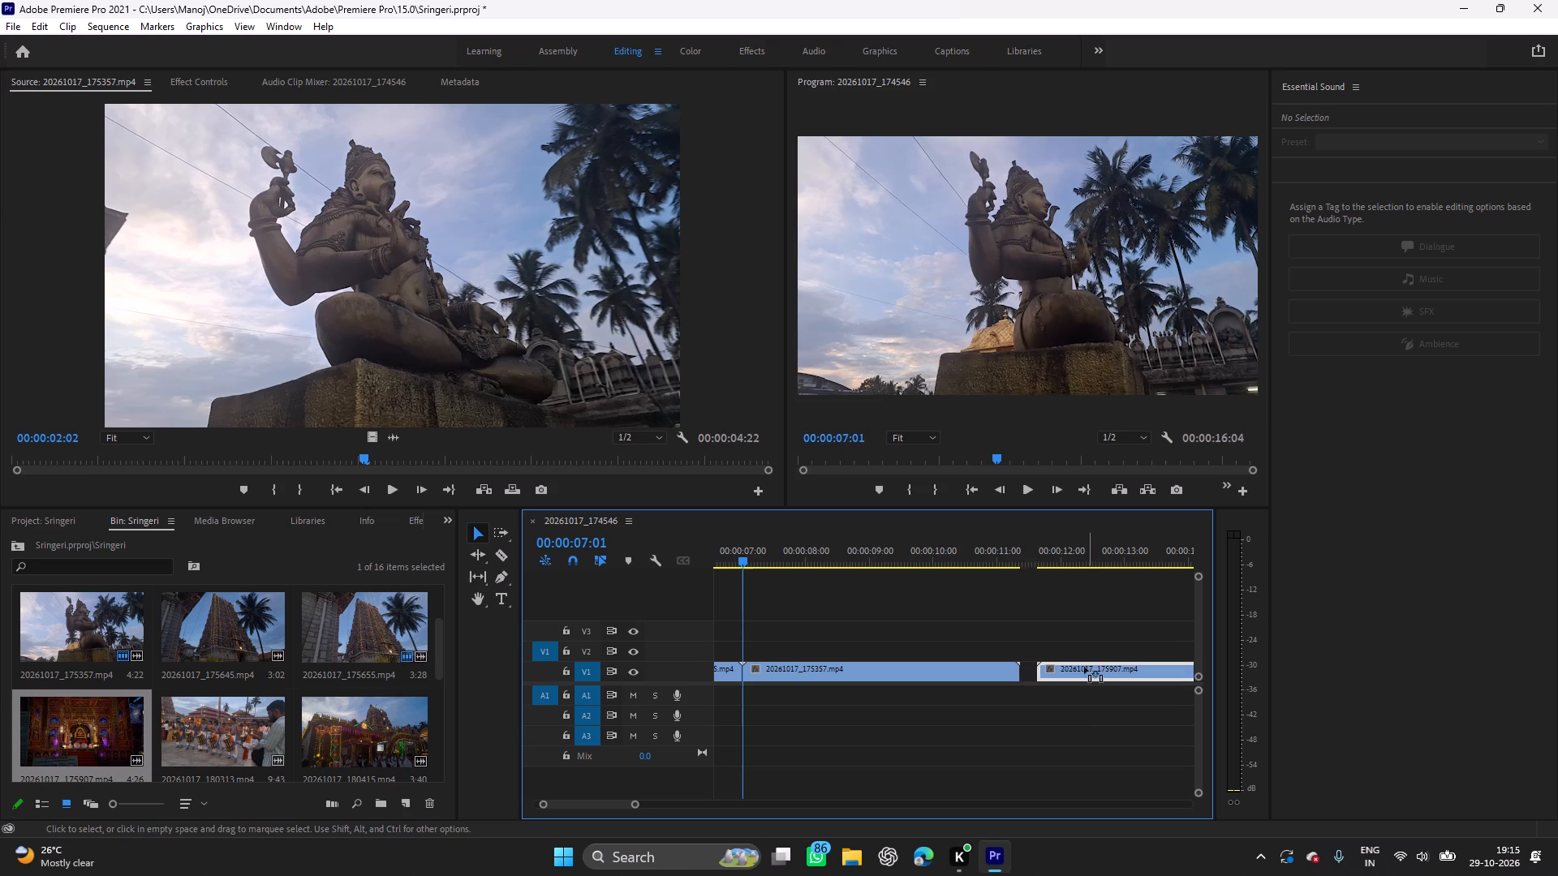
left_click_drag(1084, 667, 1073, 671)
left_click(1061, 706)
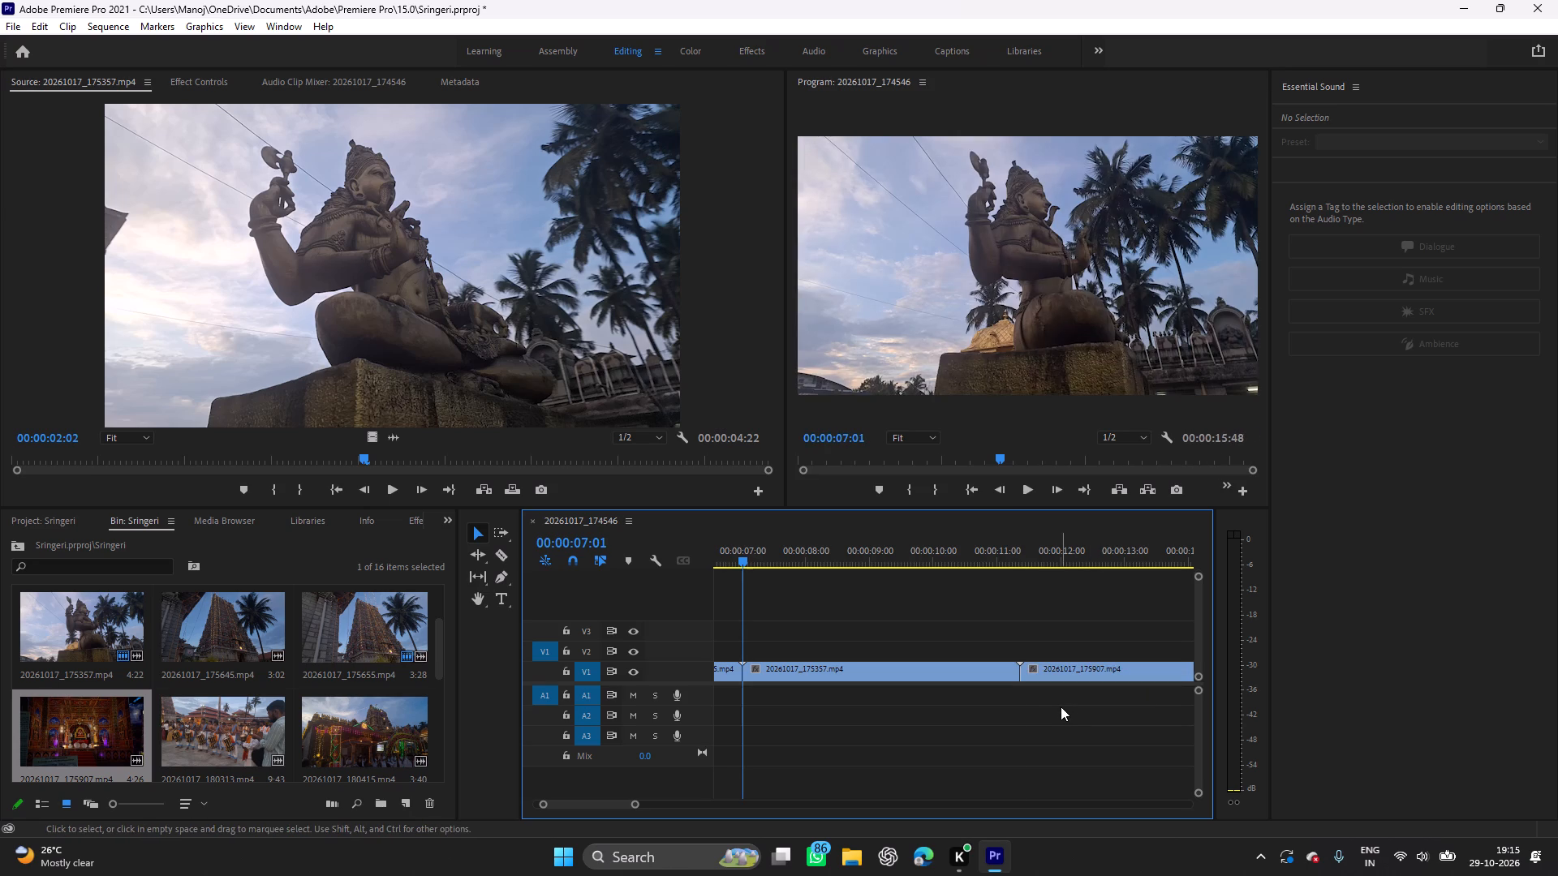
Place clip 20261017_180415.mp4 on track V1 directly against the end of 20261017_175907.mp4.
scroll(1061, 702, "down", 12)
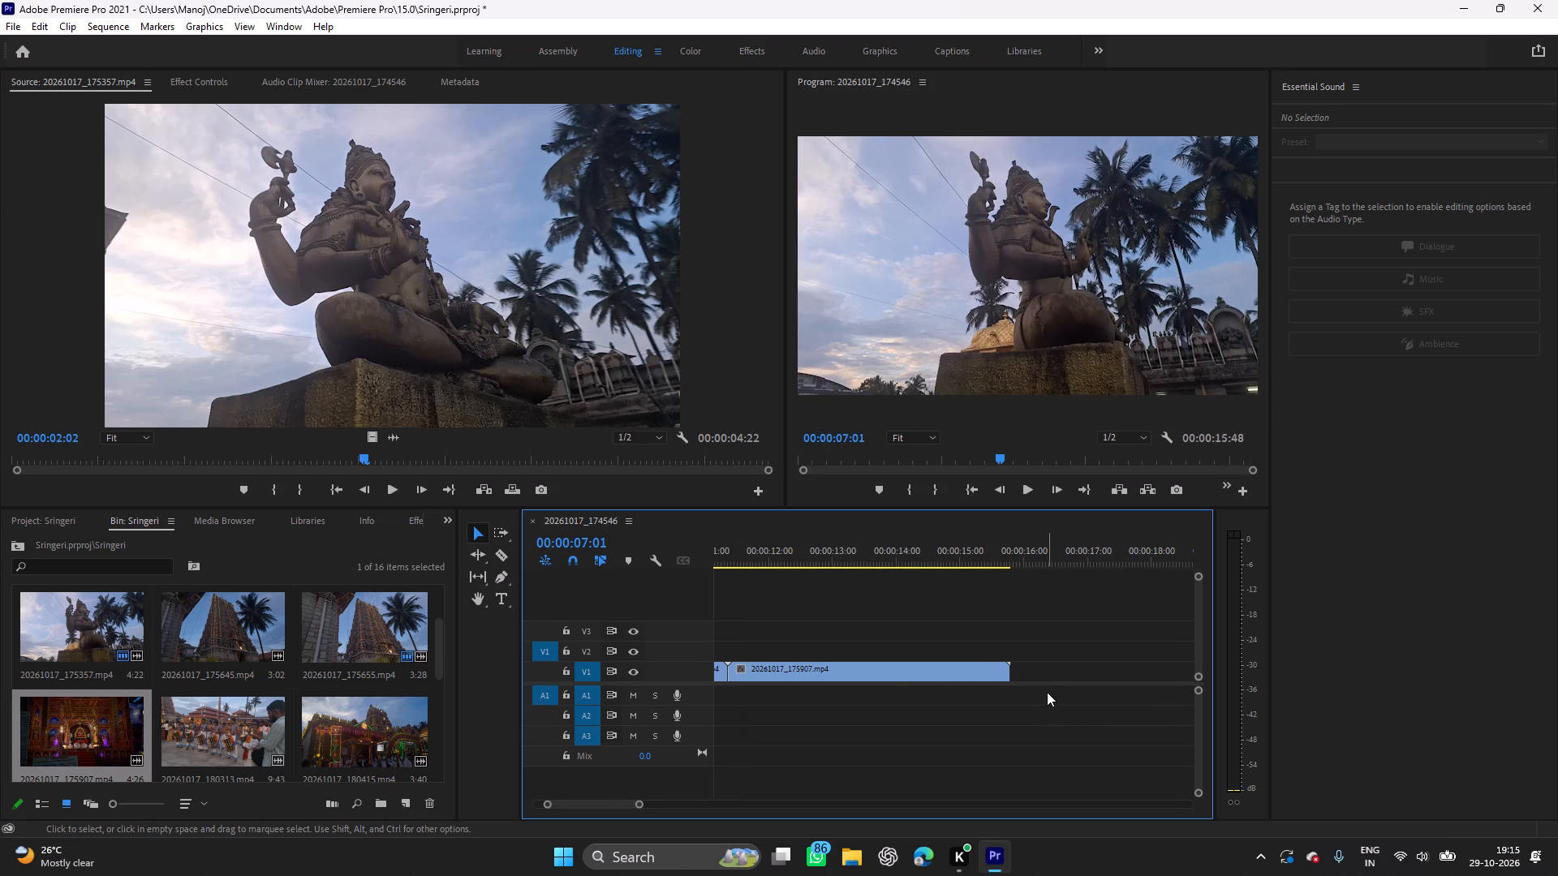
scroll(1041, 697, "down", 5)
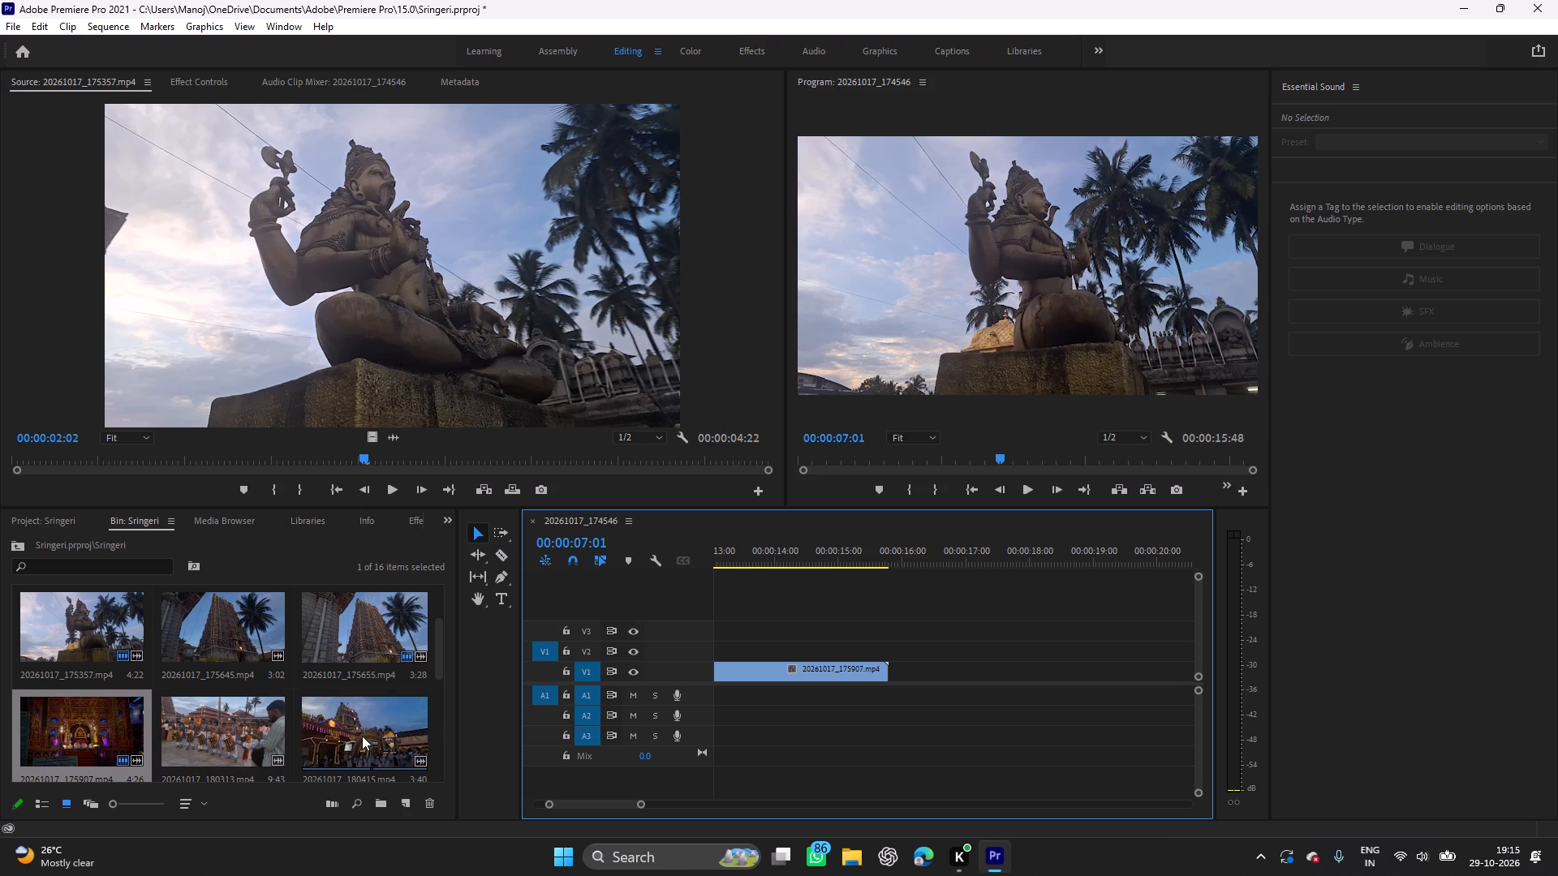
scroll(393, 730, "down", 1)
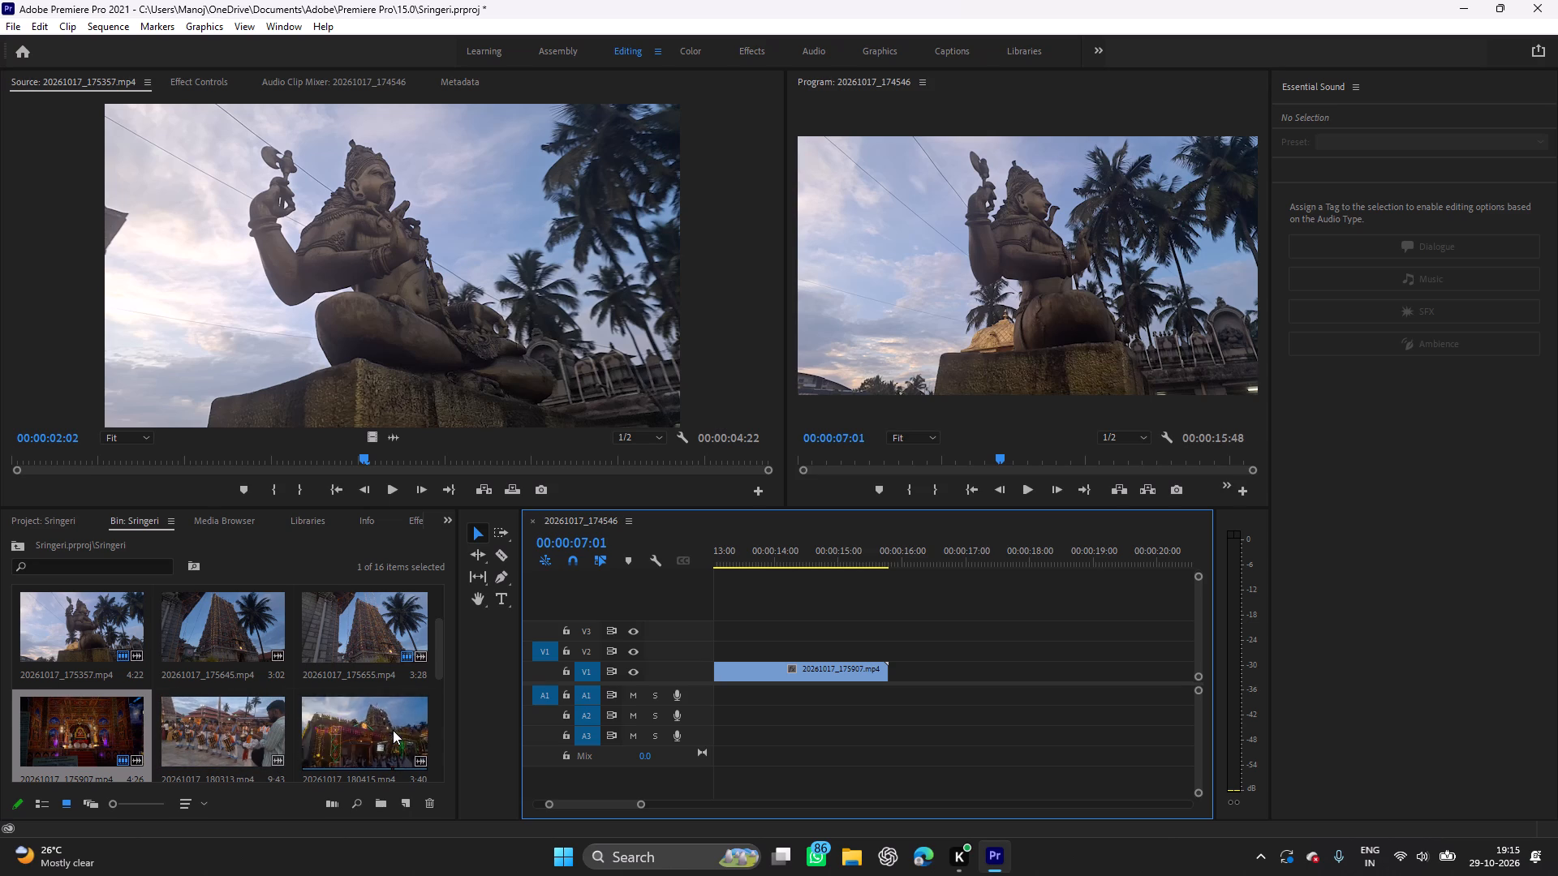
left_click_drag(357, 640, 463, 641)
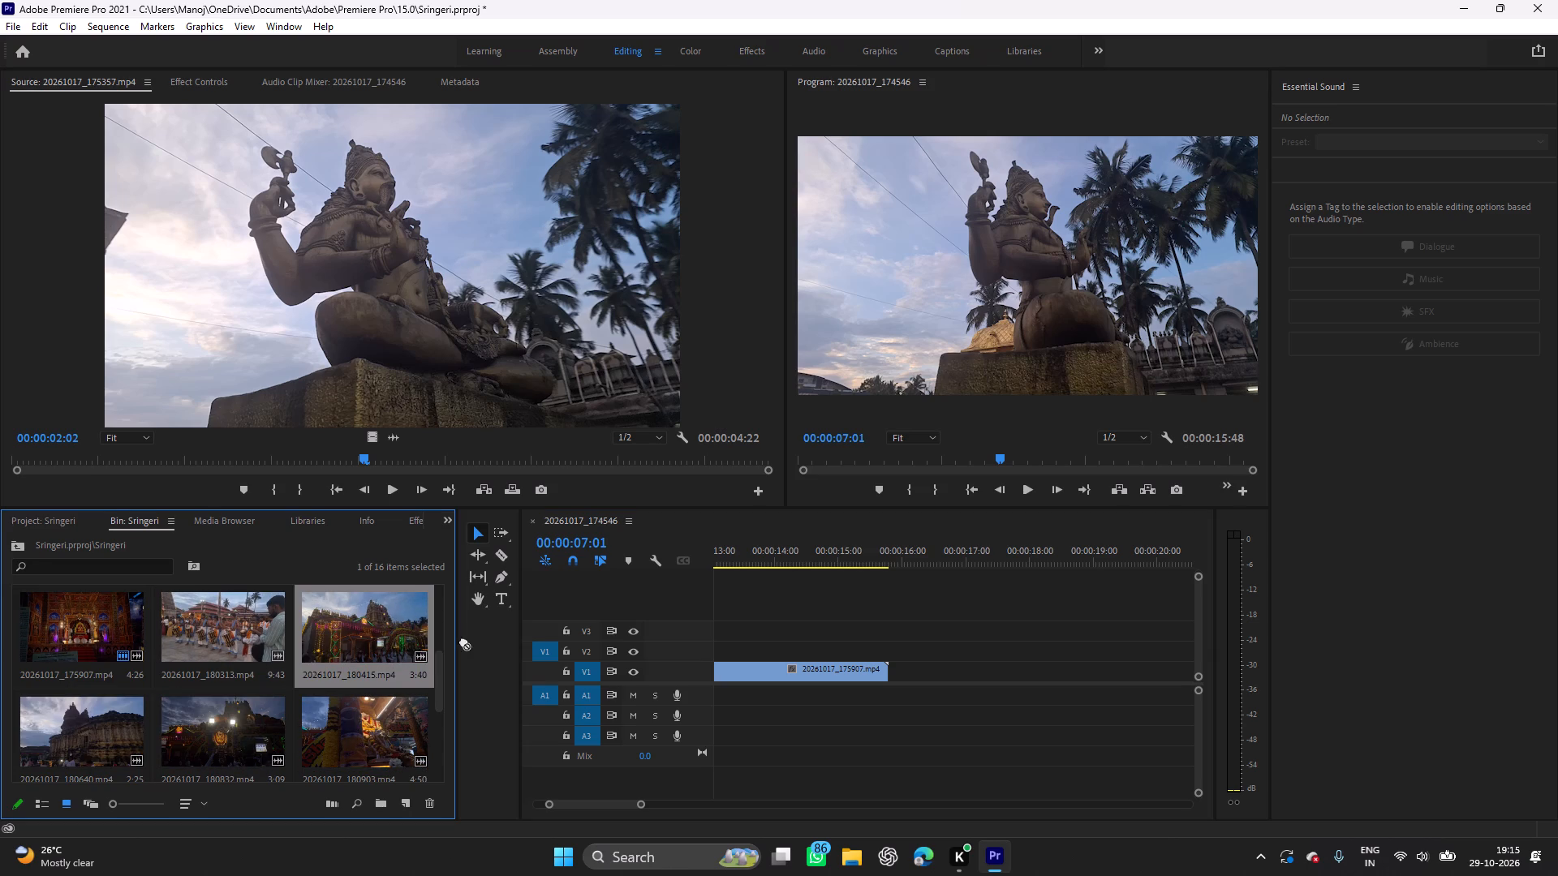
left_click_drag(463, 641, 894, 668)
Unlink the audio from clip 20261017_180415.mp4 in the timeline and delete its audio part from A1.
left_click(928, 664)
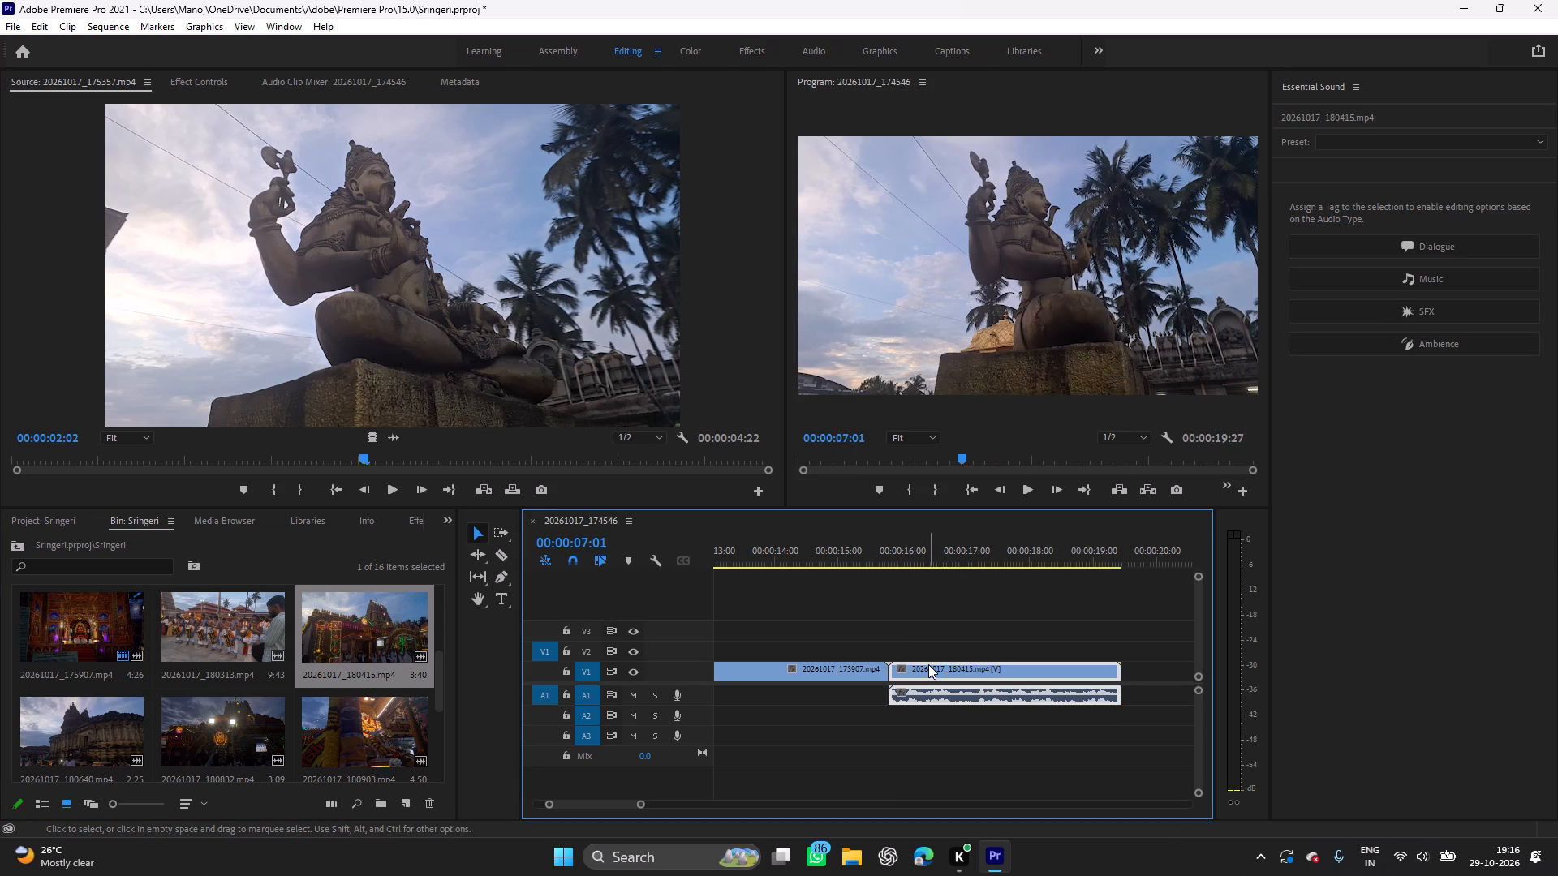
right_click(928, 664)
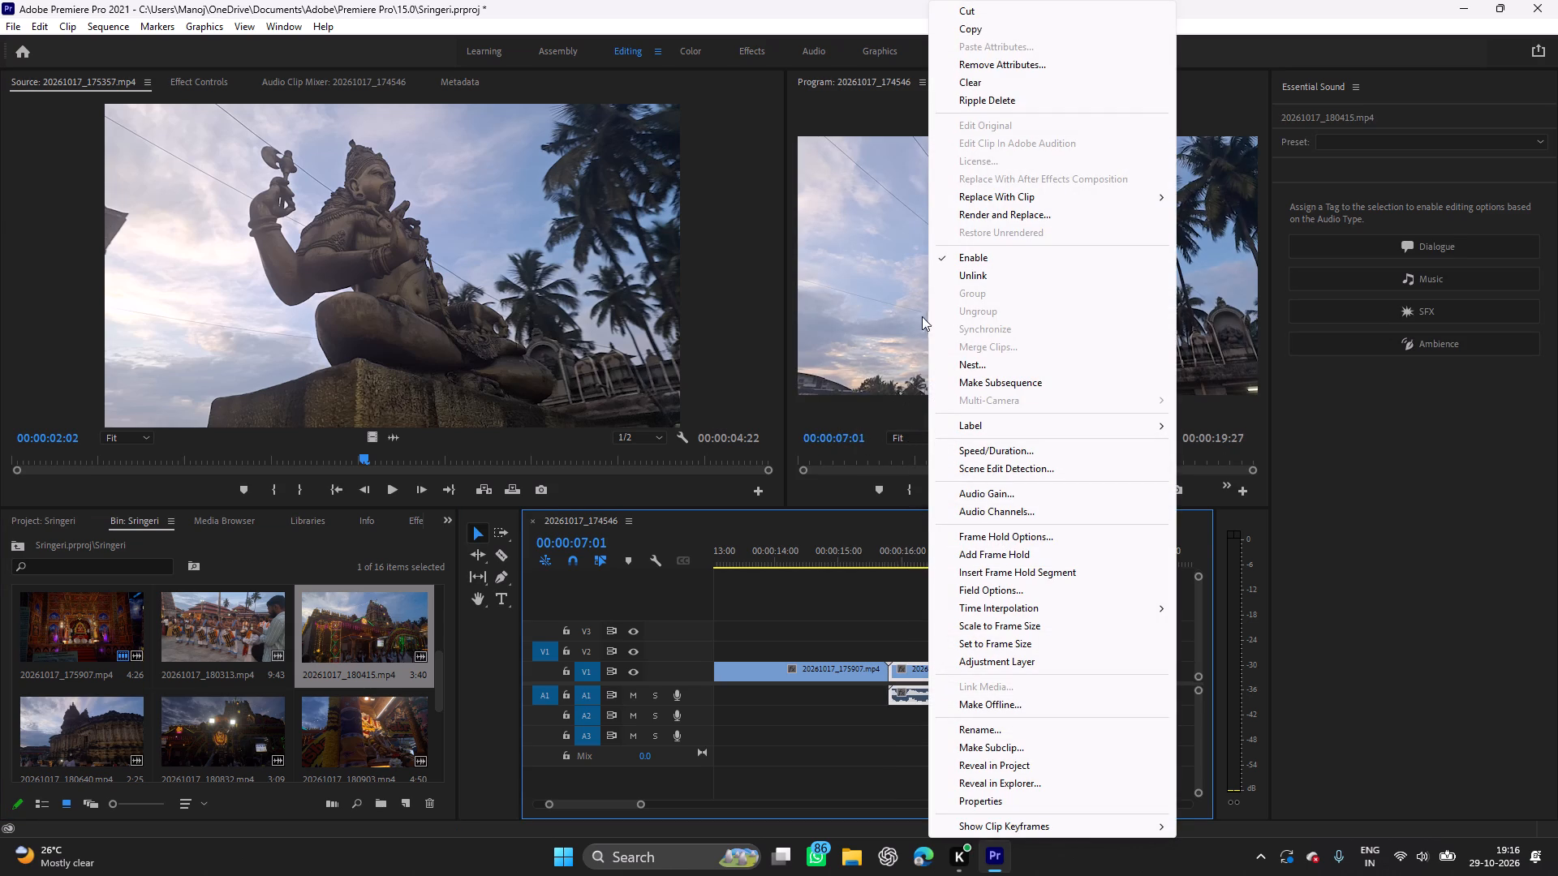
left_click(965, 273)
left_click(960, 701)
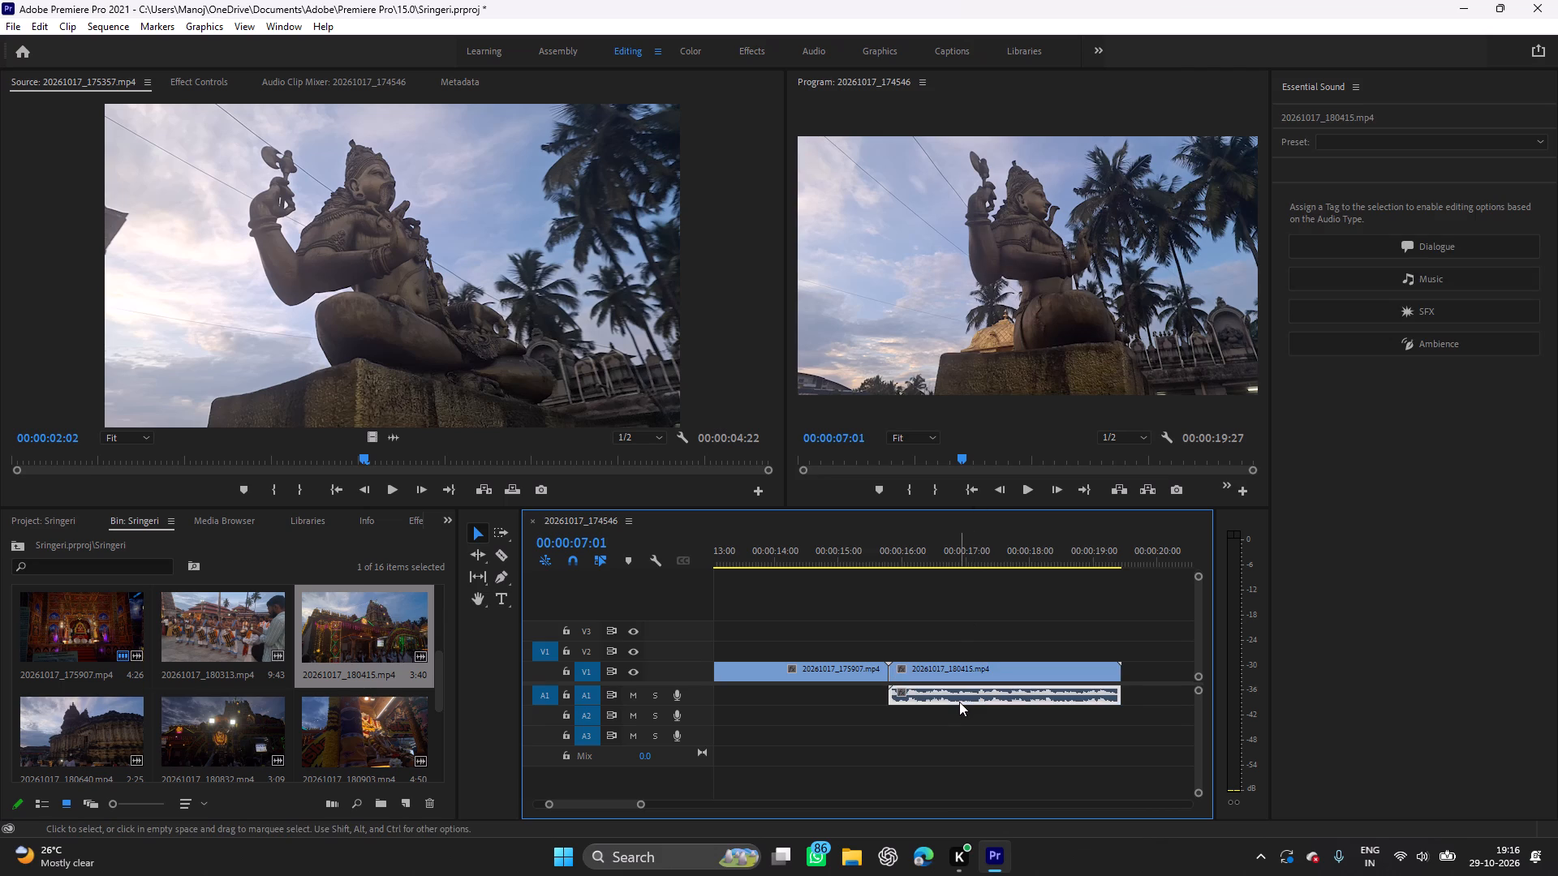
key("Delete")
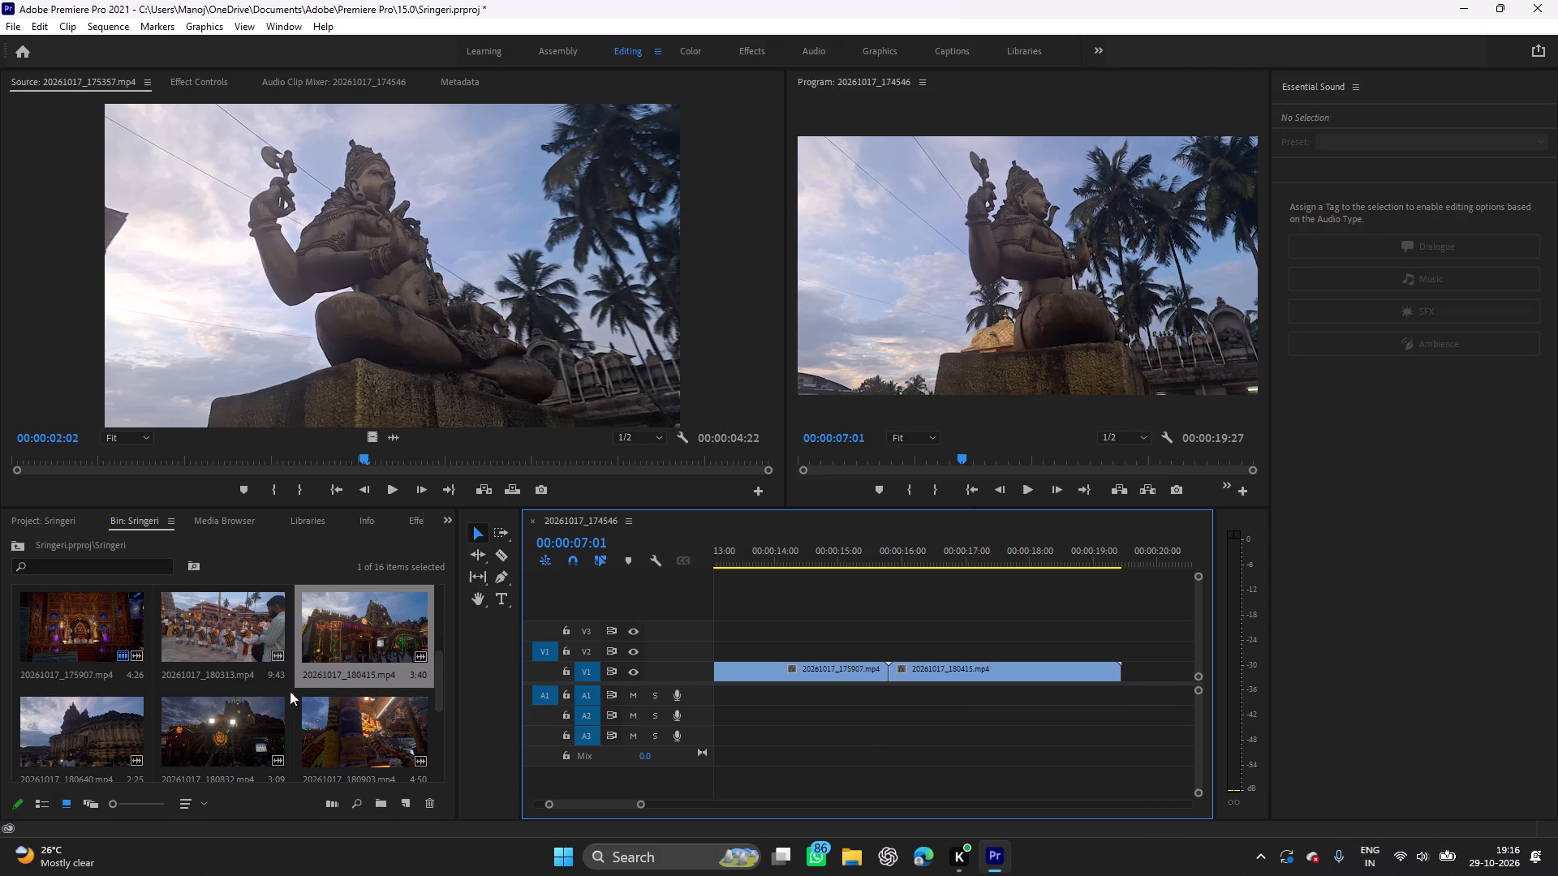
Preview clip 20261017_180640.mp4 and place it on track V1 directly against the end of 20261017_180415.mp4.
double_click(68, 725)
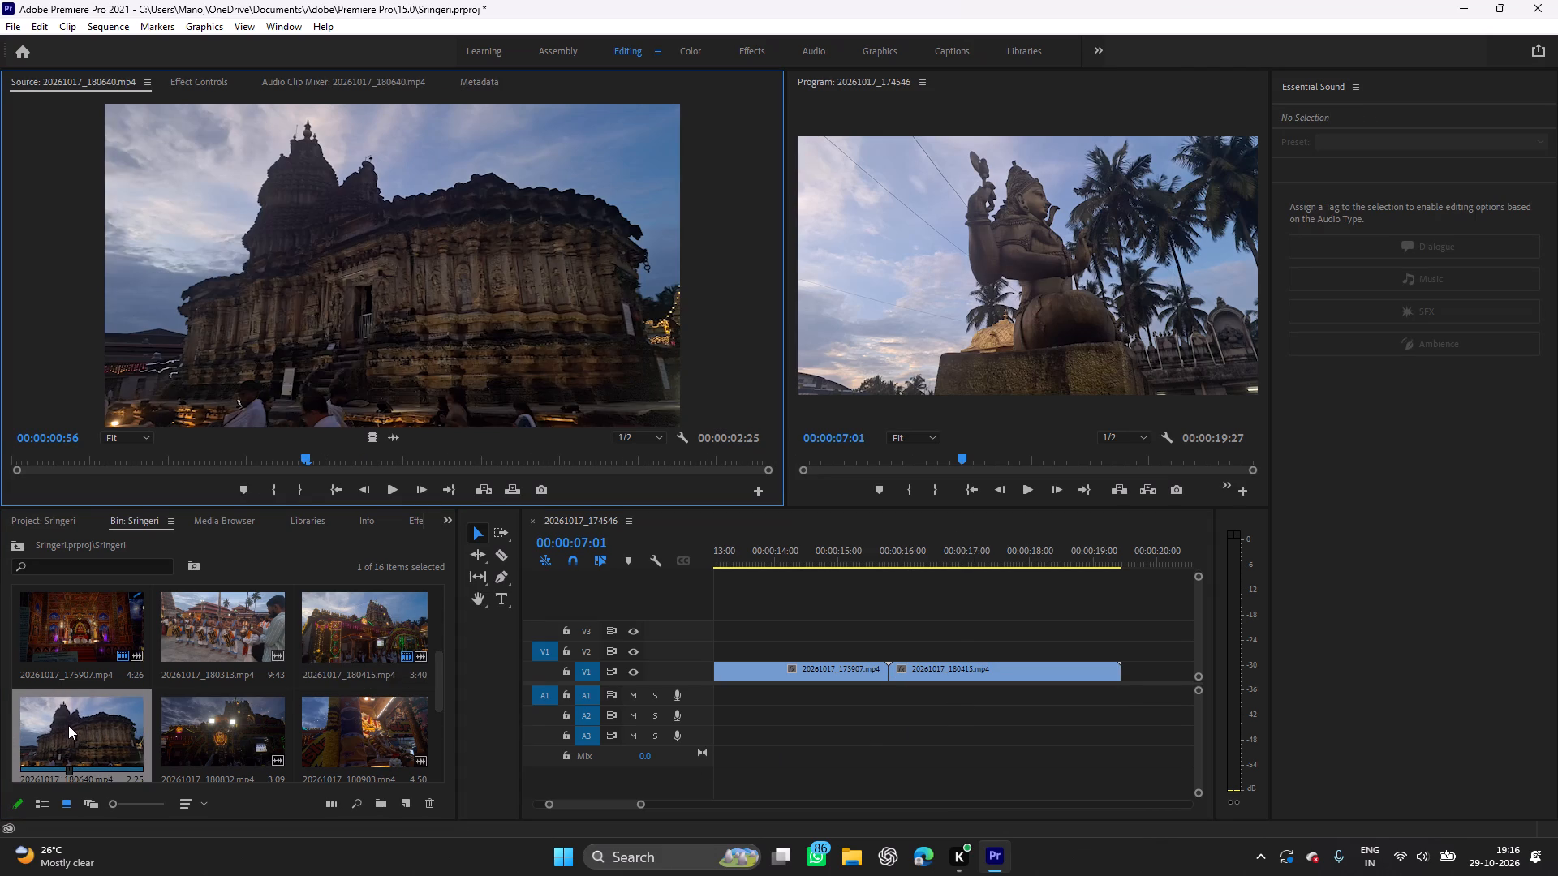
scroll(1021, 651, "down", 4)
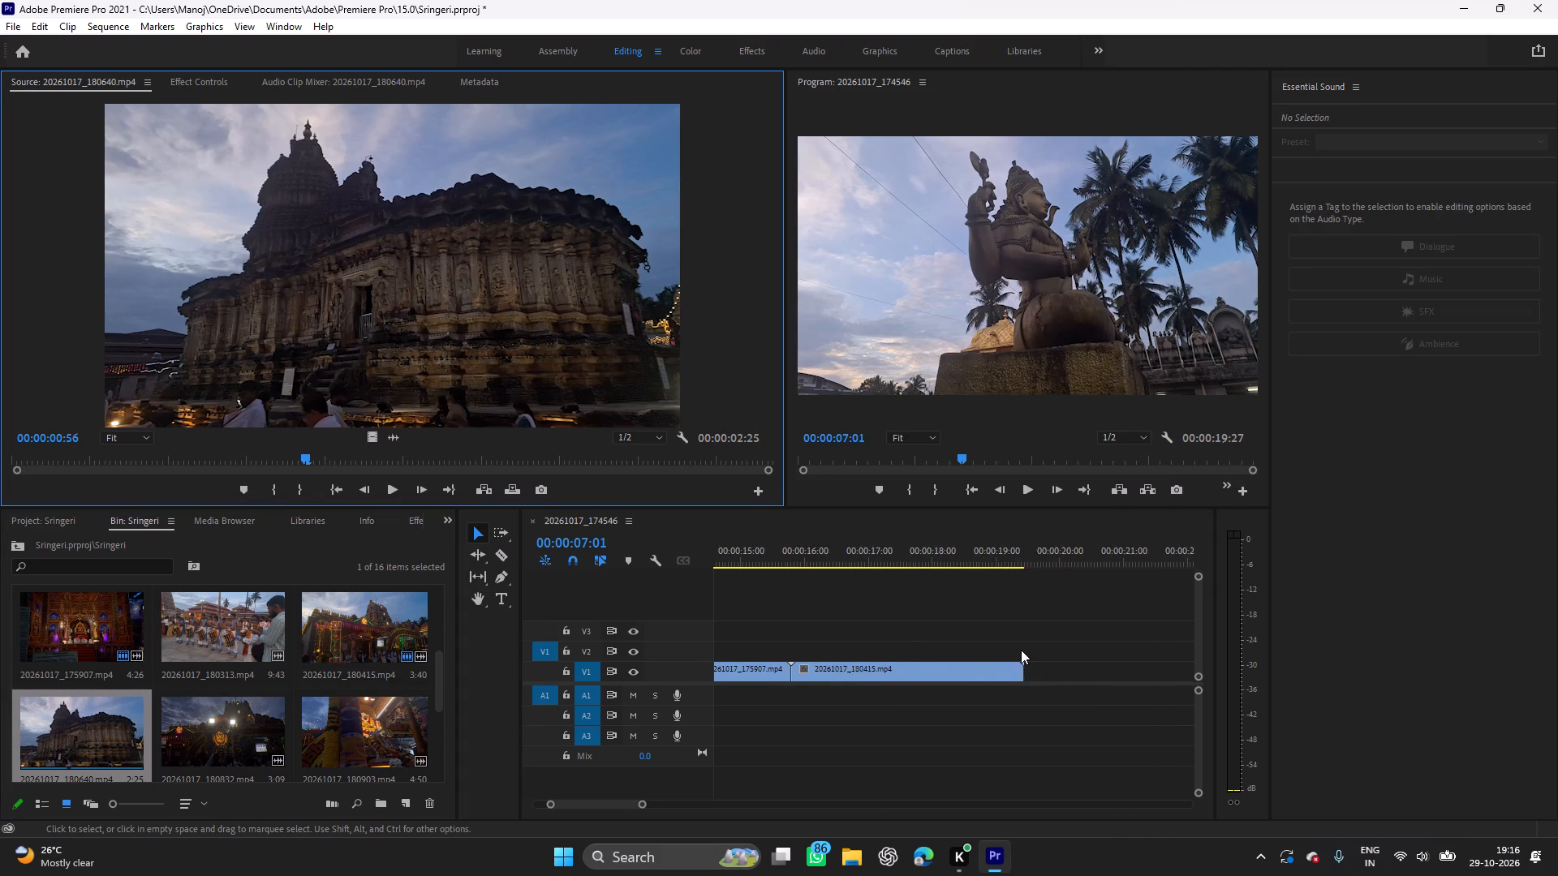
scroll(1021, 650, "down", 4)
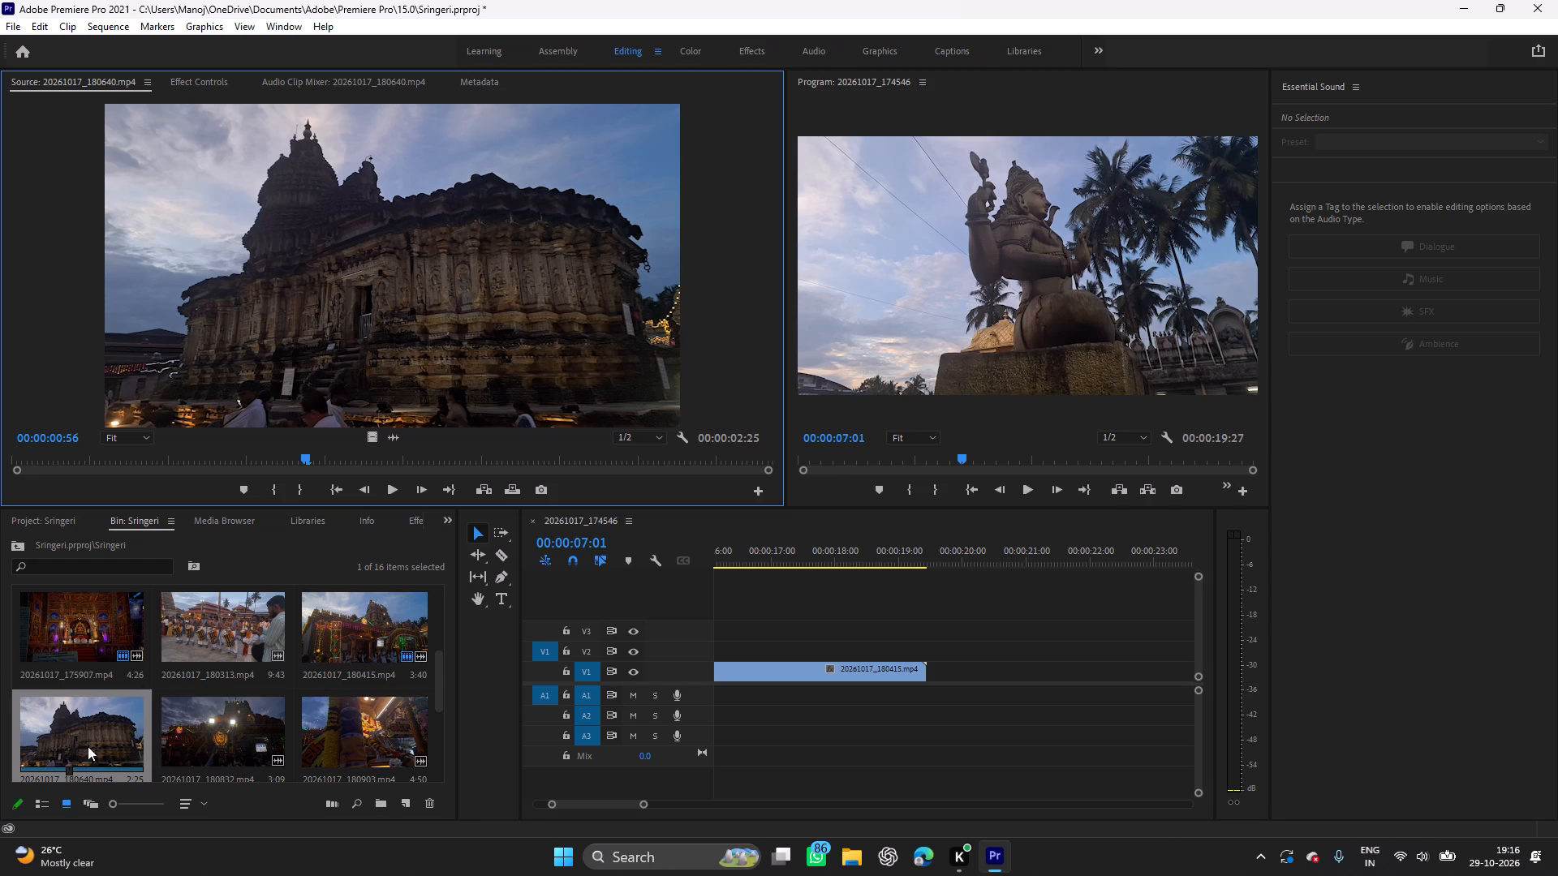
left_click_drag(88, 747, 982, 661)
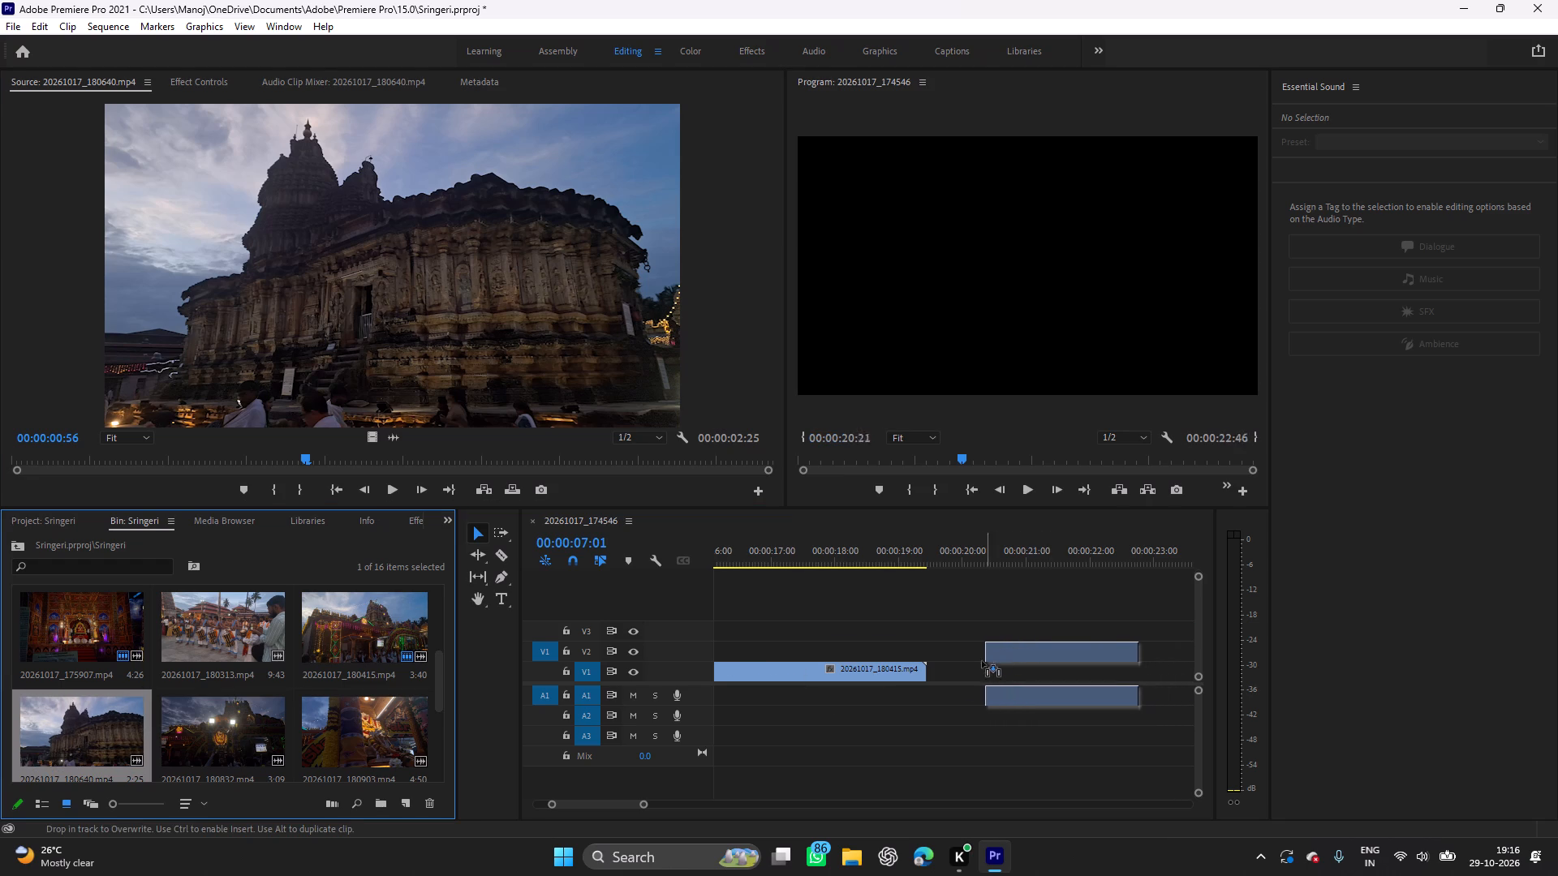
left_click_drag(982, 661, 932, 677)
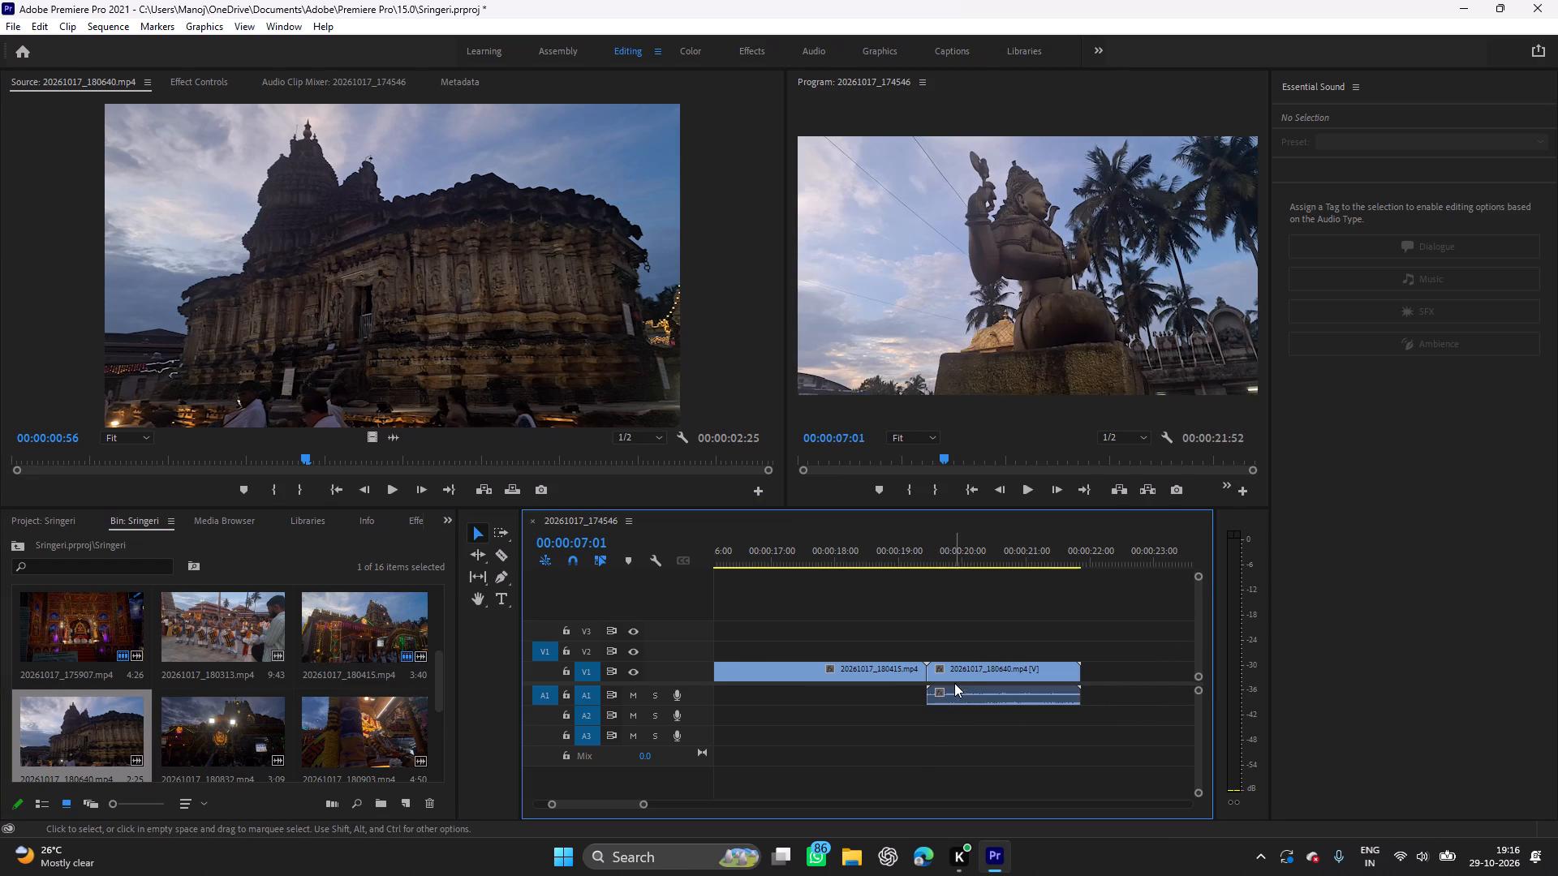
Unlink the audio from clip 20261017_180640.mp4 in the timeline and delete its audio part from A1.
left_click(964, 669)
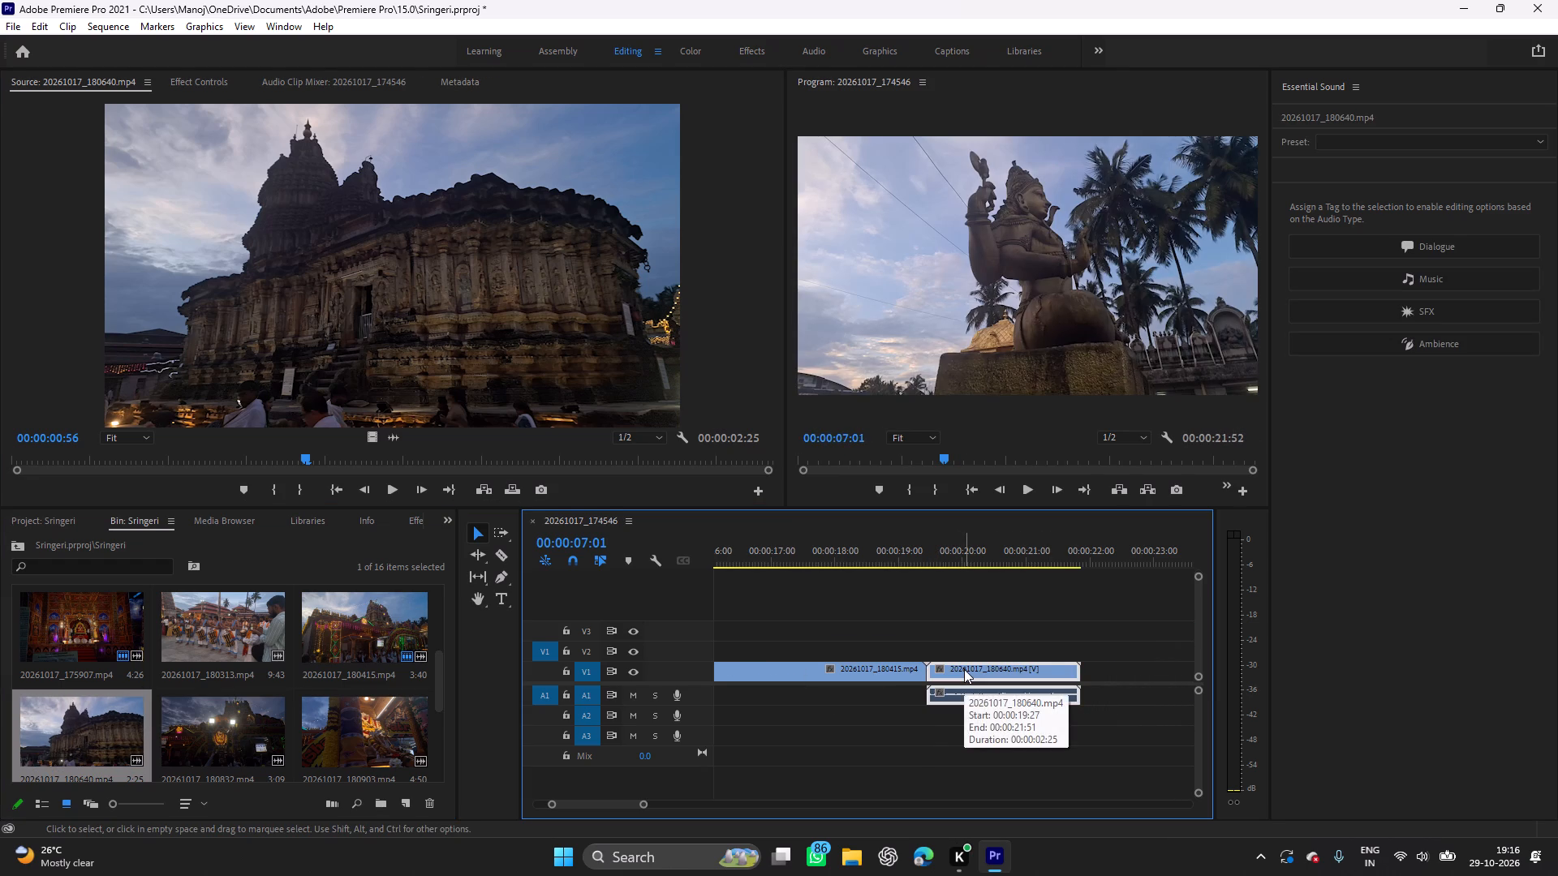
right_click(964, 669)
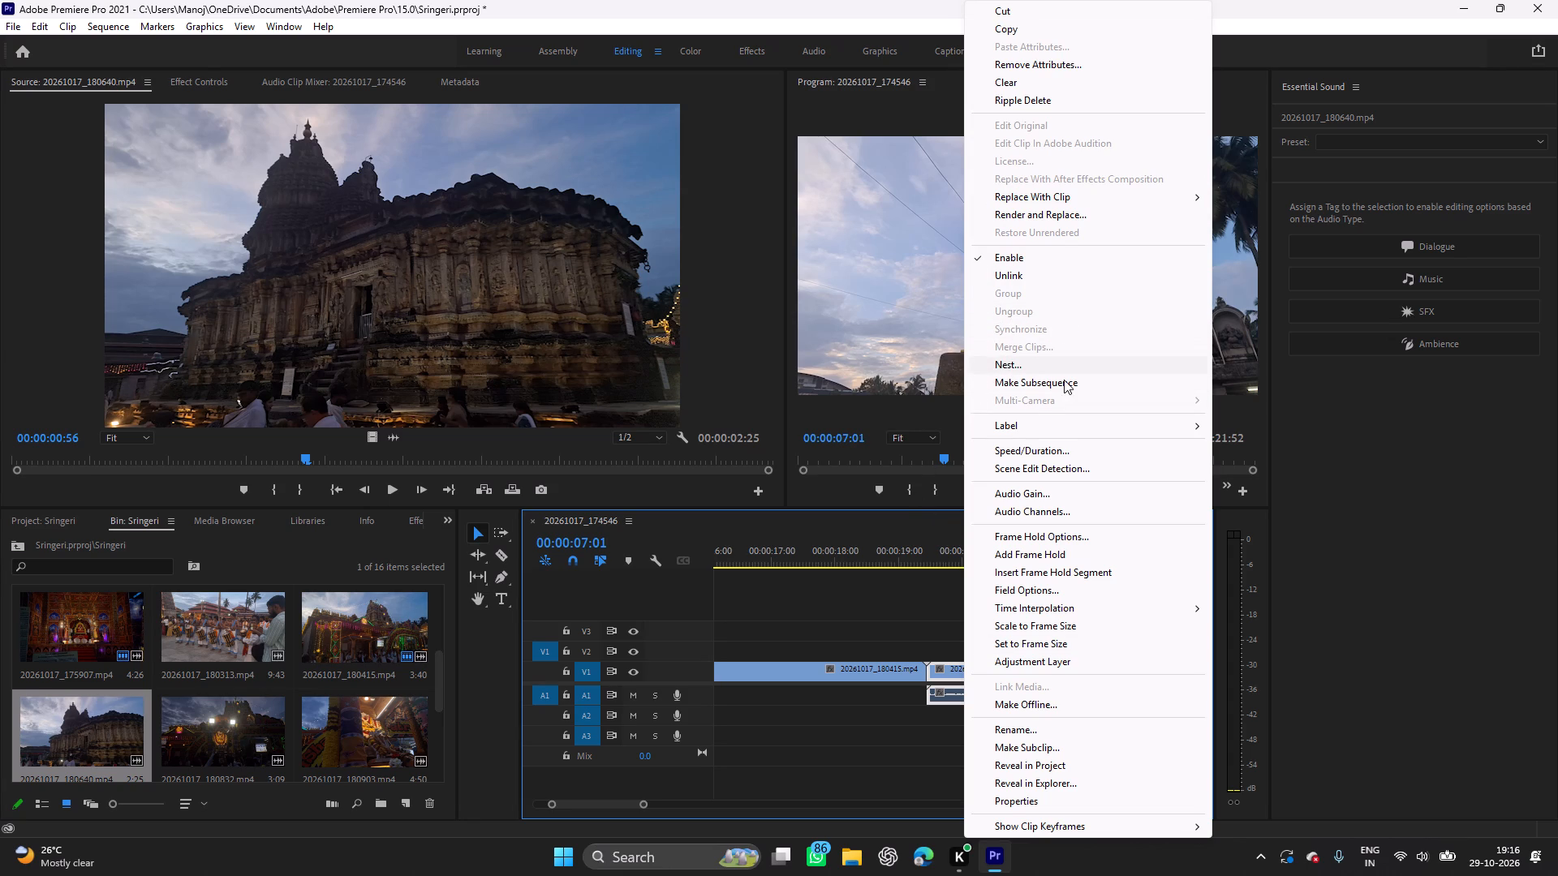
left_click(1005, 274)
left_click(1010, 694)
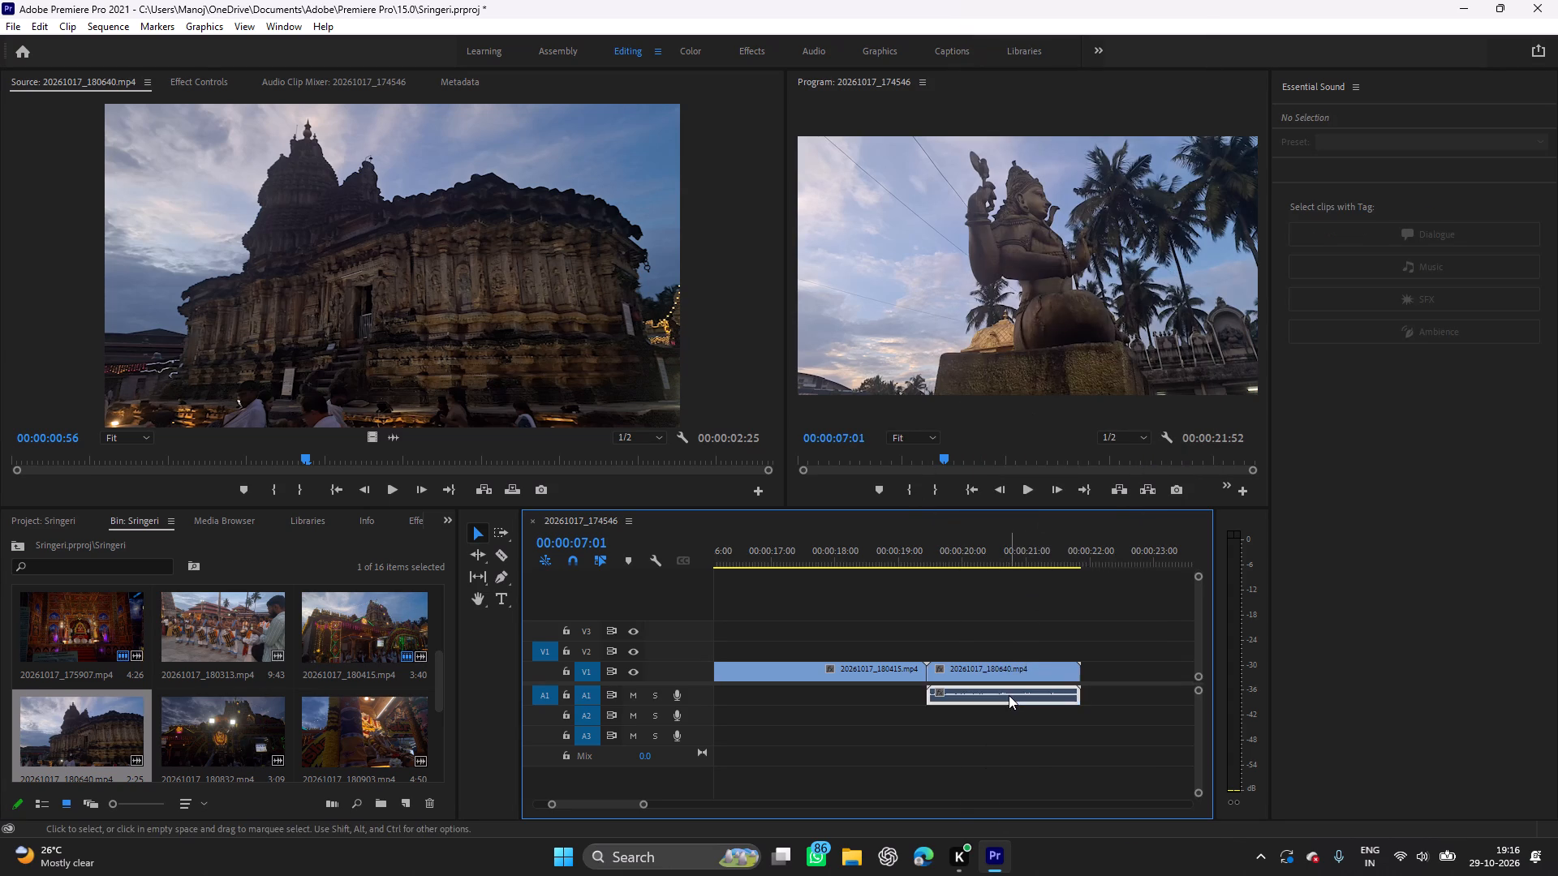
key("Delete")
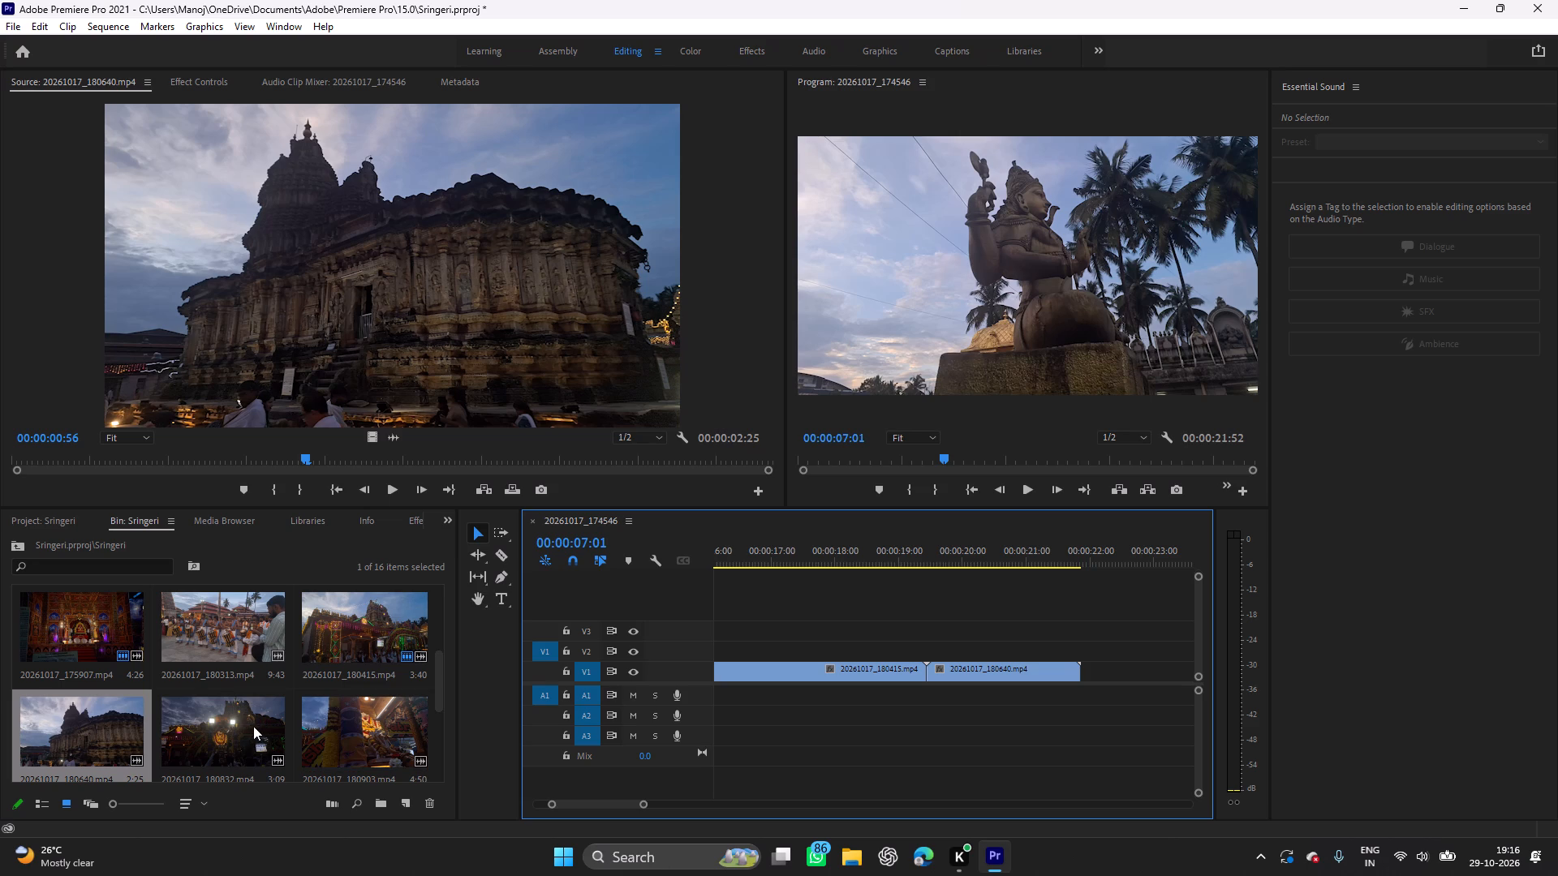
Preview clip 20261017_180903.mp4 and place it on track V1 just past the end of 20261017_180640.mp4.
scroll(360, 728, "down", 1)
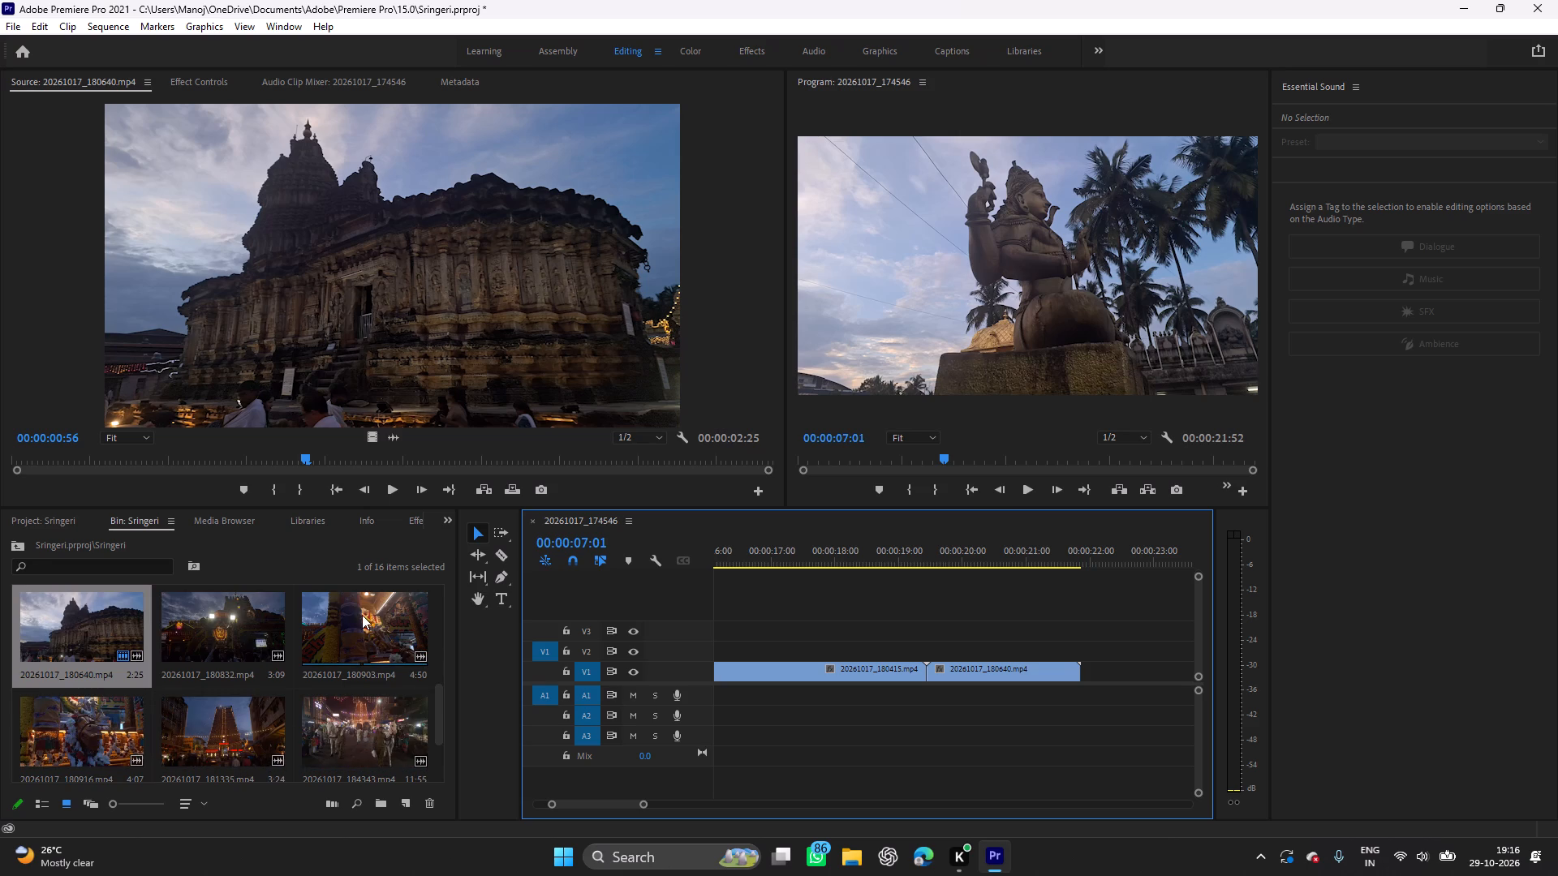
double_click(362, 615)
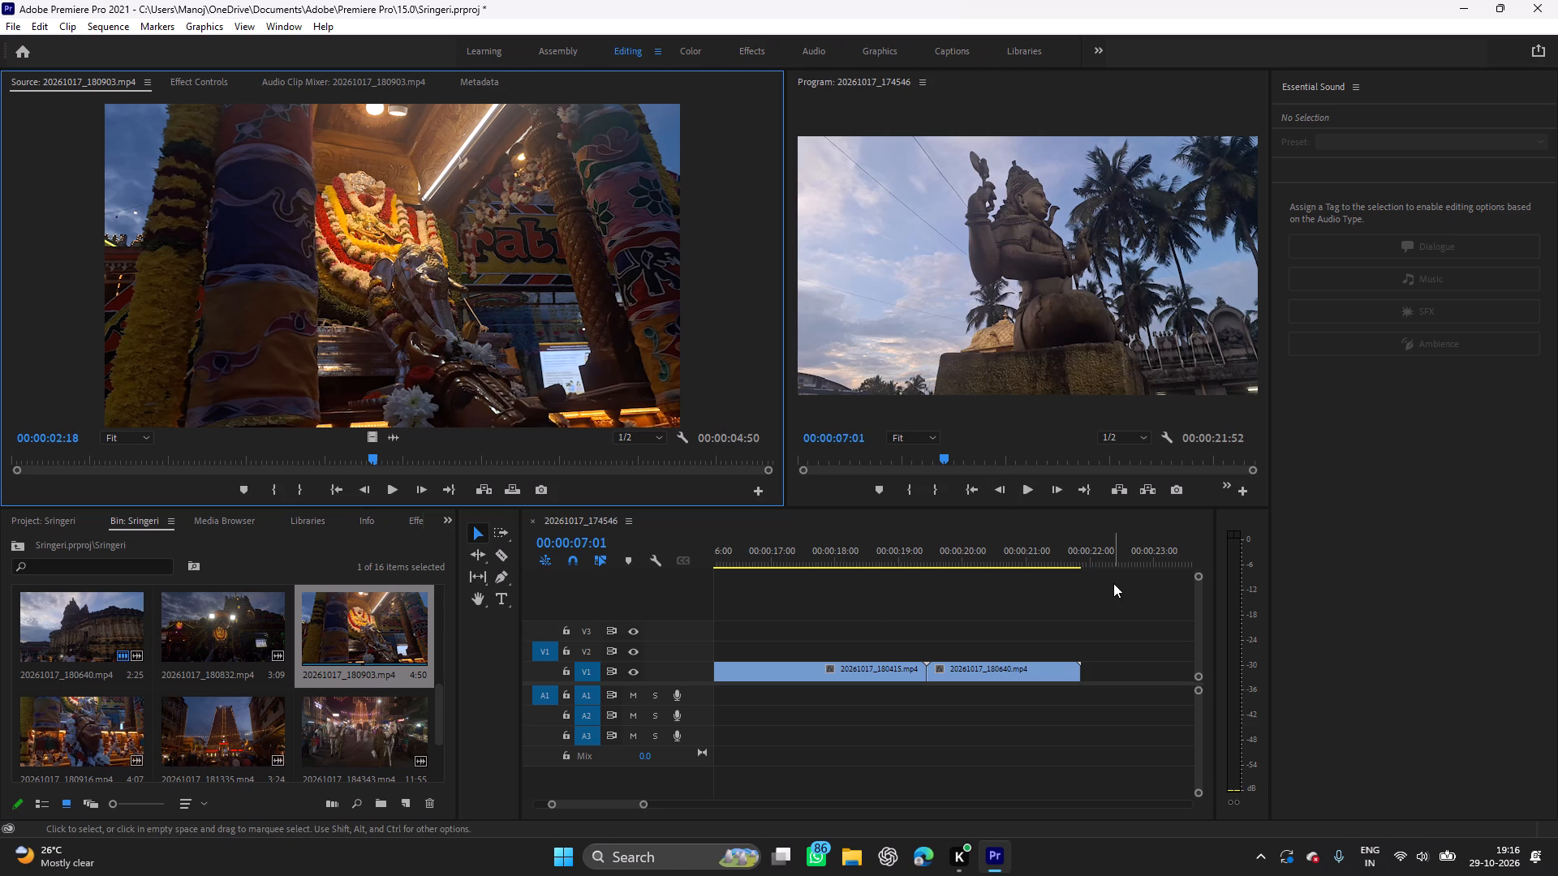
scroll(934, 620, "down", 5)
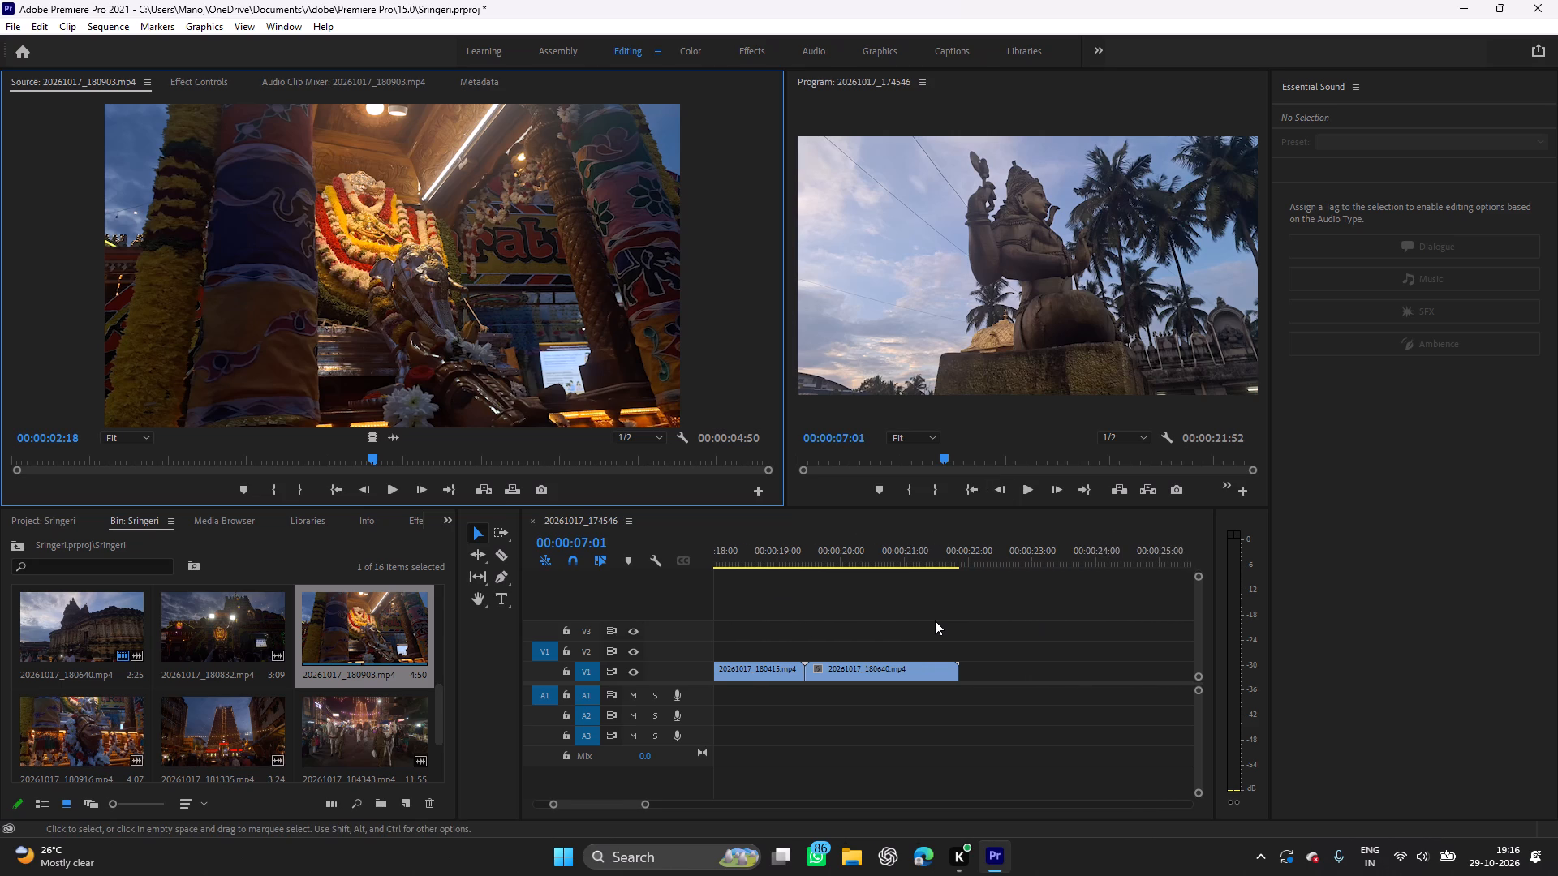
scroll(935, 620, "up", 20)
scroll(935, 620, "up", 14)
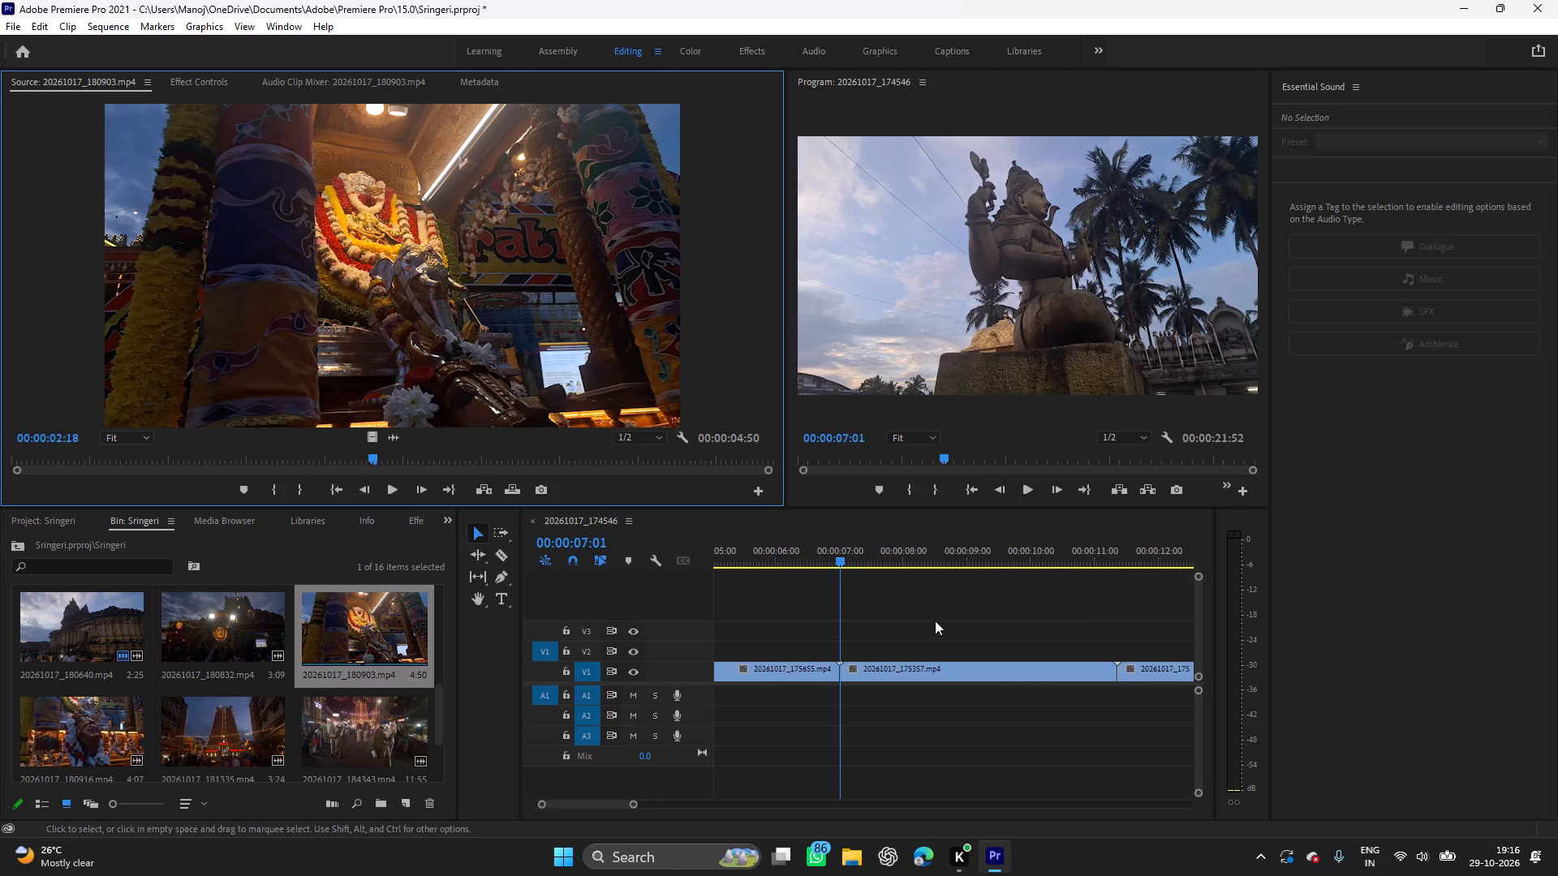
scroll(935, 620, "down", 20)
scroll(935, 620, "down", 15)
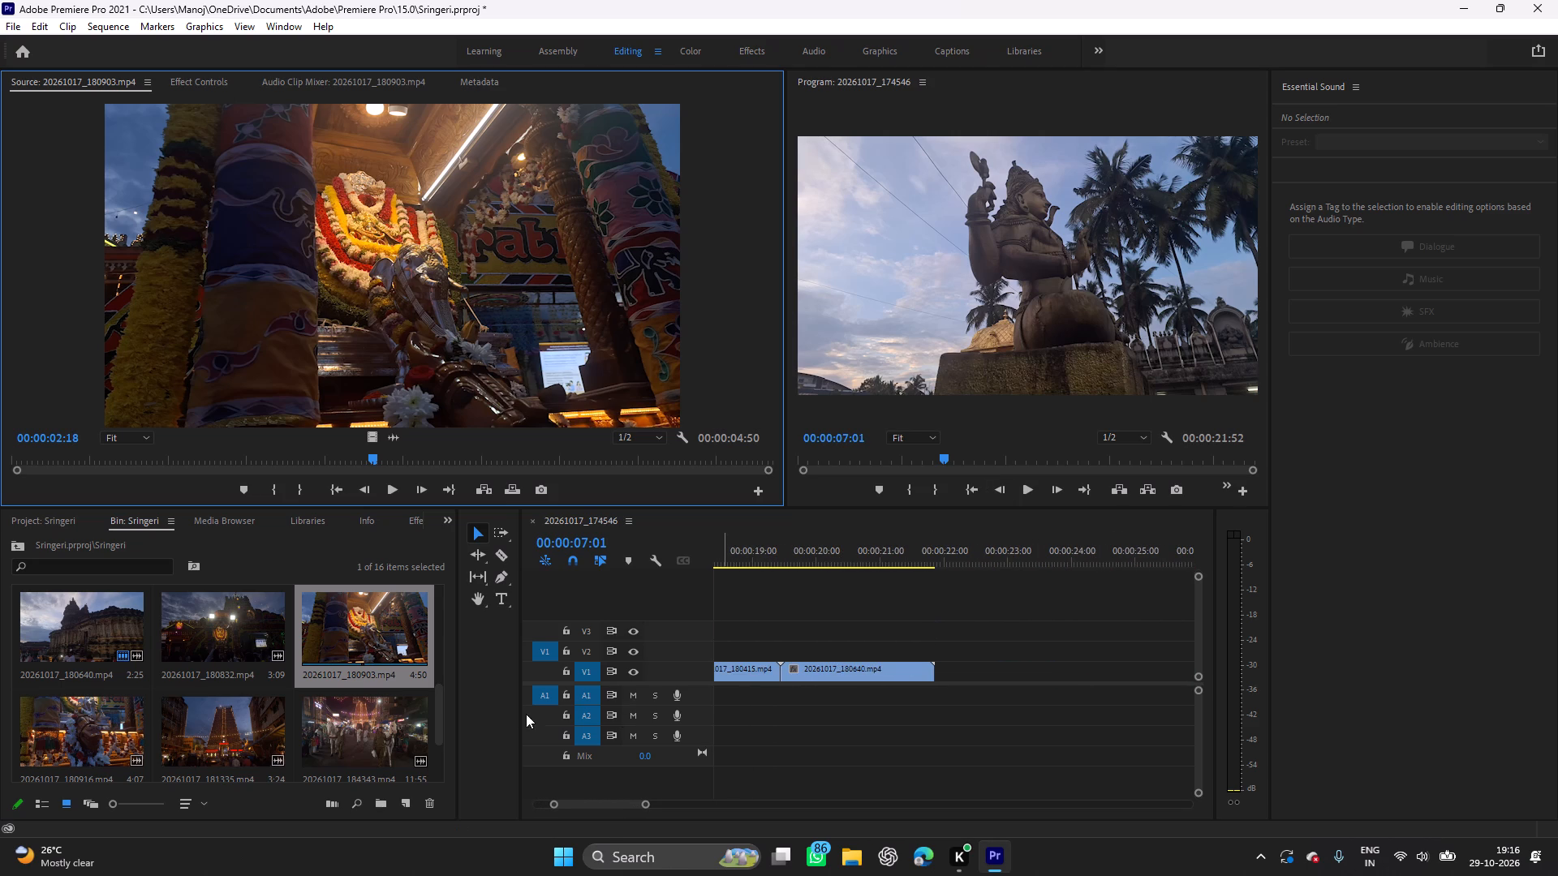
left_click_drag(383, 638, 785, 614)
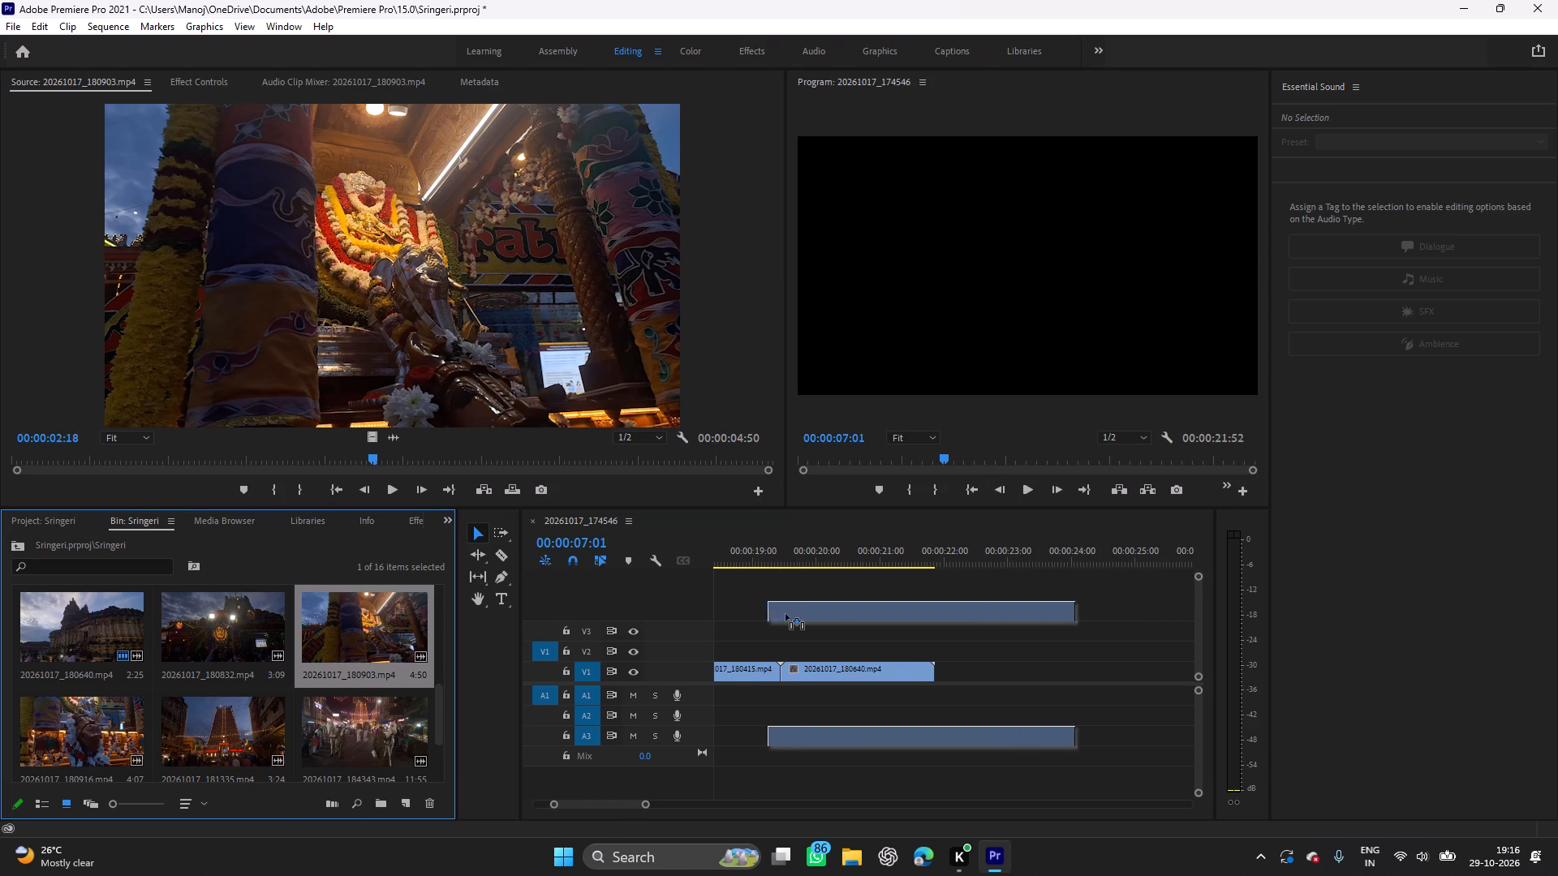
left_click_drag(785, 614, 952, 655)
left_click(975, 694)
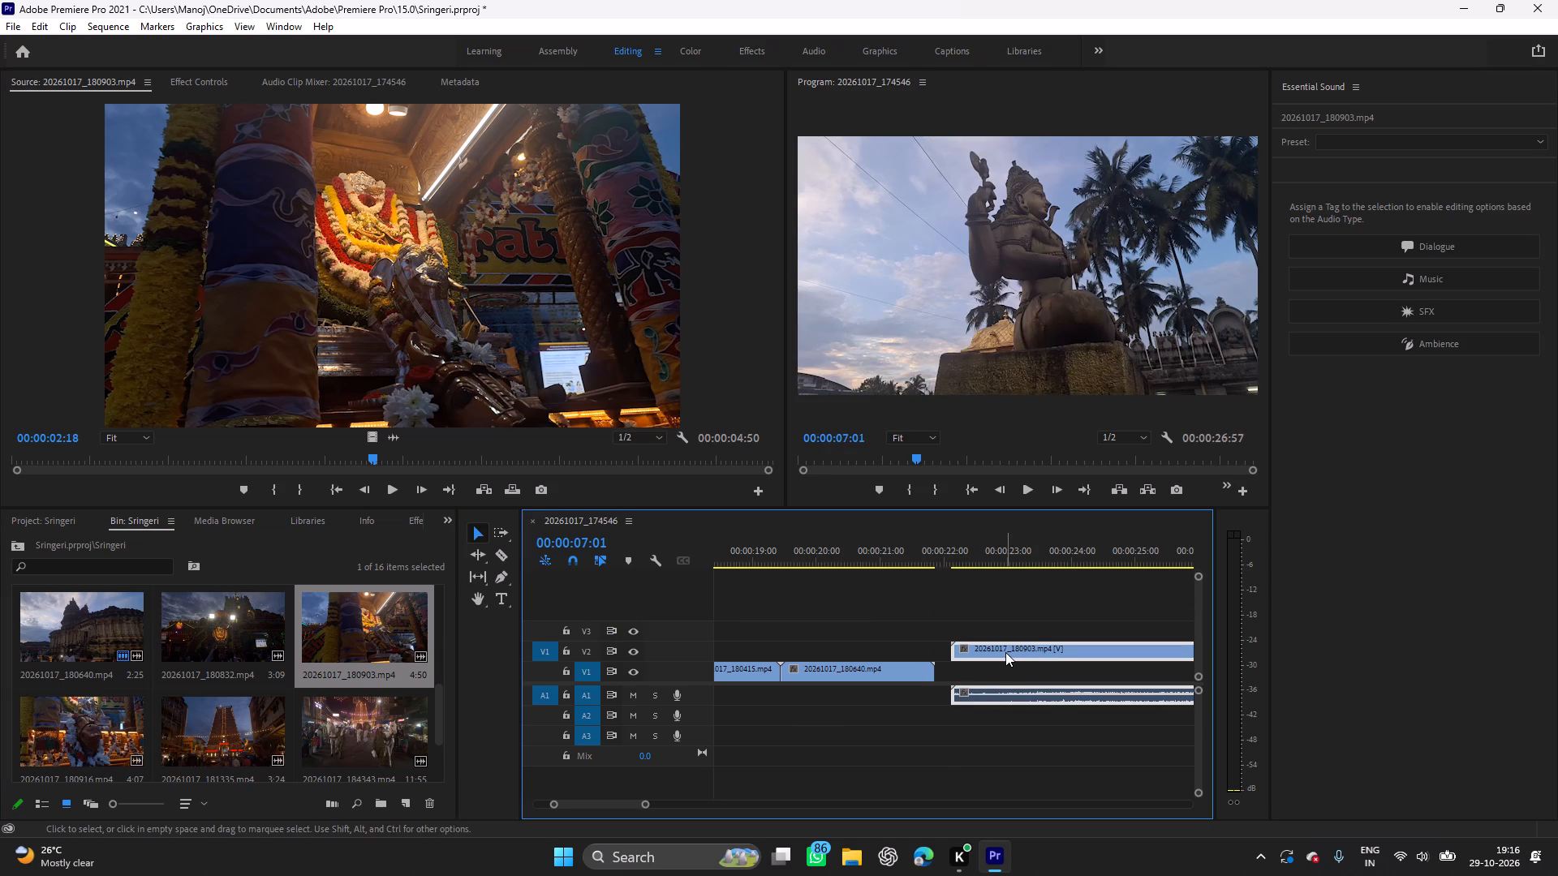
left_click_drag(1005, 652, 959, 674)
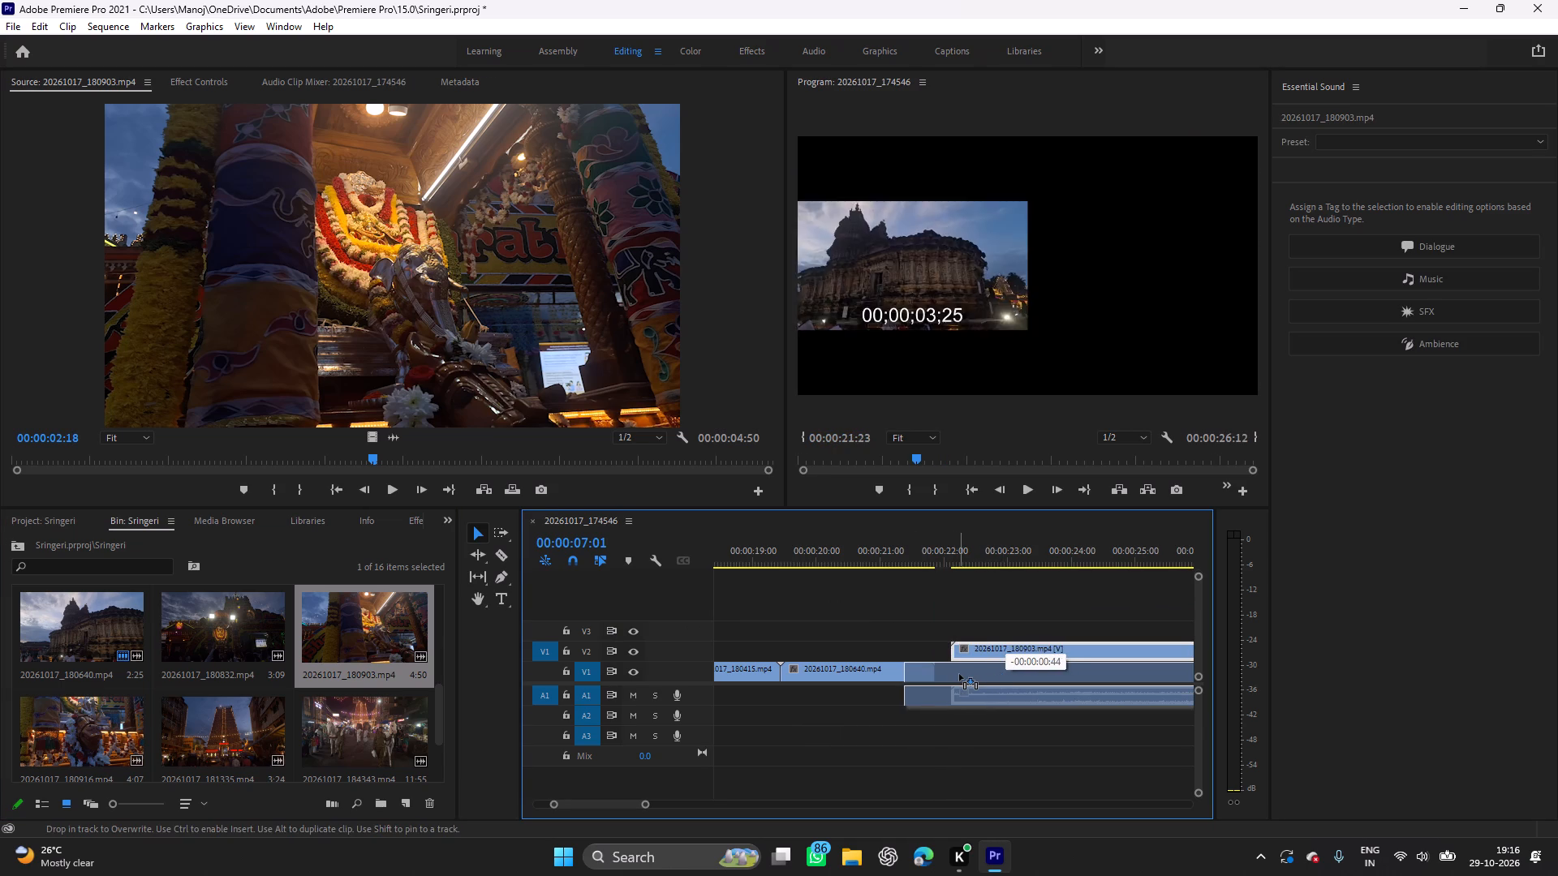
left_click_drag(959, 674, 966, 676)
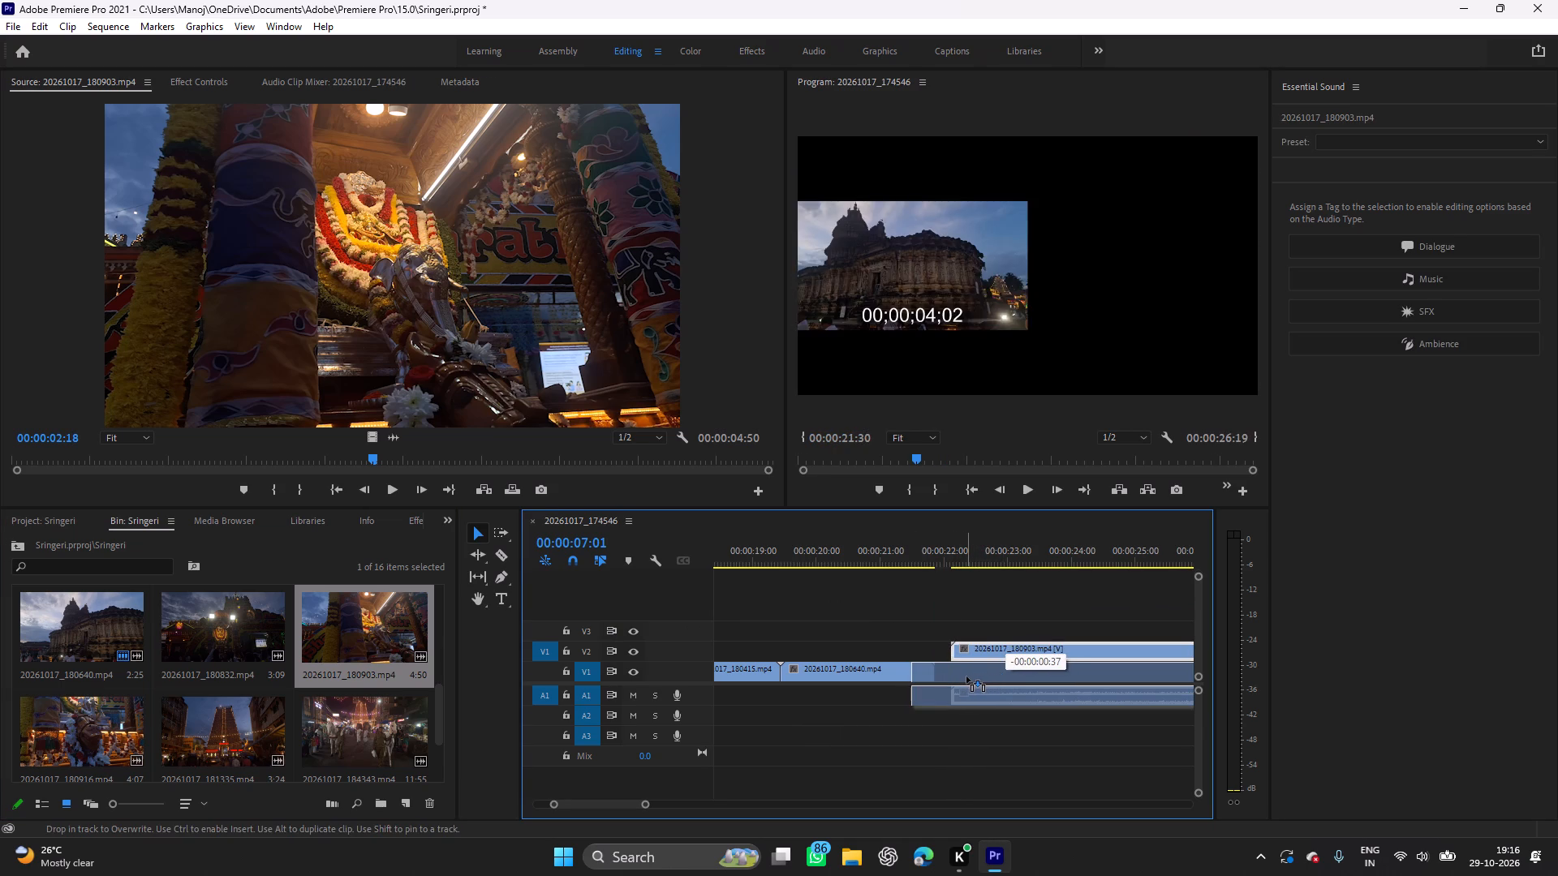
left_click_drag(966, 676, 977, 676)
Unlink the audio from clip 20261017_180903.mp4 in the timeline and delete its audio part from A1.
left_click(1024, 672)
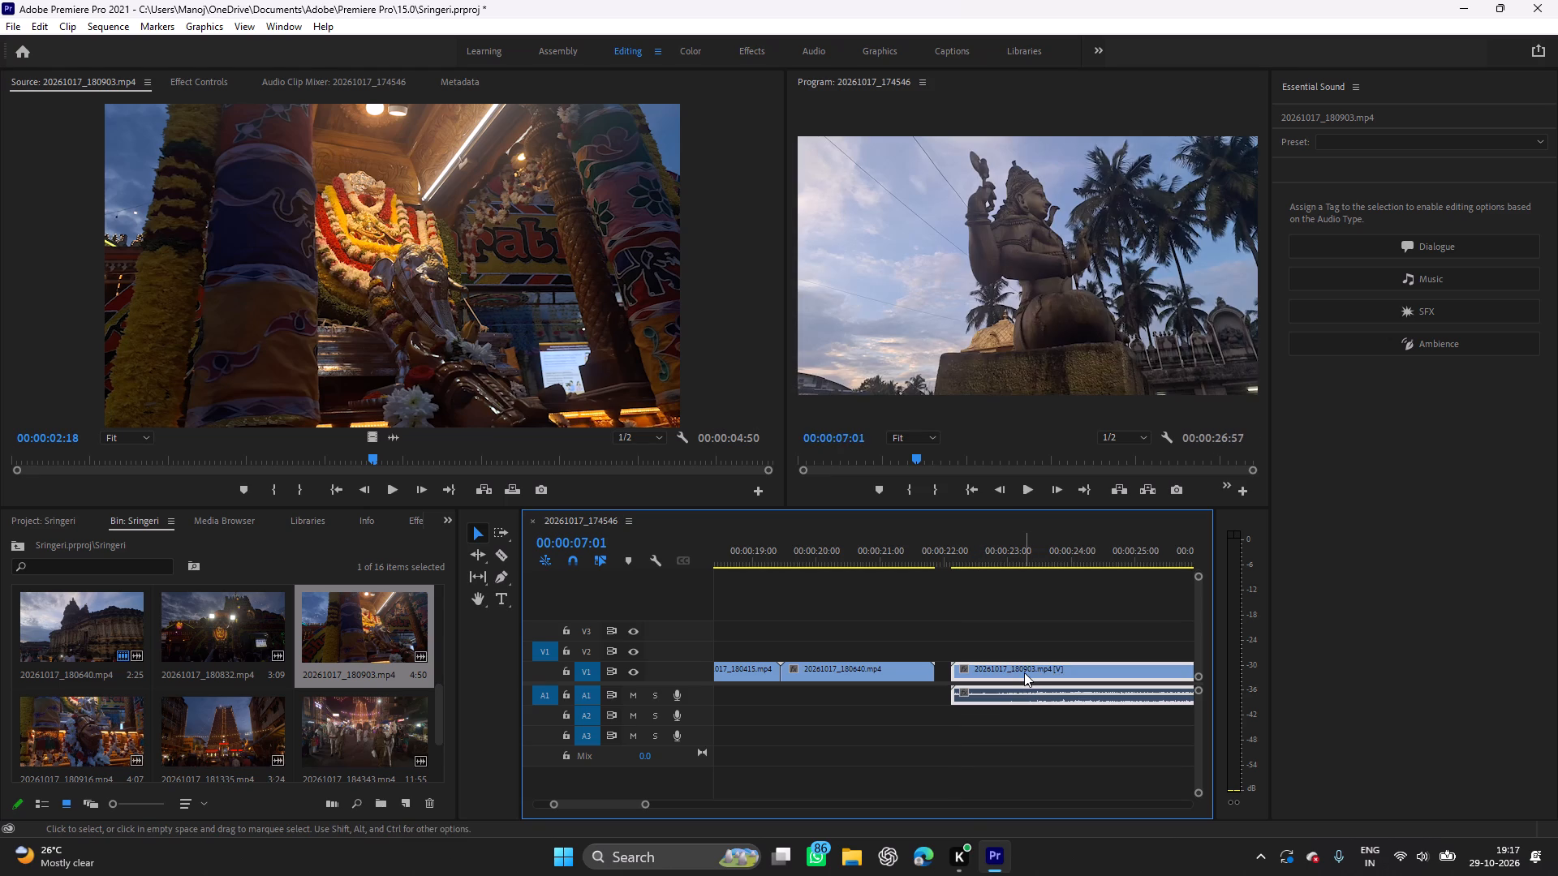
right_click(1024, 672)
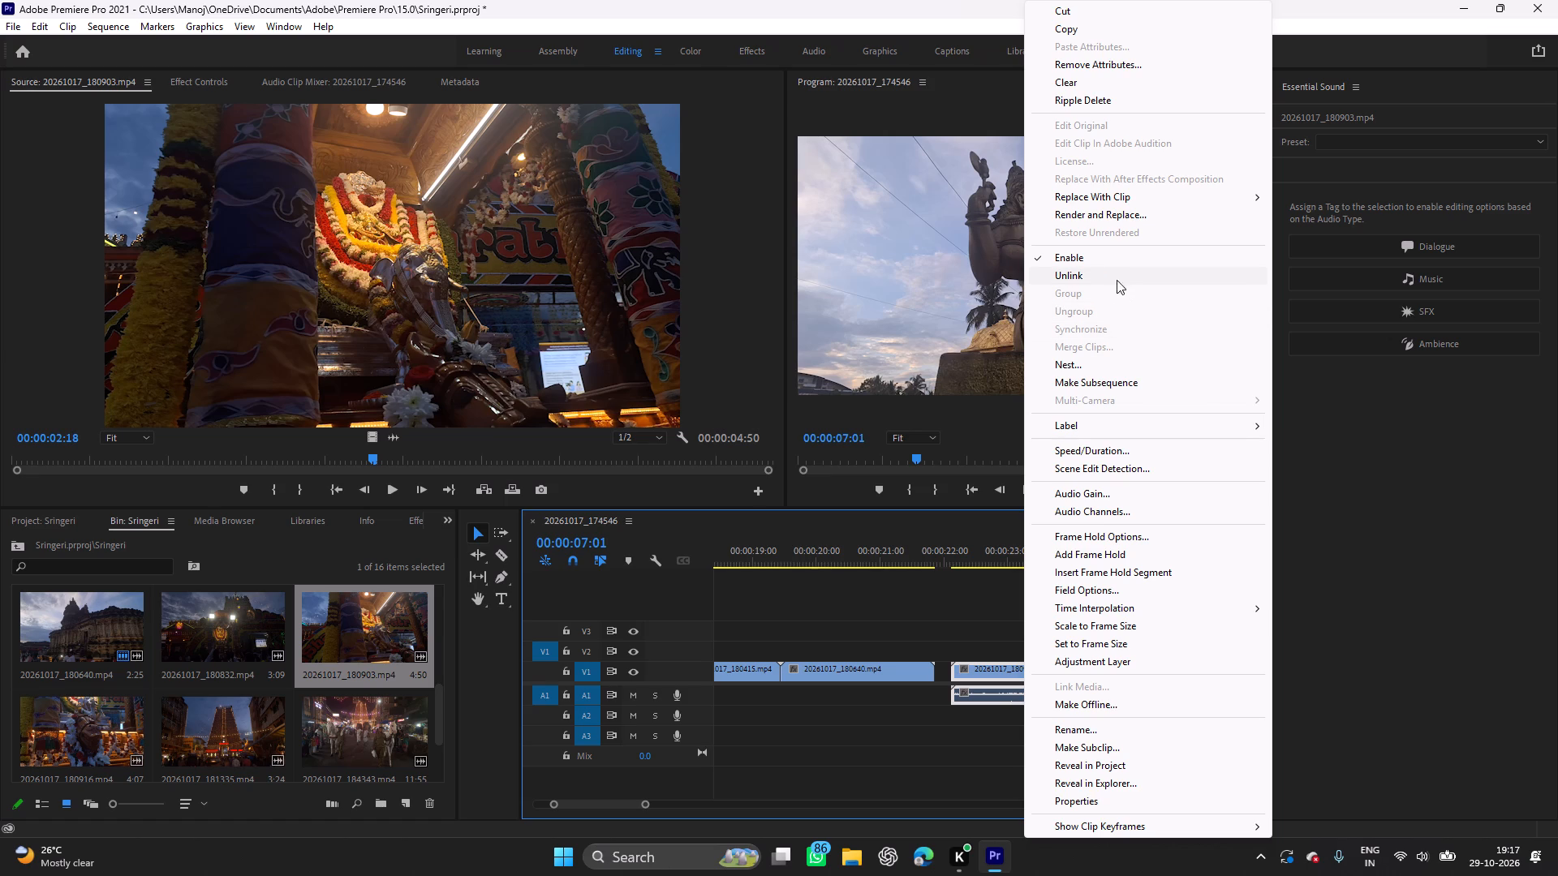
left_click(1061, 273)
left_click(1039, 689)
key("Delete")
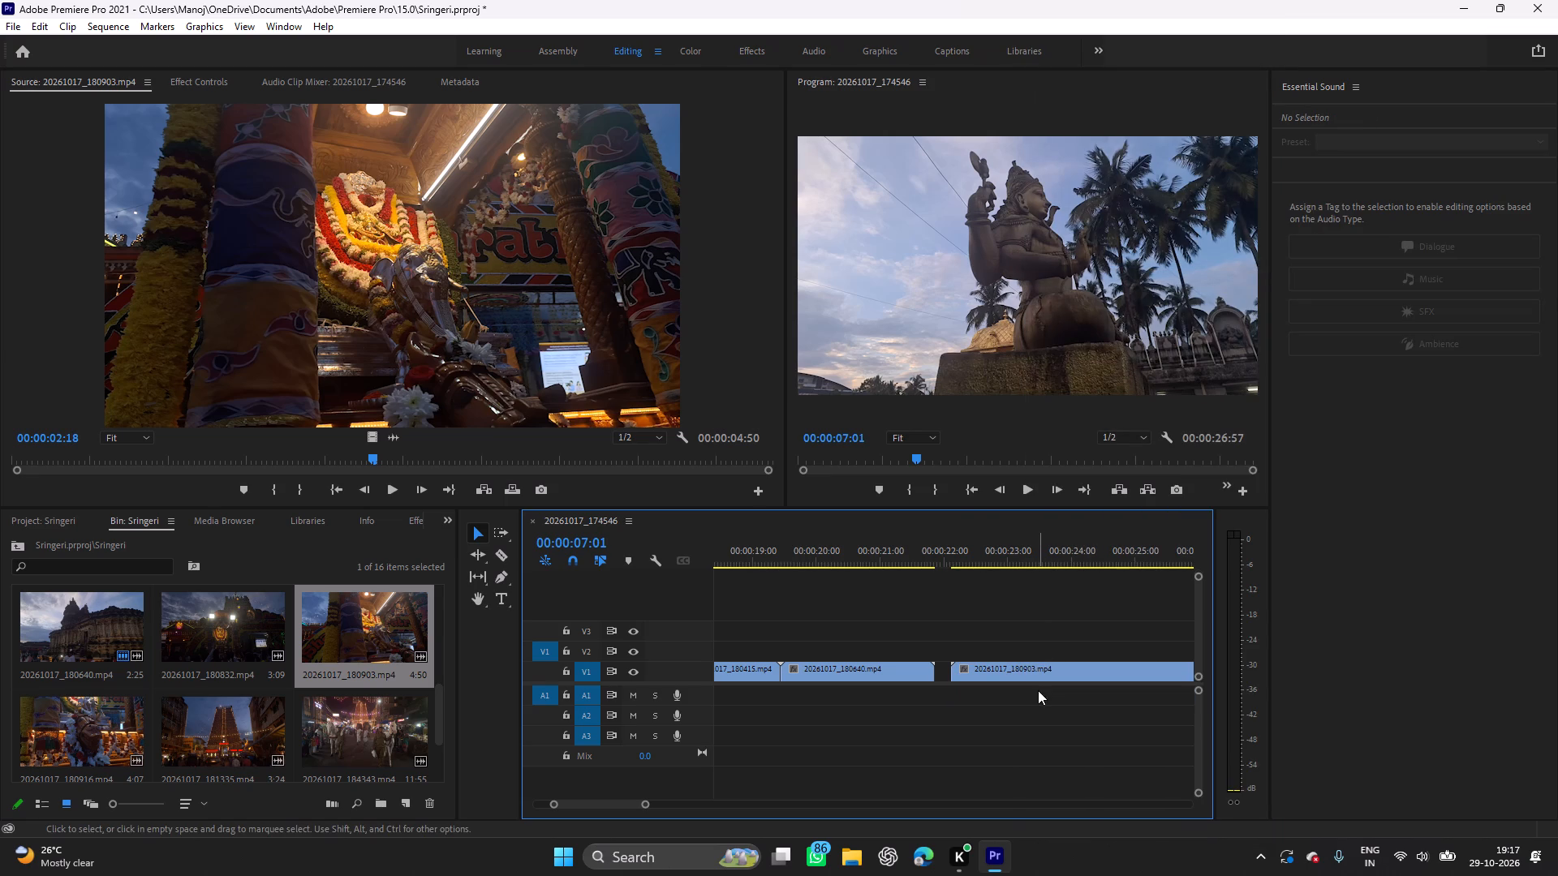
Move clip 20261017_180903.mp4 on V1 against the end of 20261017_180640.mp4 to close the gap between them.
left_click_drag(1020, 668, 1011, 670)
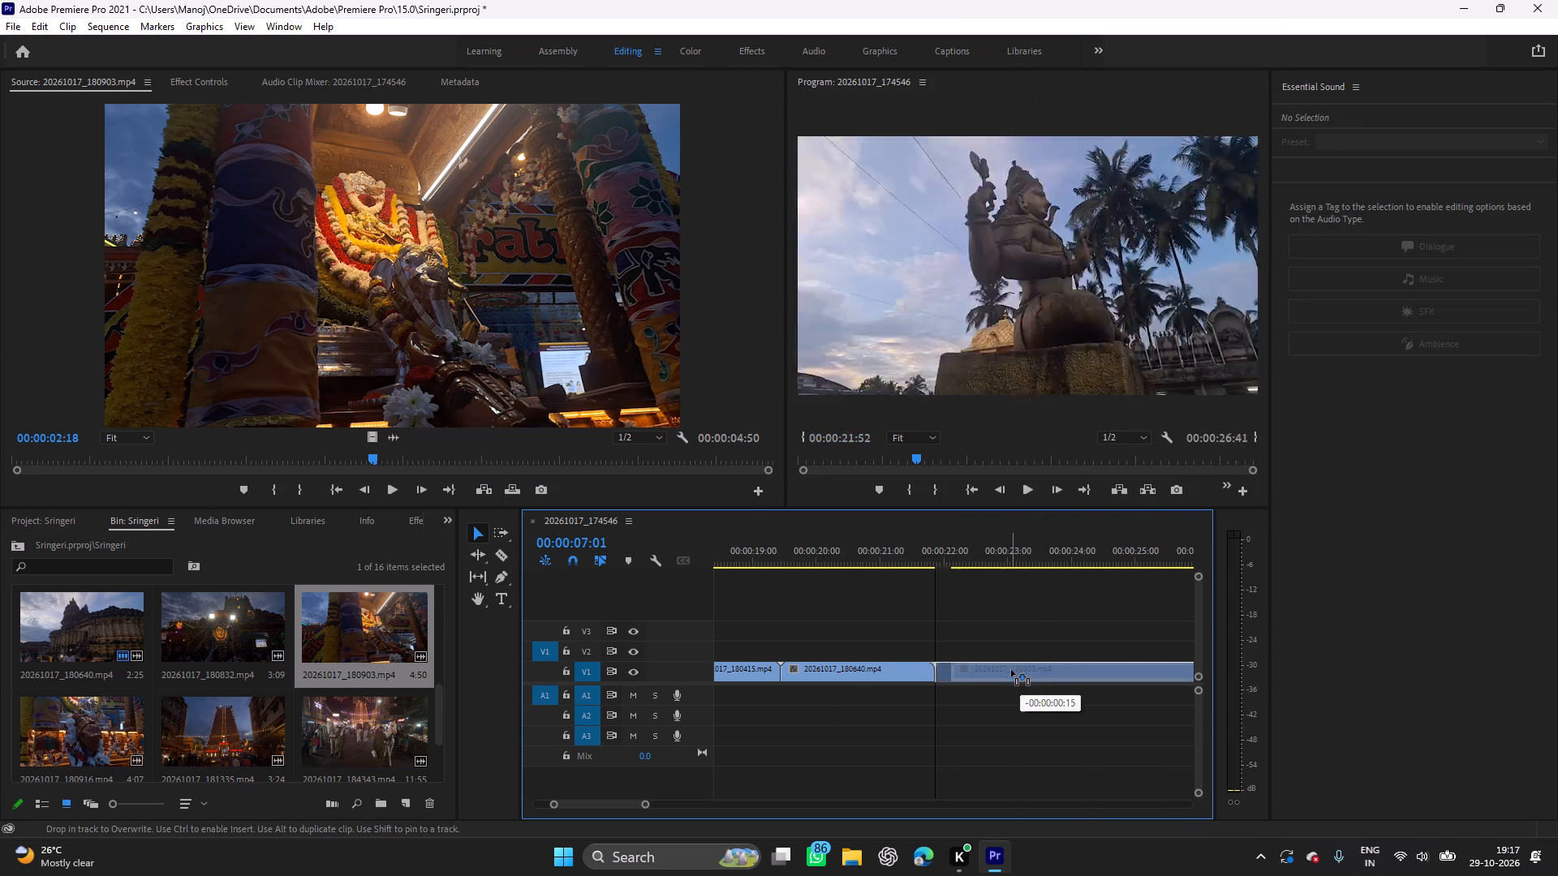
left_click_drag(1011, 670, 1008, 671)
left_click(983, 767)
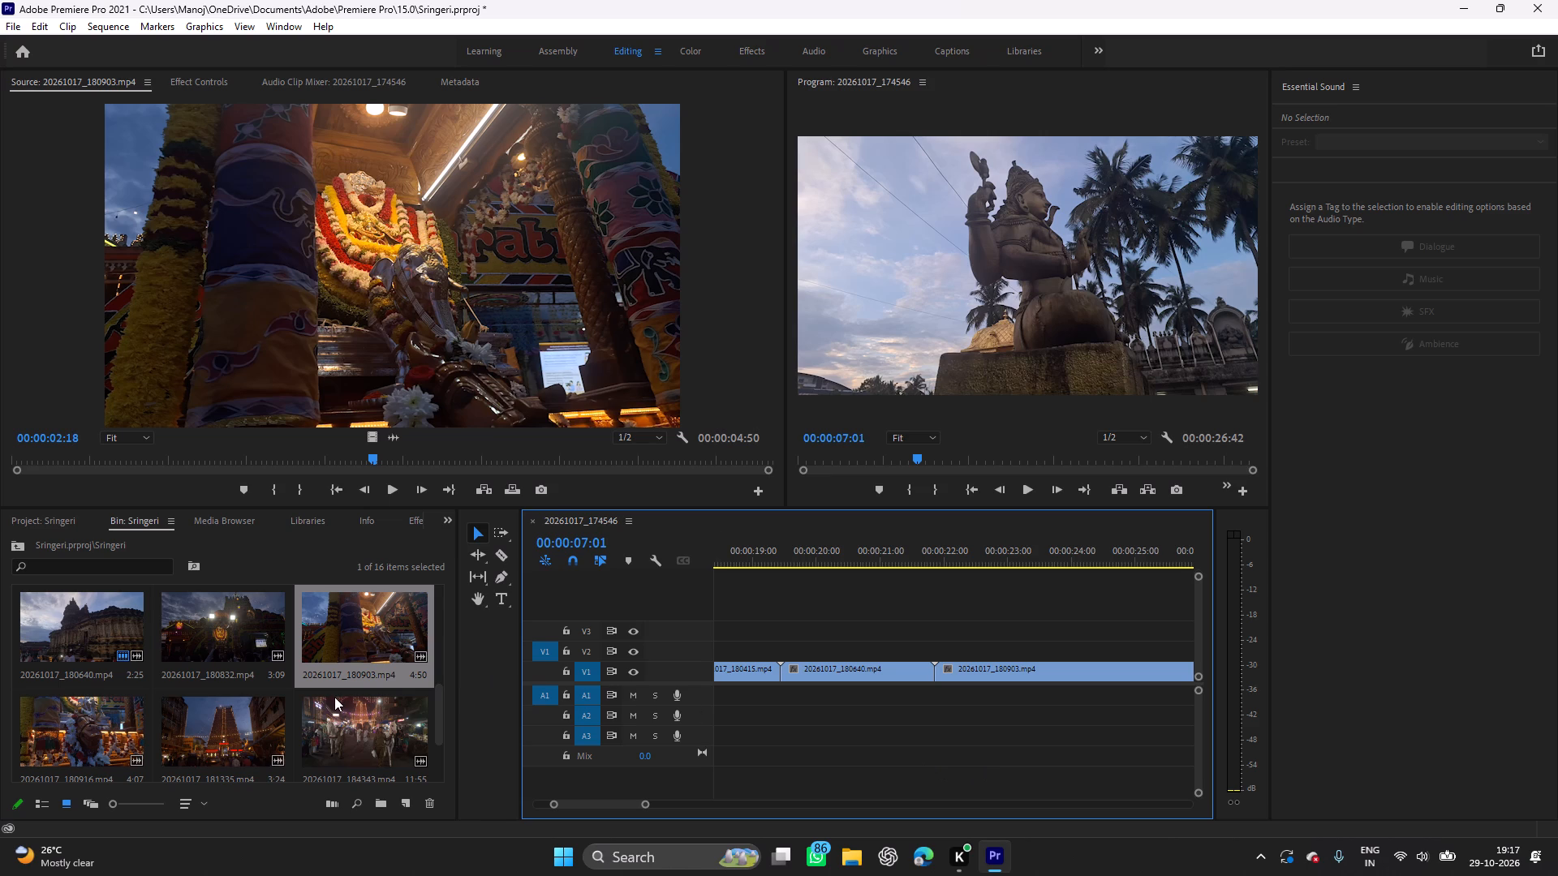
Play part of clip 20261017_180916.mp4 in the Source Monitor and open clip 20261017_184343.mp4 for preview.
double_click(100, 745)
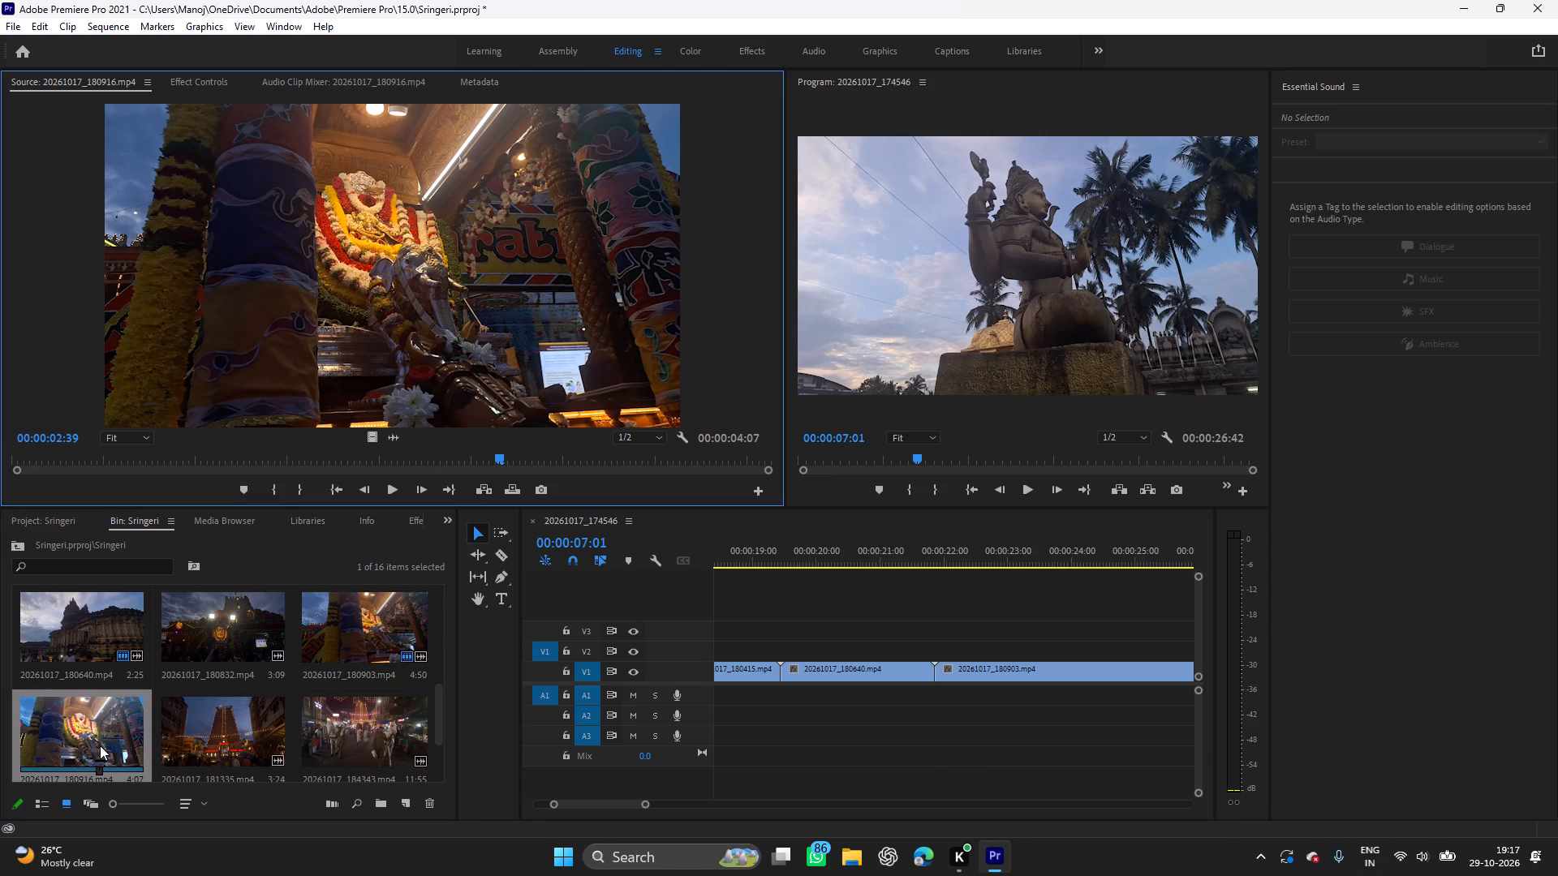
key("space")
key("space")
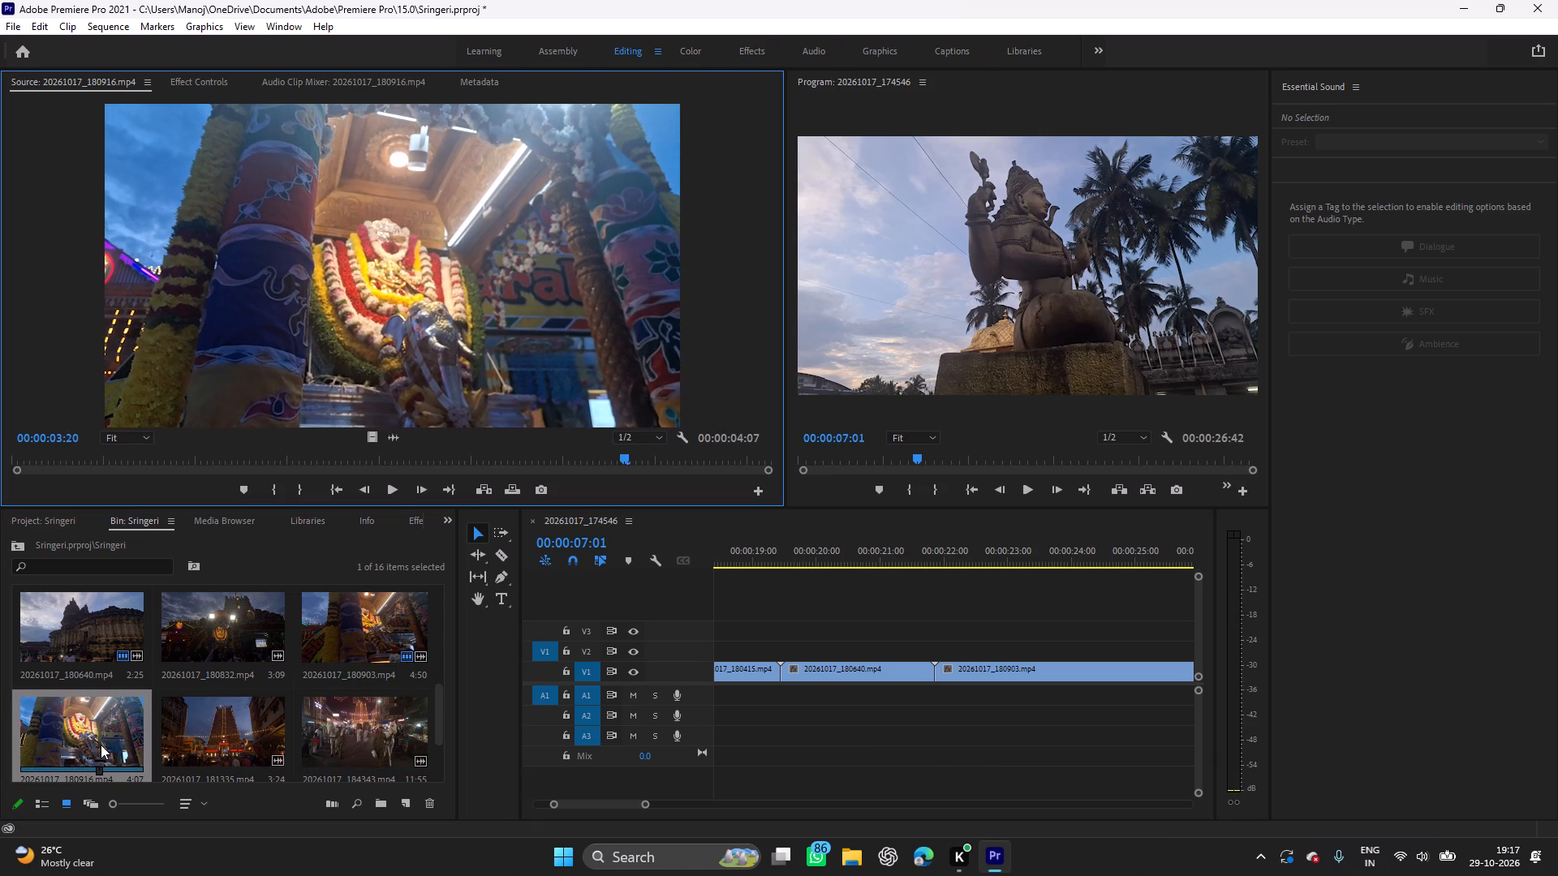
double_click(369, 735)
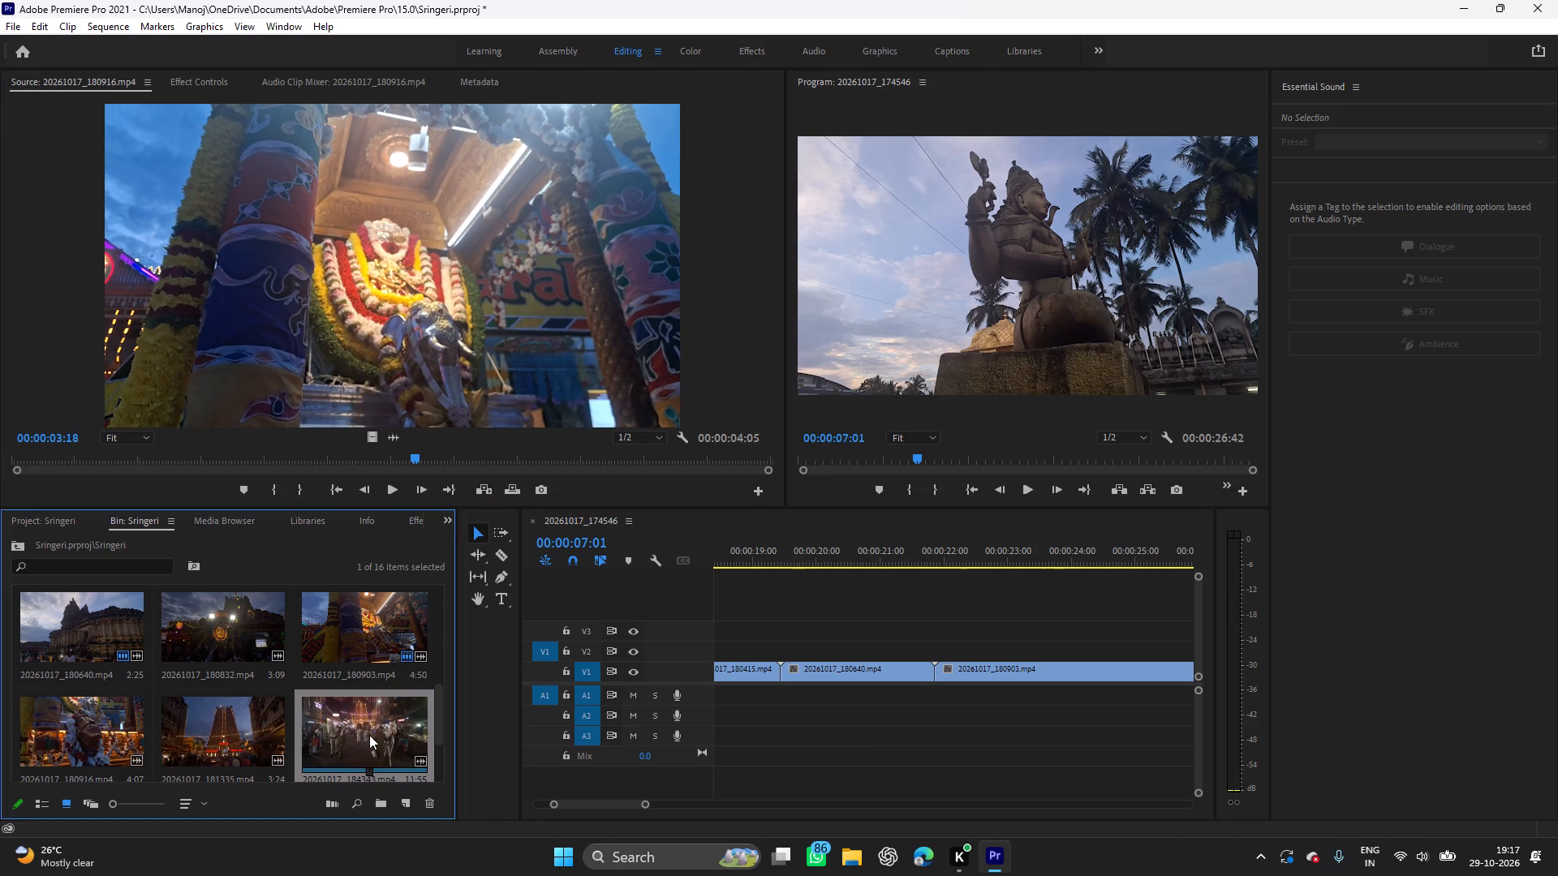
scroll(369, 735, "down", 3)
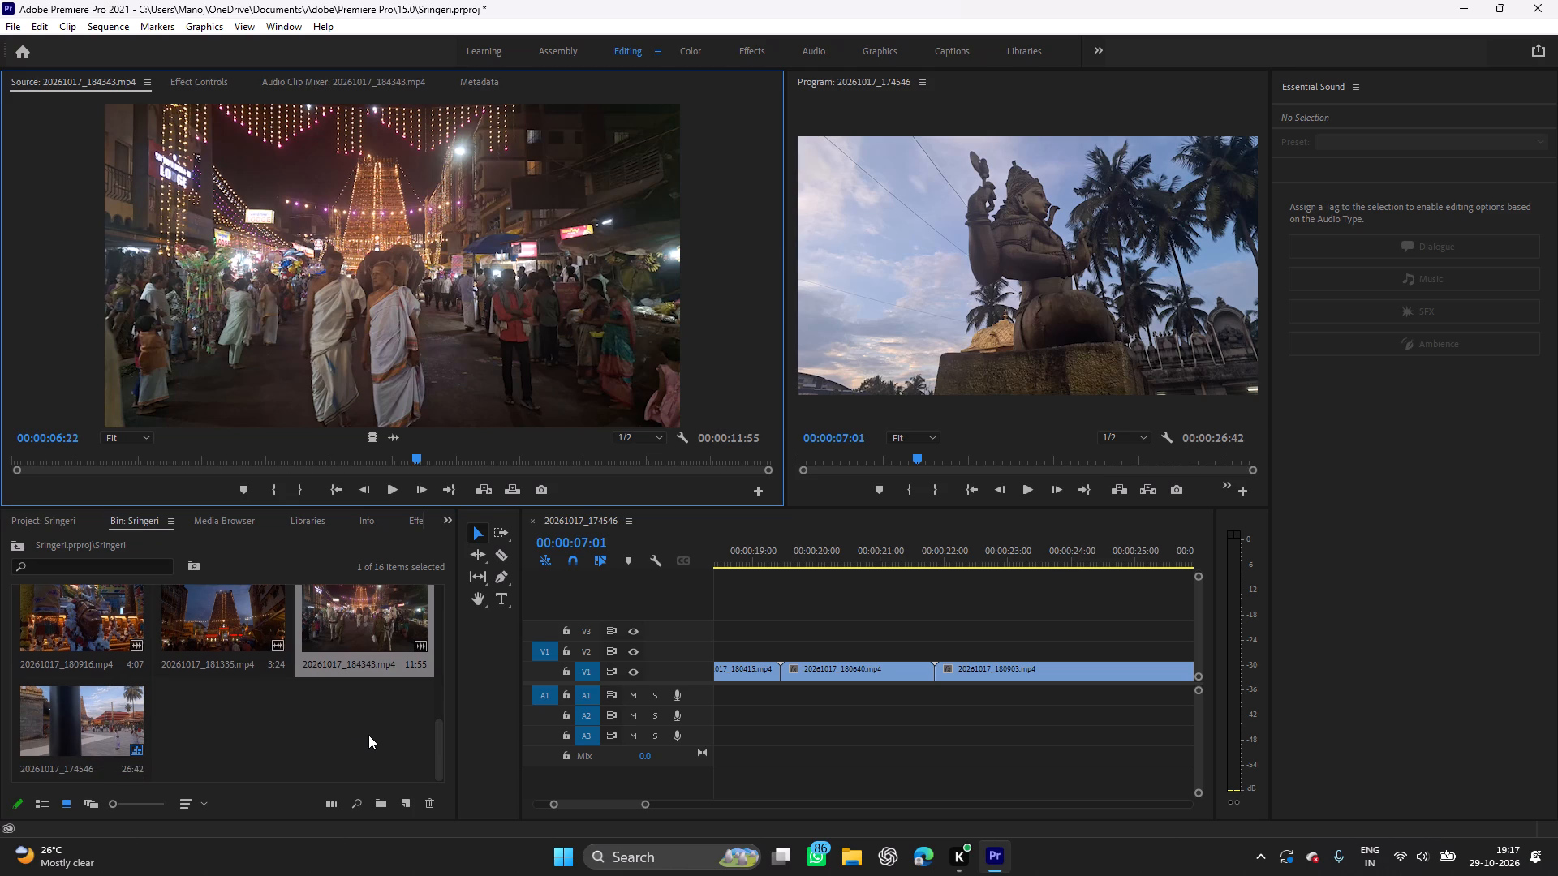
Preview clips 20261017_180916.mp4 and 20261017_180832.mp4, and place 20261017_180832.mp4 on track V1 directly against the end of 20261017_180903.mp4.
scroll(342, 741, "up", 1)
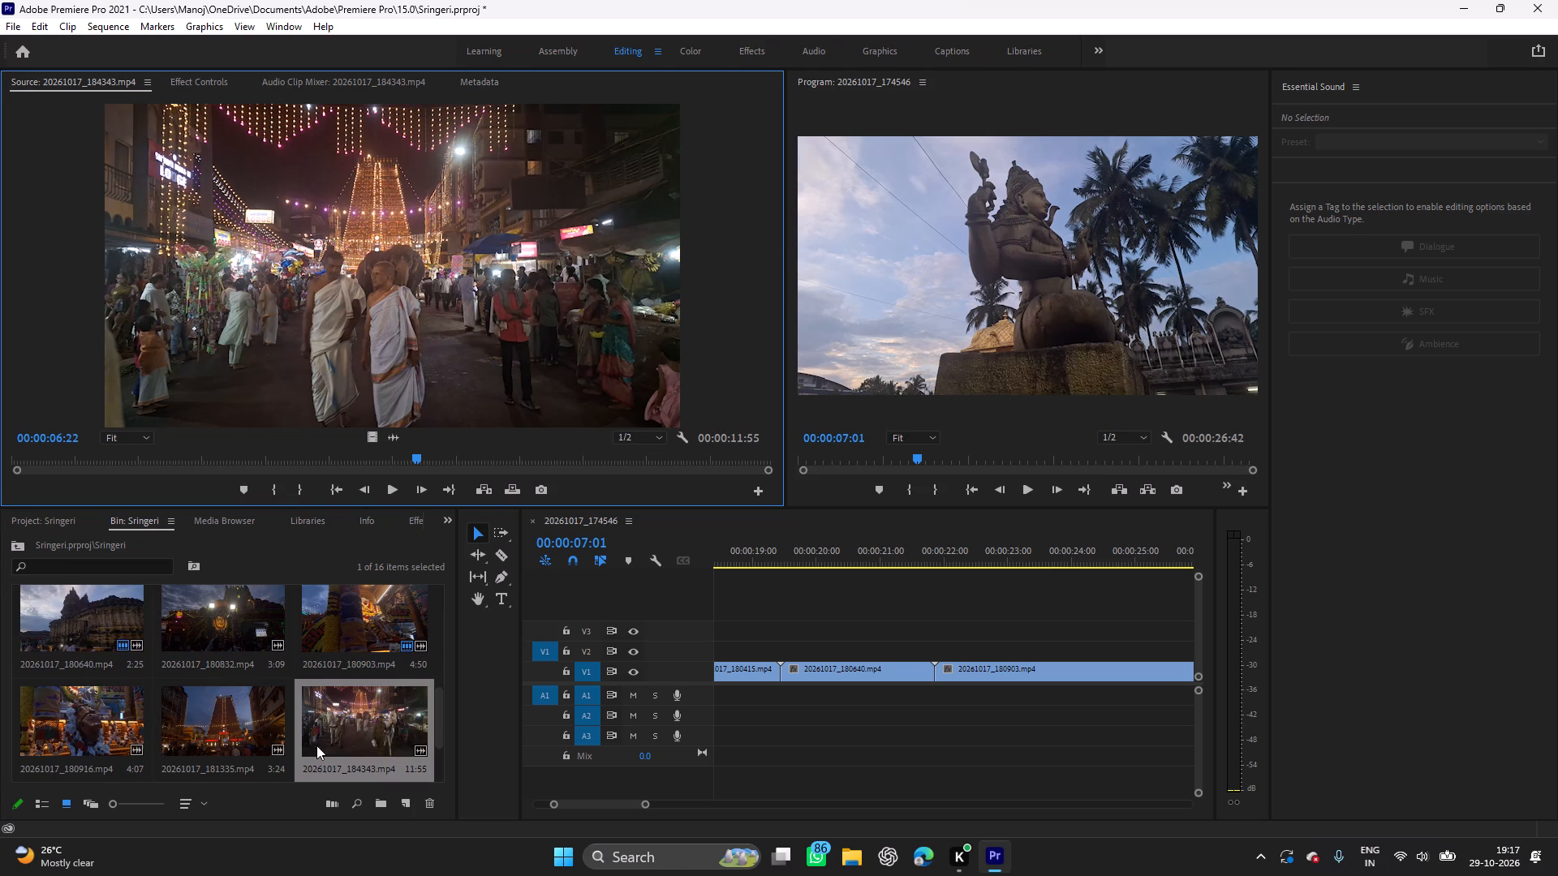
double_click(102, 732)
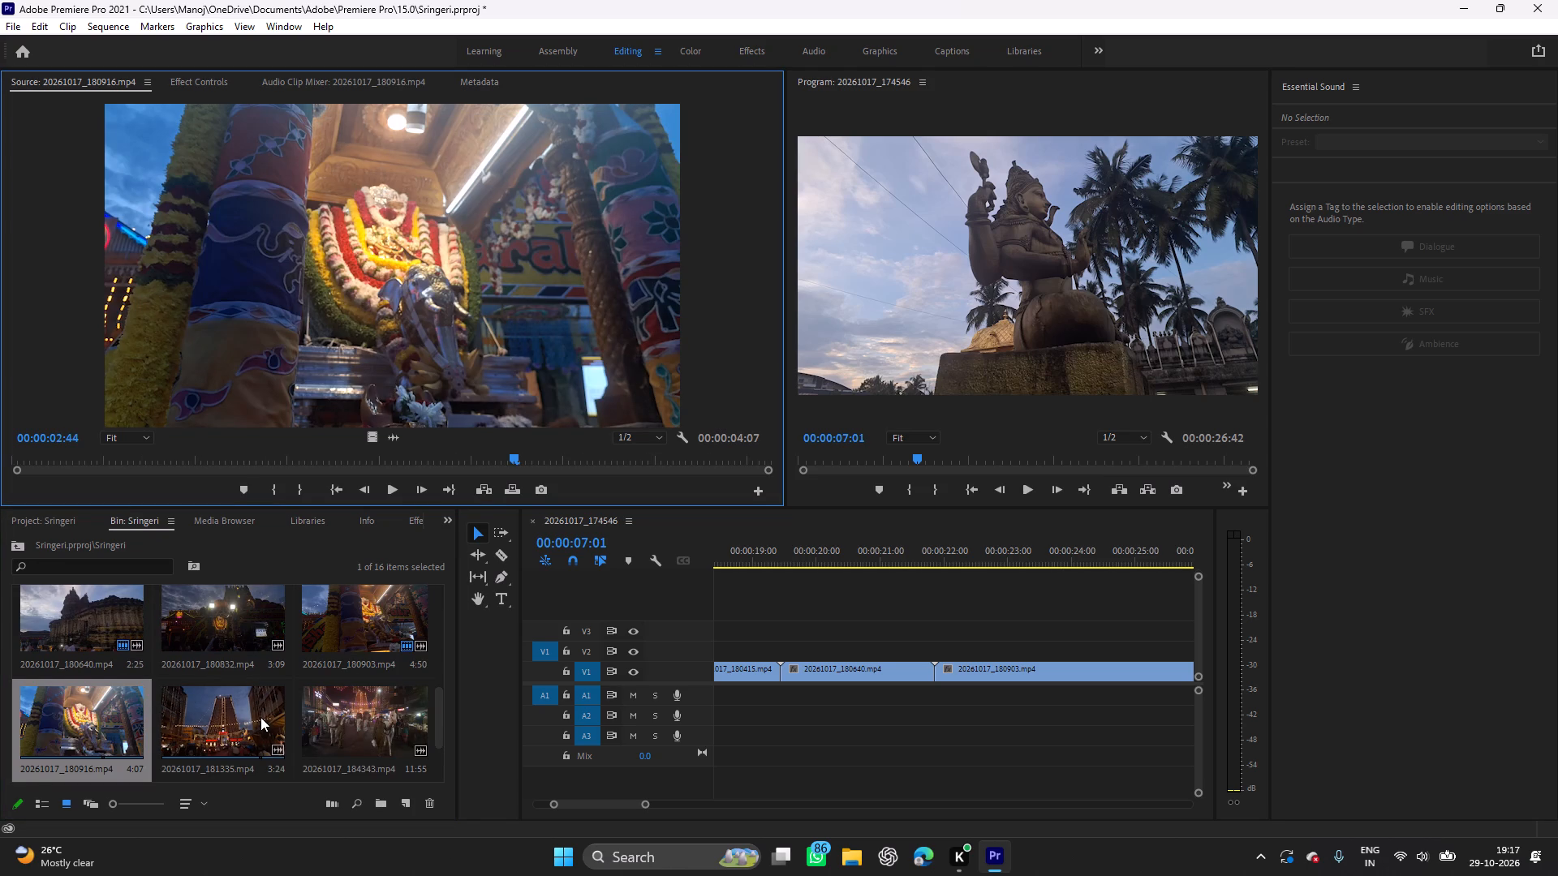
double_click(221, 631)
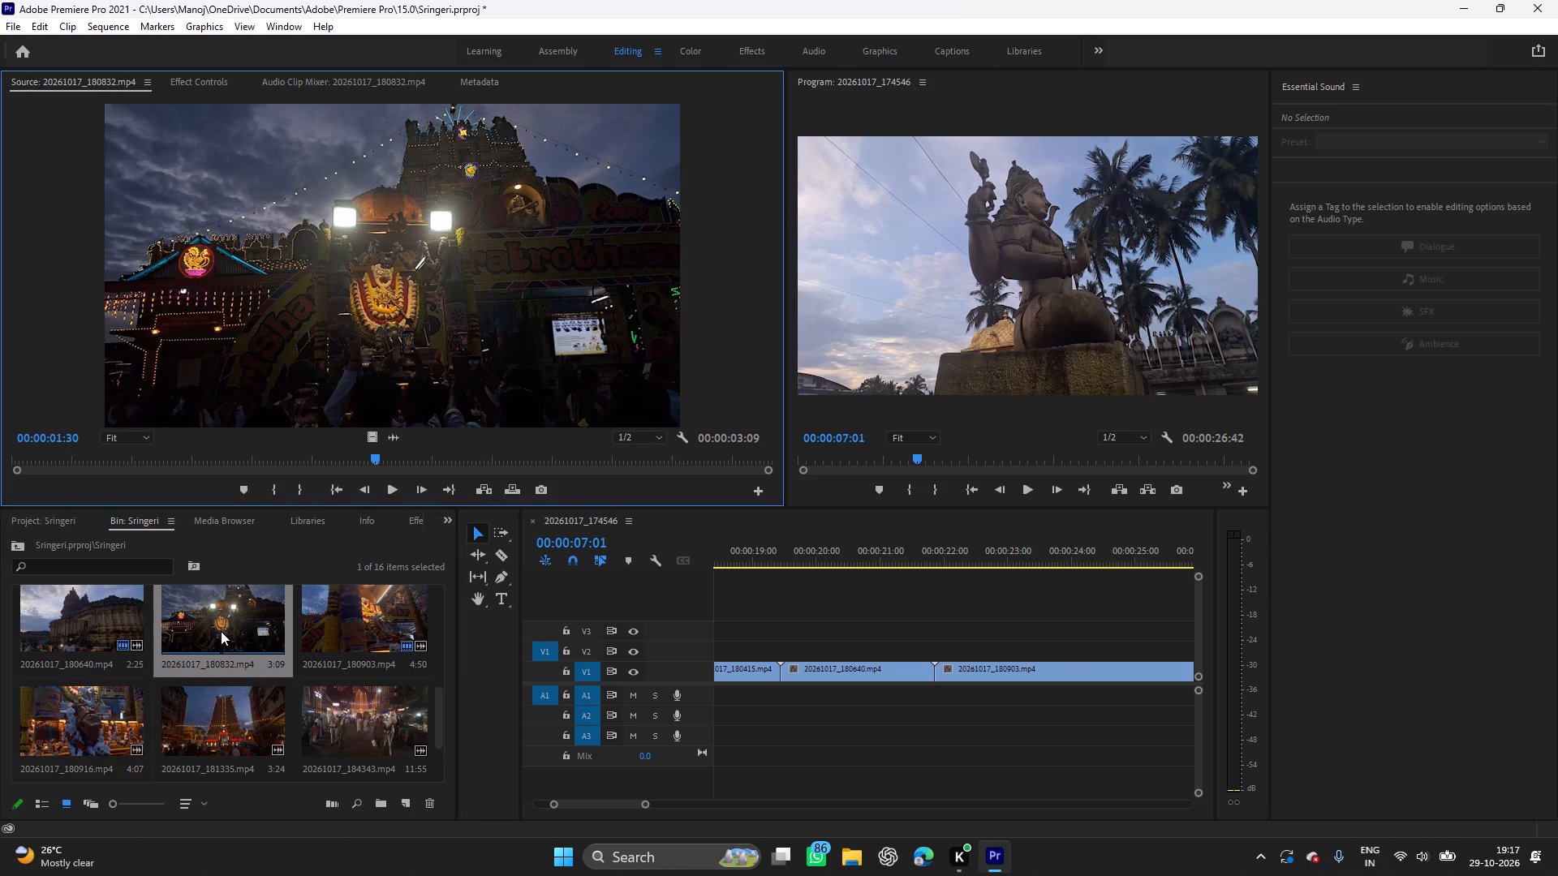
scroll(1066, 662, "down", 4)
scroll(1066, 662, "up", 6)
scroll(1066, 662, "down", 14)
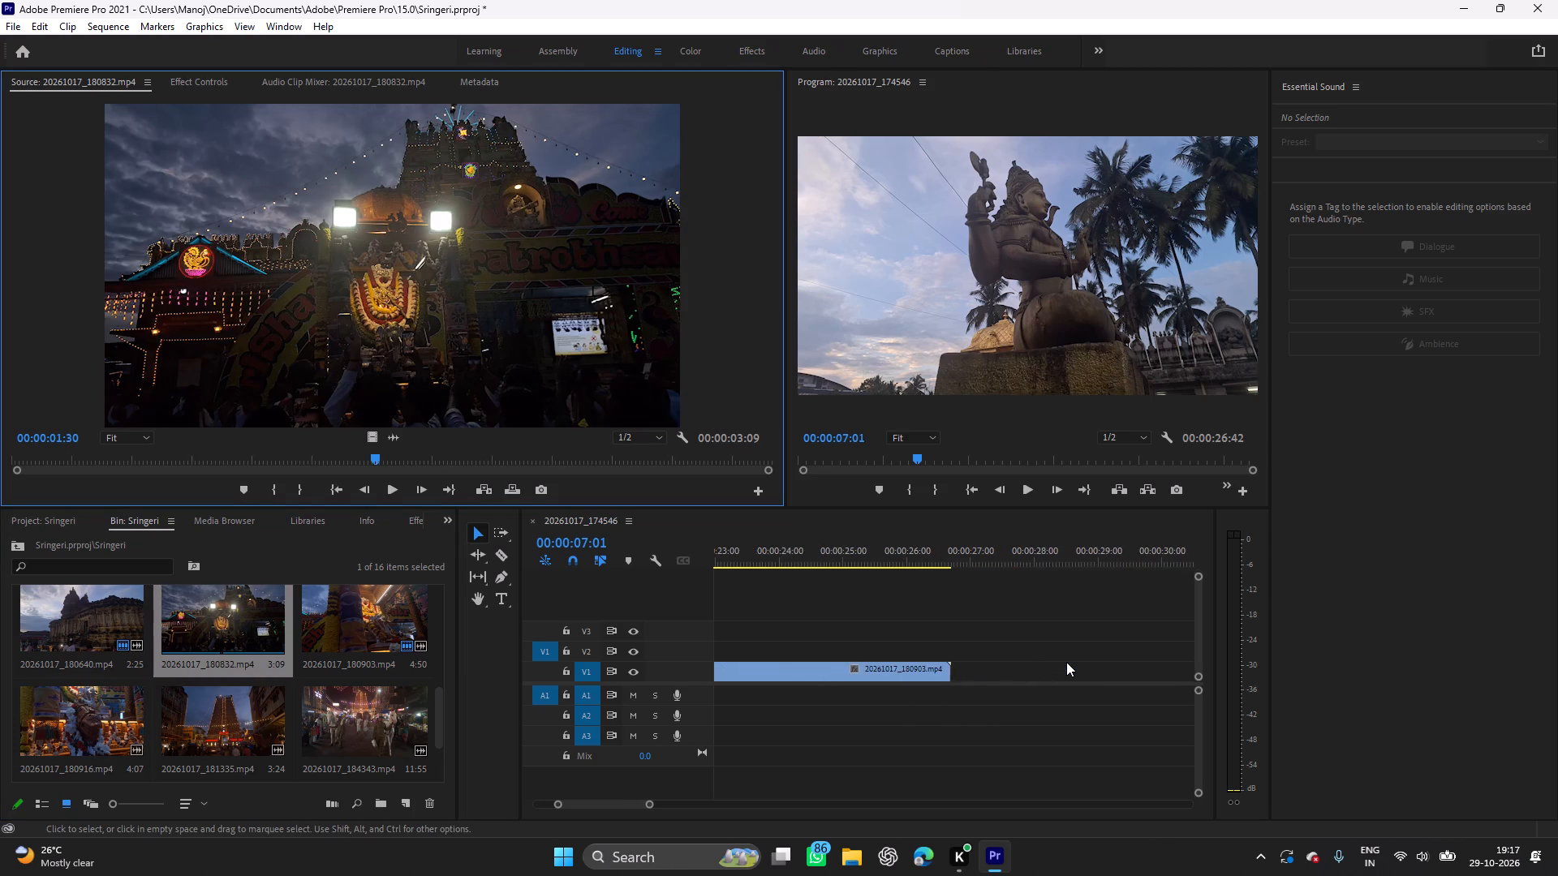
scroll(1066, 662, "down", 3)
left_click_drag(230, 626, 889, 664)
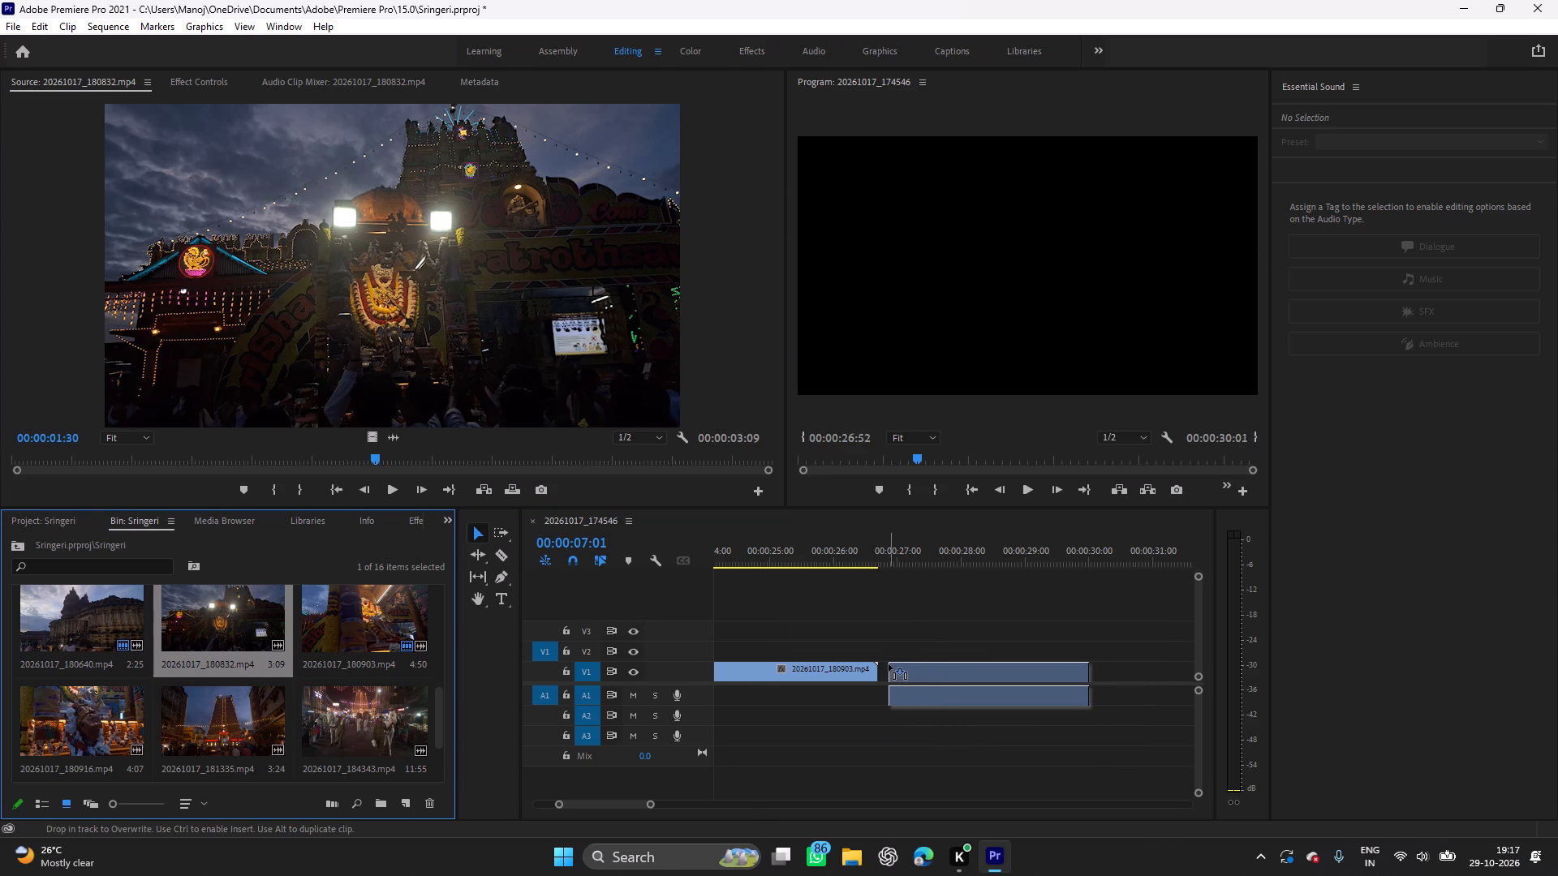
left_click_drag(889, 664, 883, 663)
Unlink the audio from clip 20261017_180832.mp4 in the timeline and delete its audio part from A1.
left_click(905, 668)
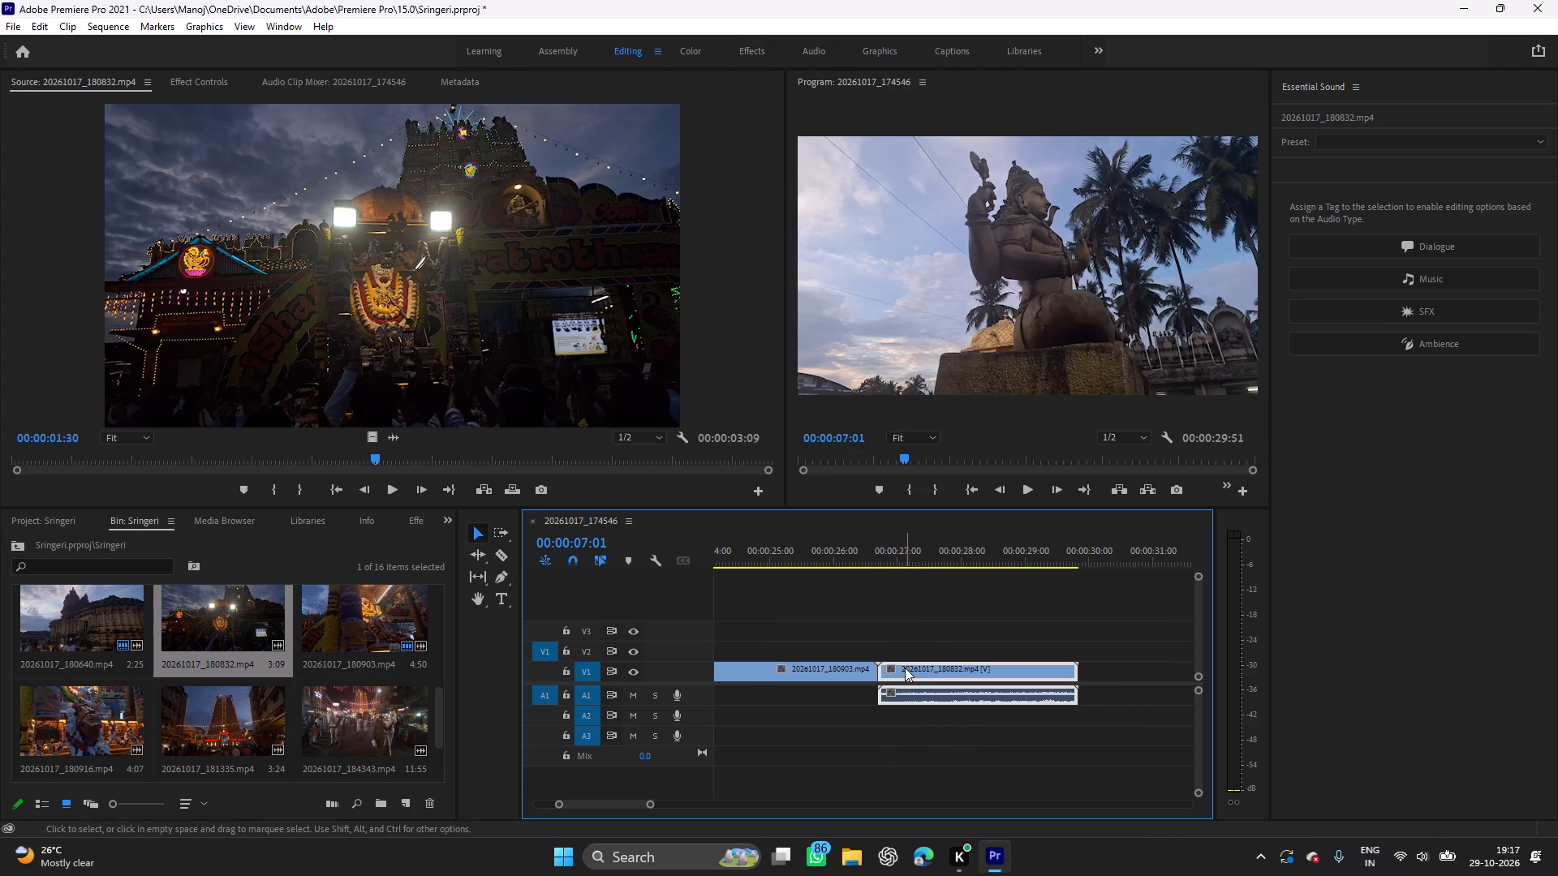
right_click(905, 668)
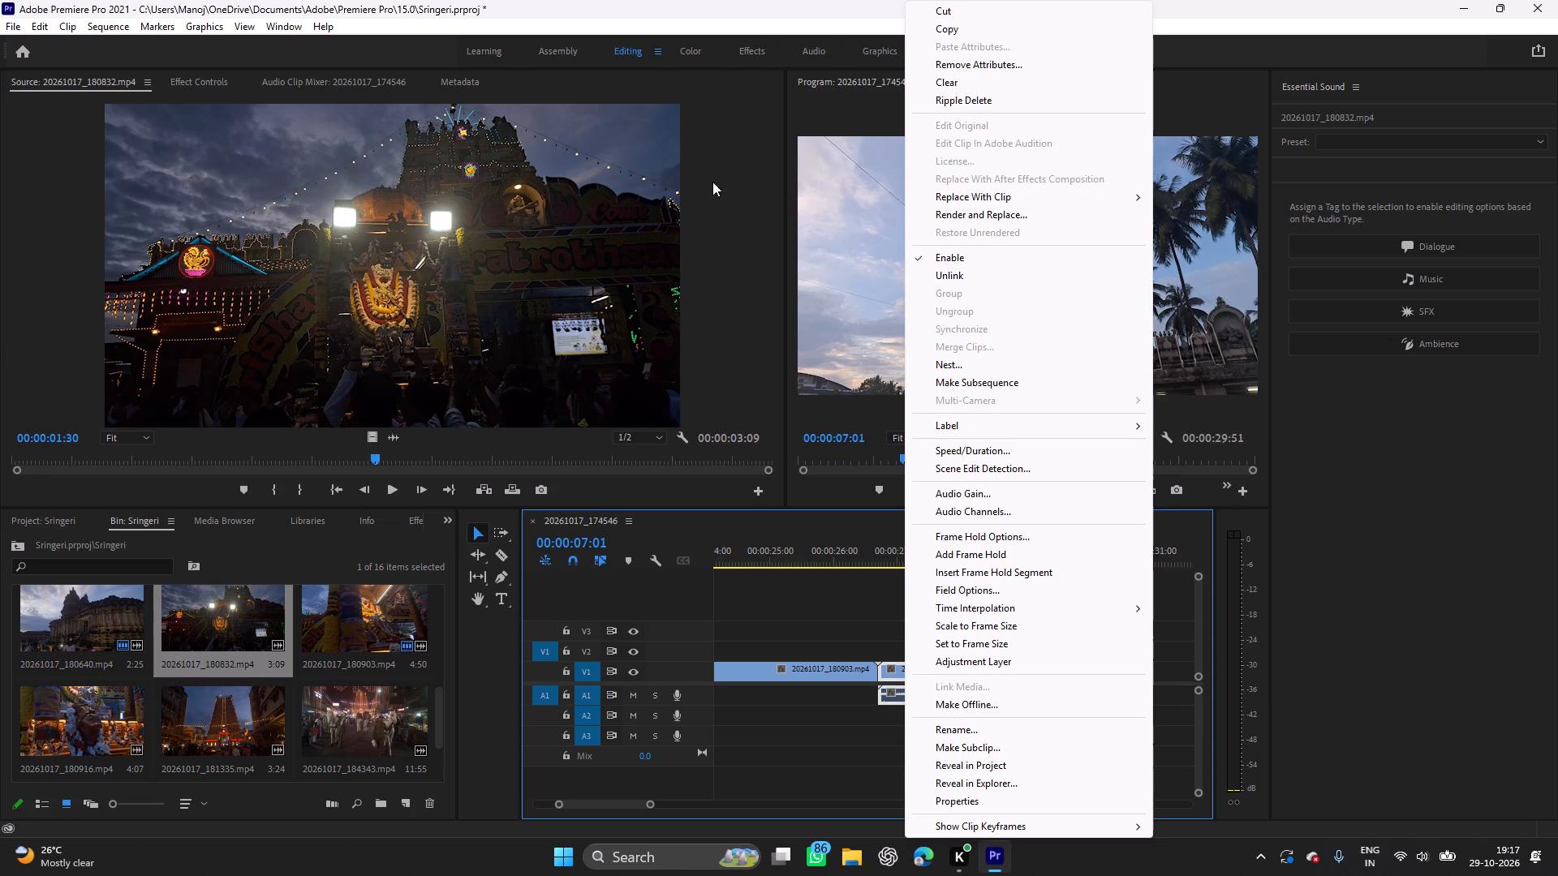
left_click(953, 276)
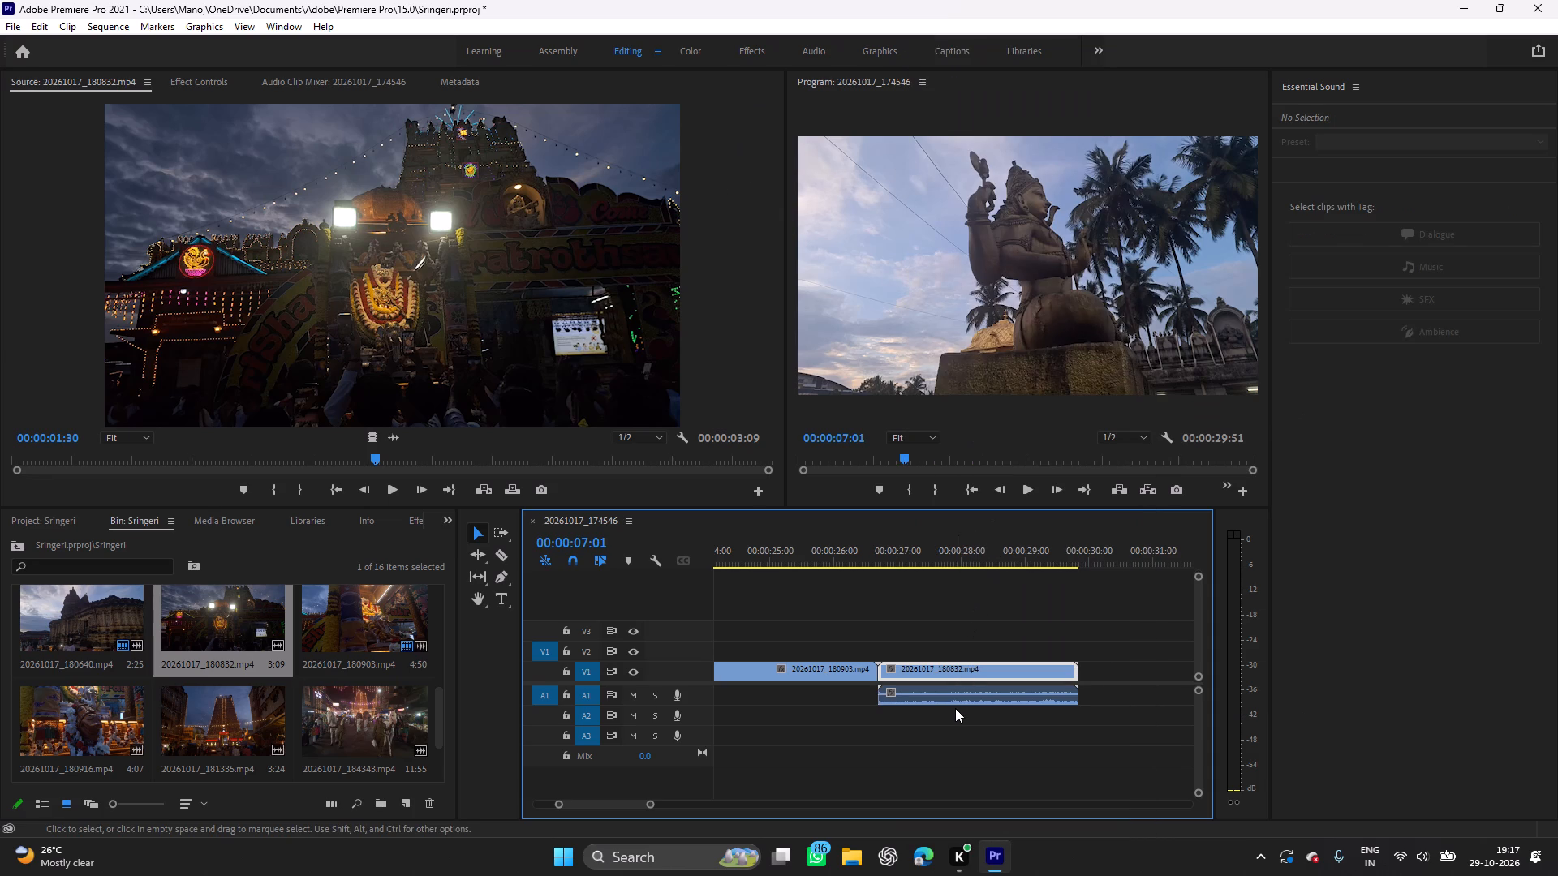
left_click(955, 708)
left_click(961, 683)
left_click(953, 699)
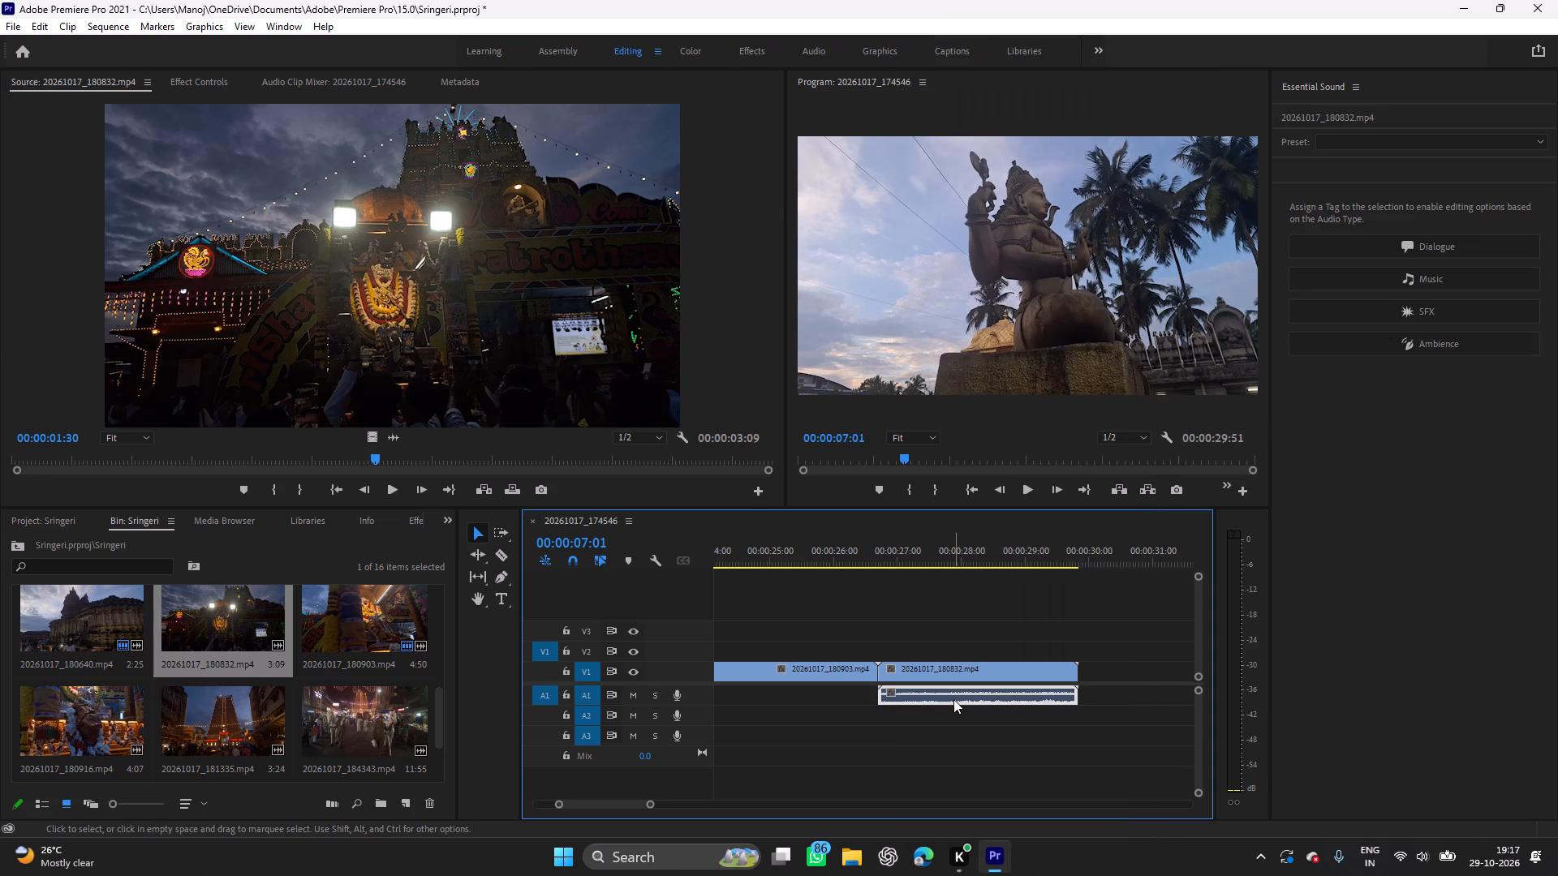
key("Delete")
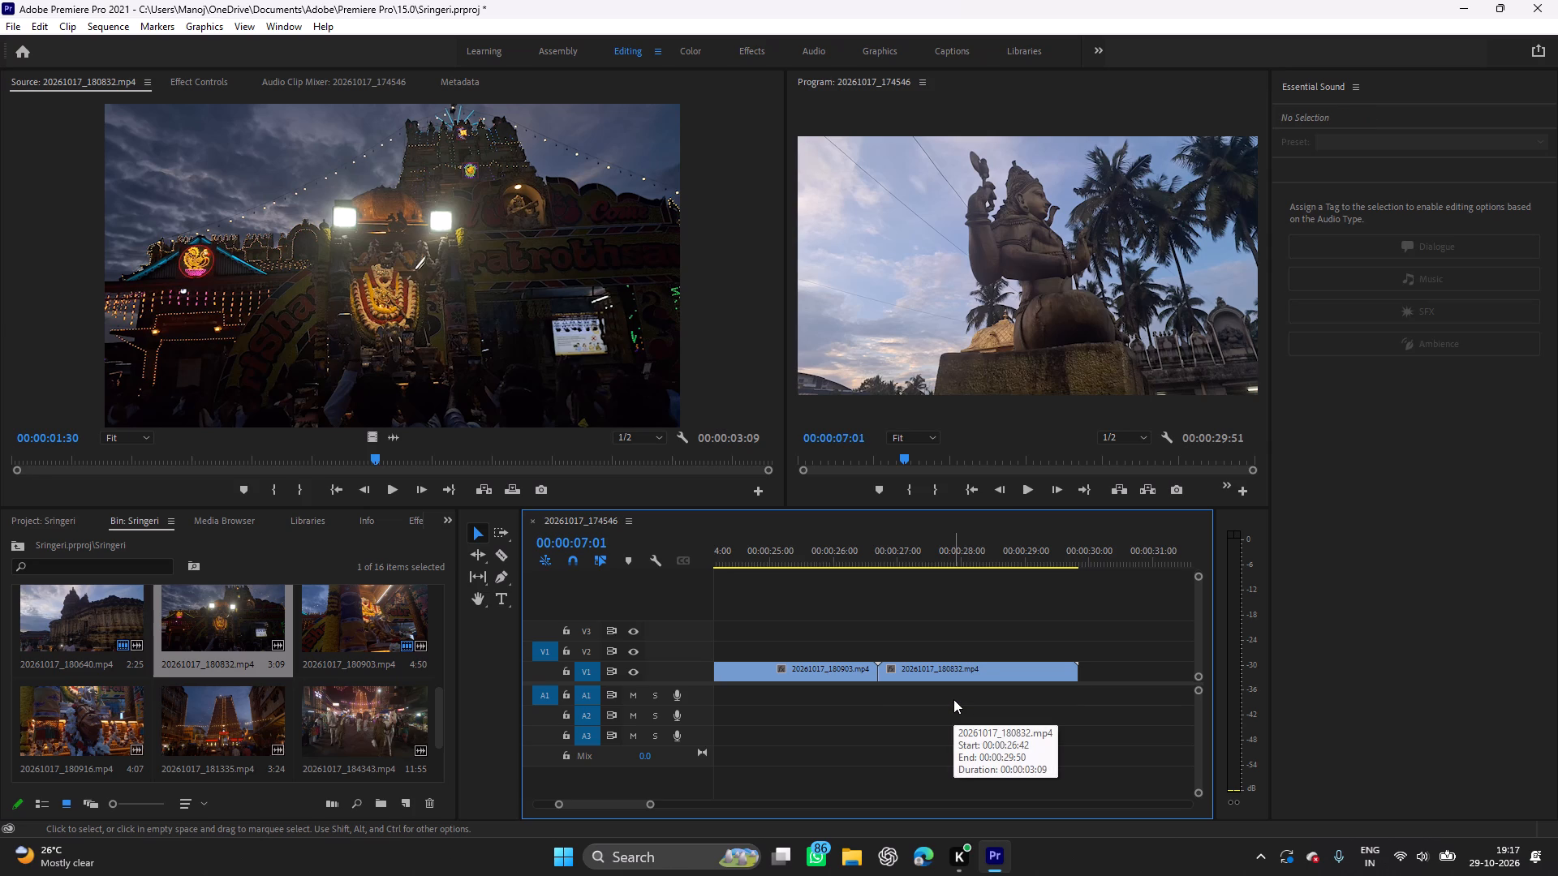
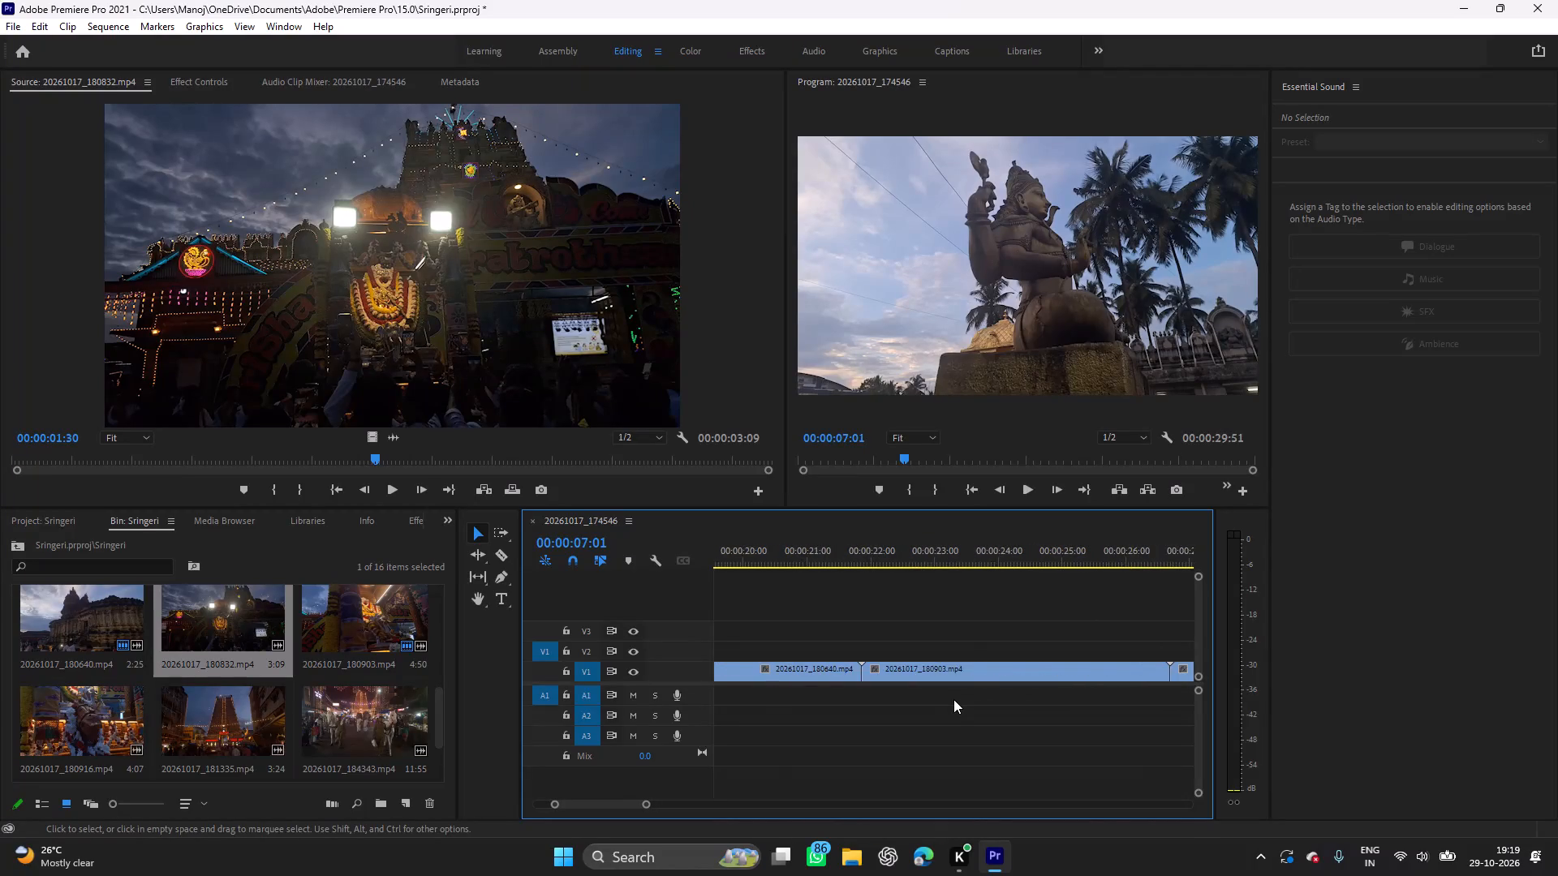
Play back the edited sequence from the start of clip 20261017_175357.mp4 on V1 to review the assembled clips.
scroll(953, 699, "up", 14)
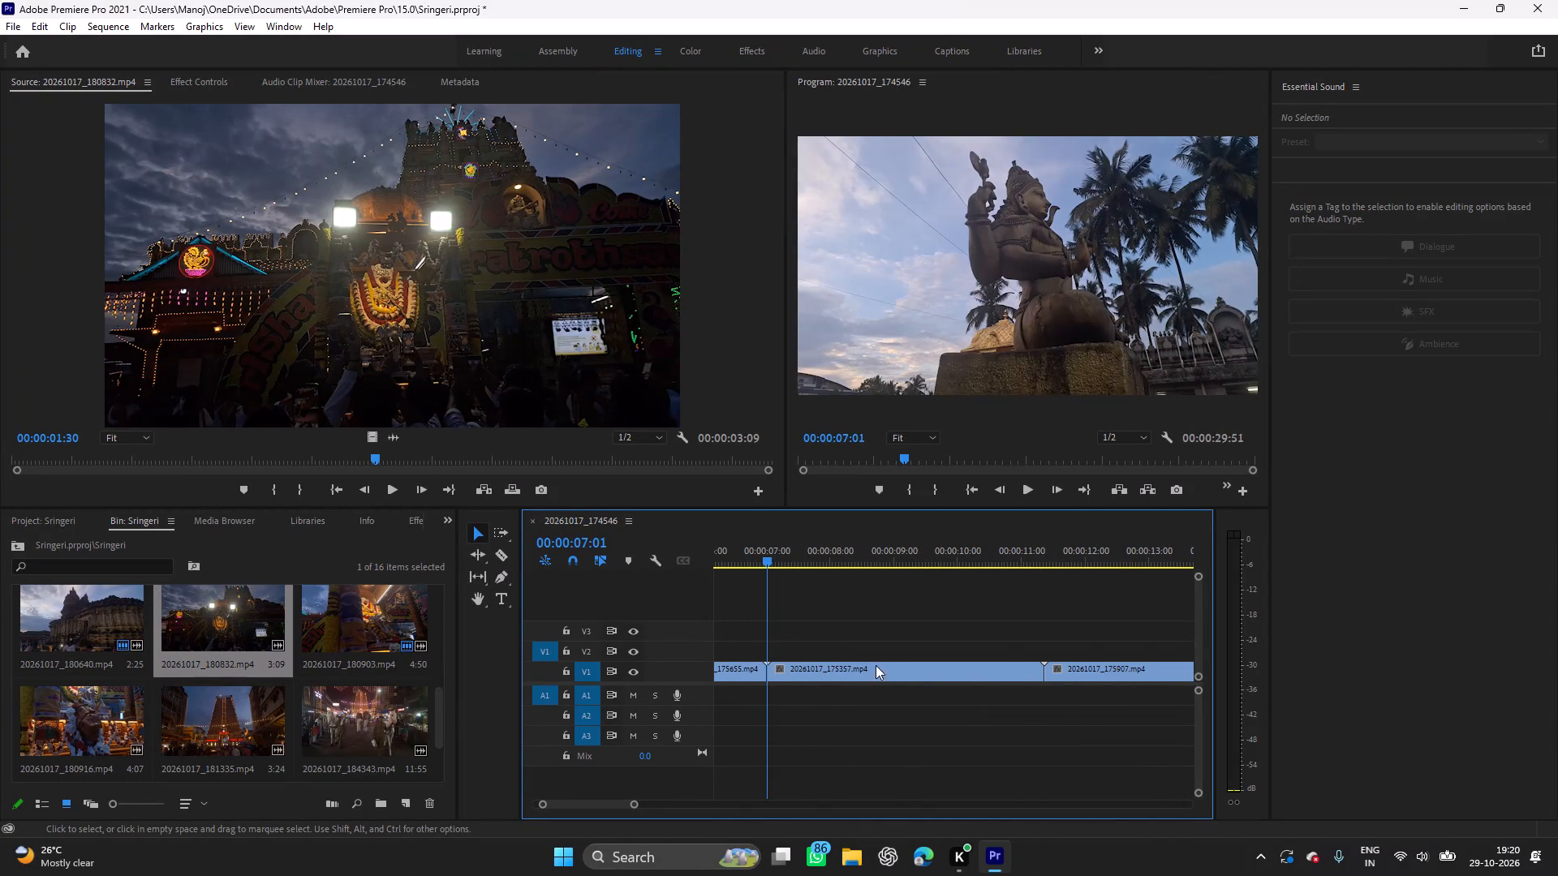
key("space")
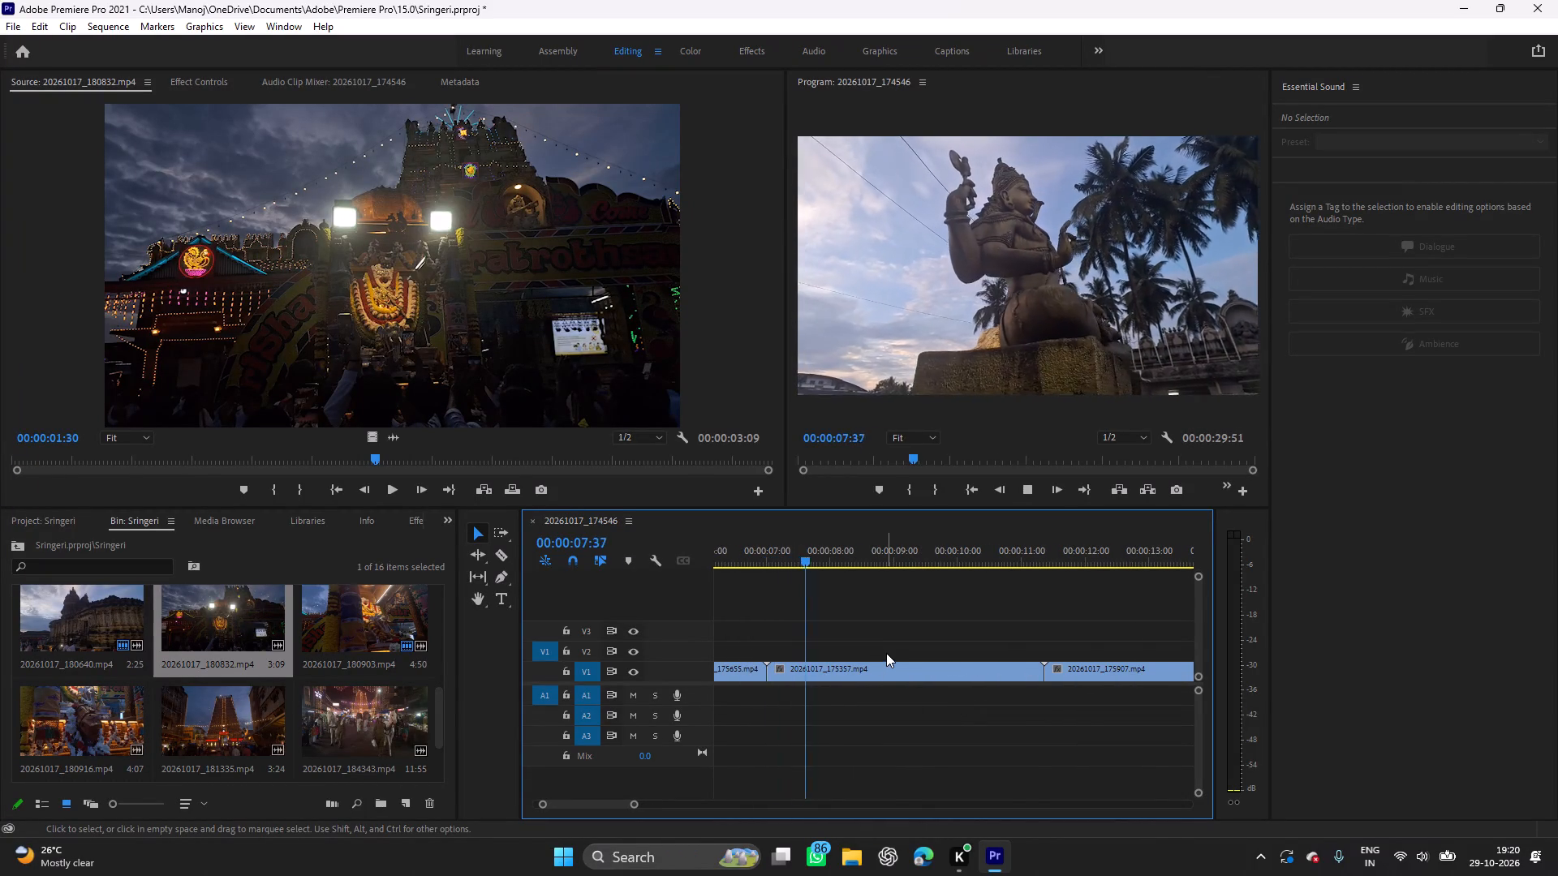
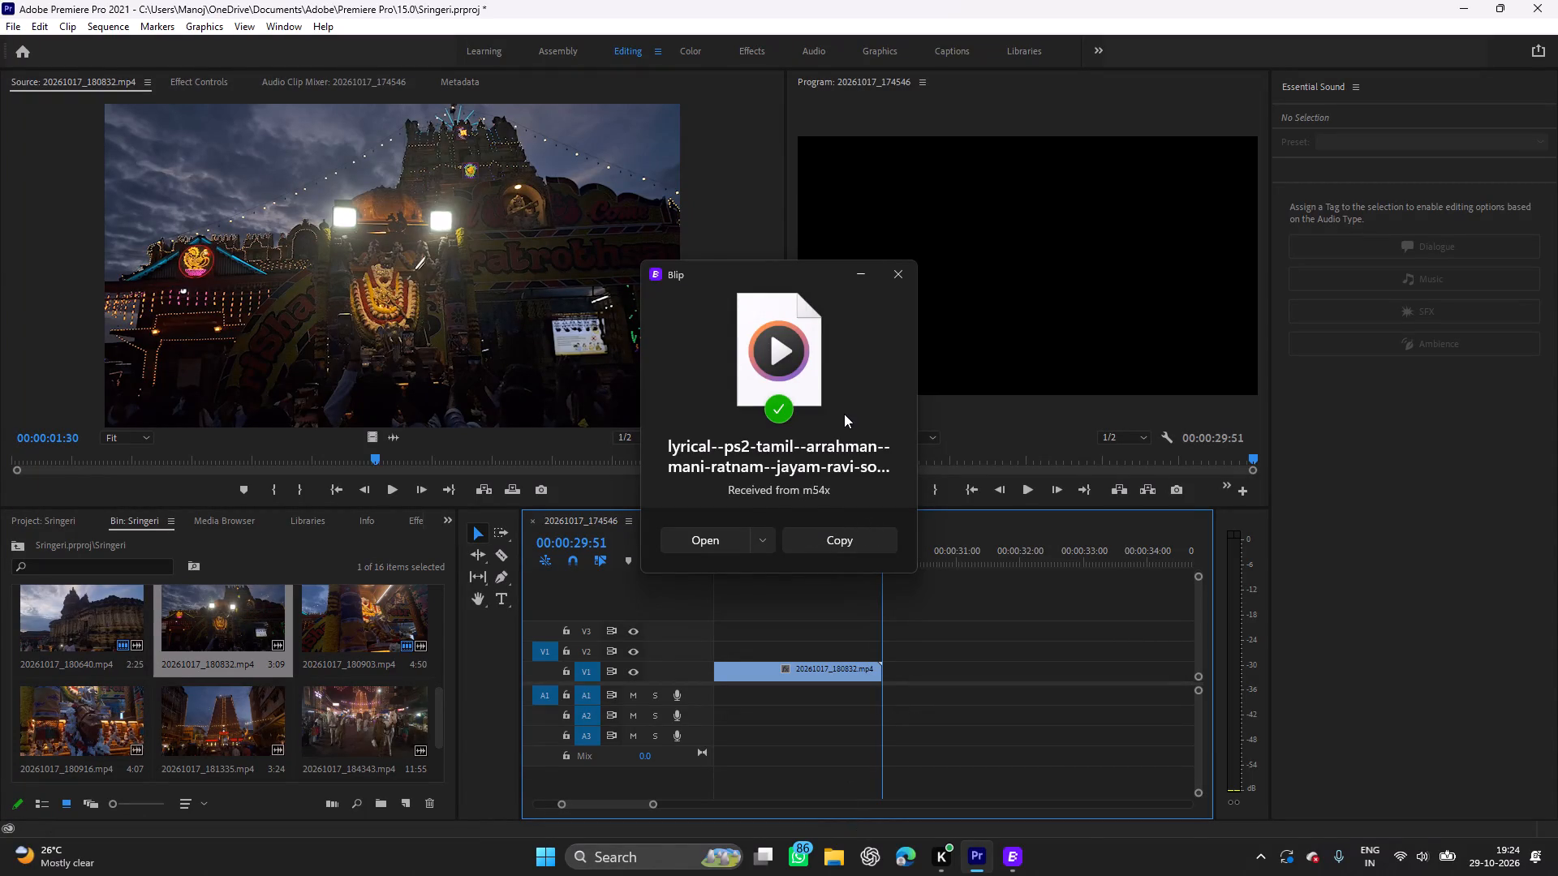
Dismiss the transfer notice and, in File Explorer, move the received lyrical--ps2-tamil song file from Downloads to D:\Manu\MANU\Edits\Sringeri.
left_click(897, 268)
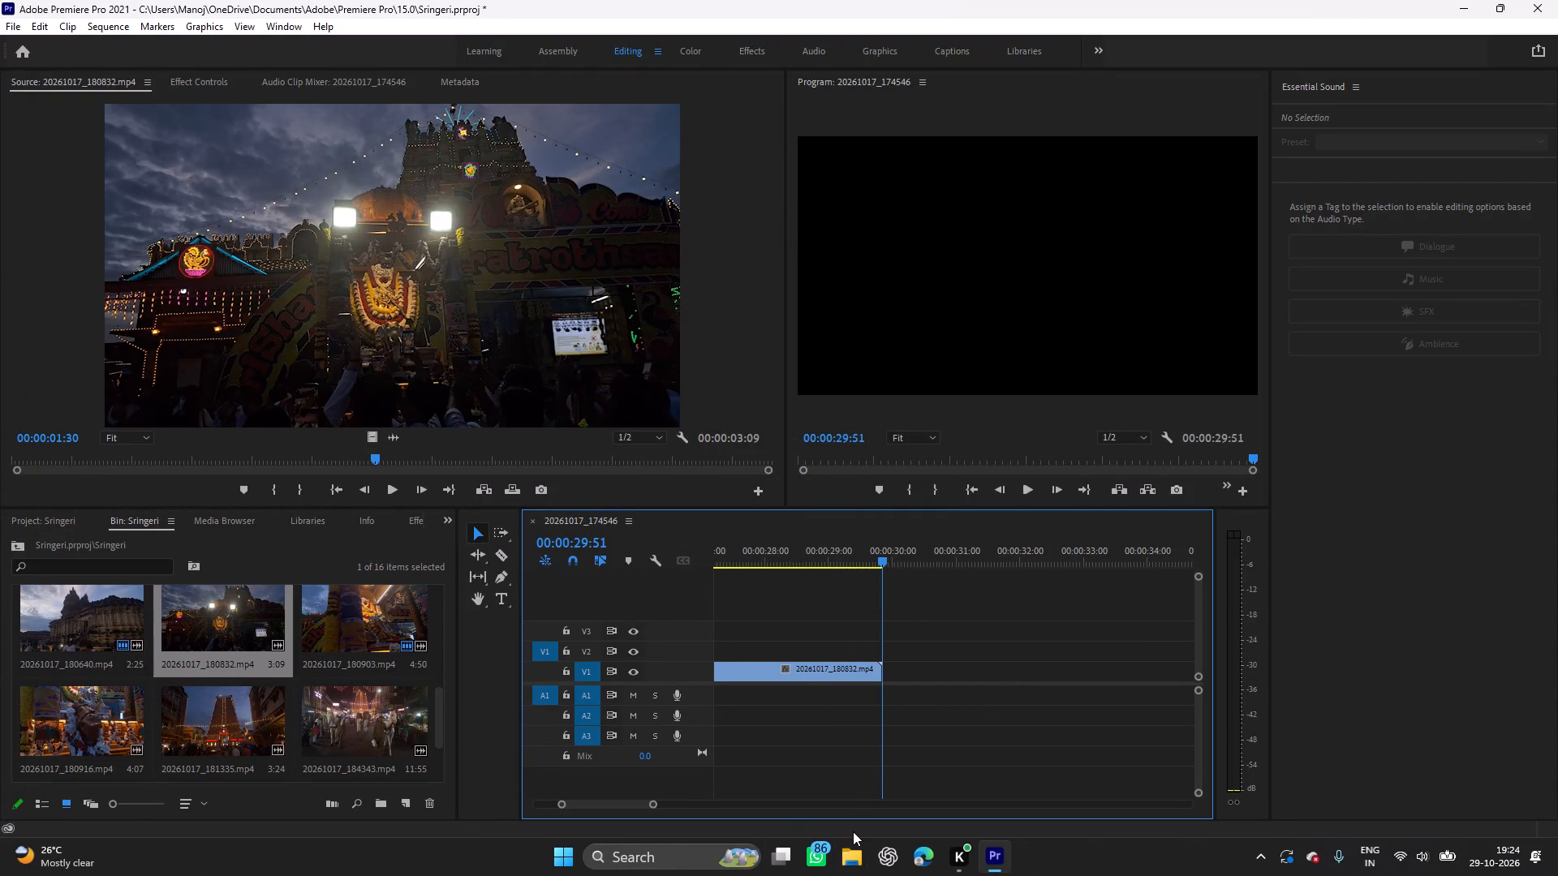
left_click(841, 858)
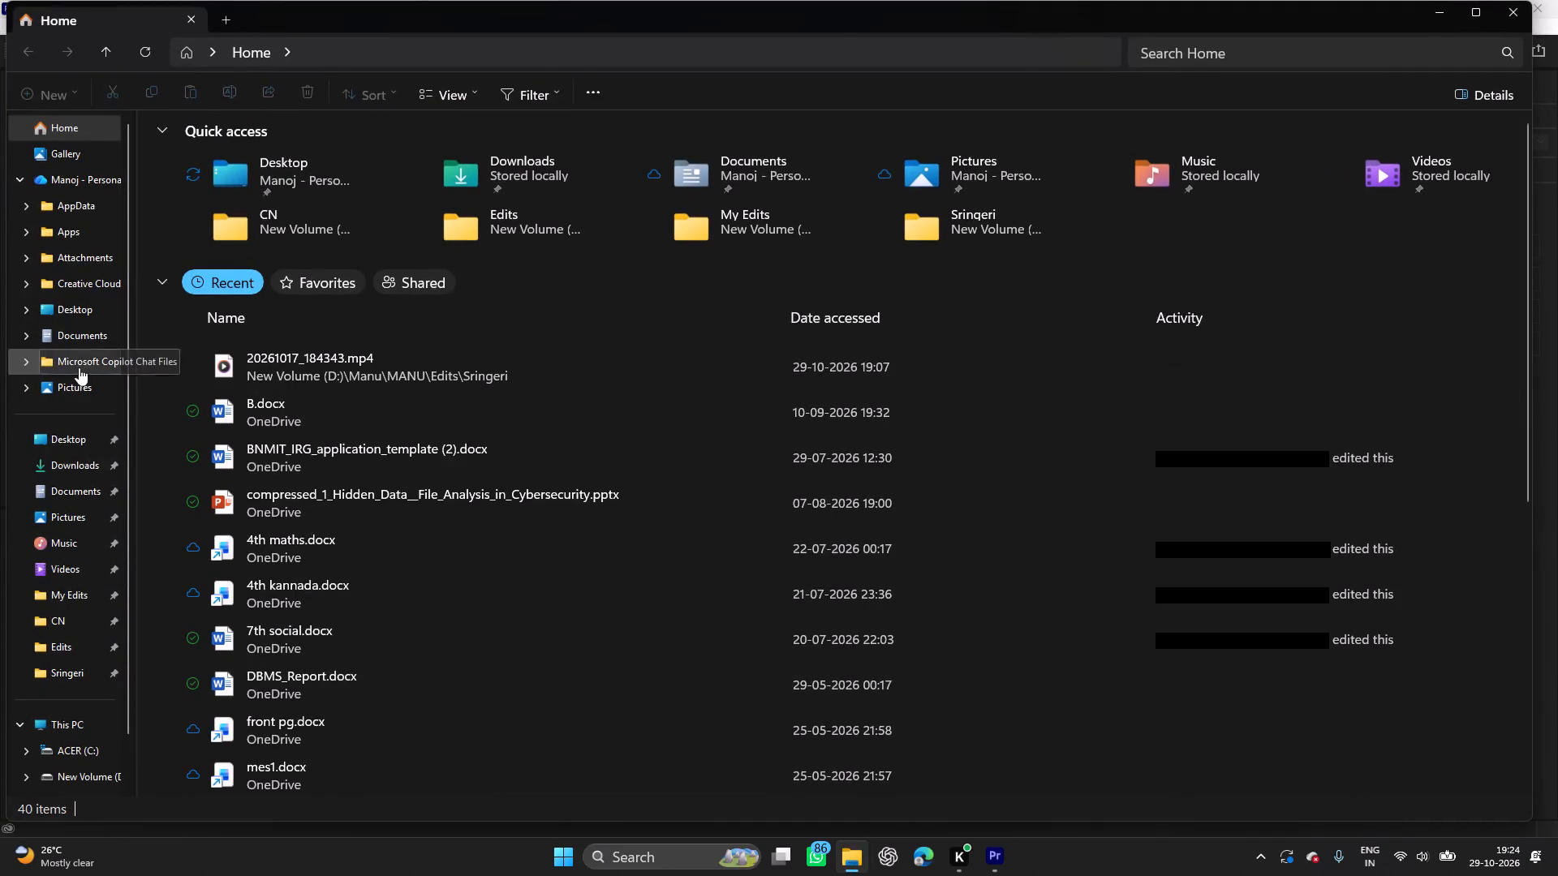
left_click(101, 473)
left_click(176, 201)
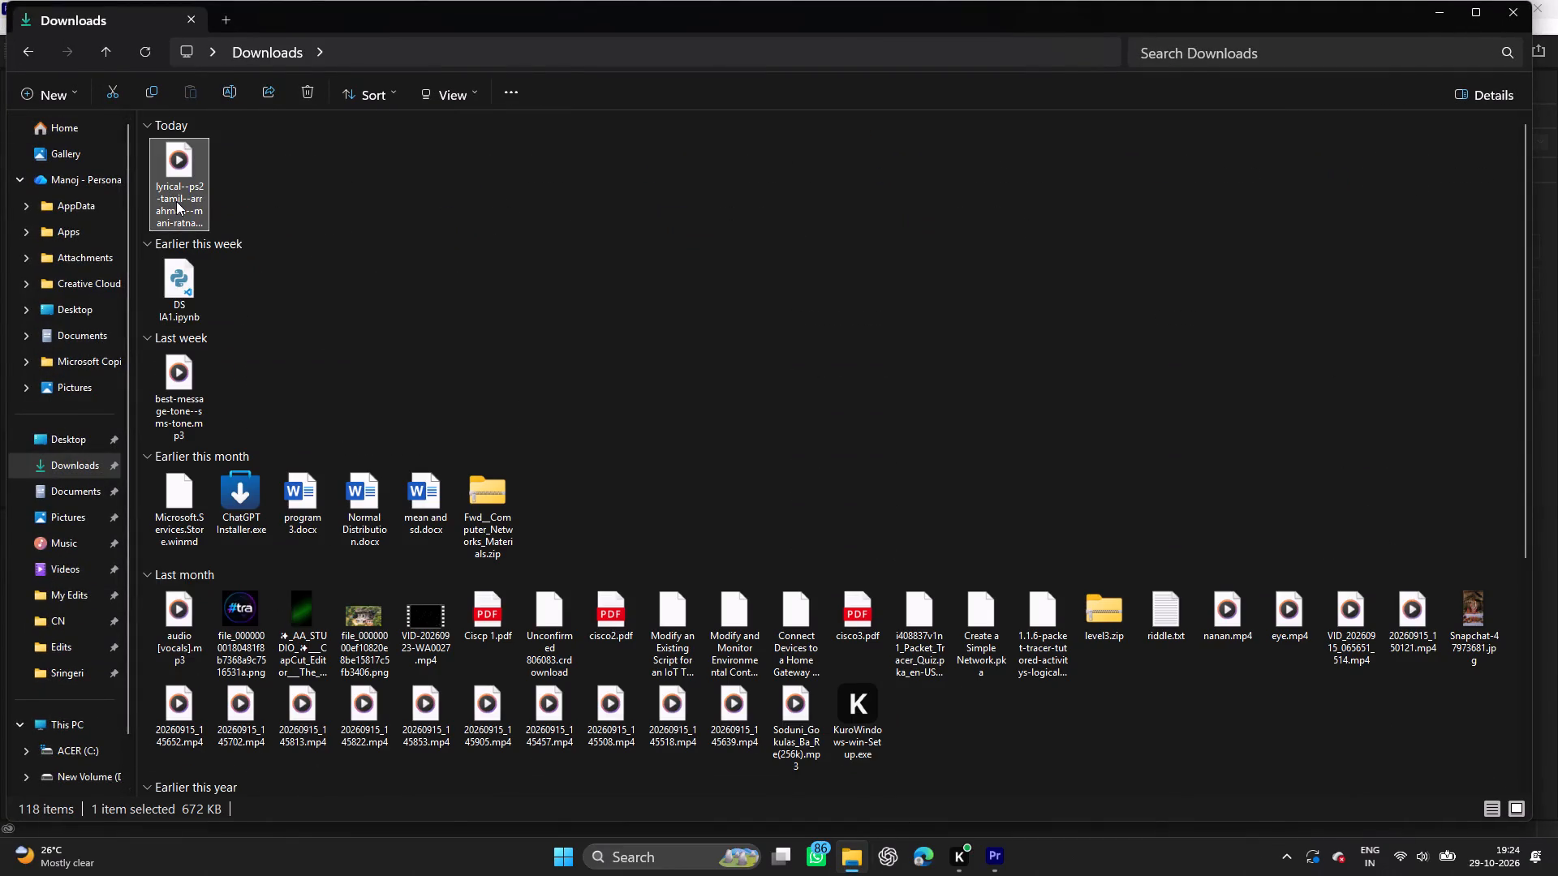
key("ctrl+x")
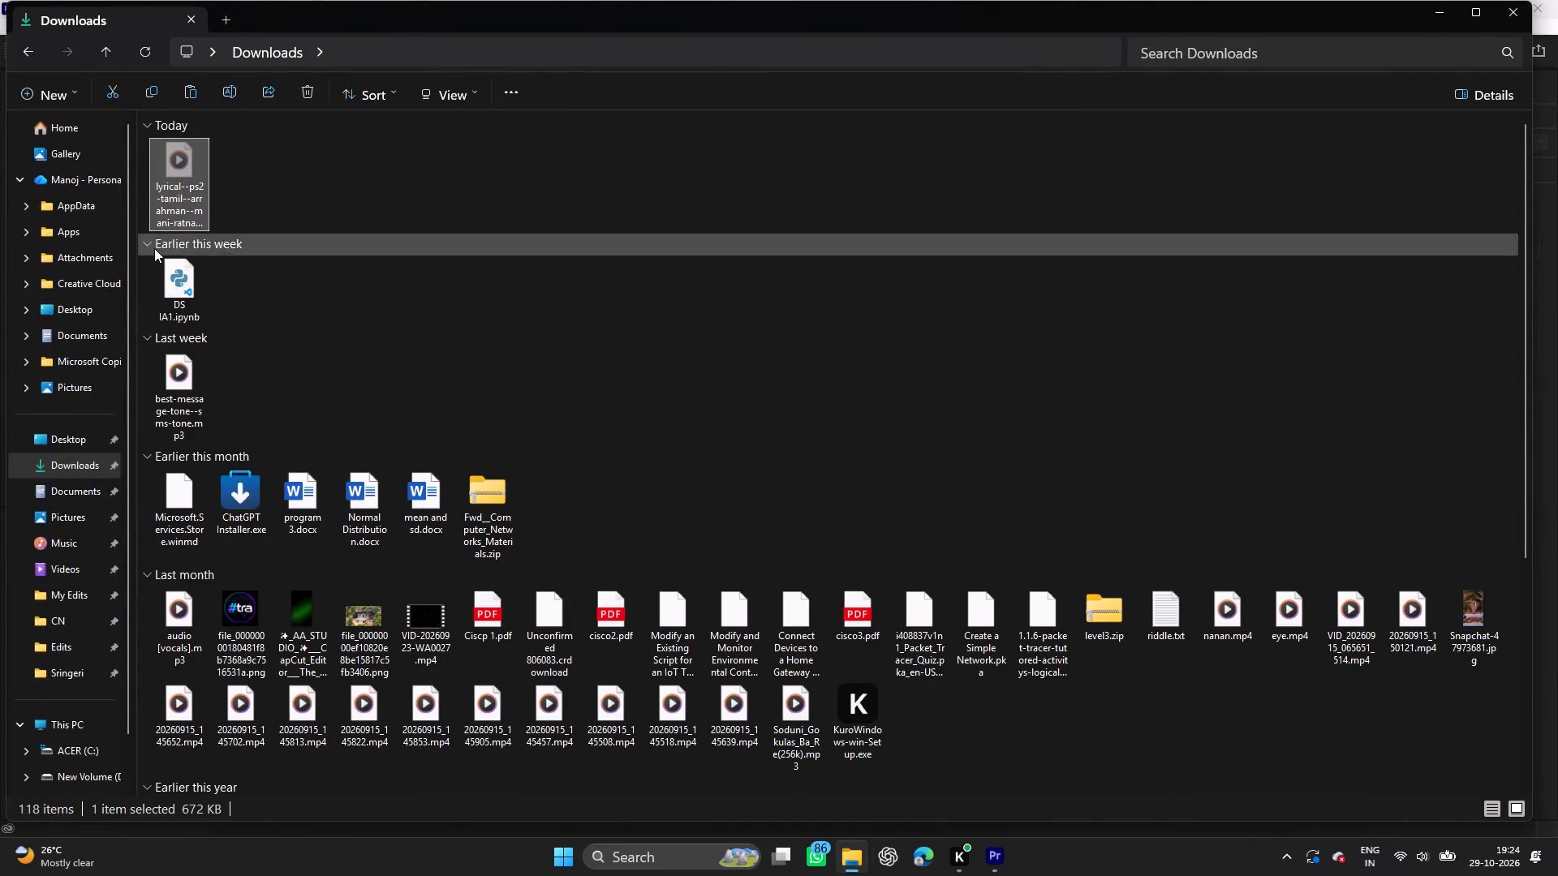
scroll(72, 485, "down", 6)
left_click(94, 681)
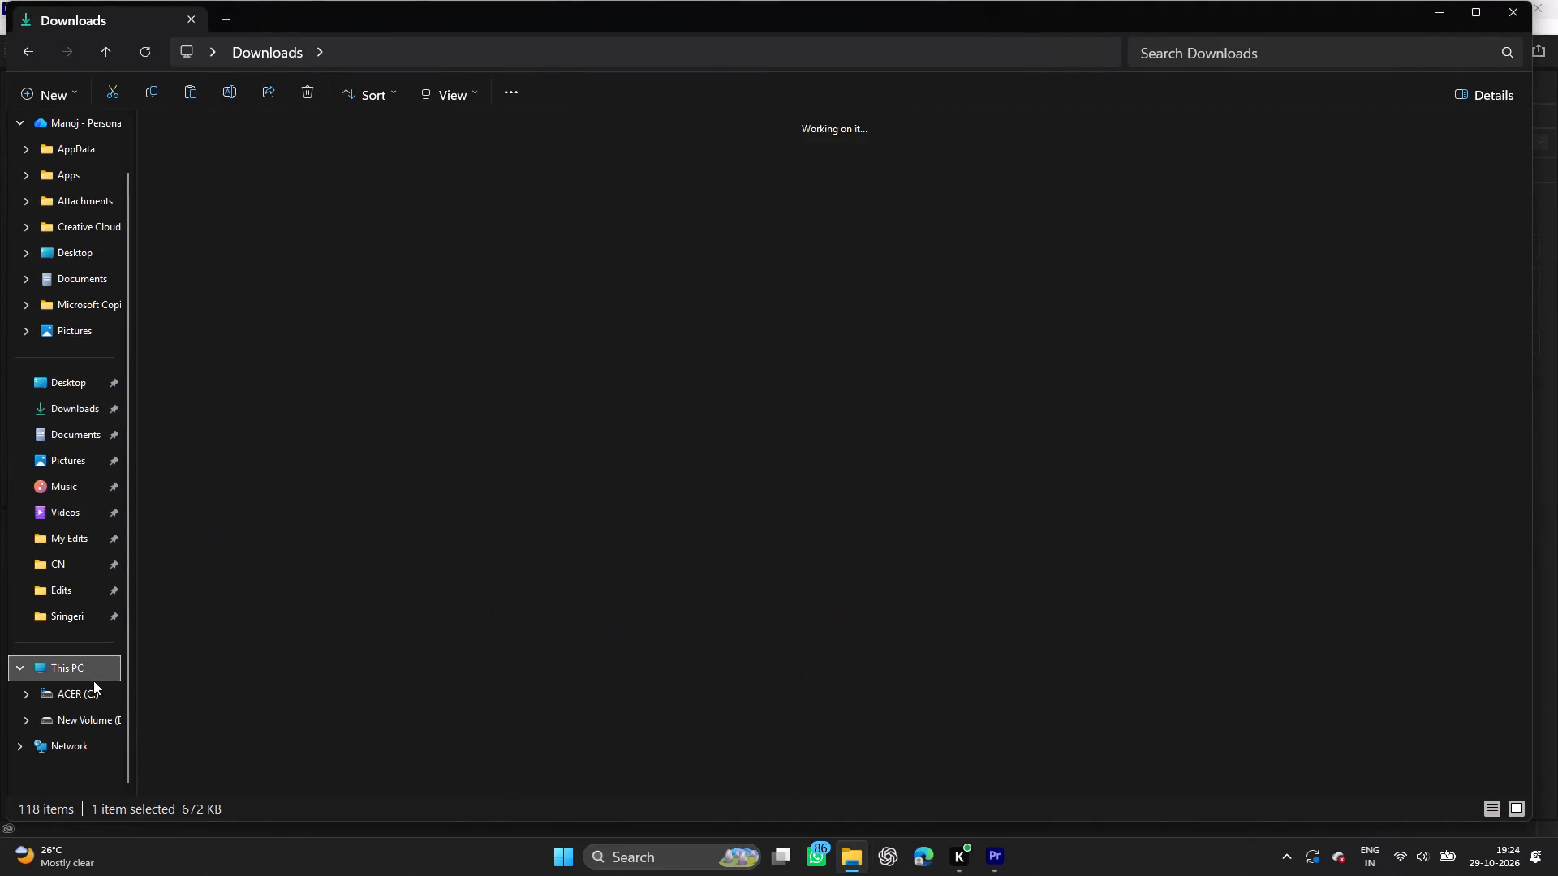
double_click(506, 152)
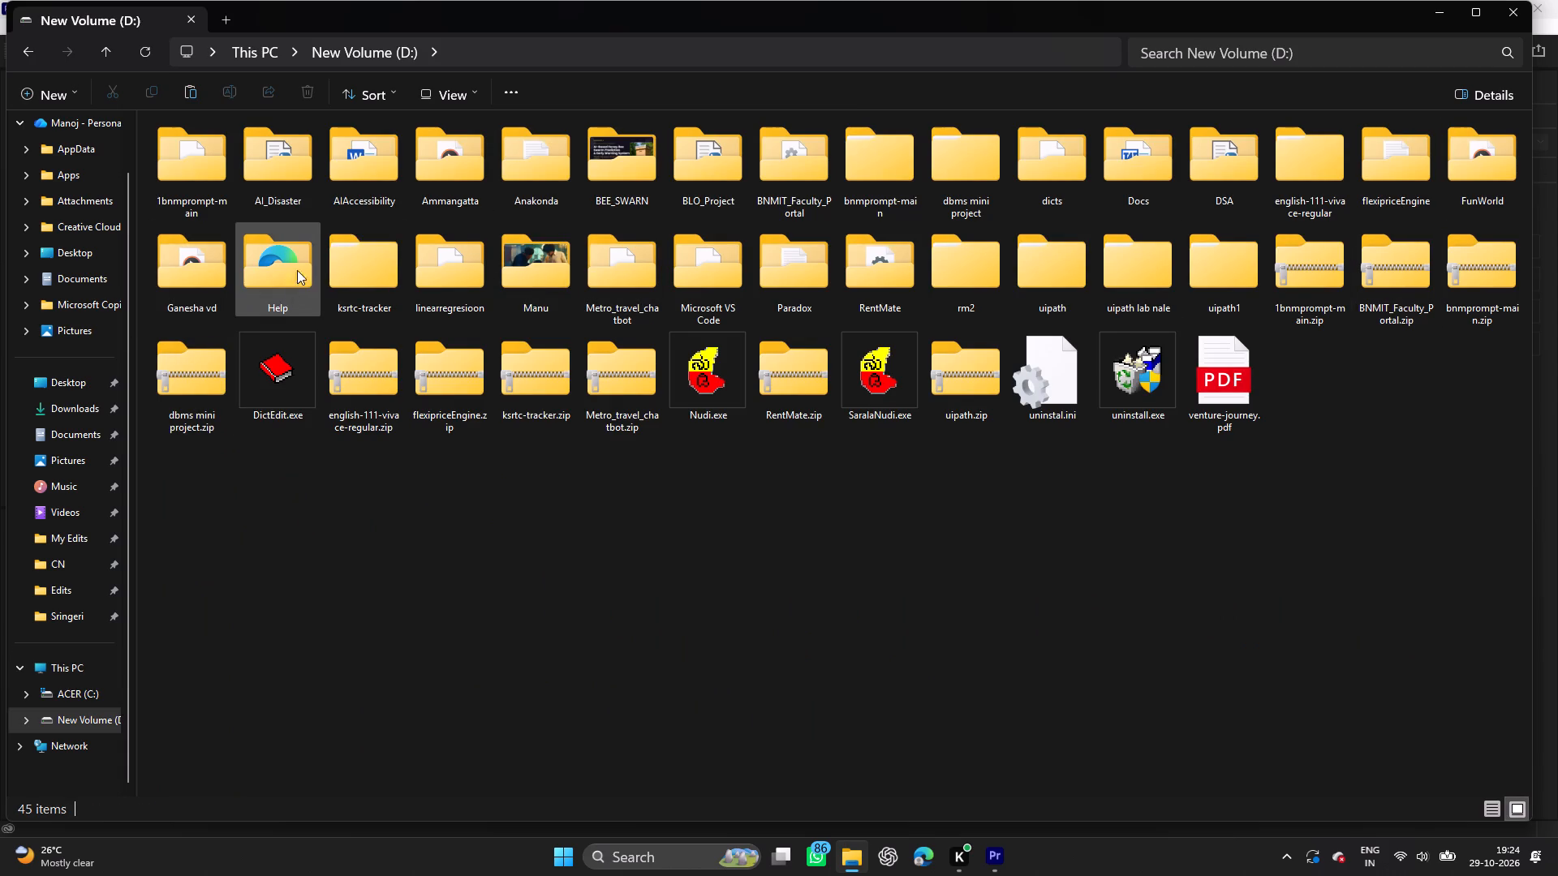
double_click(540, 301)
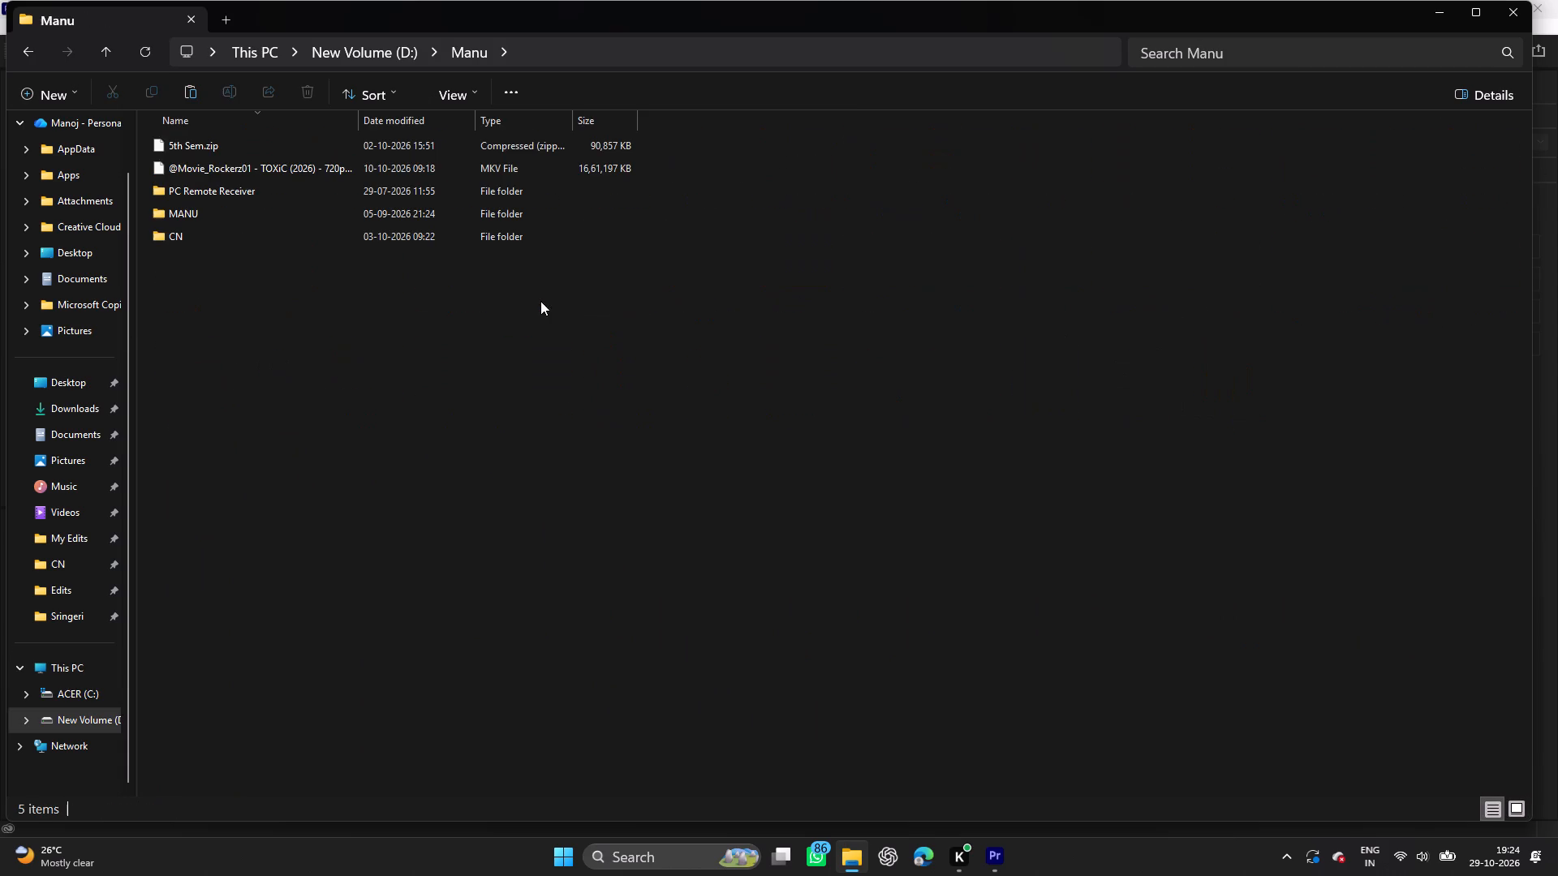
double_click(240, 208)
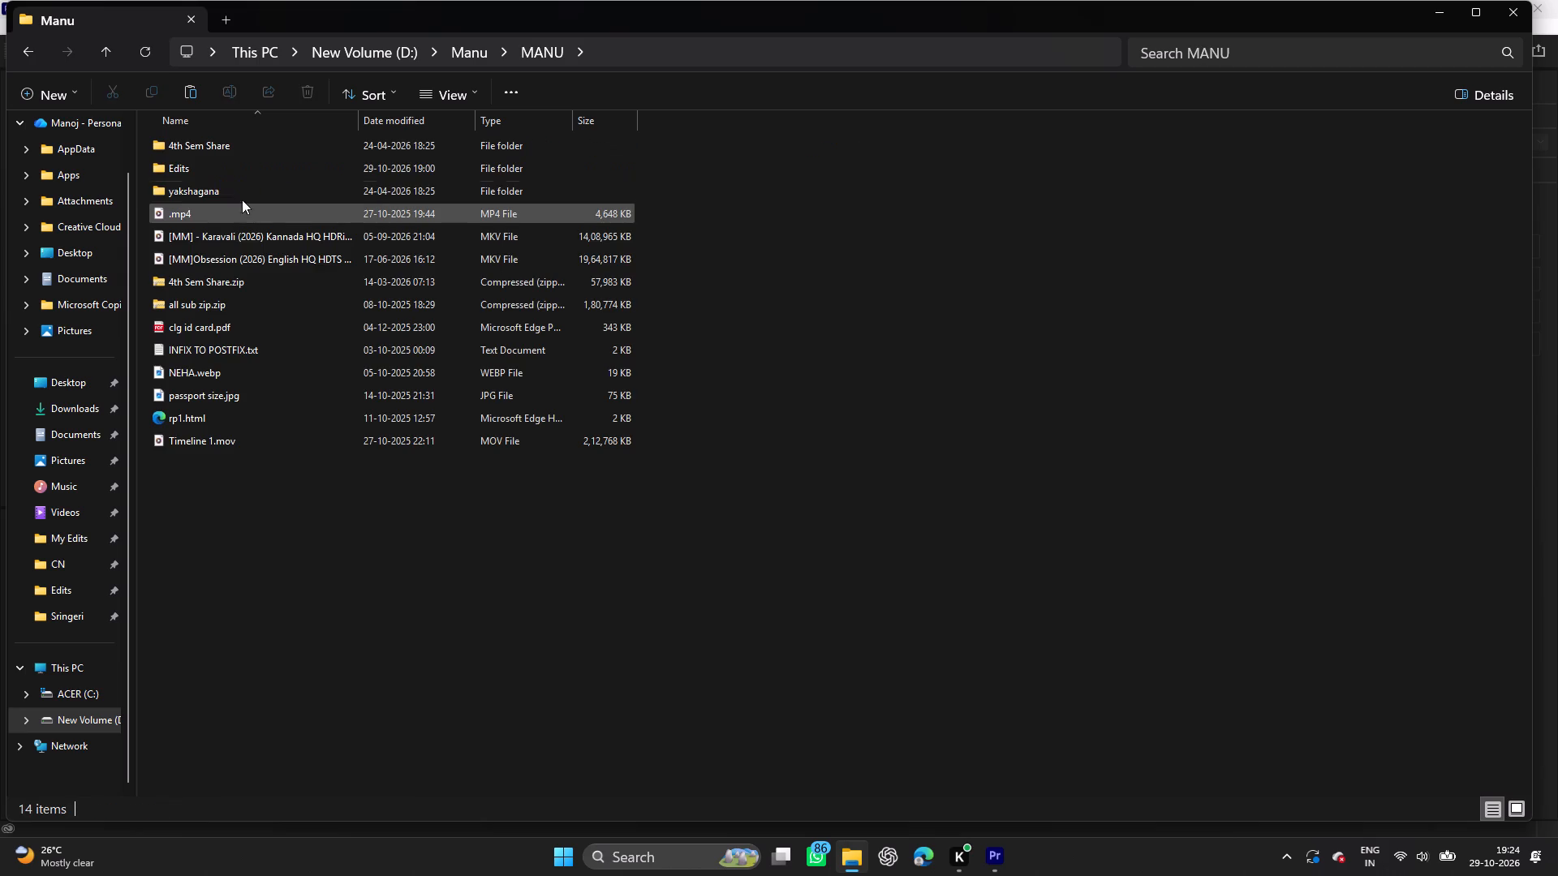
double_click(250, 169)
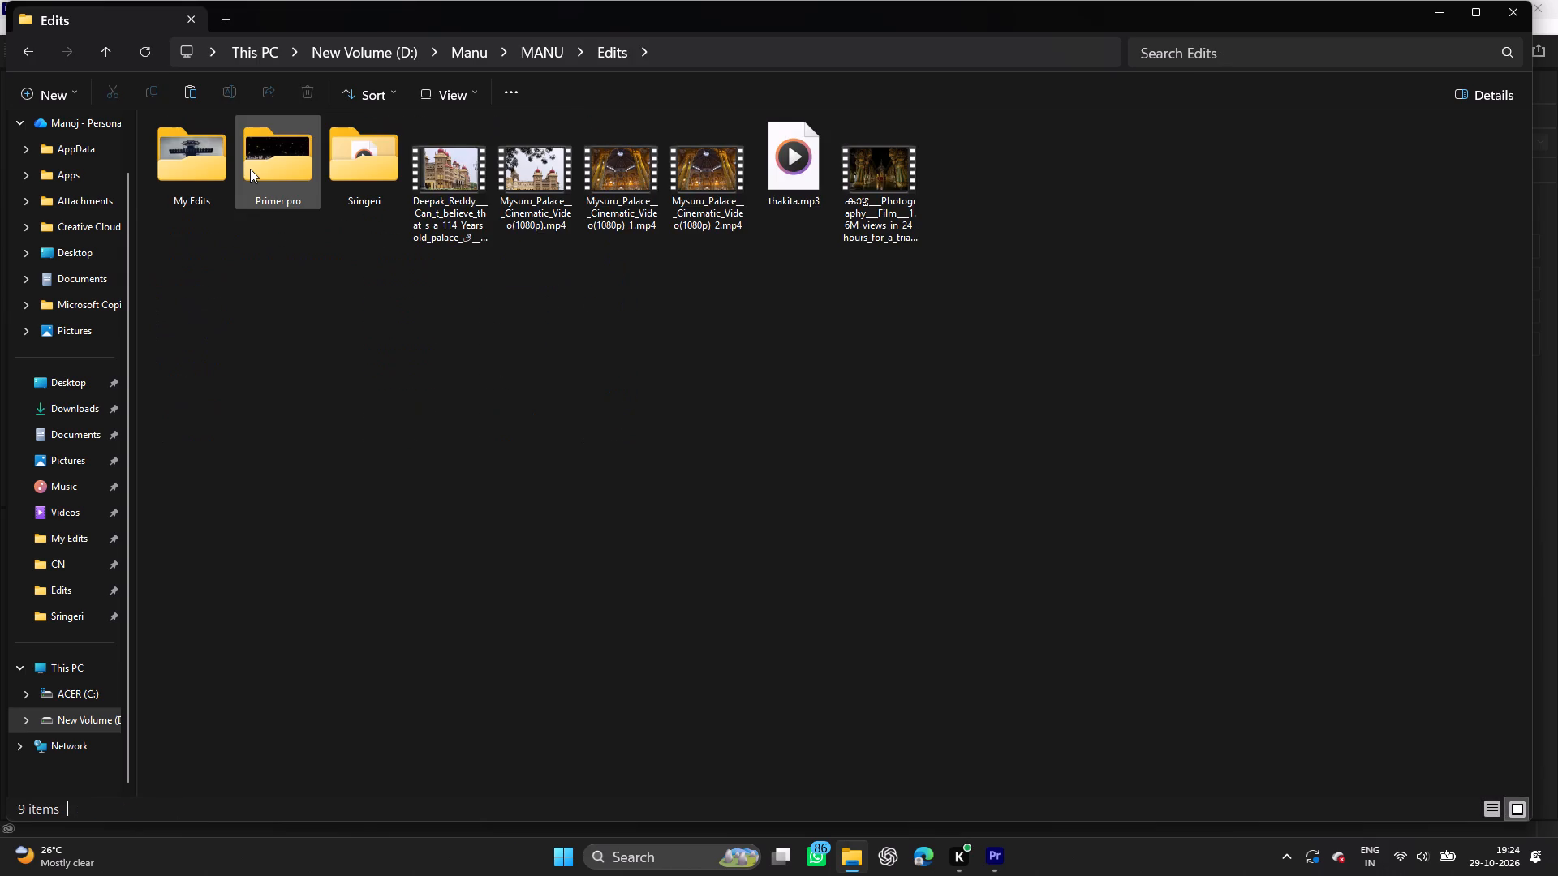
double_click(361, 198)
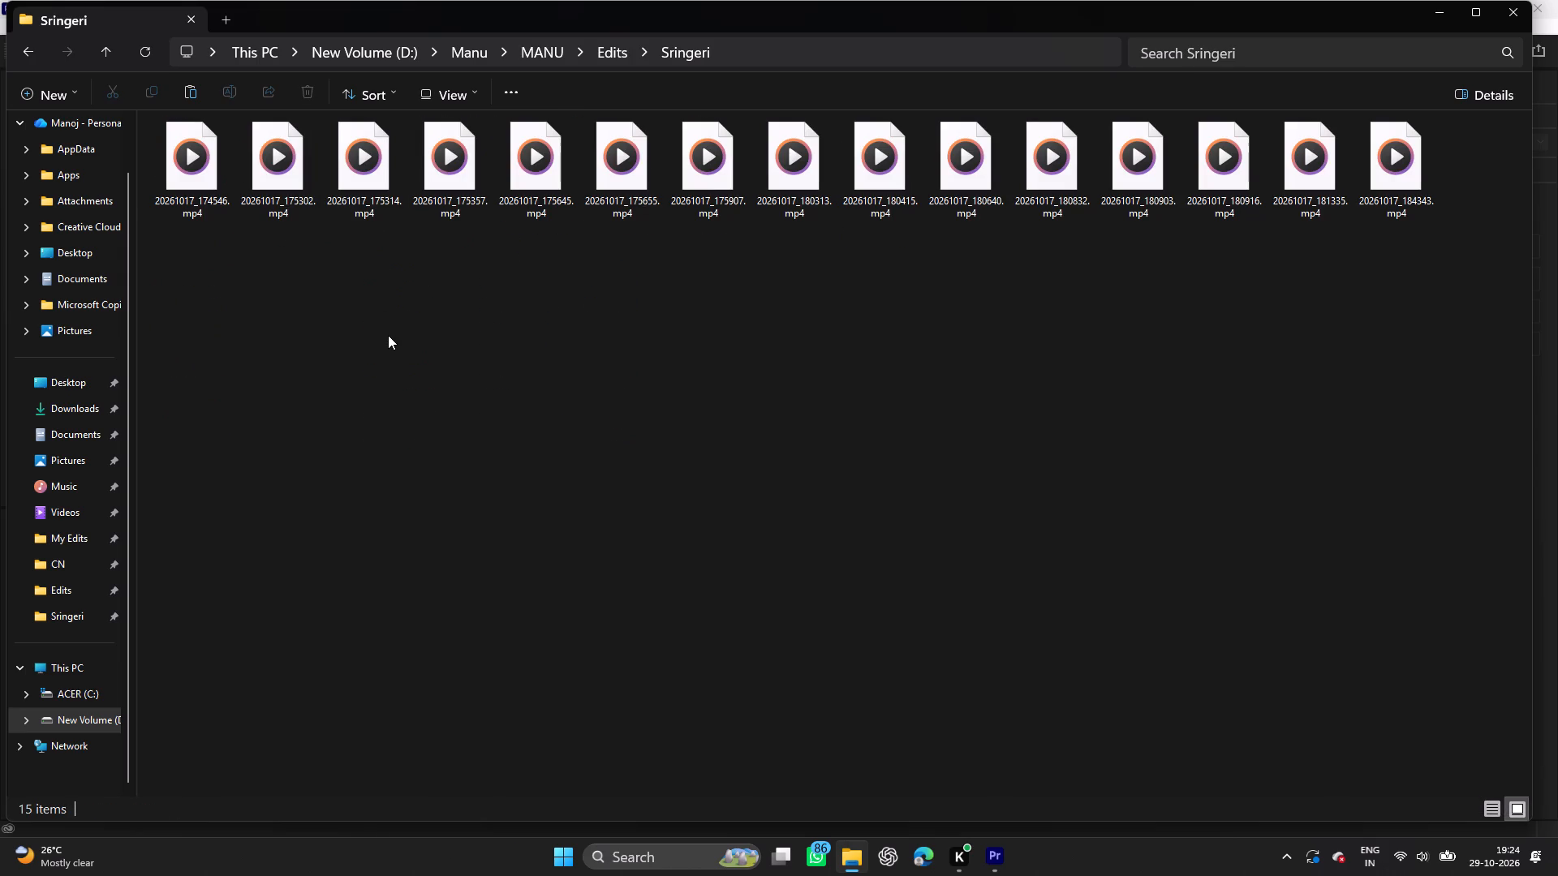
key("ctrl+v")
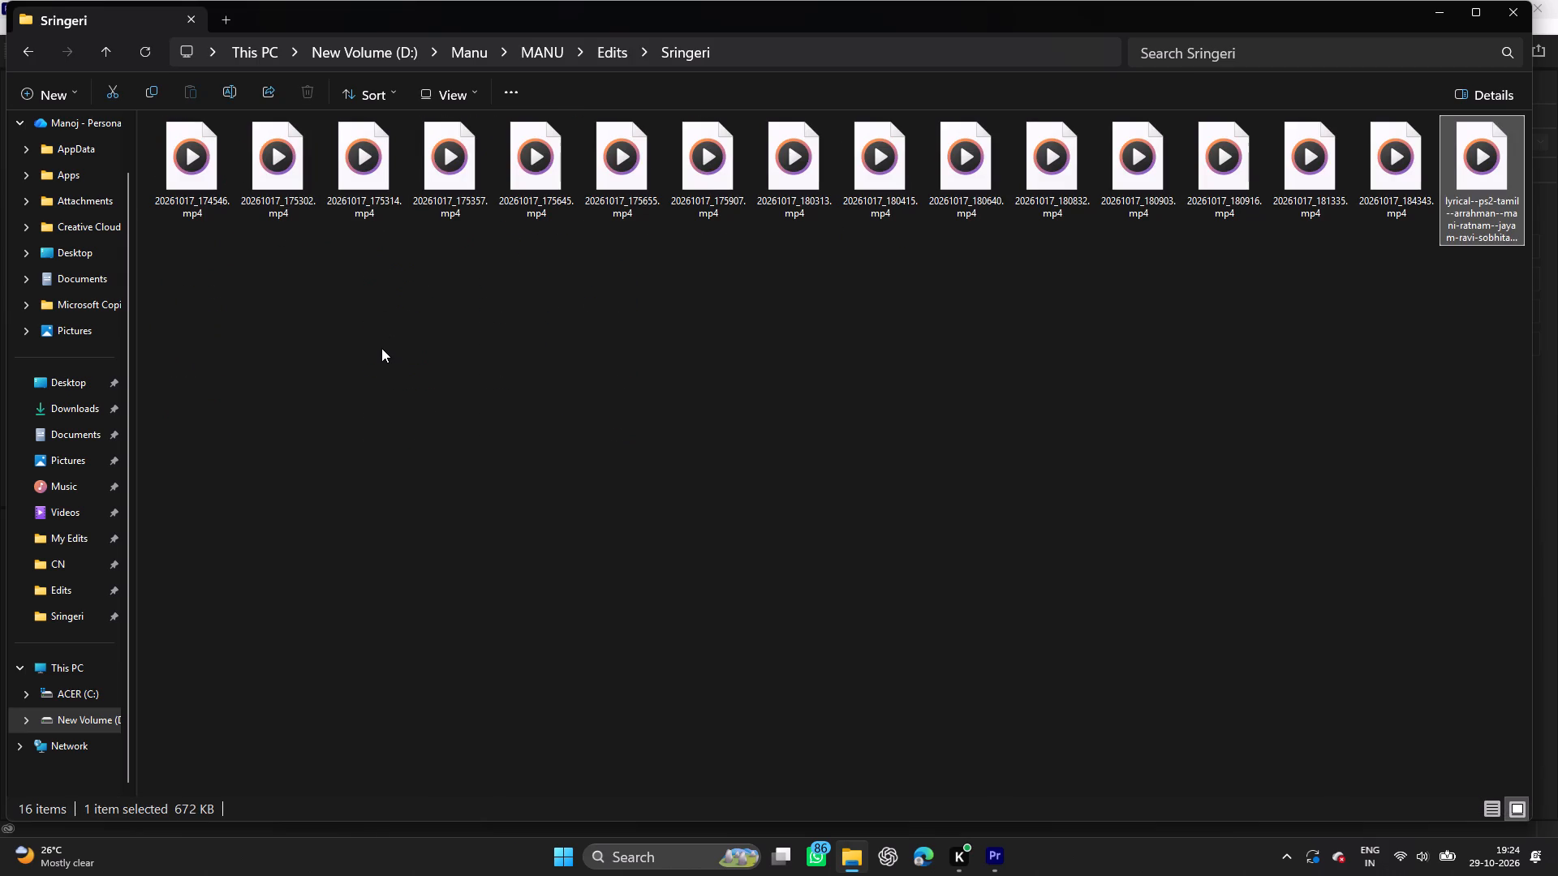
Close Premiere Pro, saving the changes to Sringeri.prproj.
left_click(1557, 0)
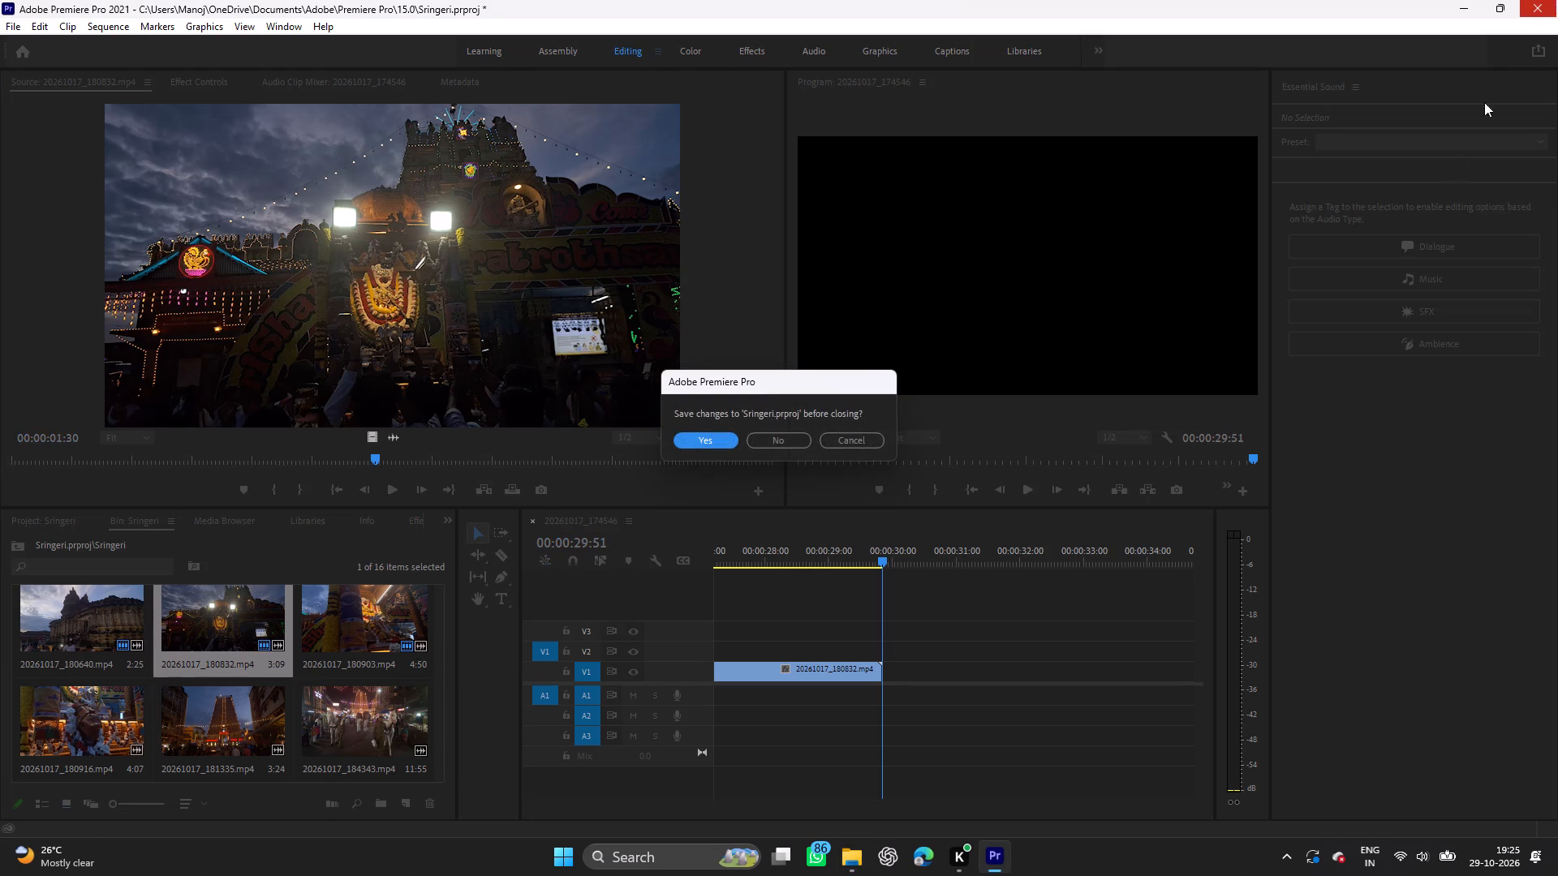
left_click(713, 436)
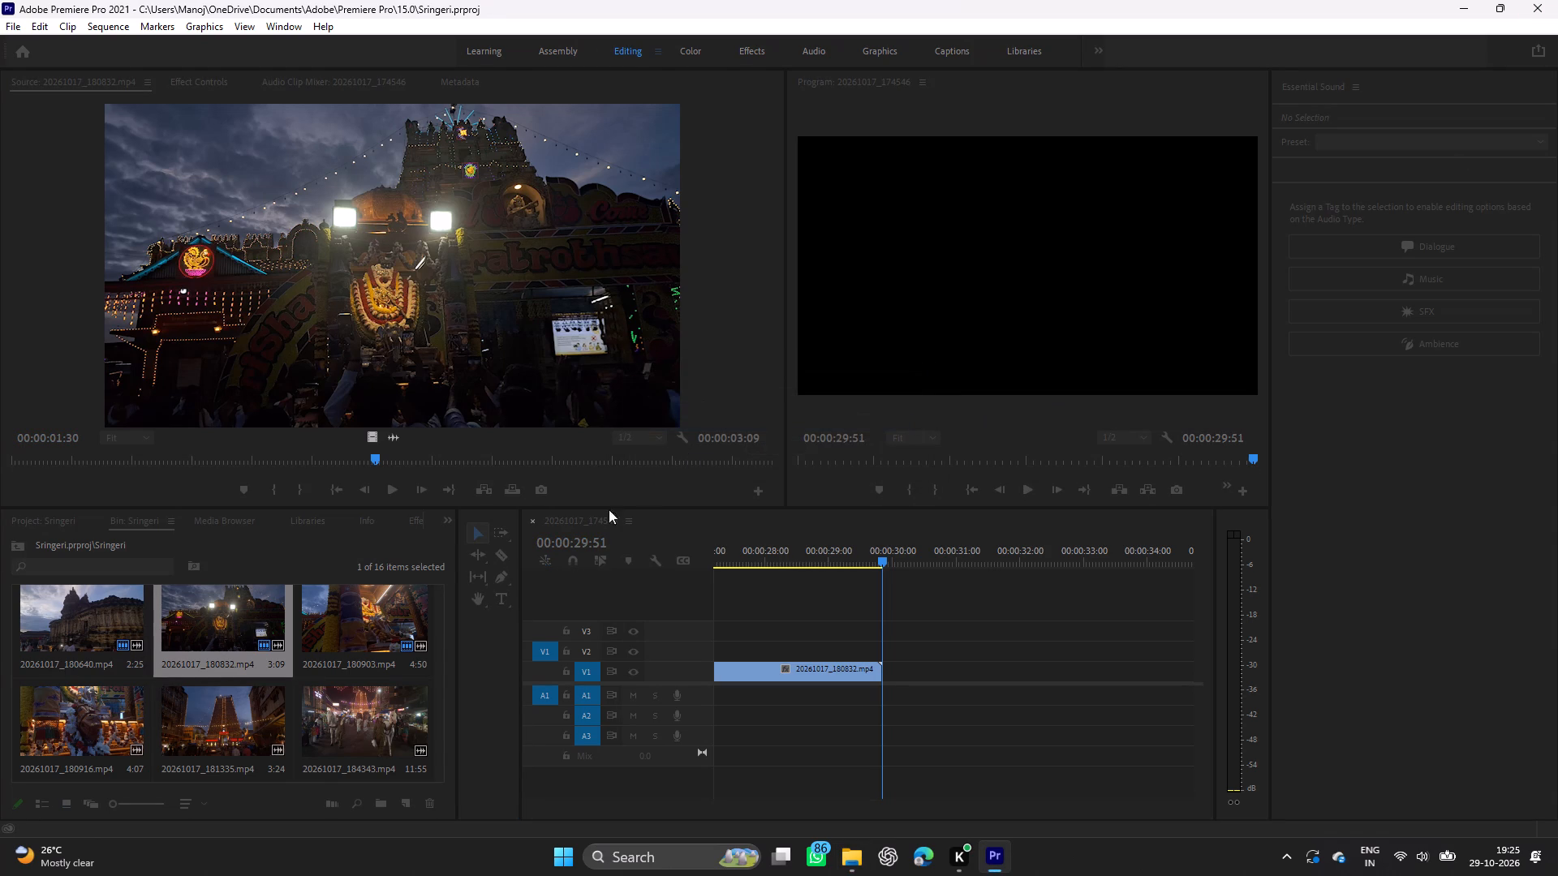
scroll(376, 727, "down", 6)
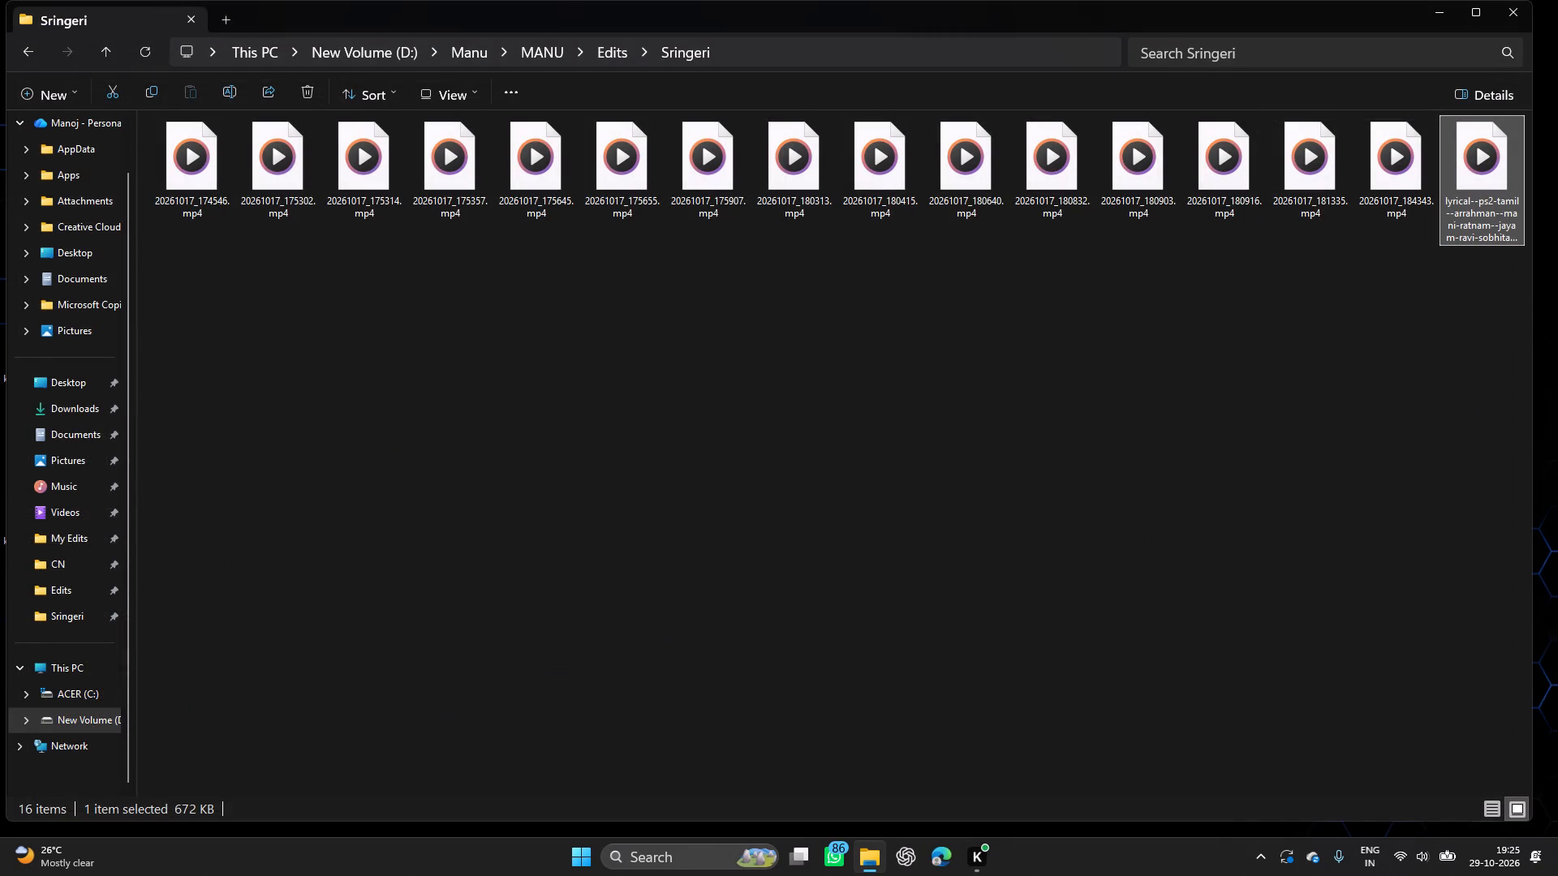
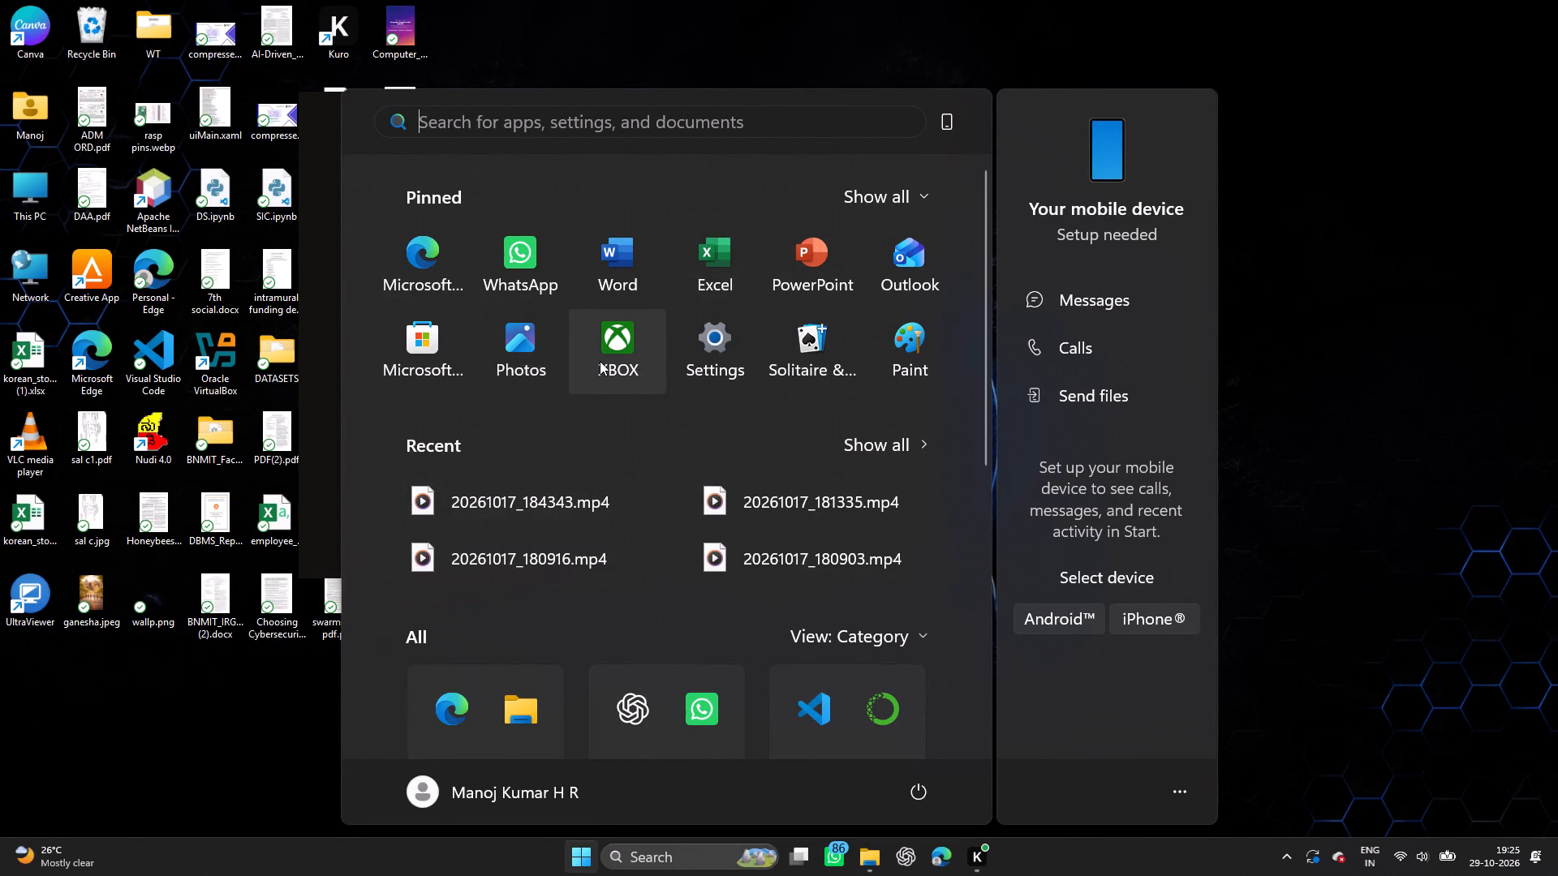
Launch Adobe Premiere Pro 2021 and open the recent Sringeri project.
key("a")
key("d")
double_click(622, 279)
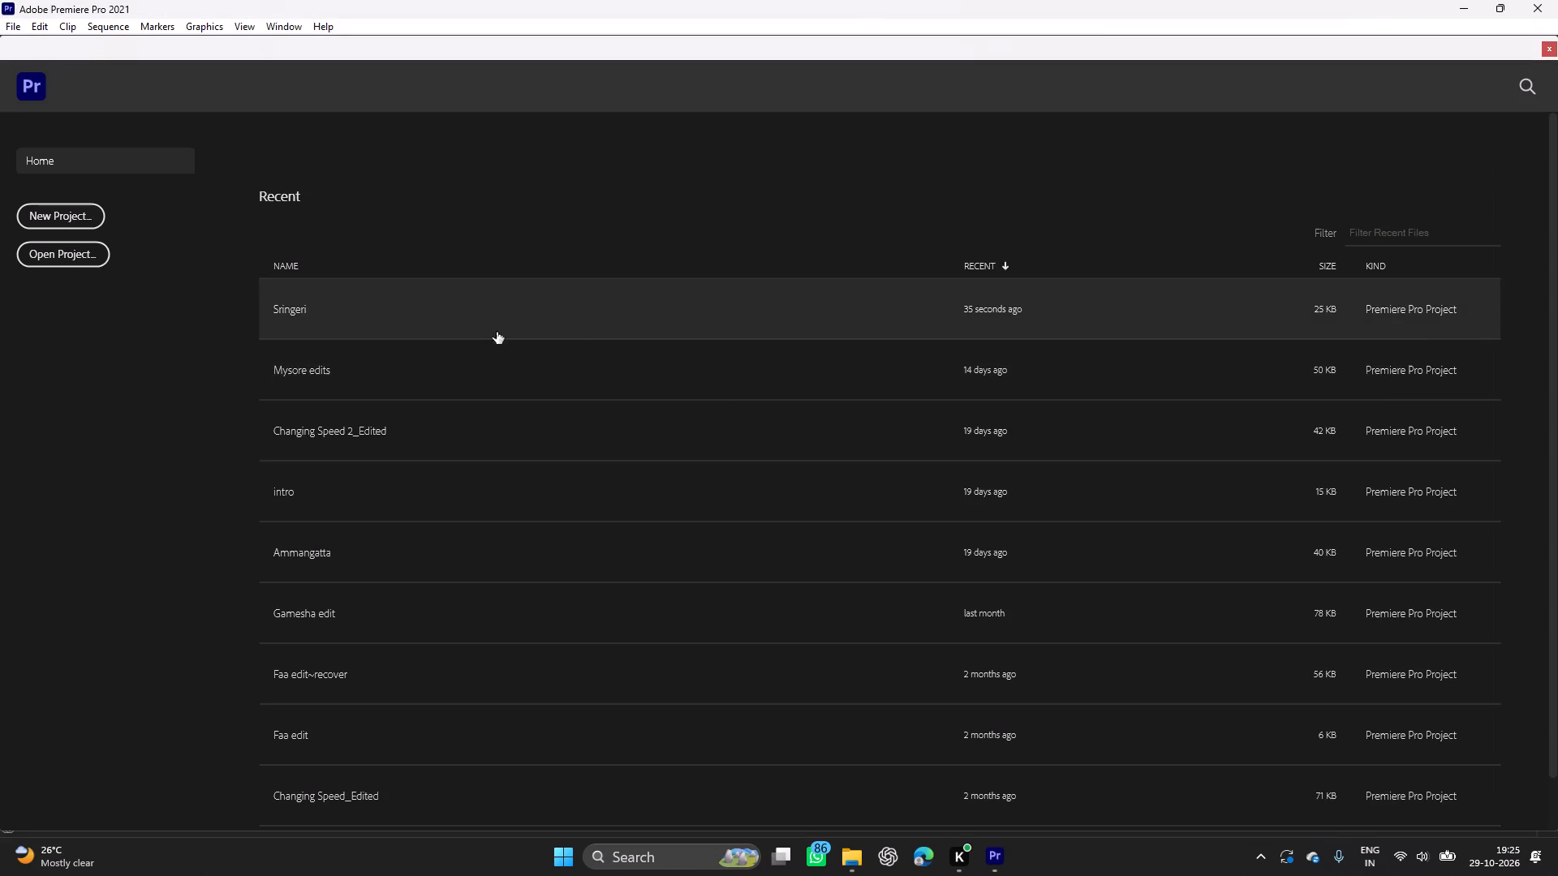
left_click(295, 307)
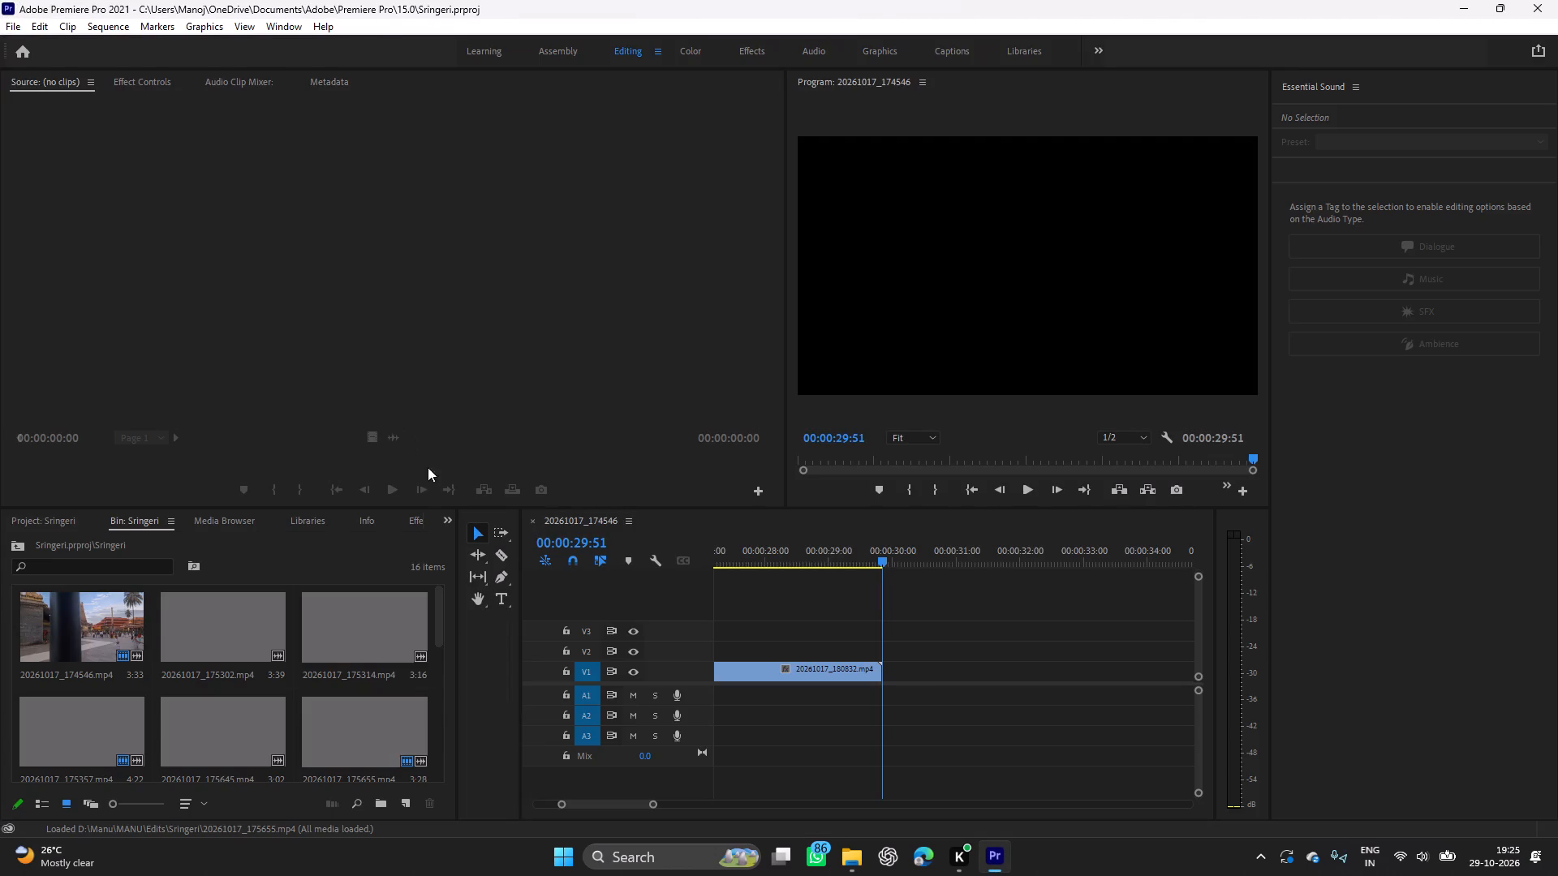
Import the lyrical--ps2-tamil song file from D:\Manu\MANU\Edits\Sringeri into the Sringeri bin.
scroll(361, 664, "down", 18)
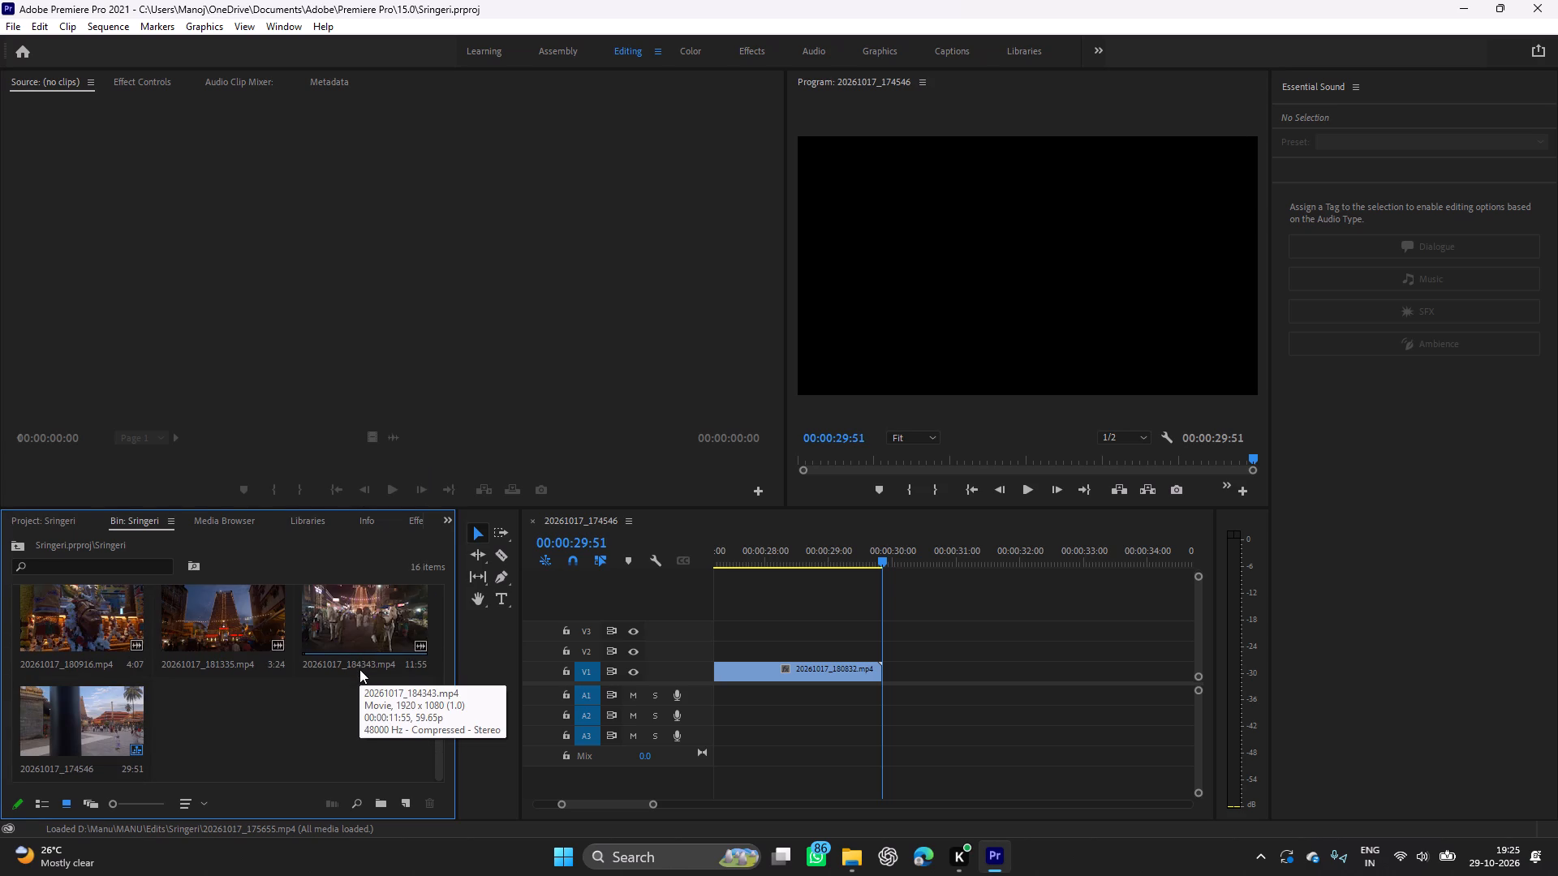
scroll(330, 747, "up", 5)
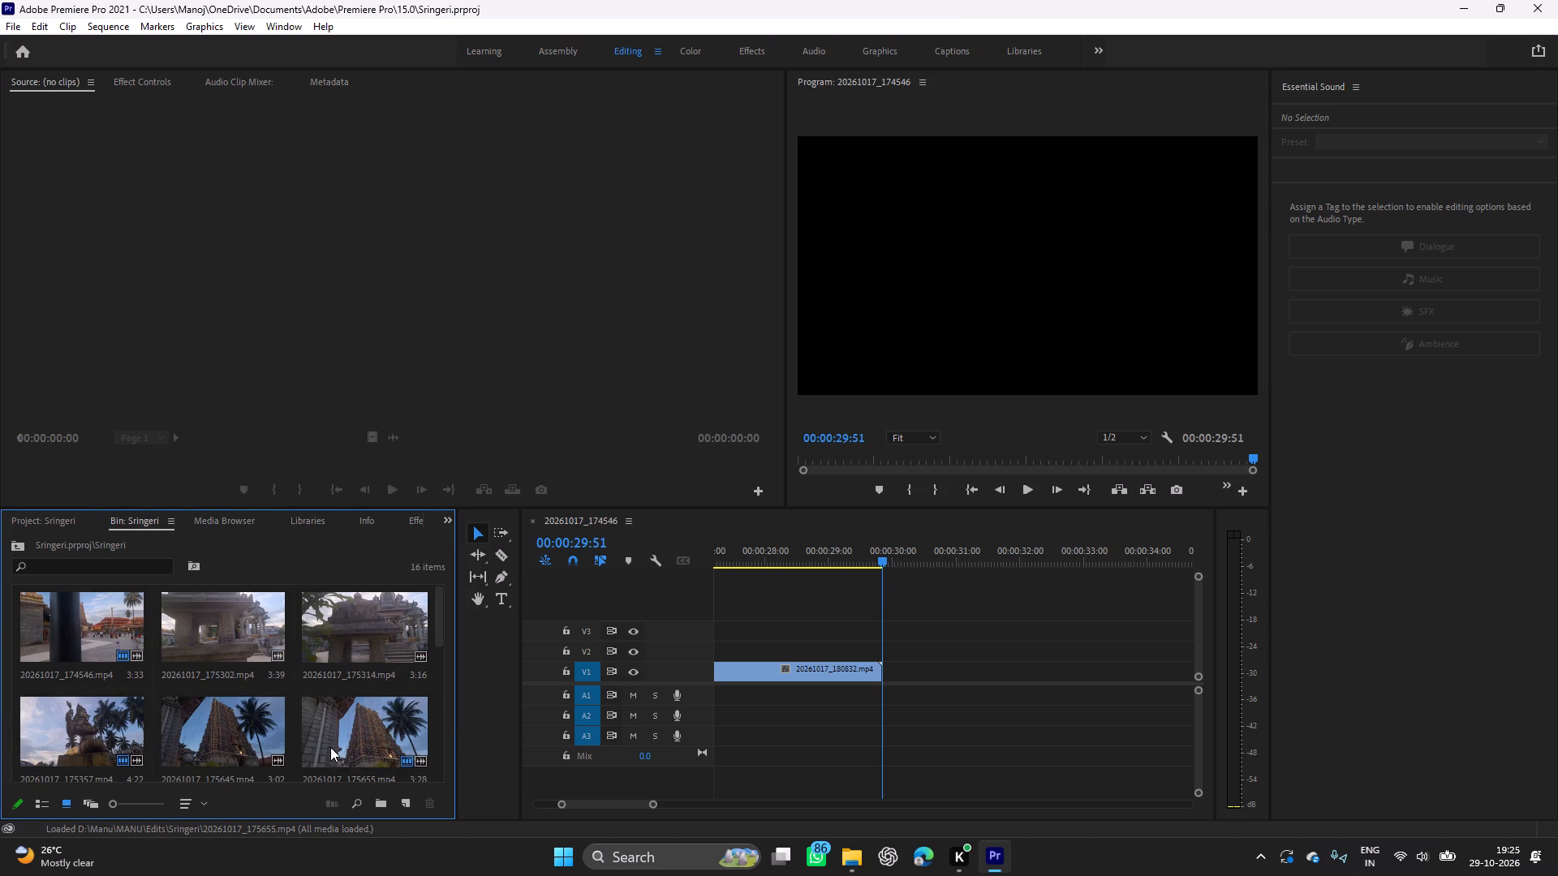
scroll(330, 747, "up", 6)
scroll(330, 747, "down", 17)
scroll(330, 747, "up", 6)
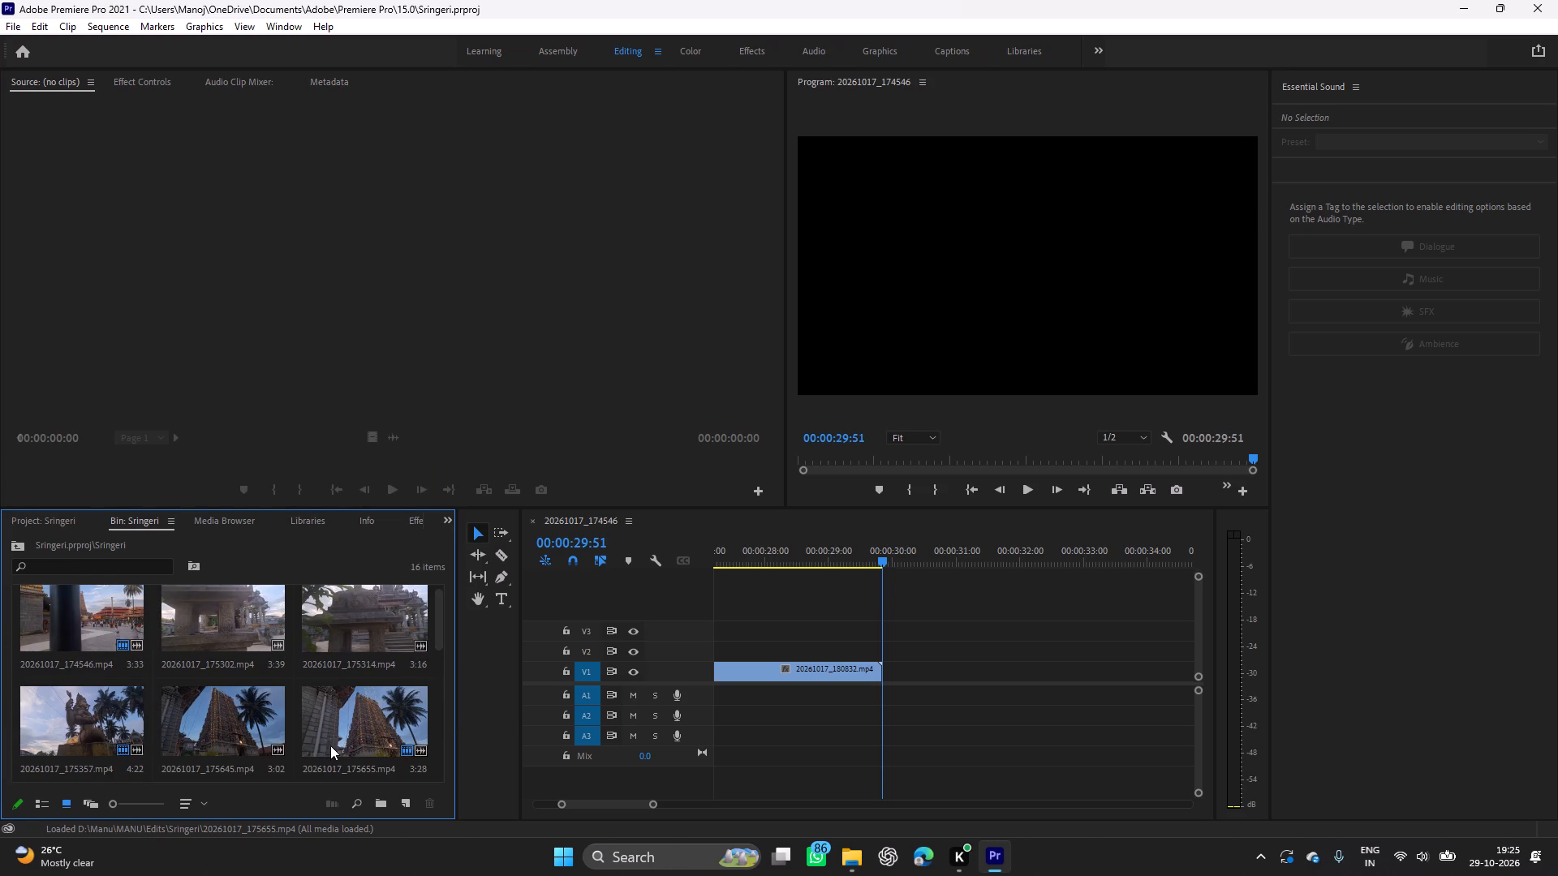
scroll(330, 745, "up", 8)
scroll(236, 659, "down", 10)
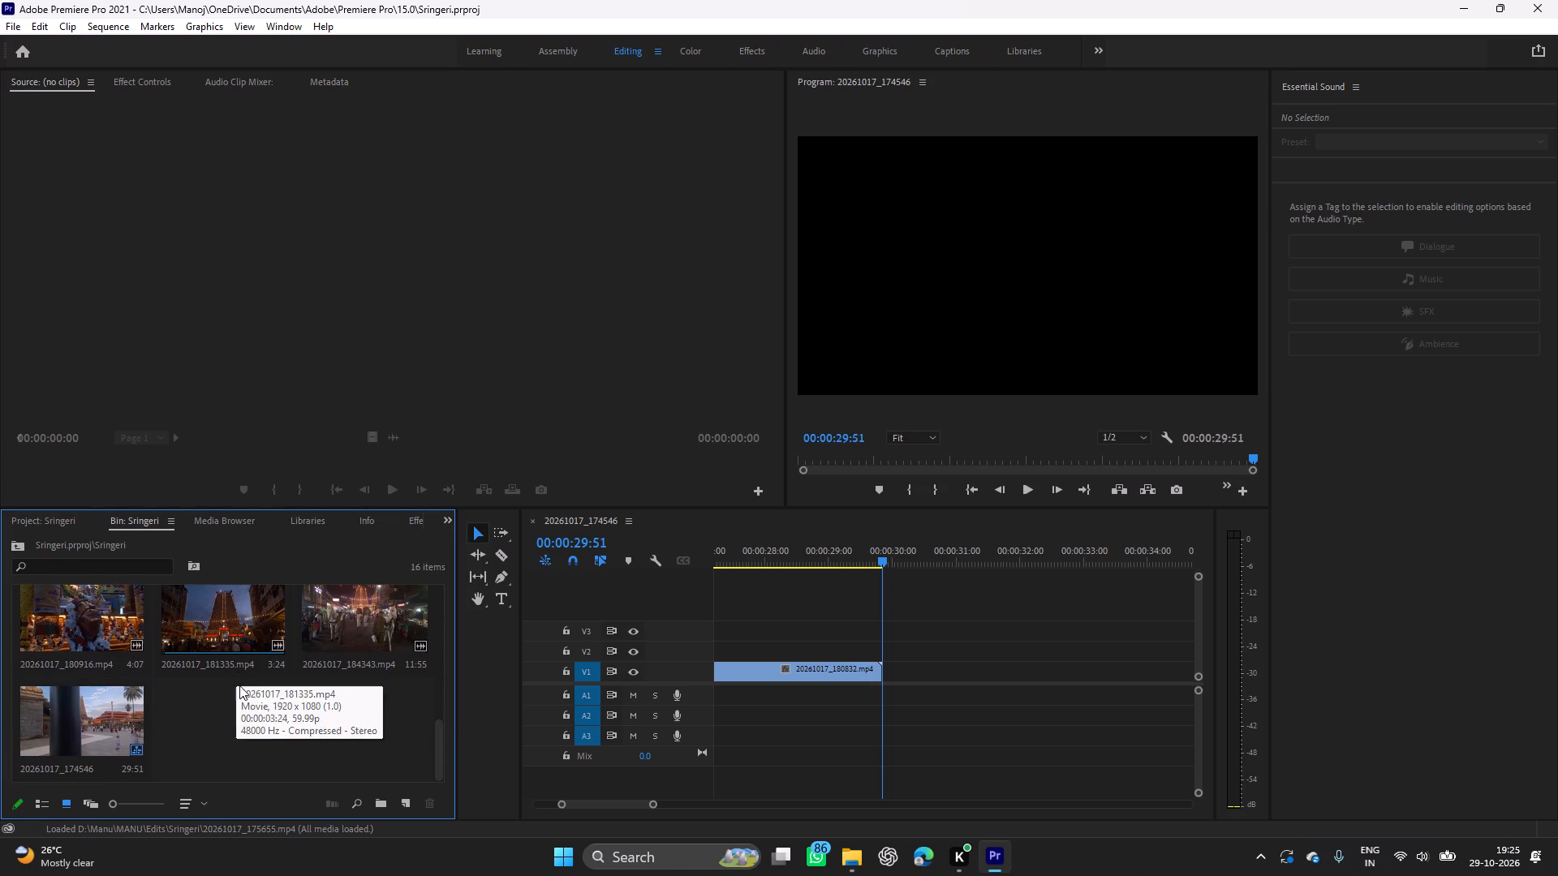
double_click(239, 685)
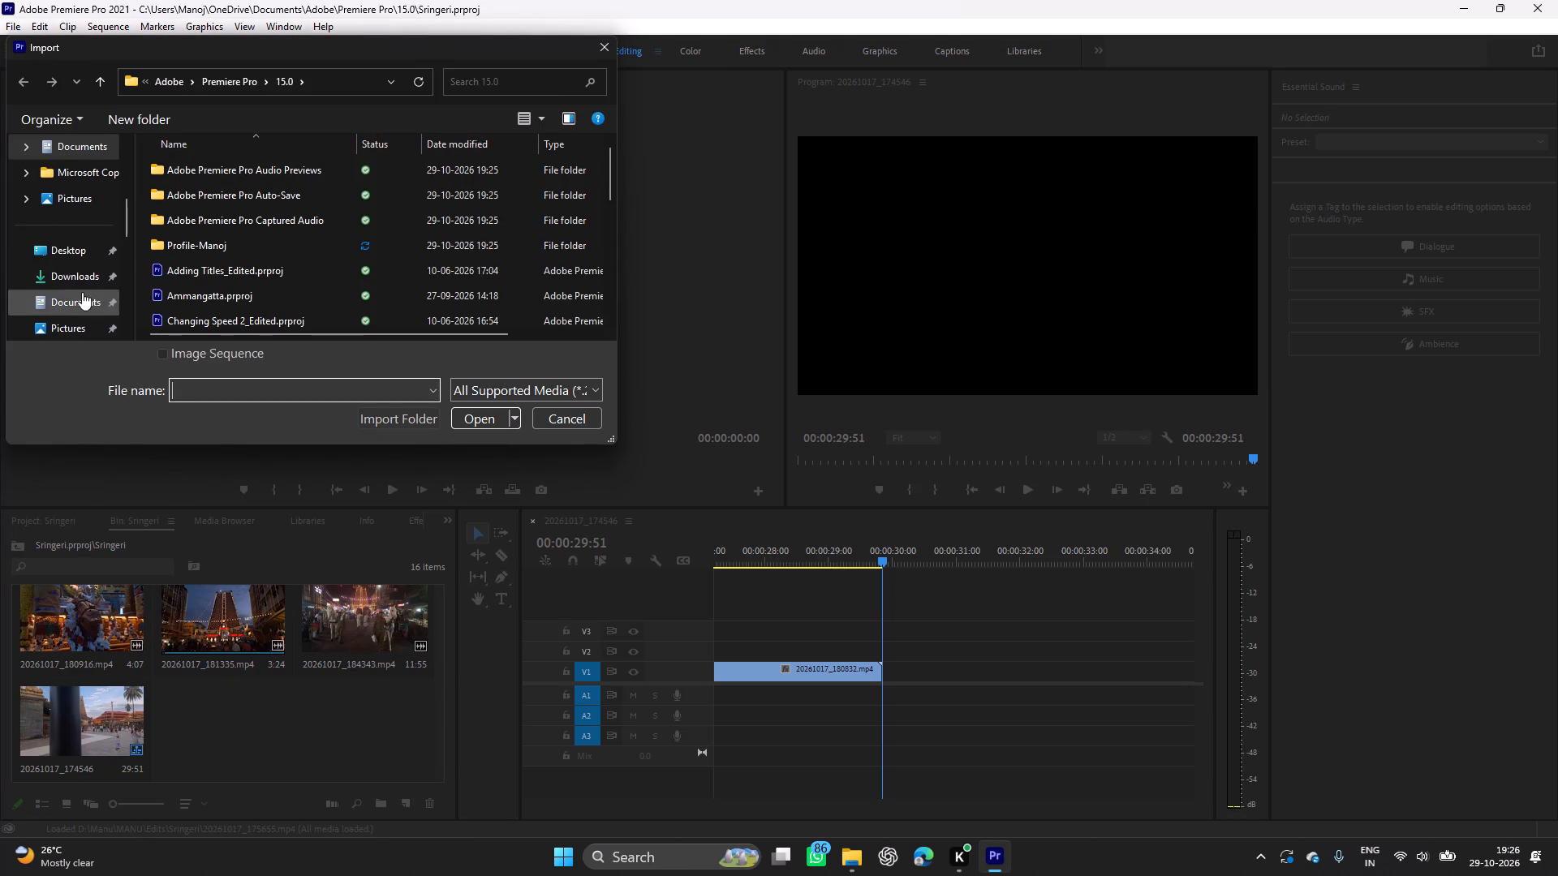
scroll(98, 256, "down", 6)
scroll(97, 263, "up", 2)
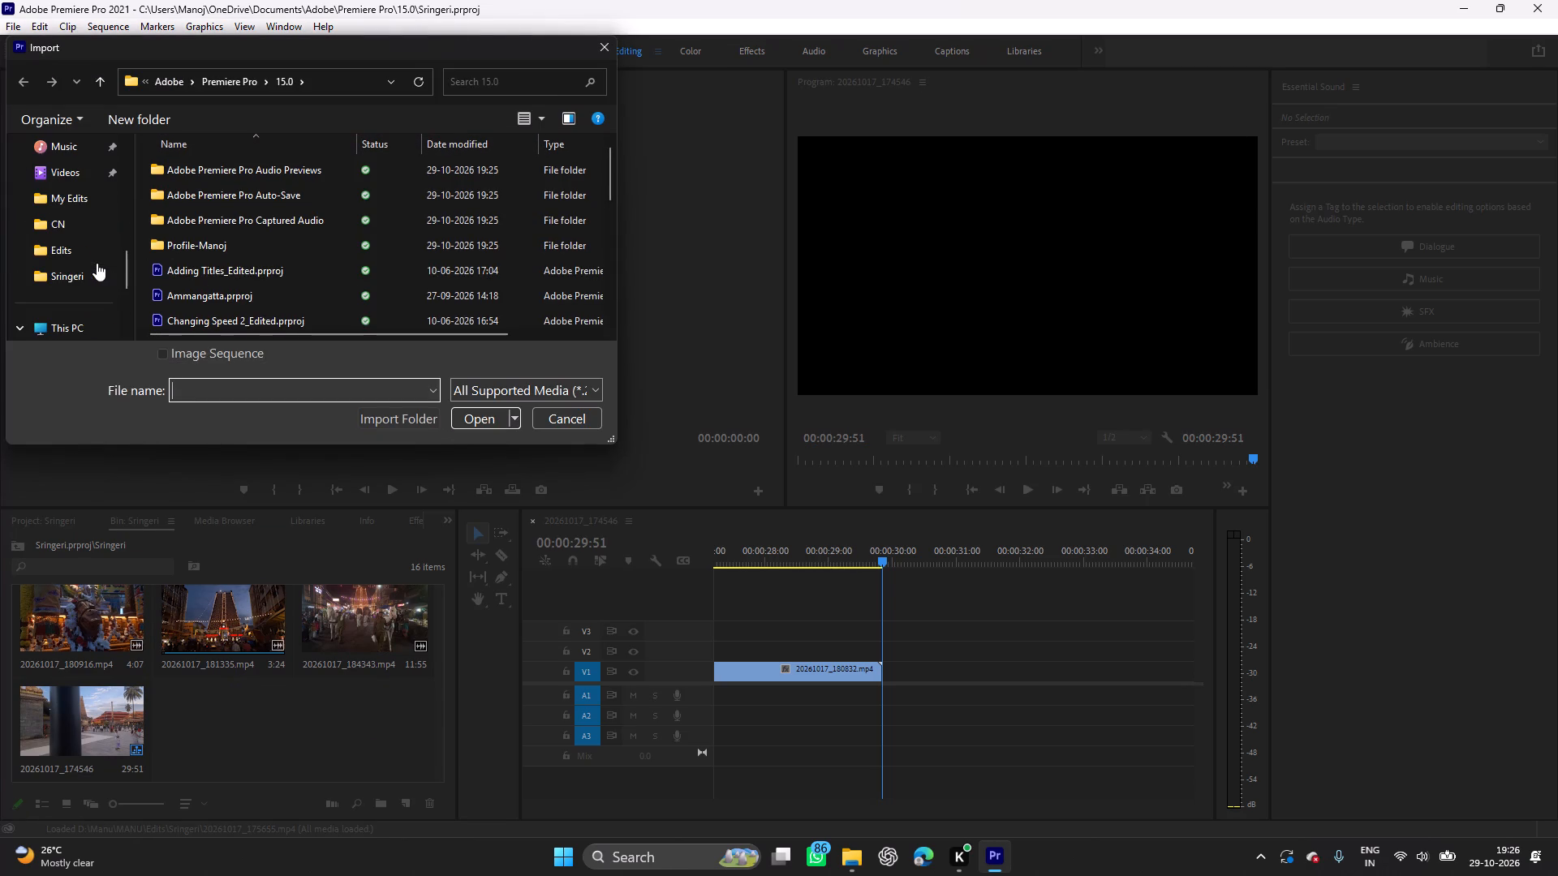
scroll(88, 280, "down", 1)
left_click(87, 253)
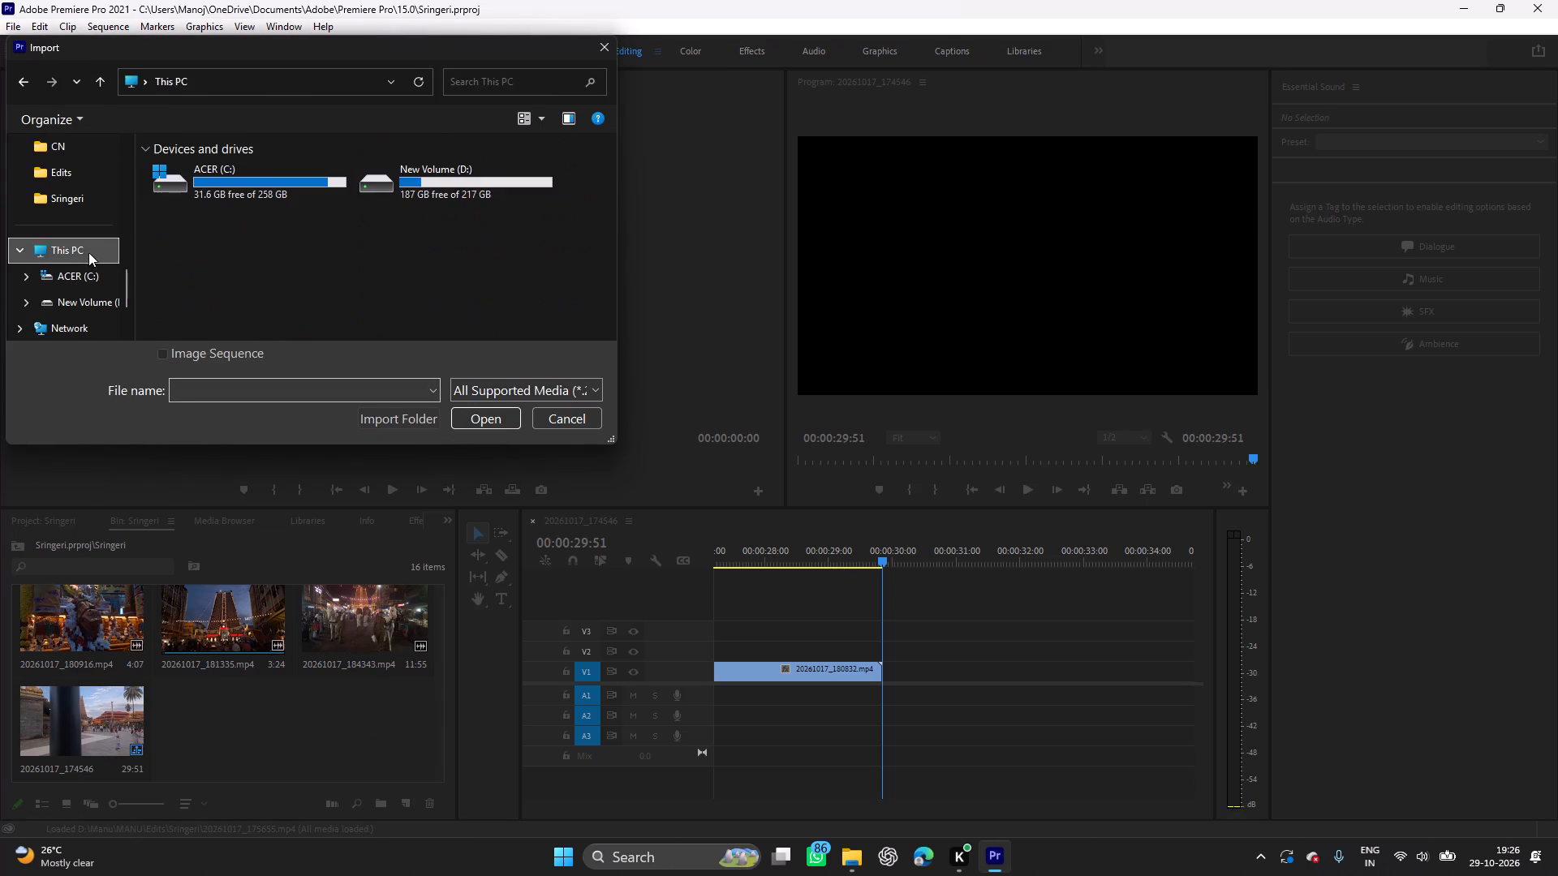
double_click(442, 182)
scroll(441, 217, "down", 2)
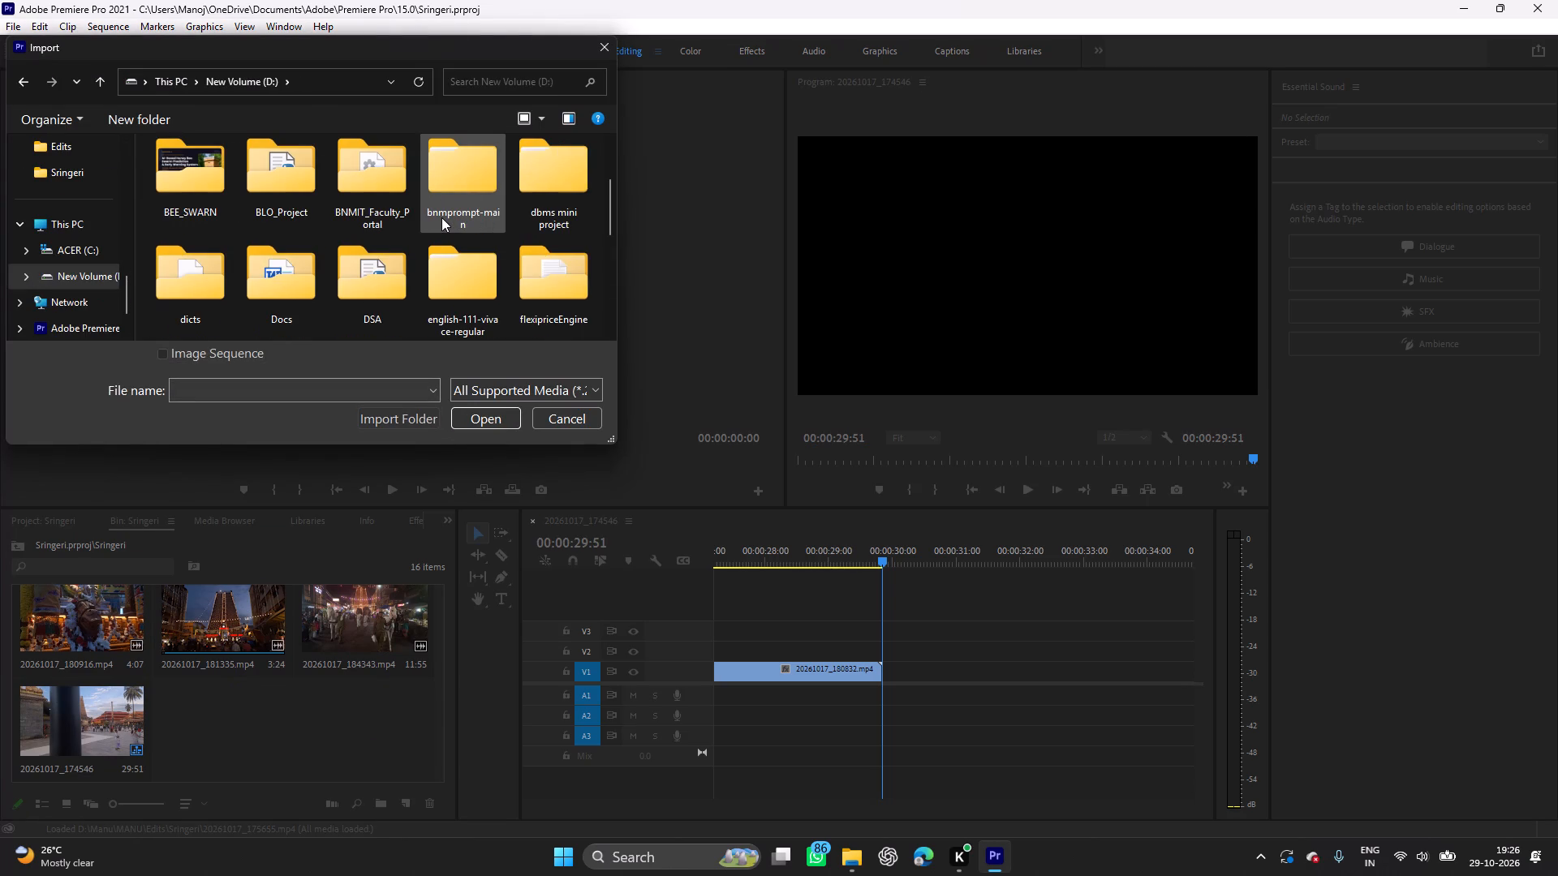
scroll(441, 217, "down", 2)
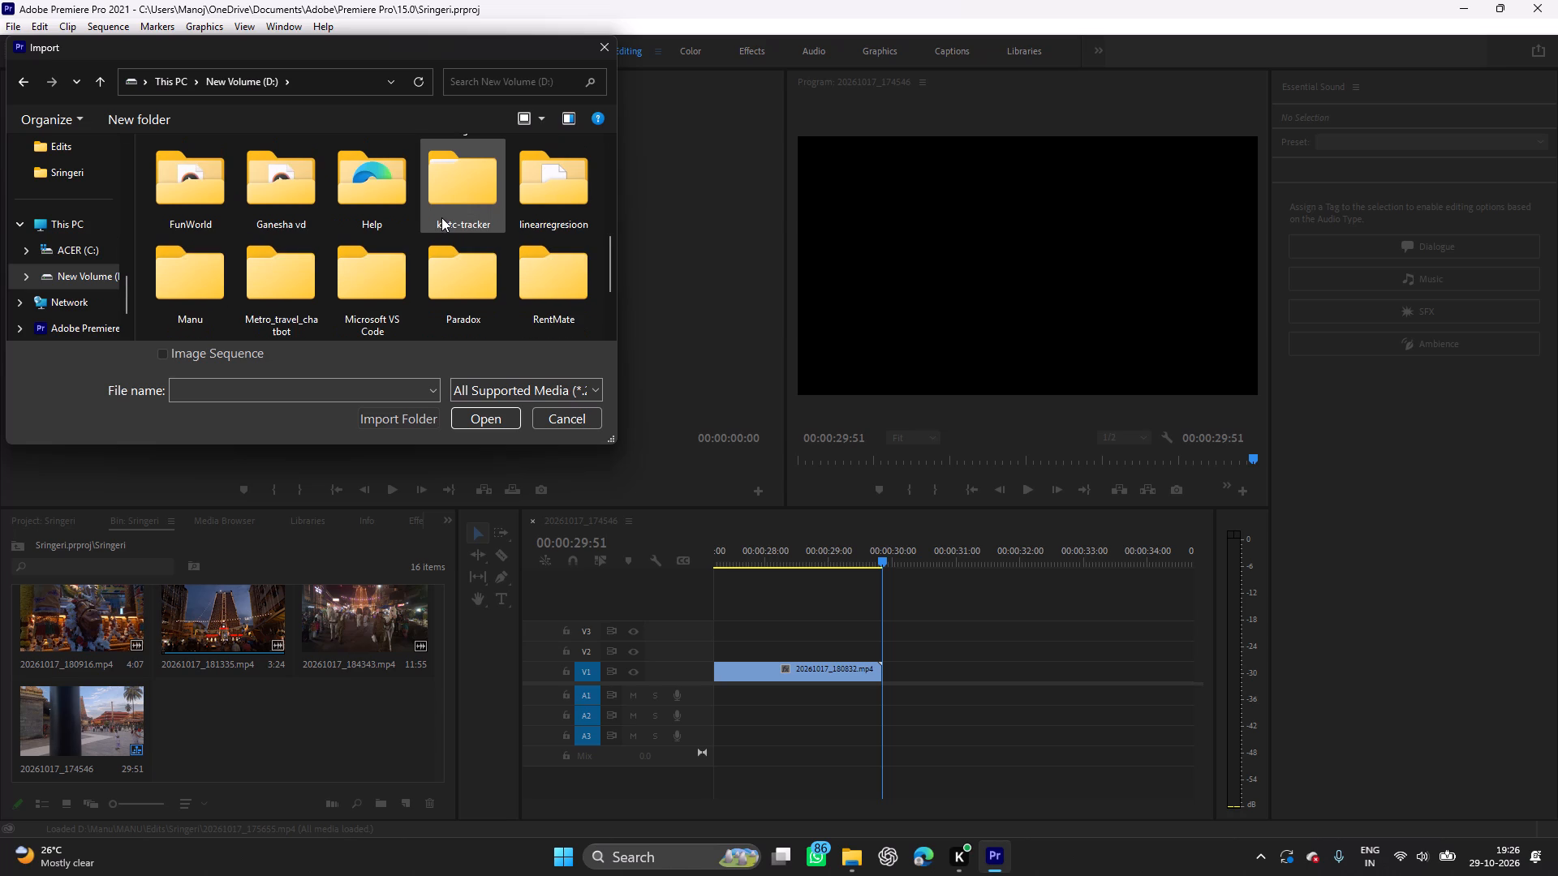
double_click(204, 290)
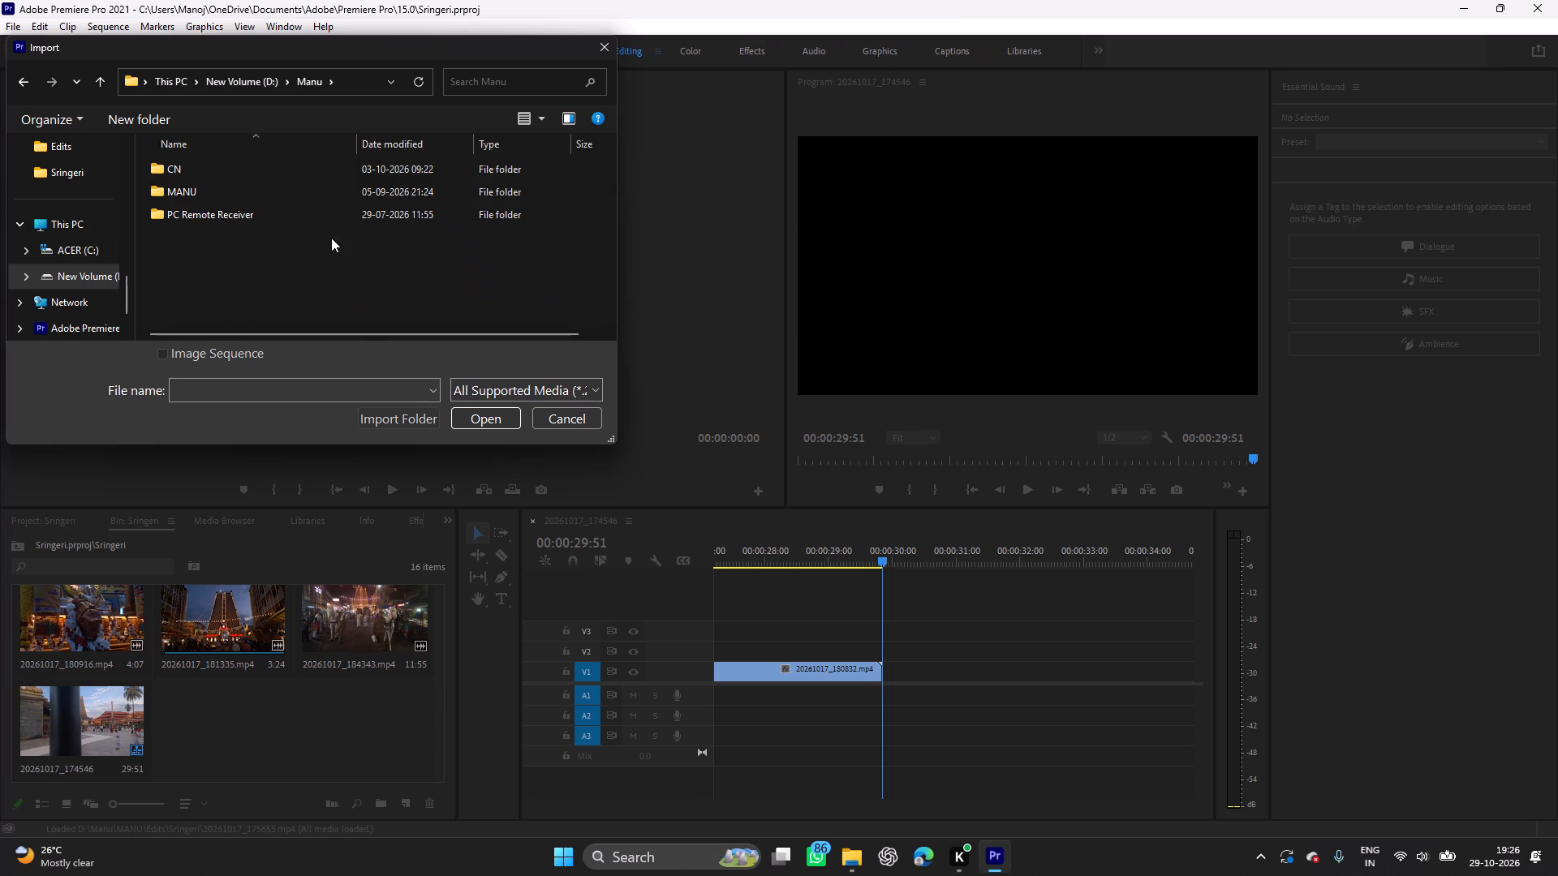
double_click(271, 188)
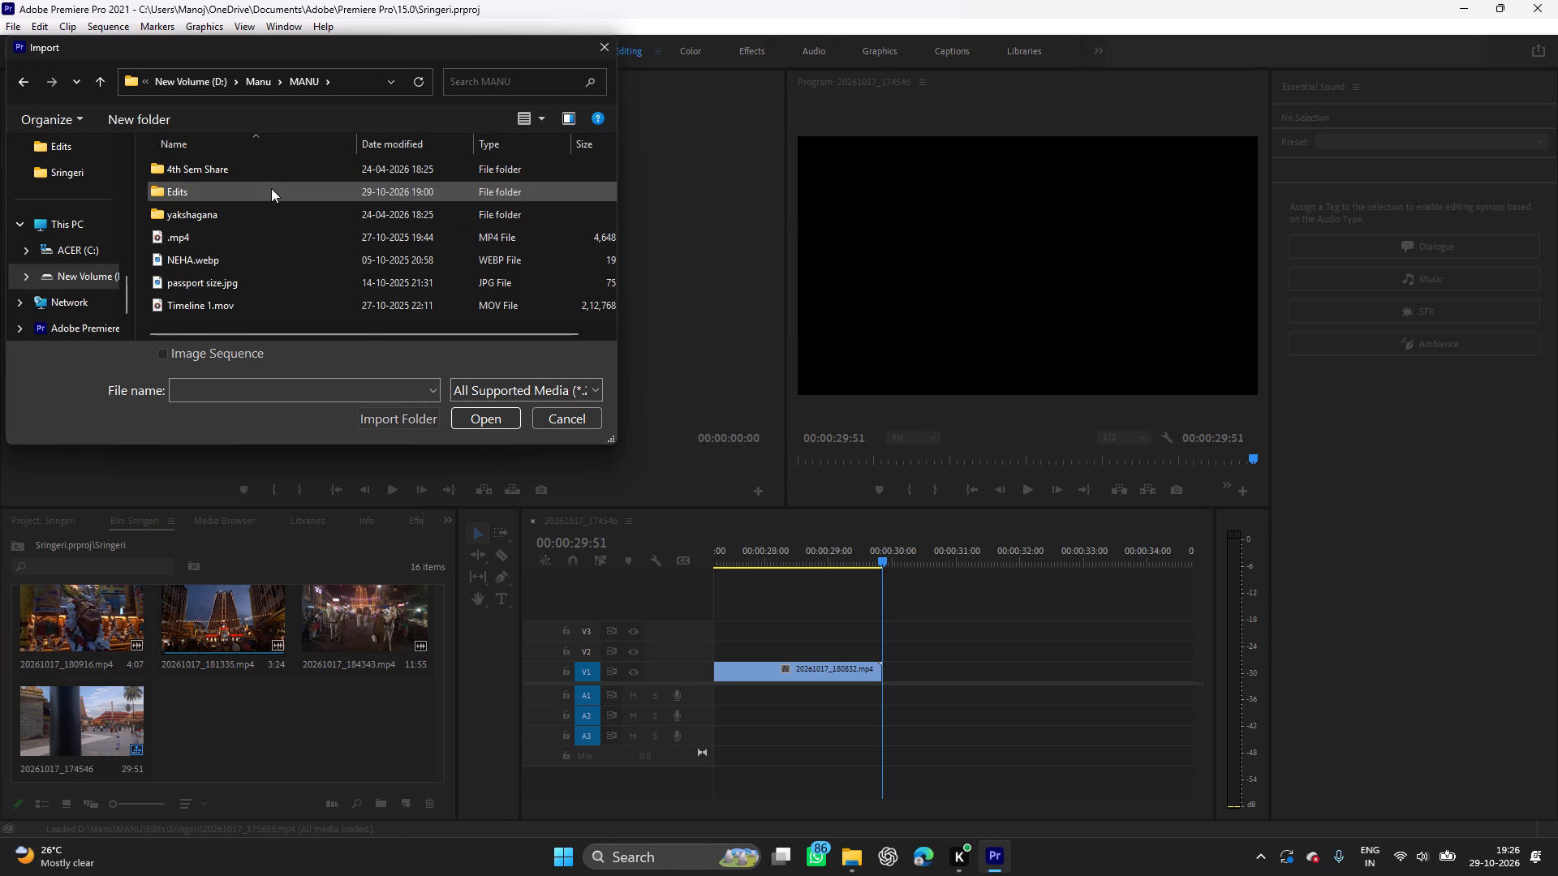
double_click(271, 188)
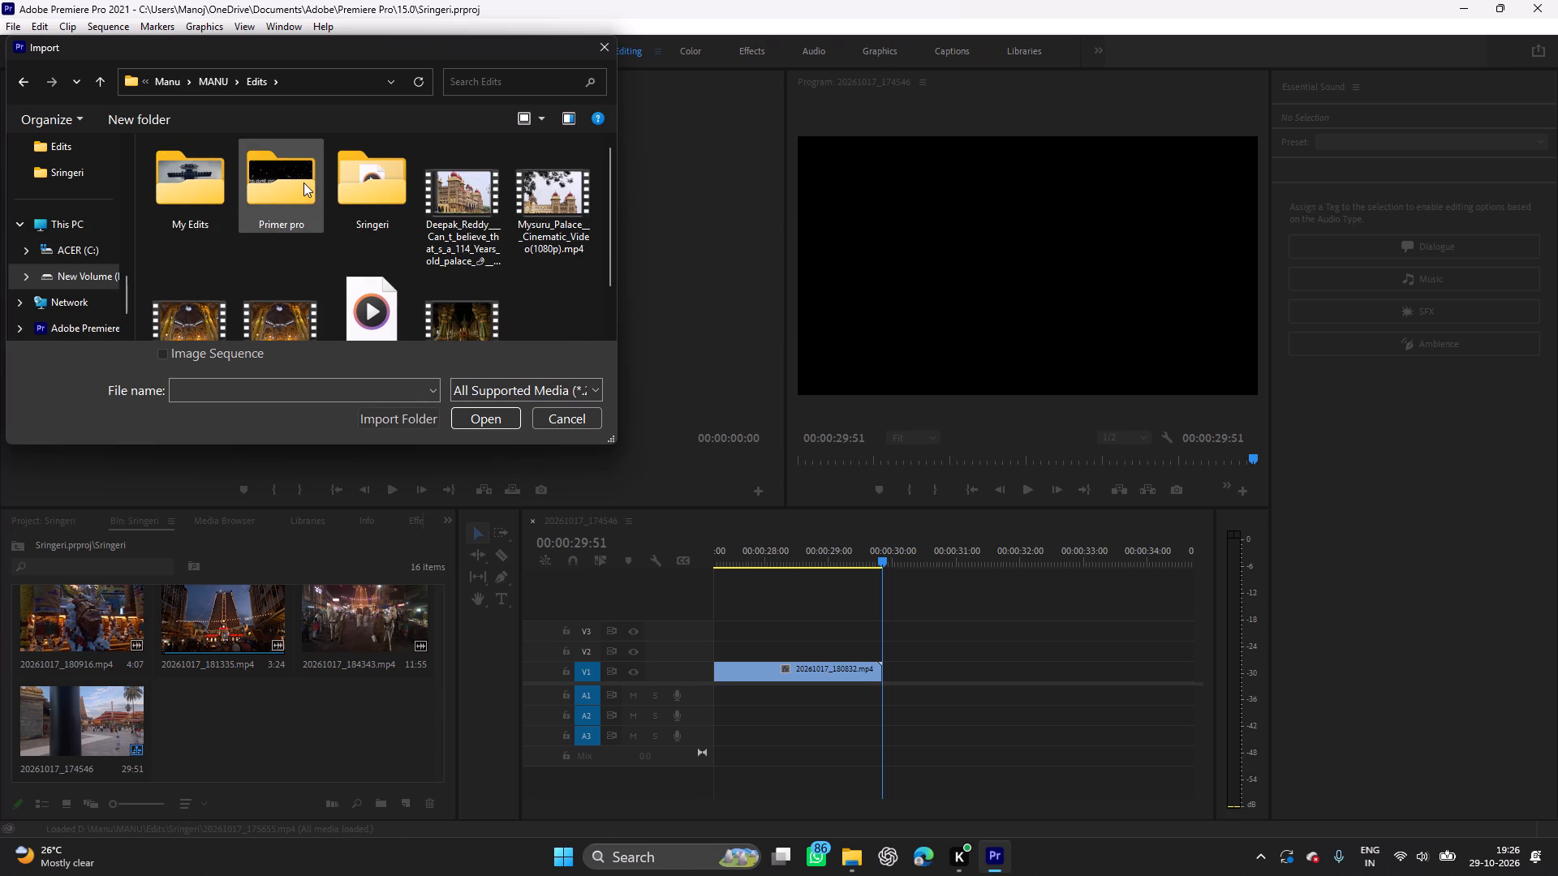
double_click(354, 181)
scroll(389, 225, "down", 5)
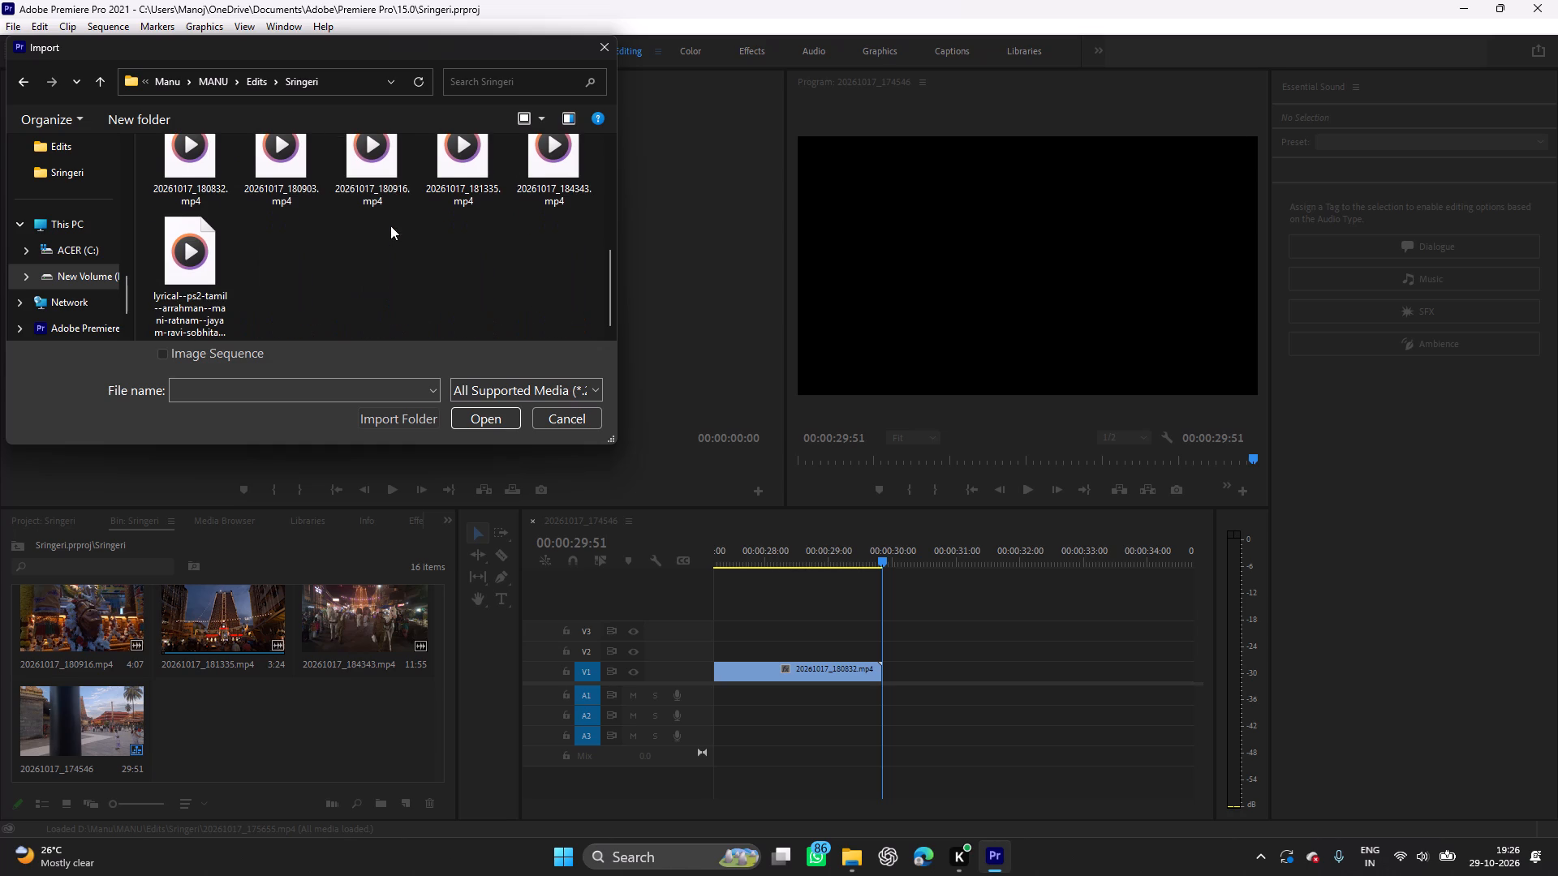
scroll(390, 225, "down", 5)
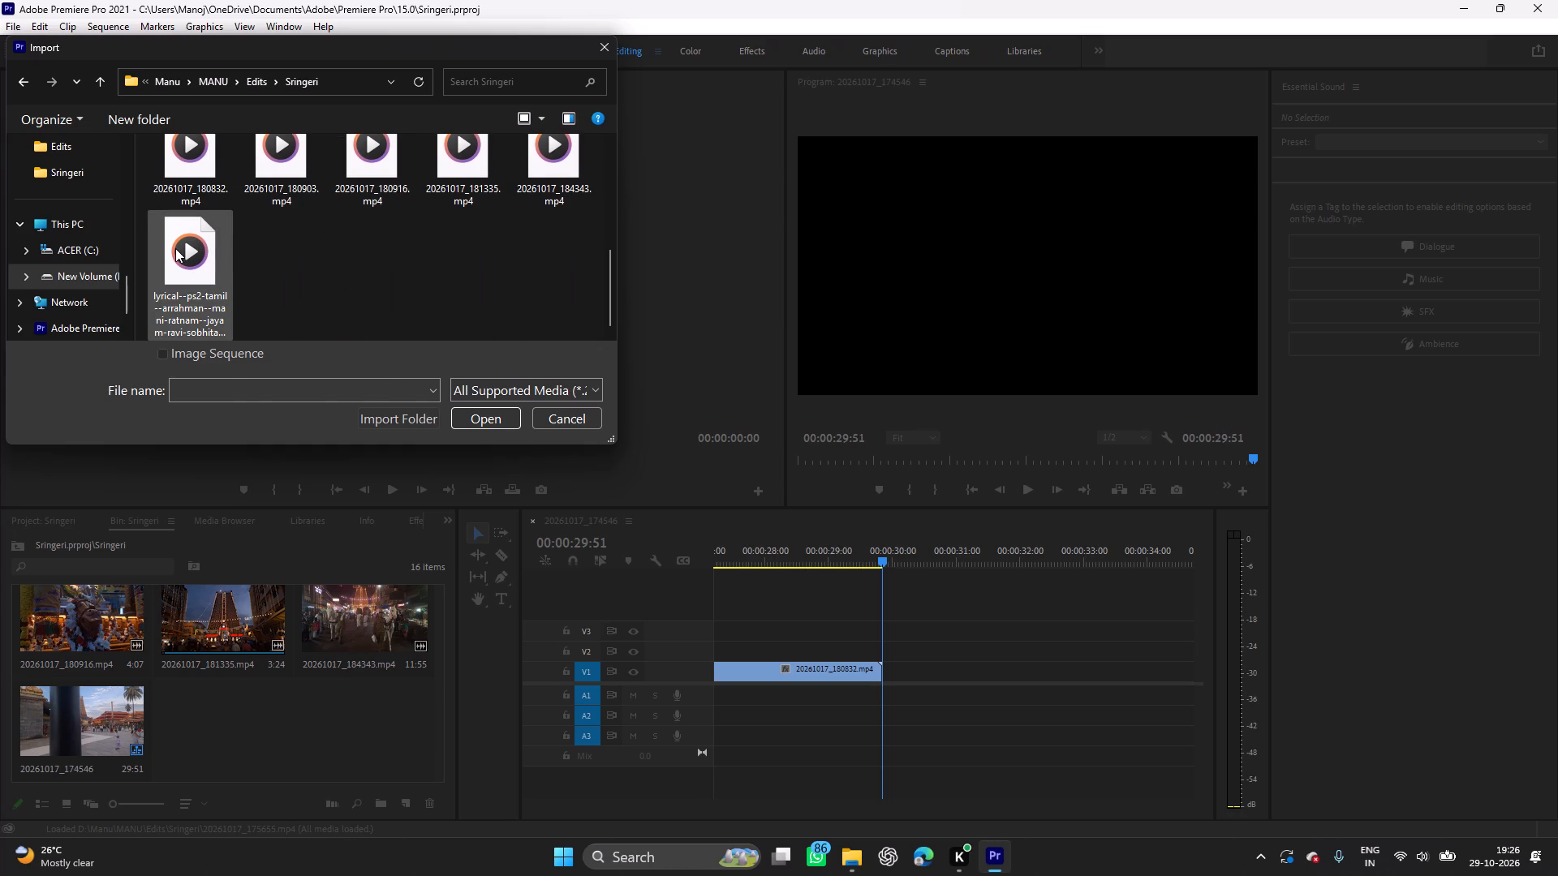
left_click(175, 248)
left_click(478, 417)
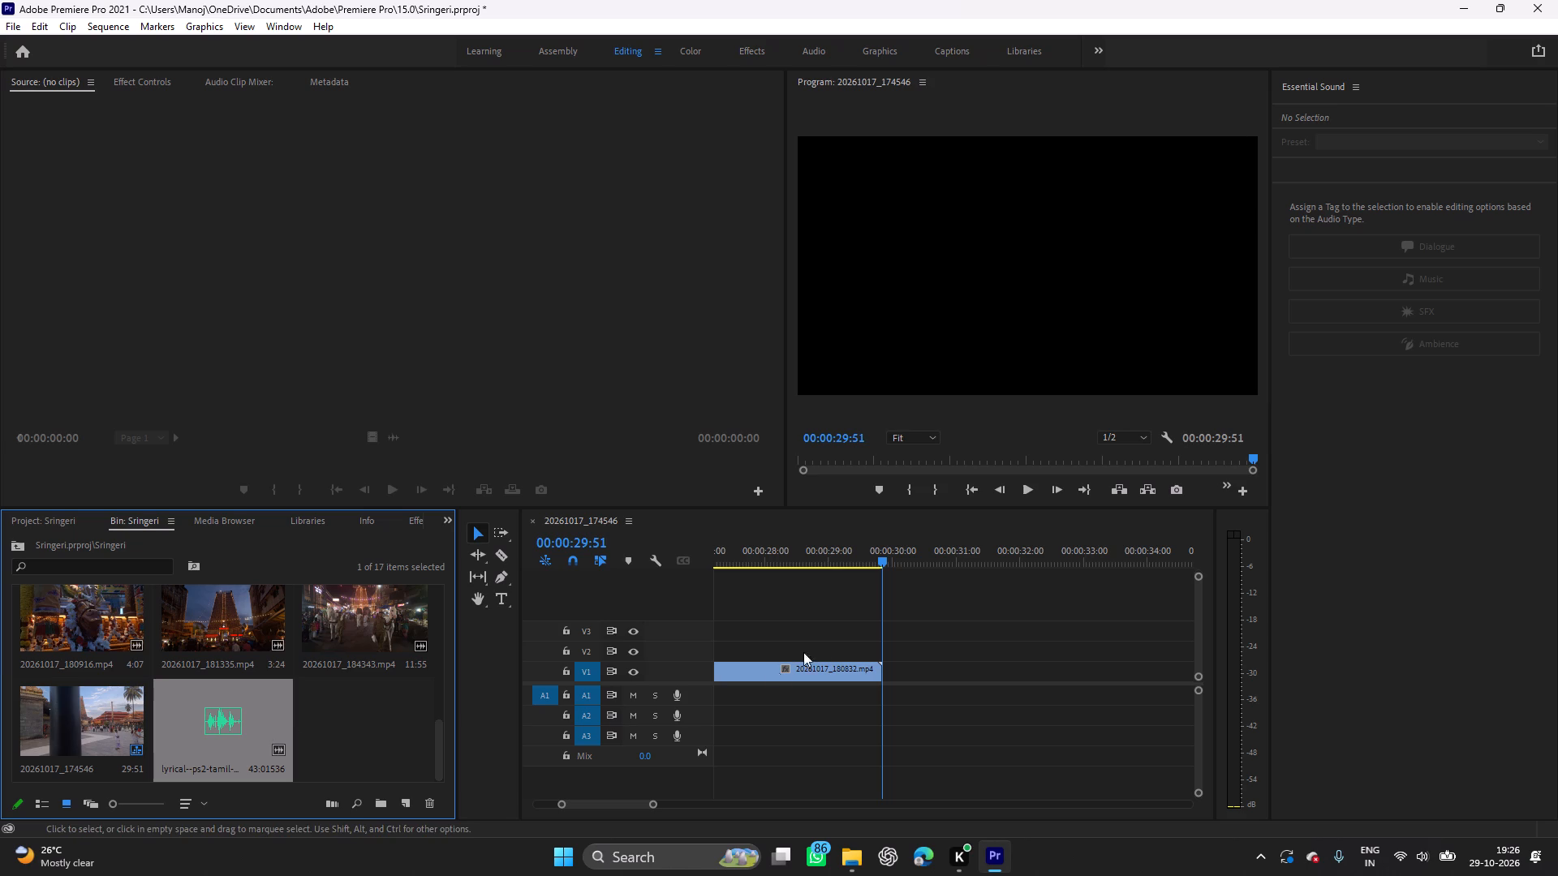
Place the lyrical--ps2-tamil song on audio track A1, starting at the beginning of the sequence.
key("space")
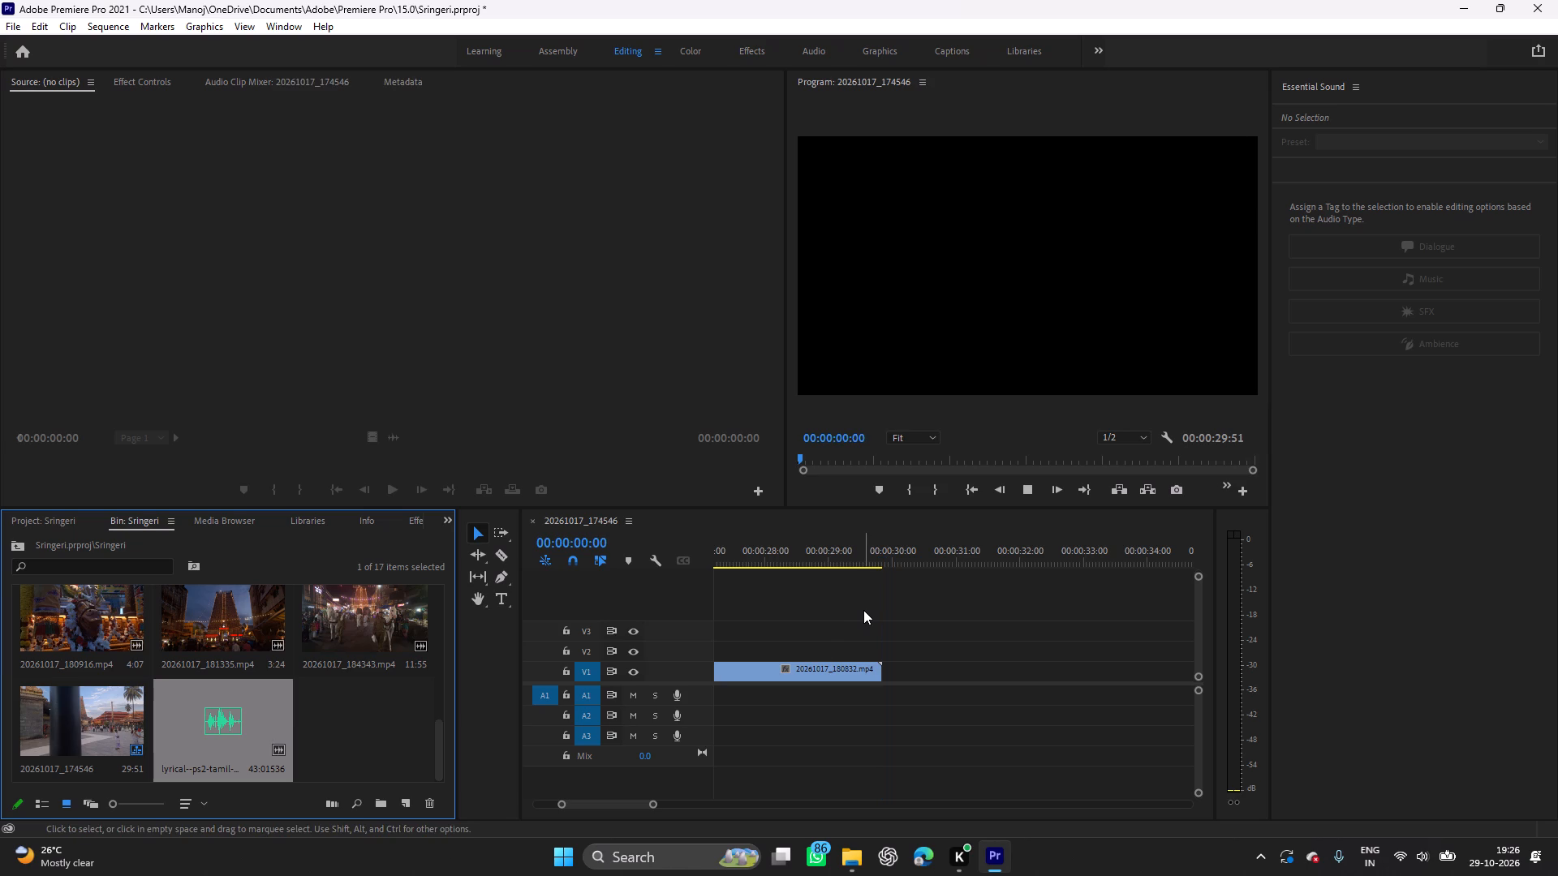
key("space")
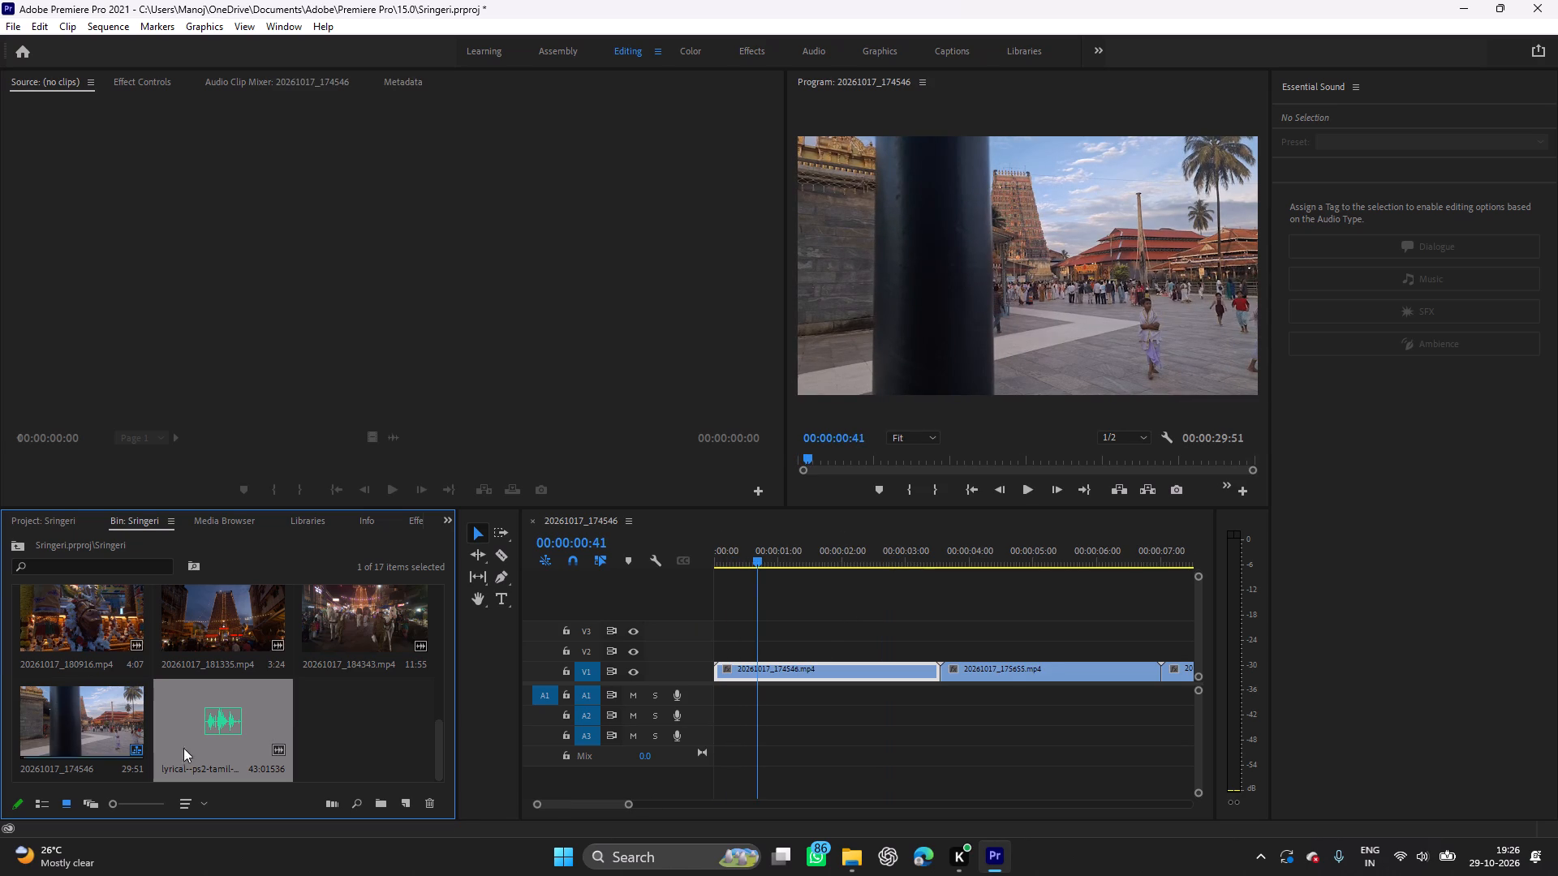
left_click_drag(221, 718, 772, 719)
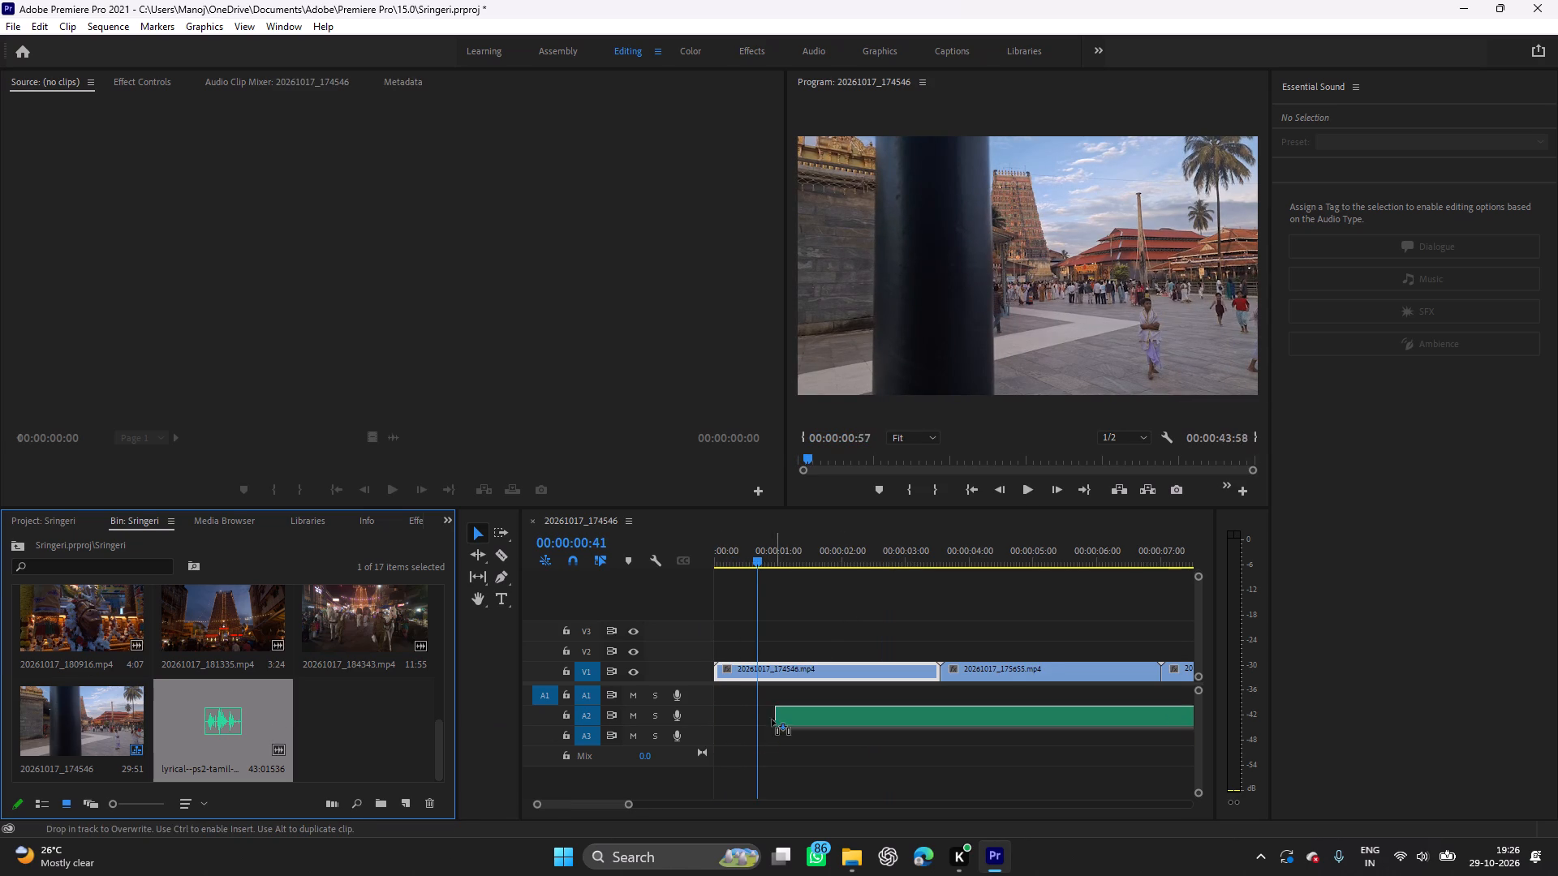
left_click_drag(772, 719, 718, 699)
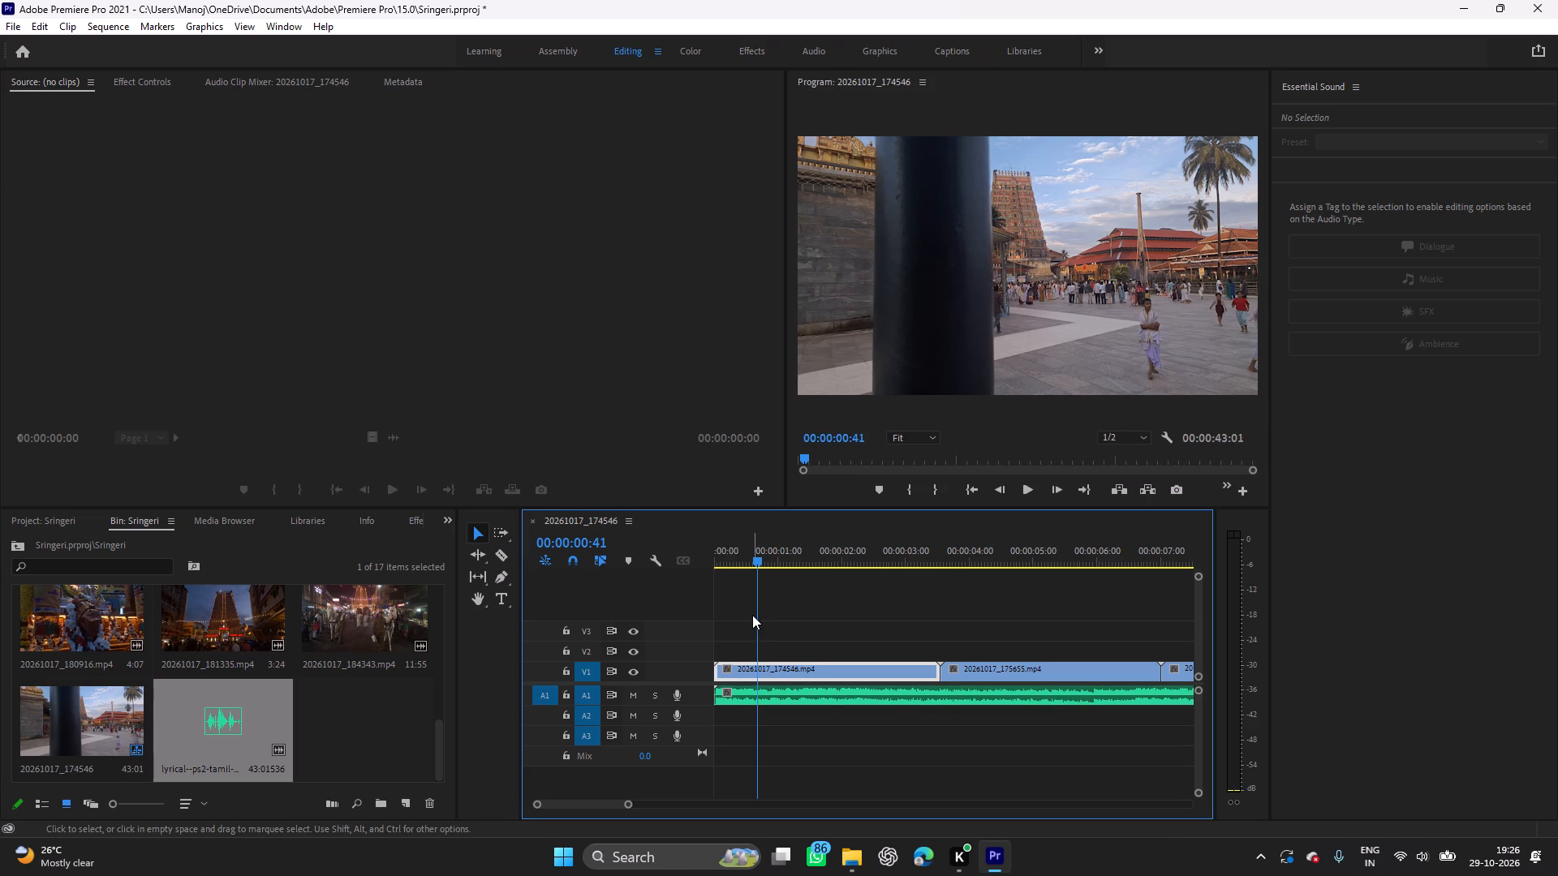
Play the opening of the sequence to check the song's sound, and return the playhead to the start.
left_click_drag(757, 615, 698, 612)
key("space")
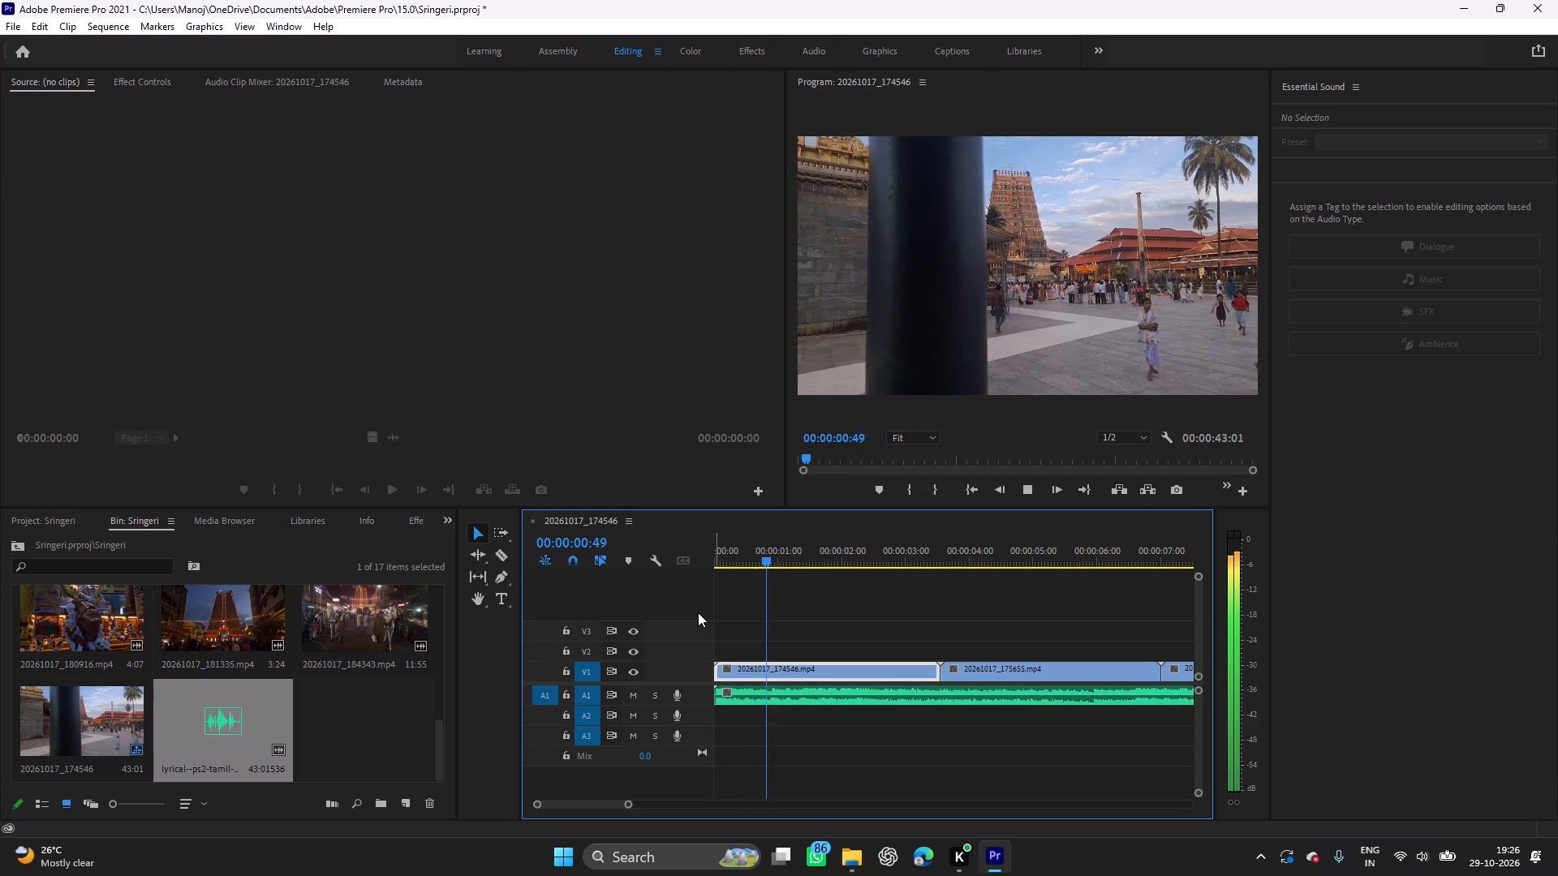
key("space")
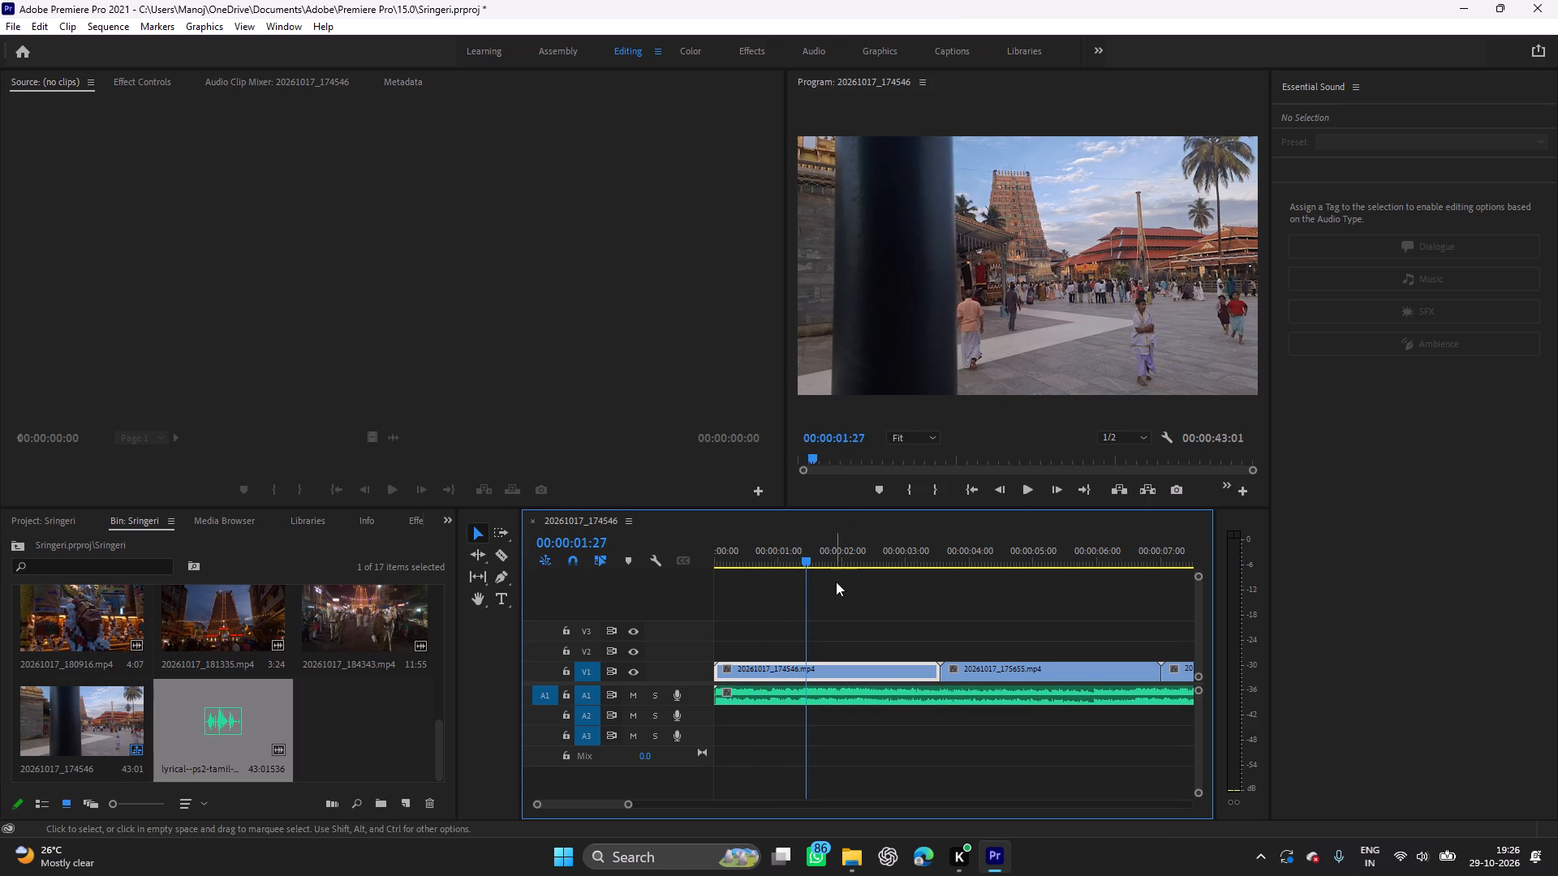
left_click_drag(803, 598, 678, 598)
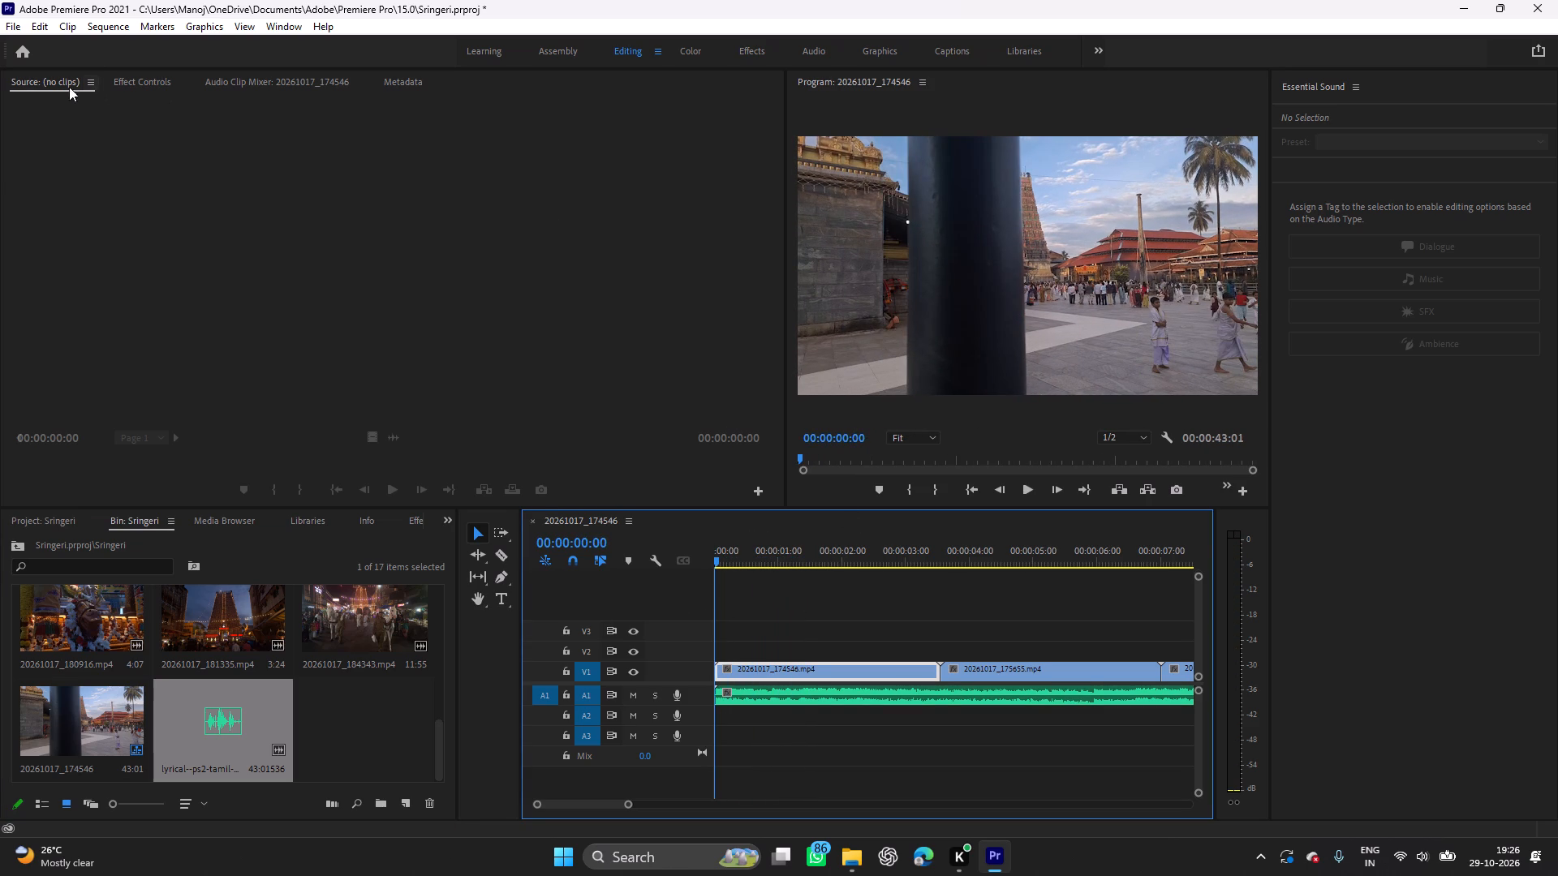
Set the default audio output to Headphones (Boat 301) in the Audio Hardware preferences, accepting the device change.
left_click(38, 28)
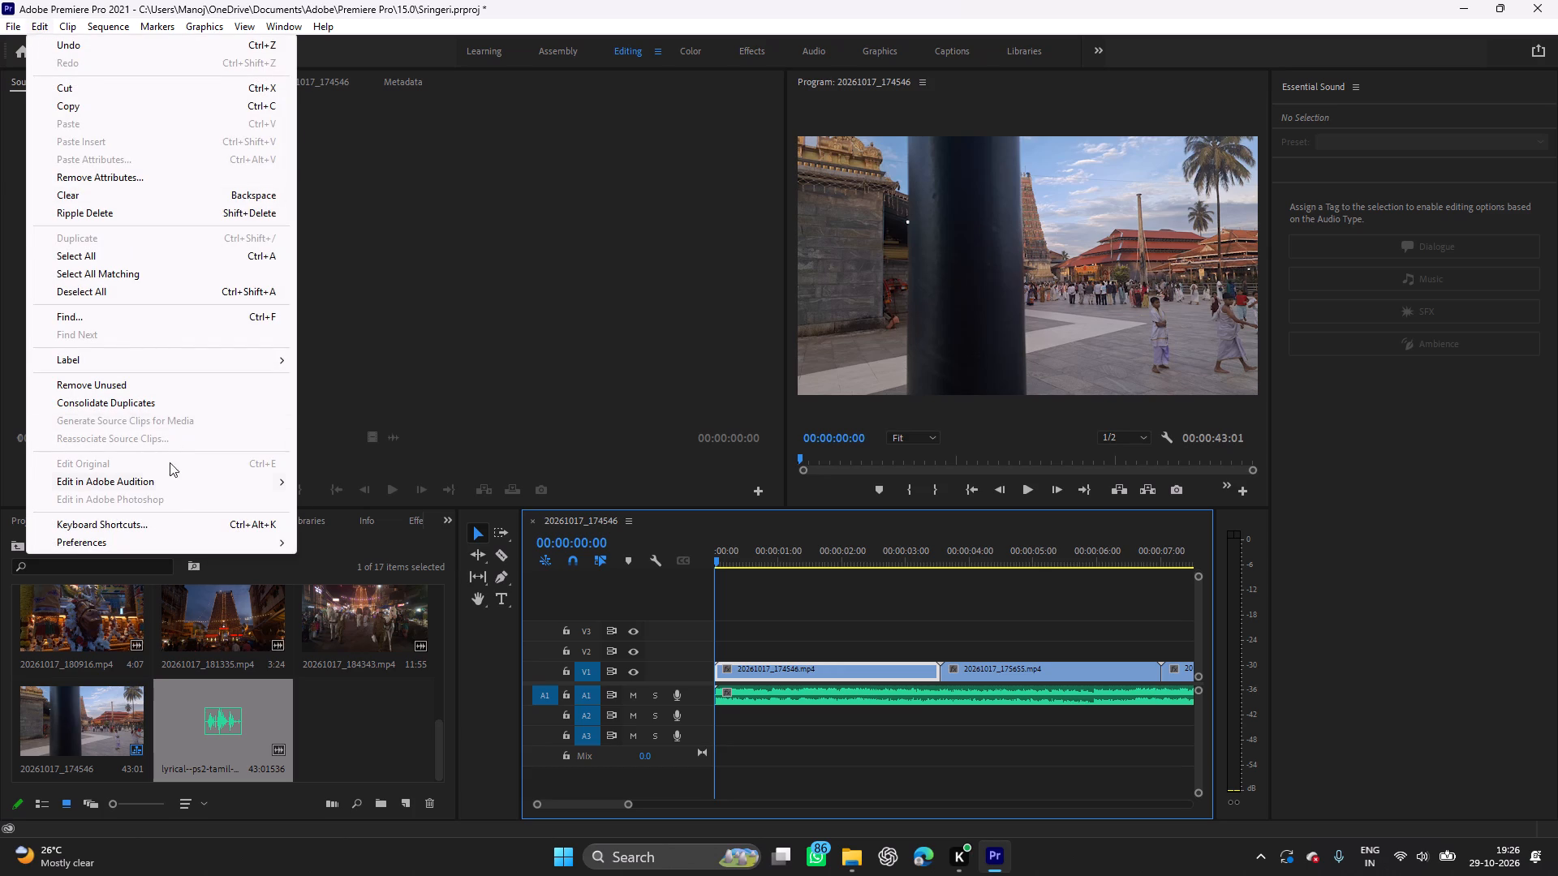
left_click(217, 536)
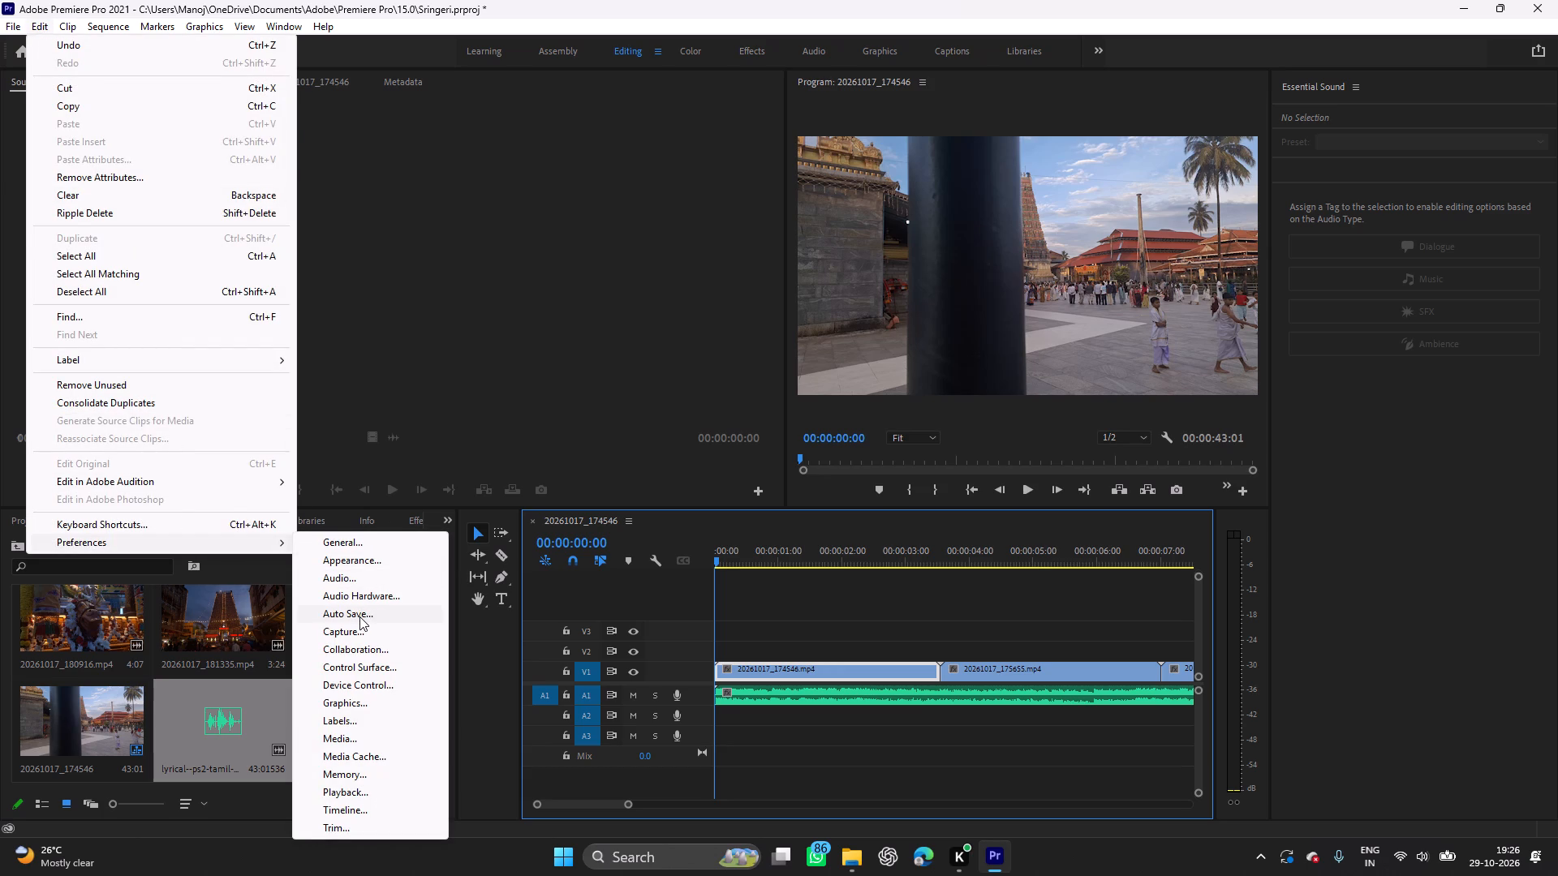
left_click(364, 595)
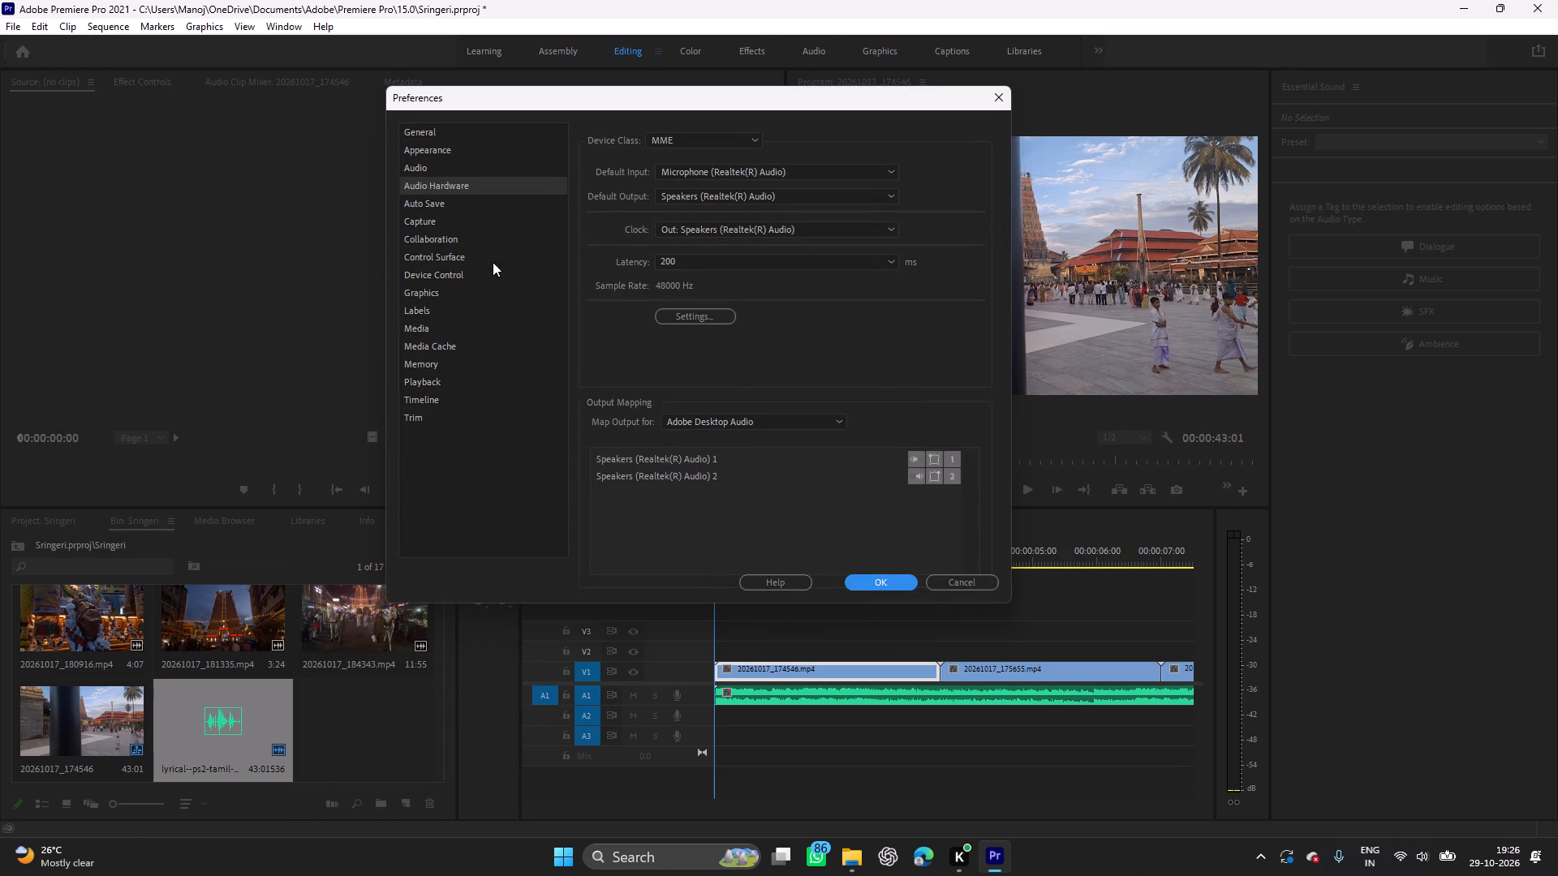
left_click(709, 195)
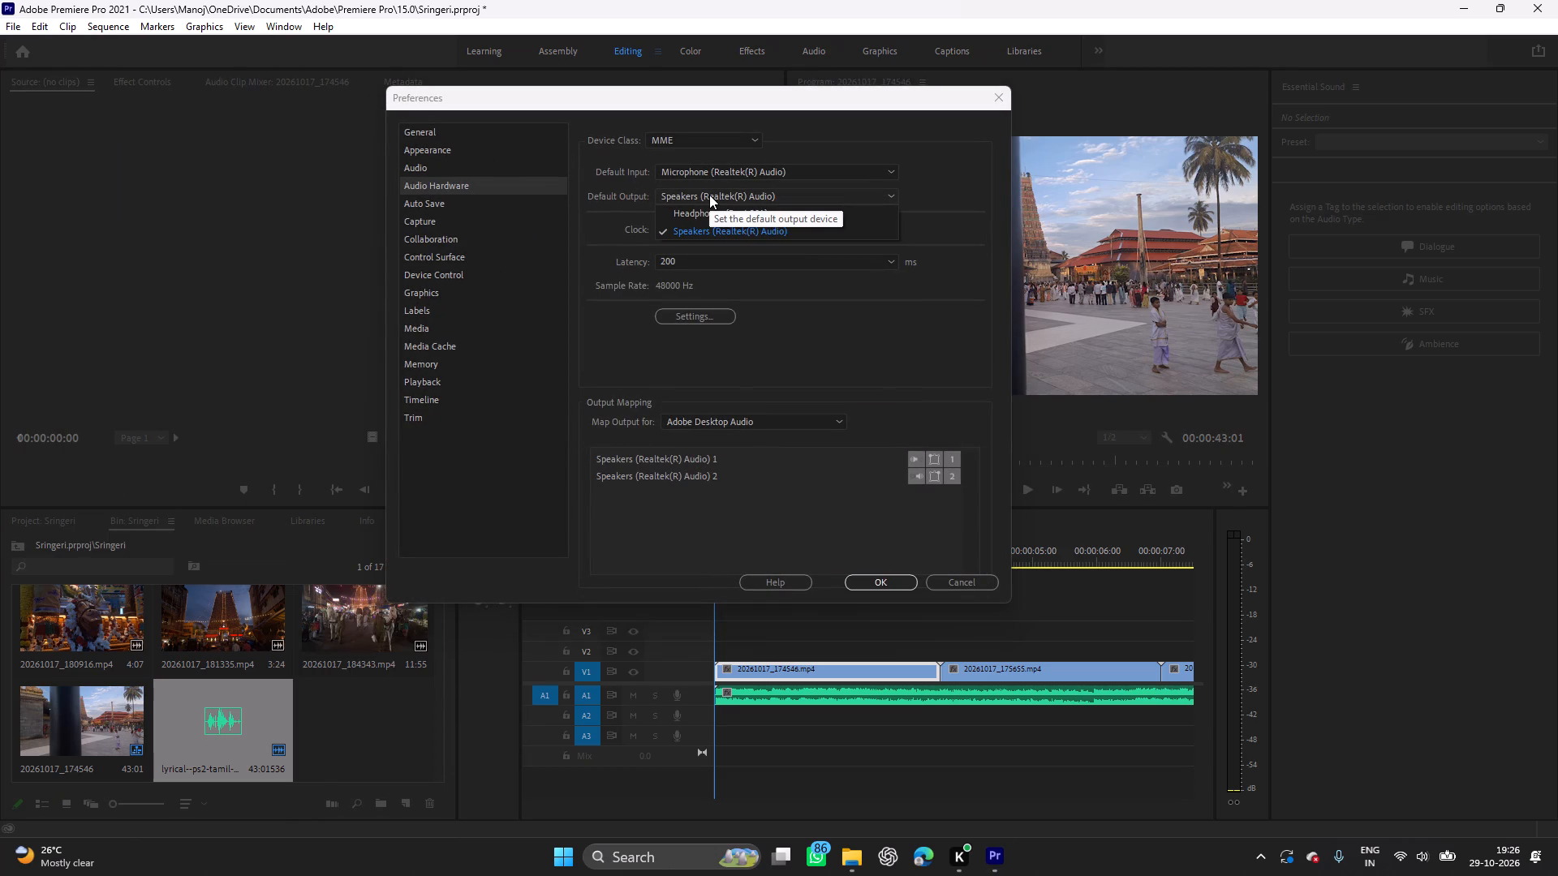
left_click(710, 214)
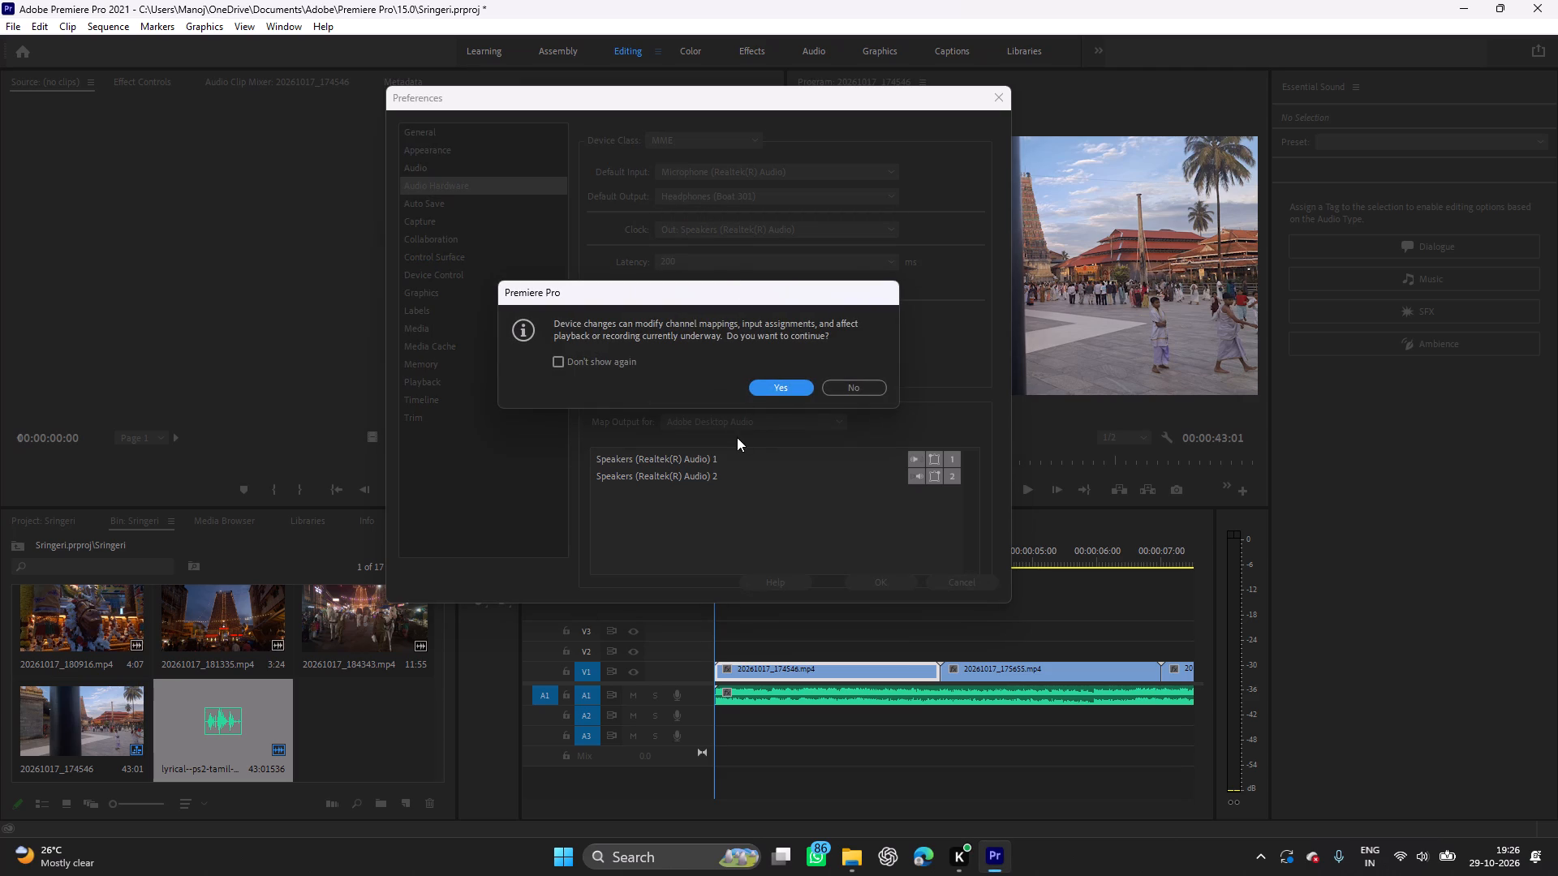
left_click(774, 387)
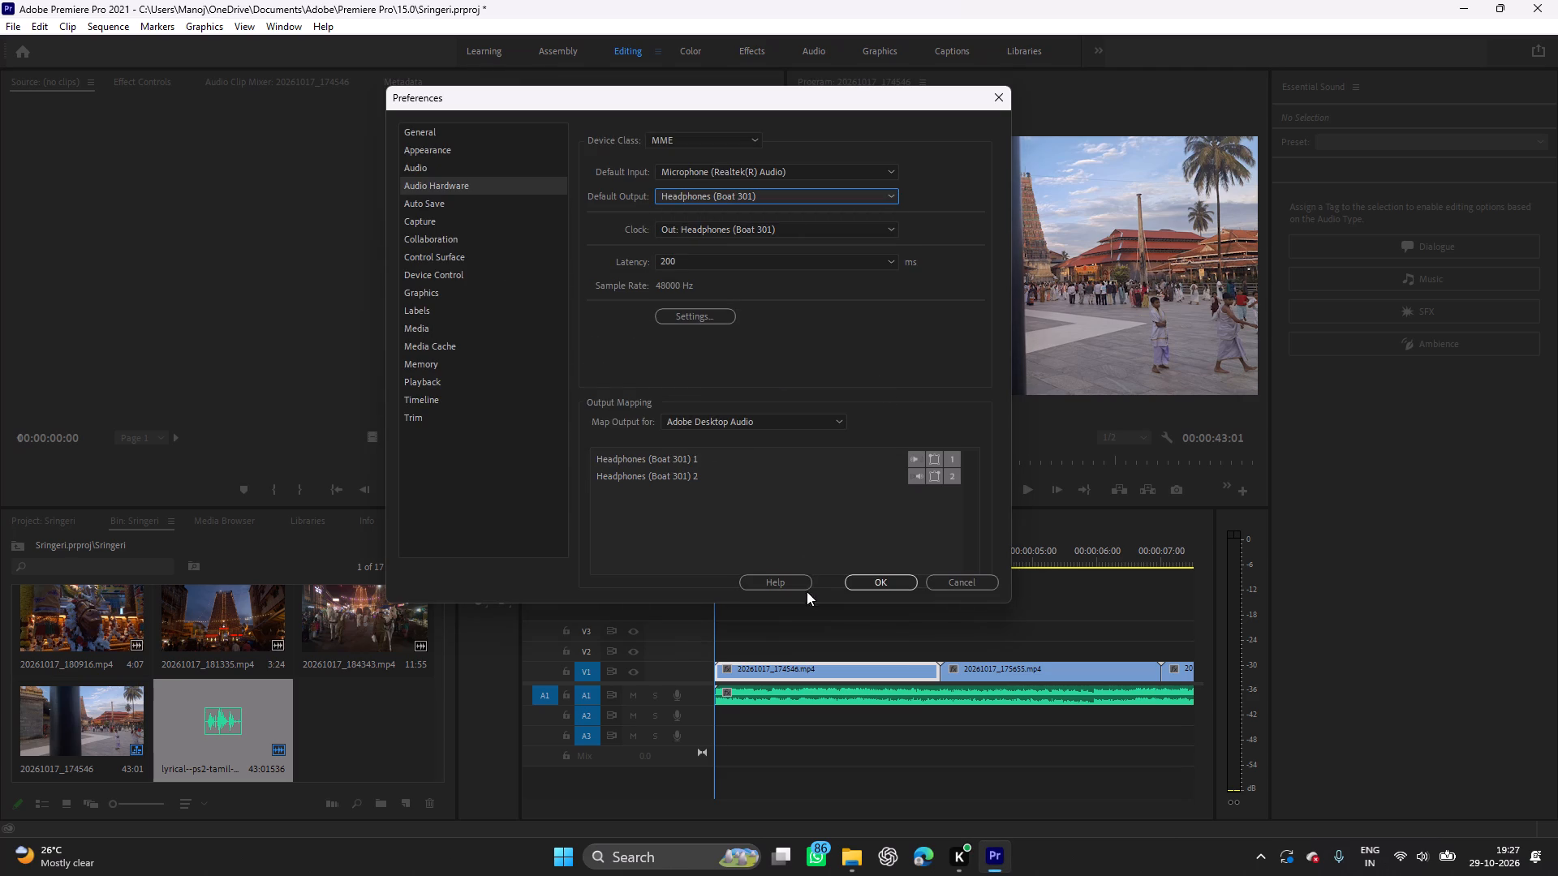
left_click(852, 584)
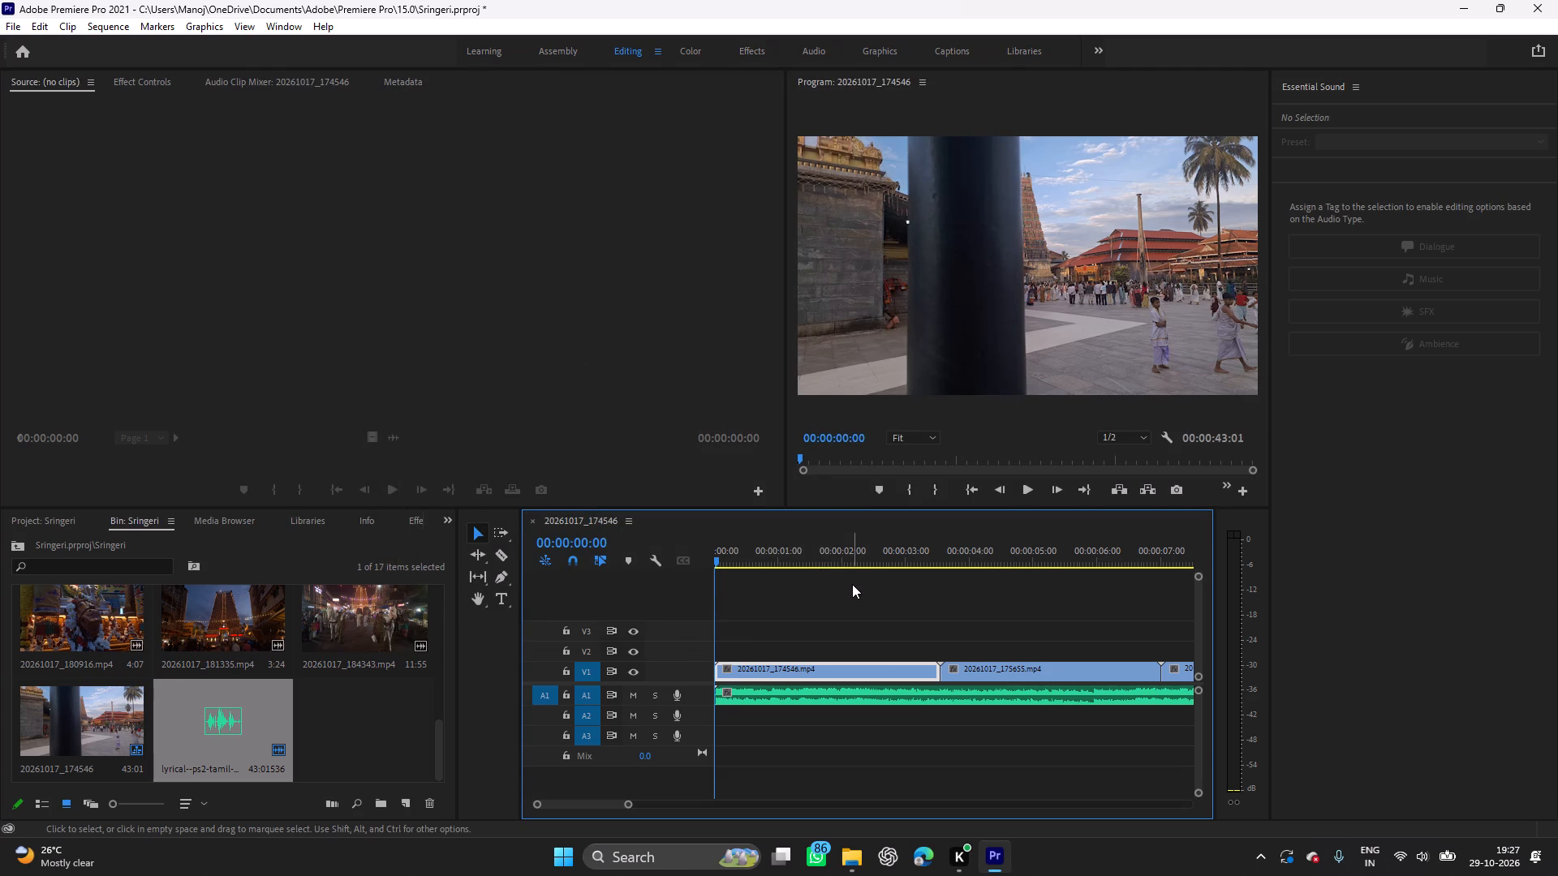
Play the whole sequence with the song, and replay its opening seconds.
key("space")
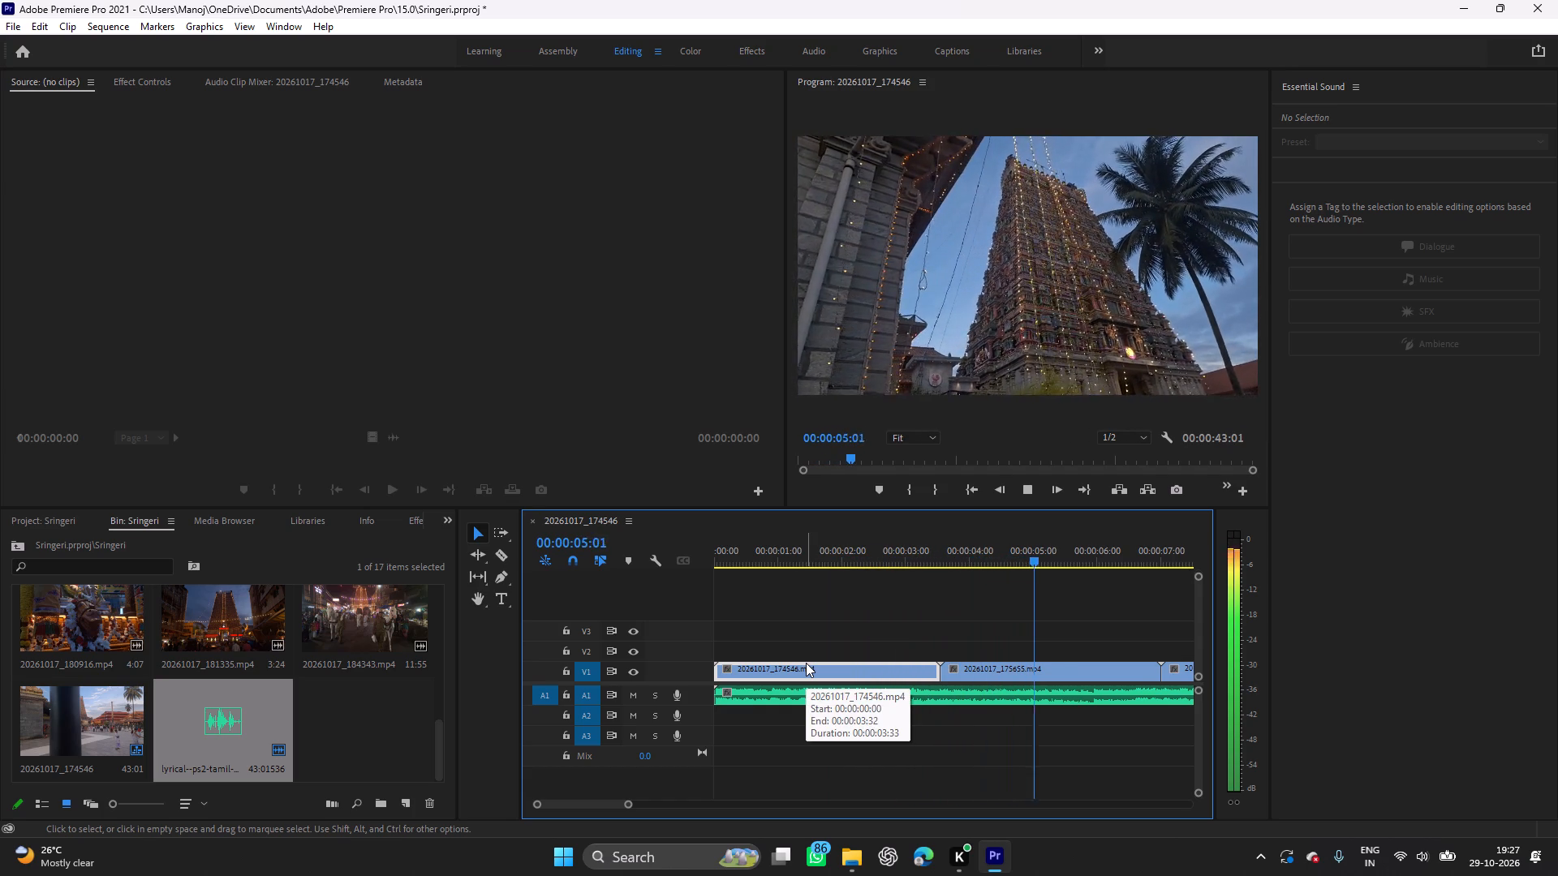
left_click(1038, 738)
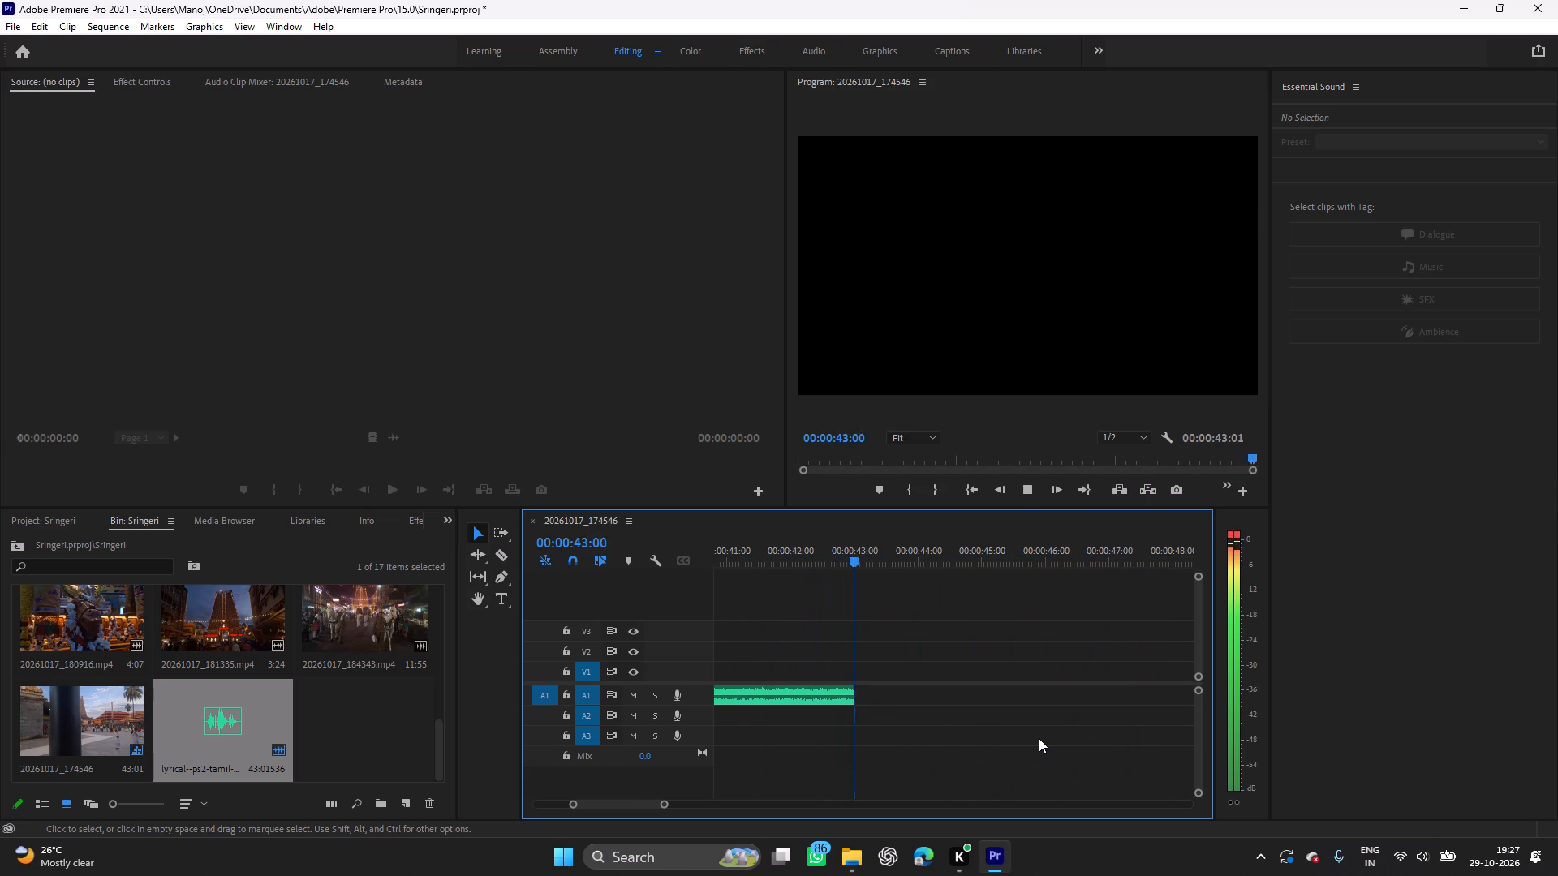
key("space")
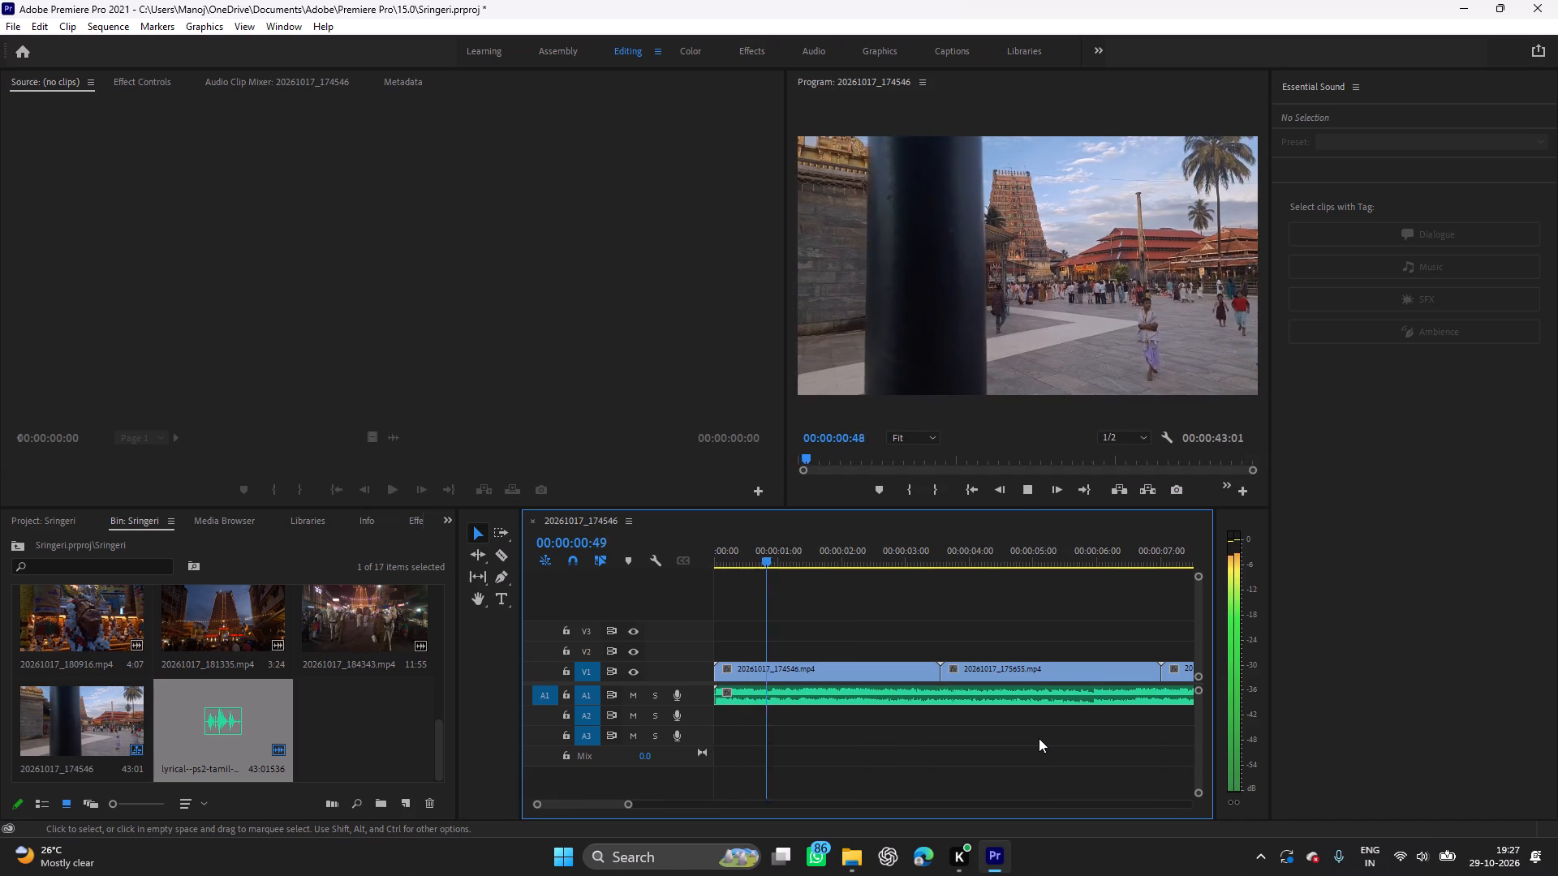
key("space")
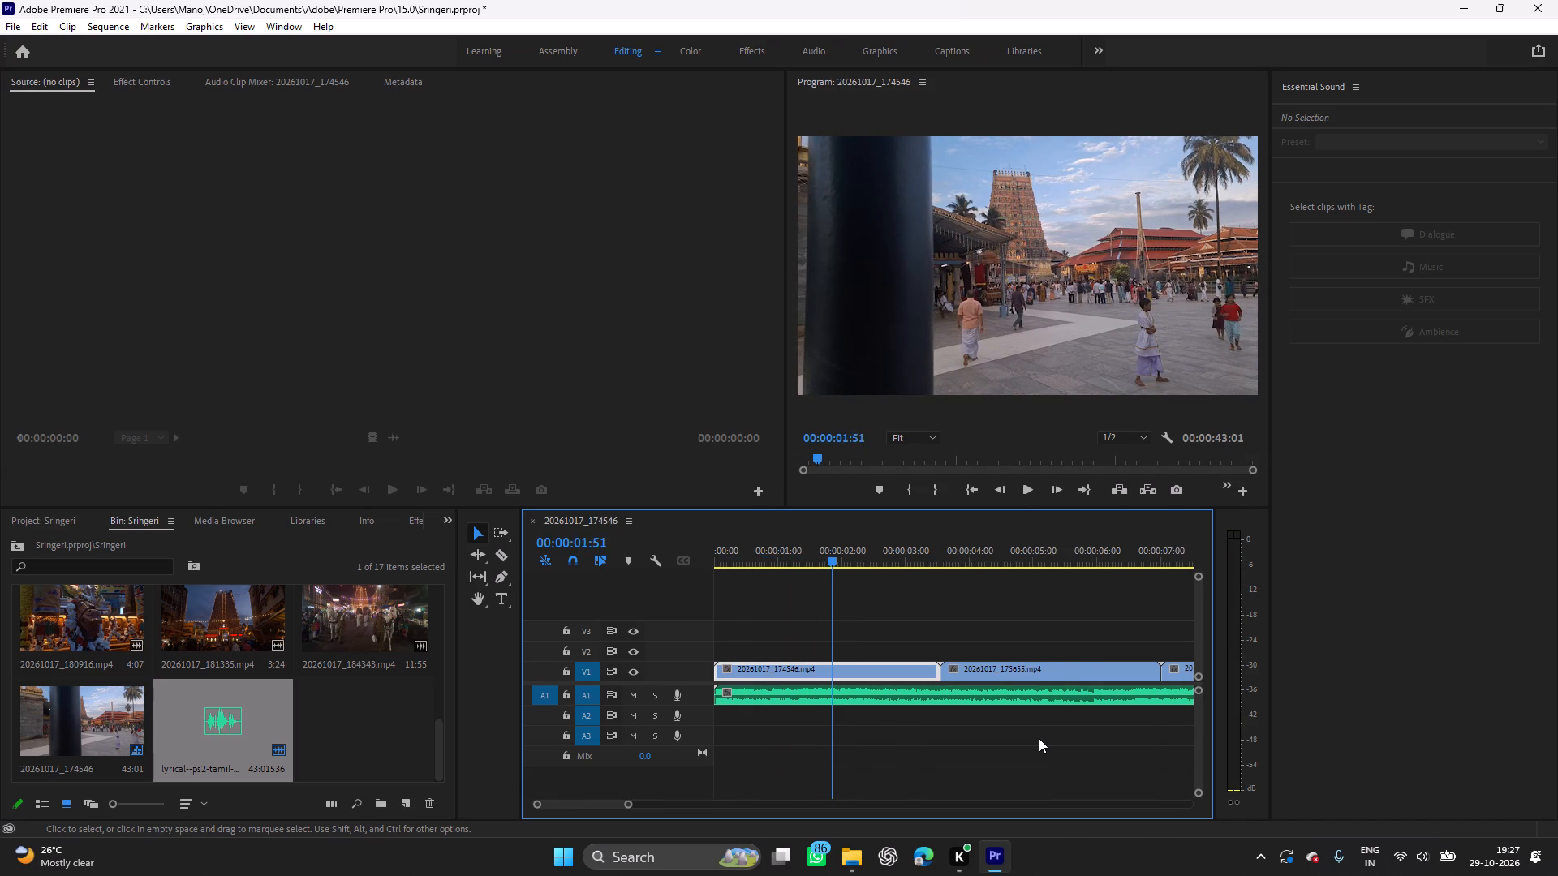
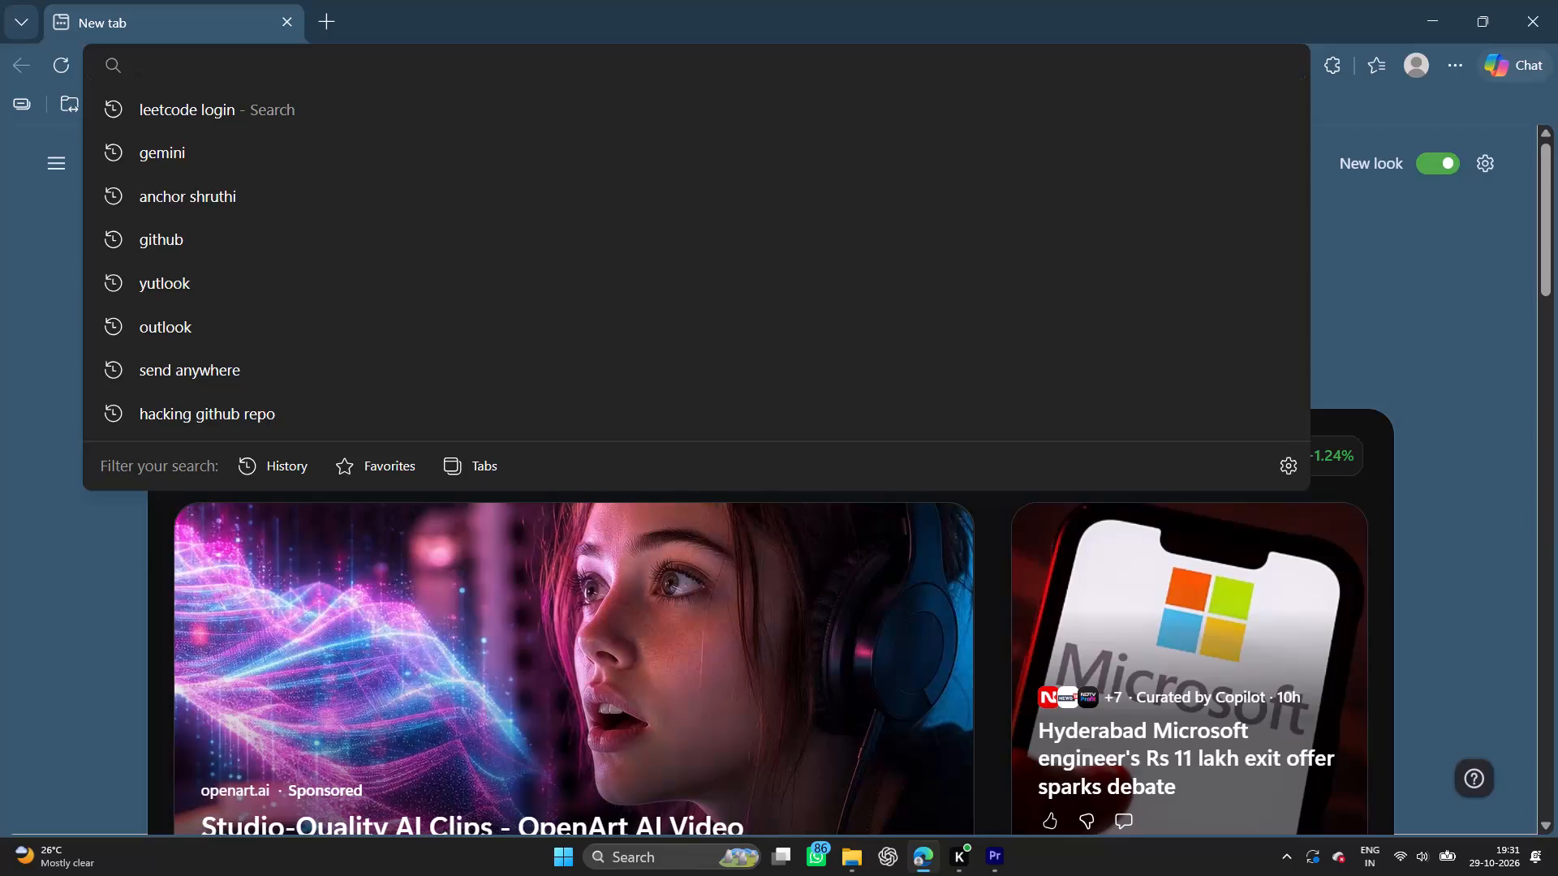
Search the web in Microsoft Edge for "sringeri landscape image".
type("sr")
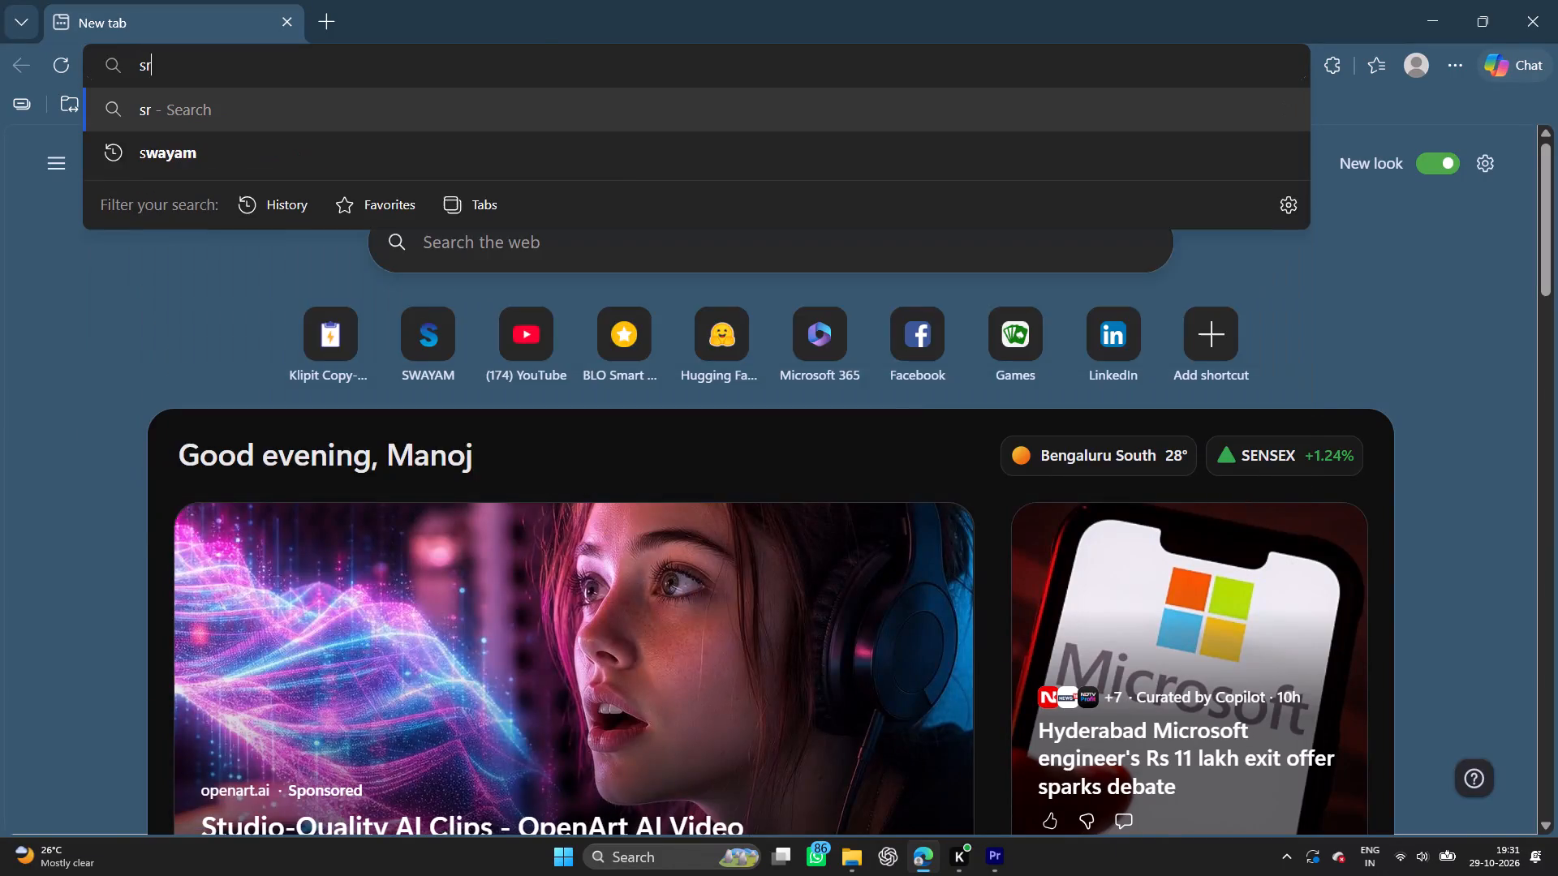
type("ingeri")
key("space")
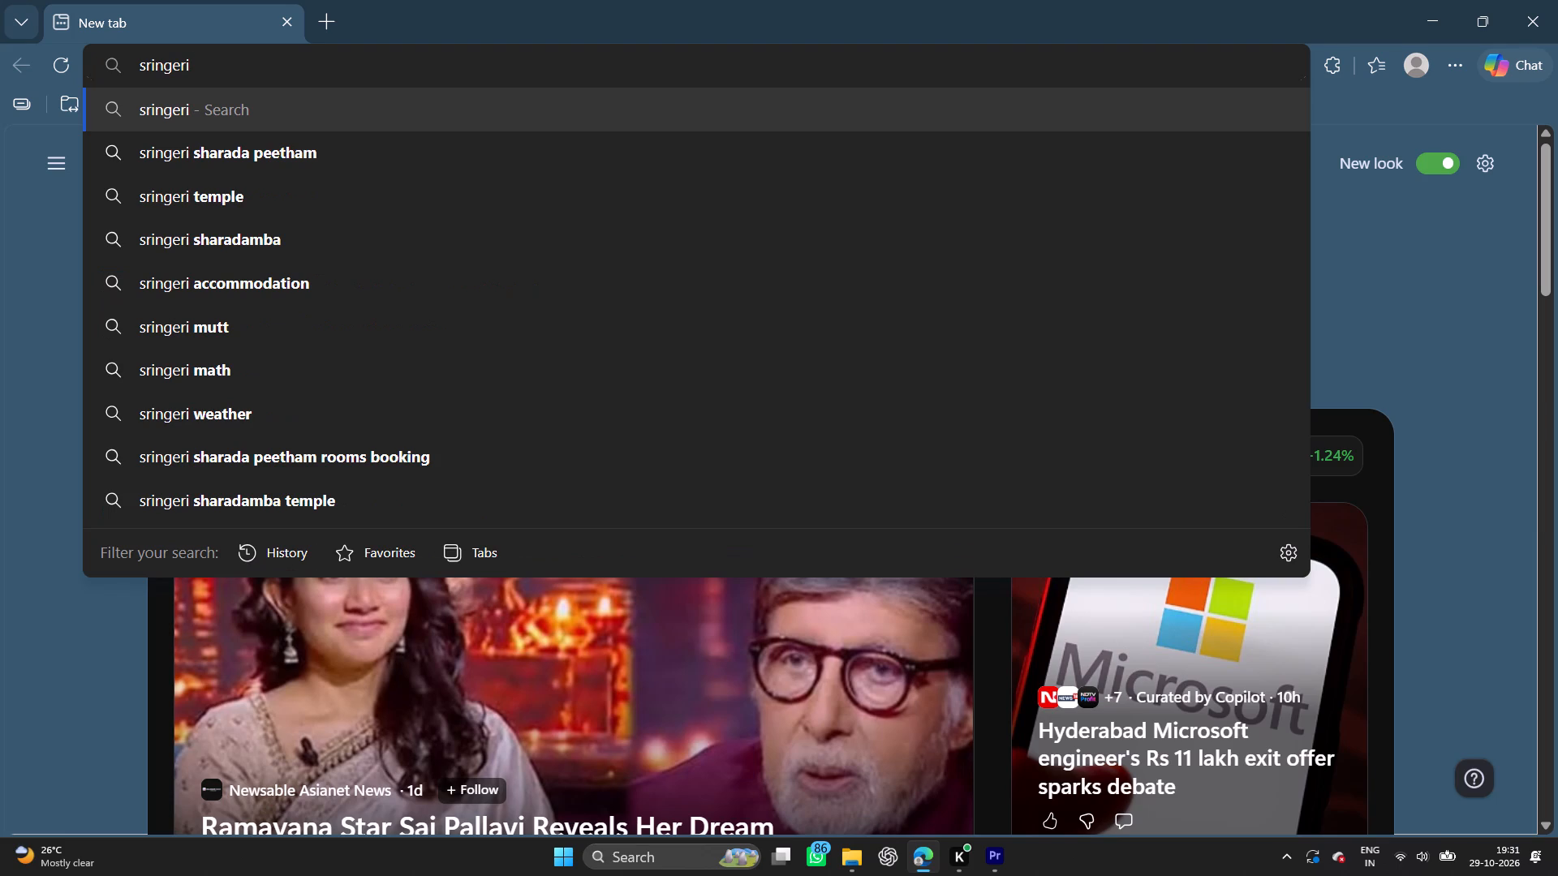
type("la")
type("ndsc")
type("ape n")
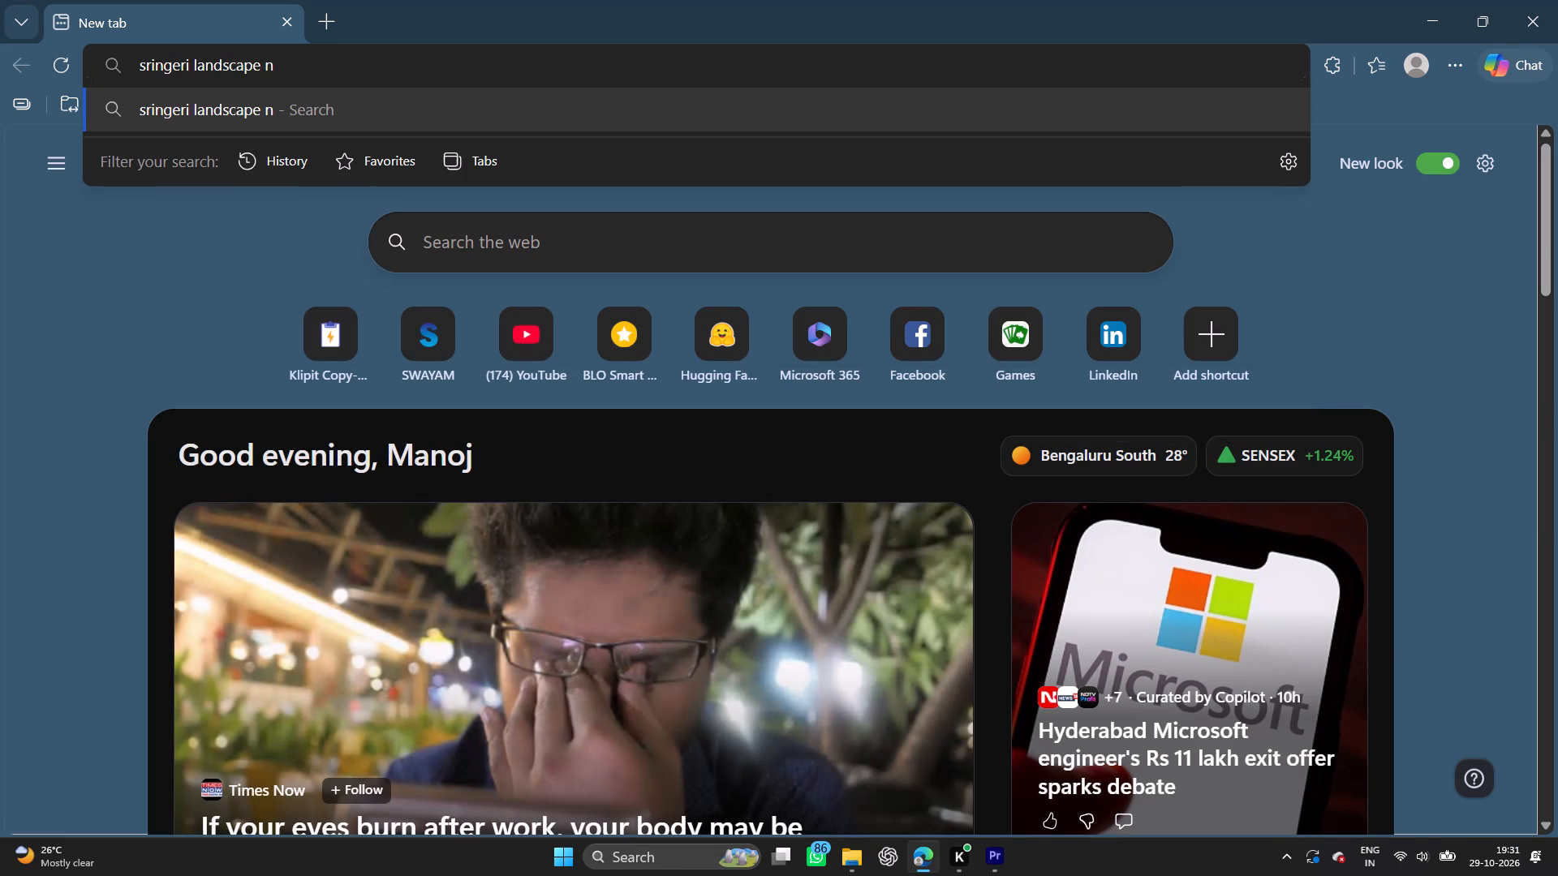
type("ight i")
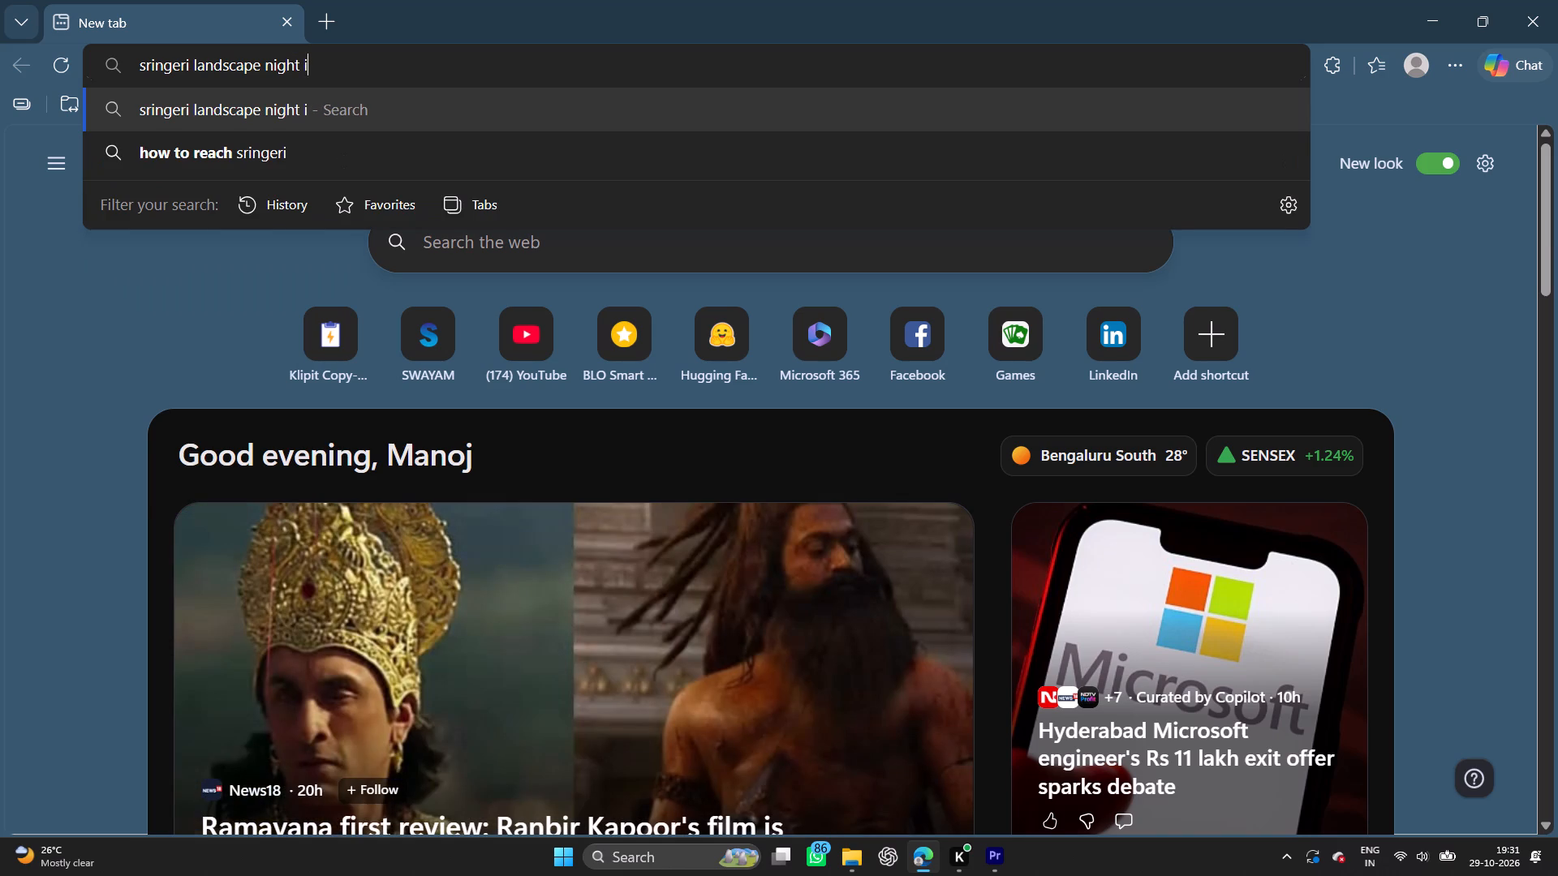
key("BackSpace")
key("BackSpace")
key("BackSpace")
key("BackSpace")
key("BackSpace")
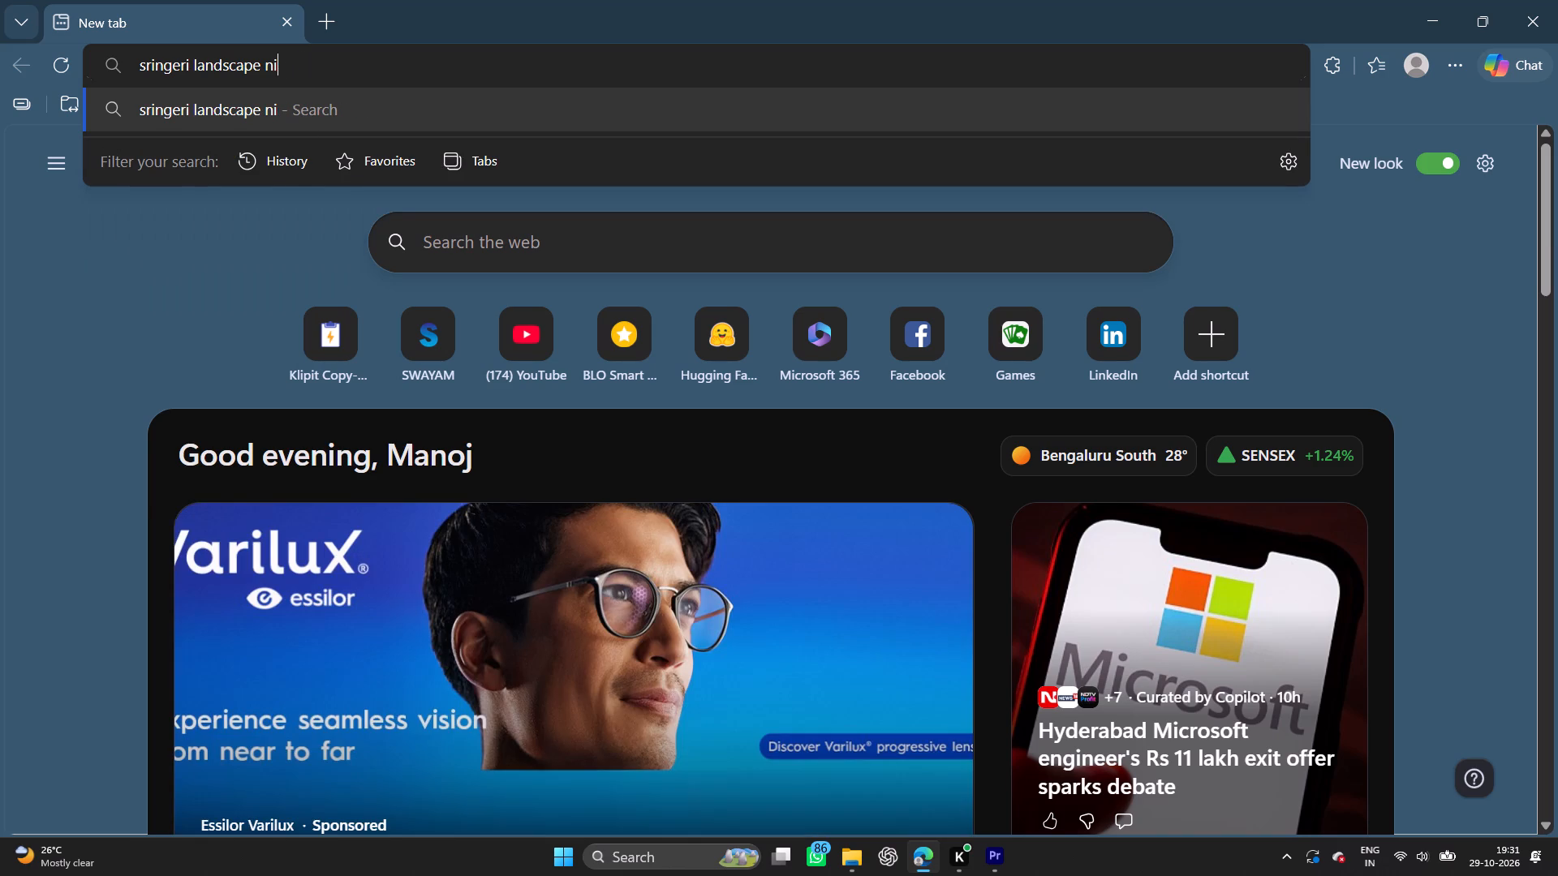
key("BackSpace")
key("BackSpace")
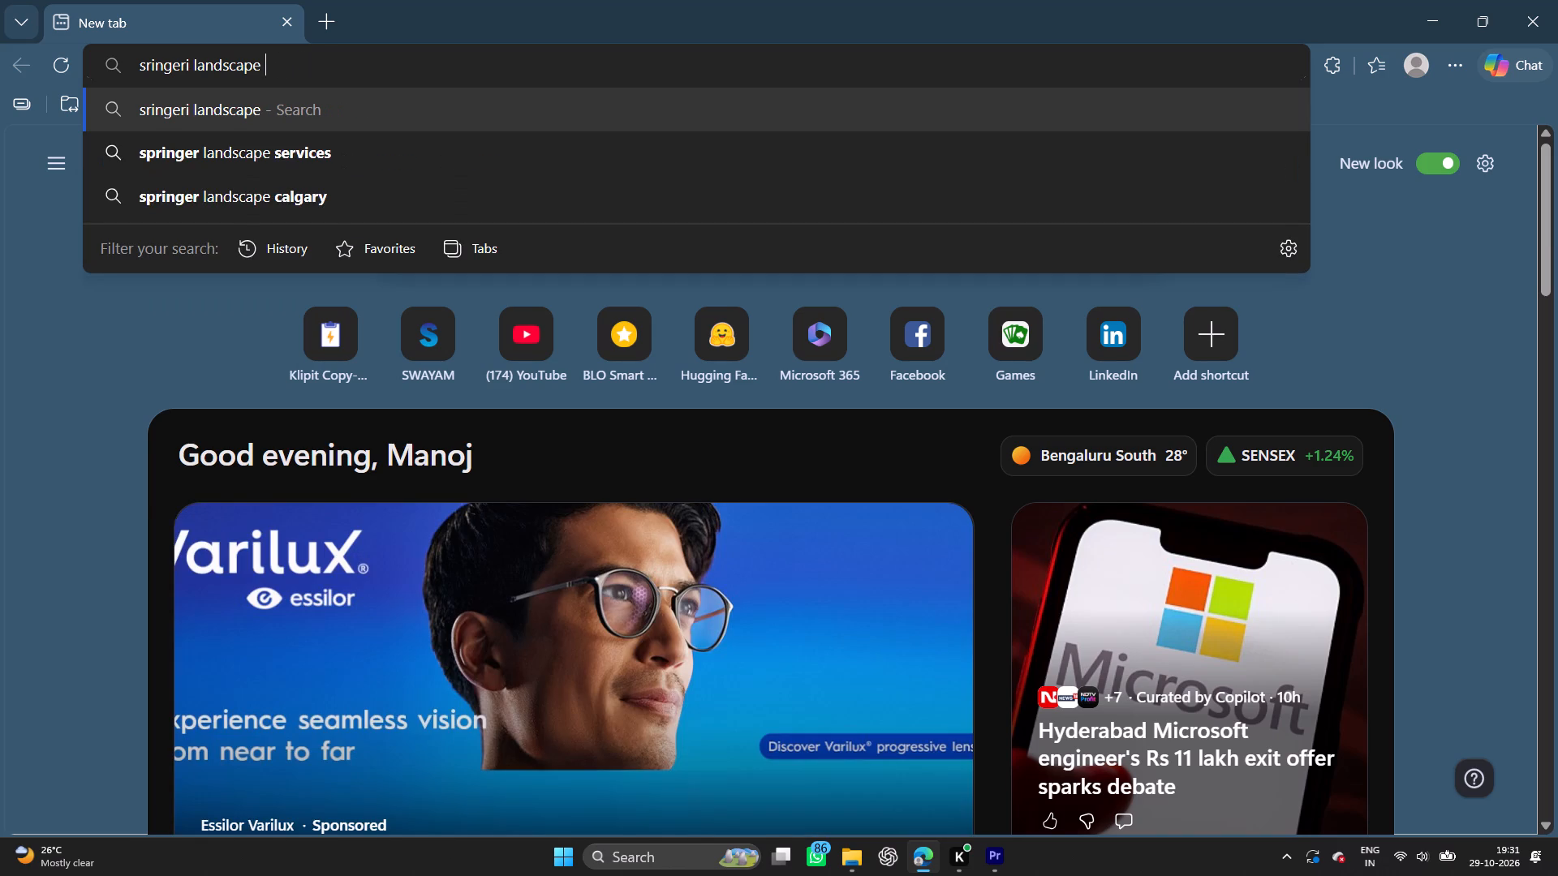
type("image")
key("Return")
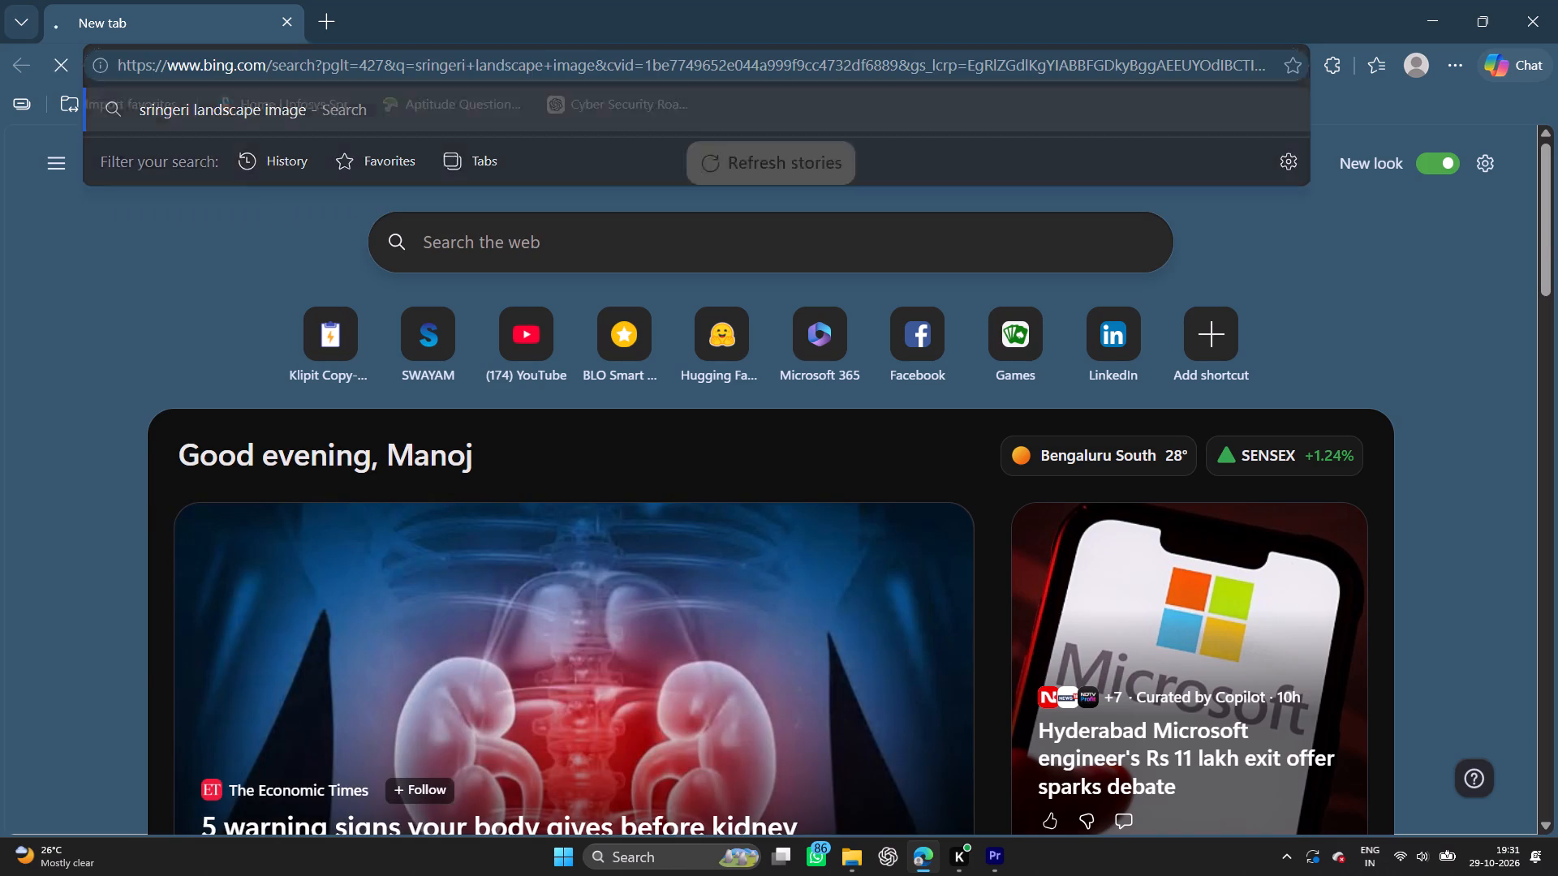
Open the banbanjara.com Sringeri temple picture from the image results and save it to the Desktop as s1 in AVIF format.
scroll(673, 85, "down", 2)
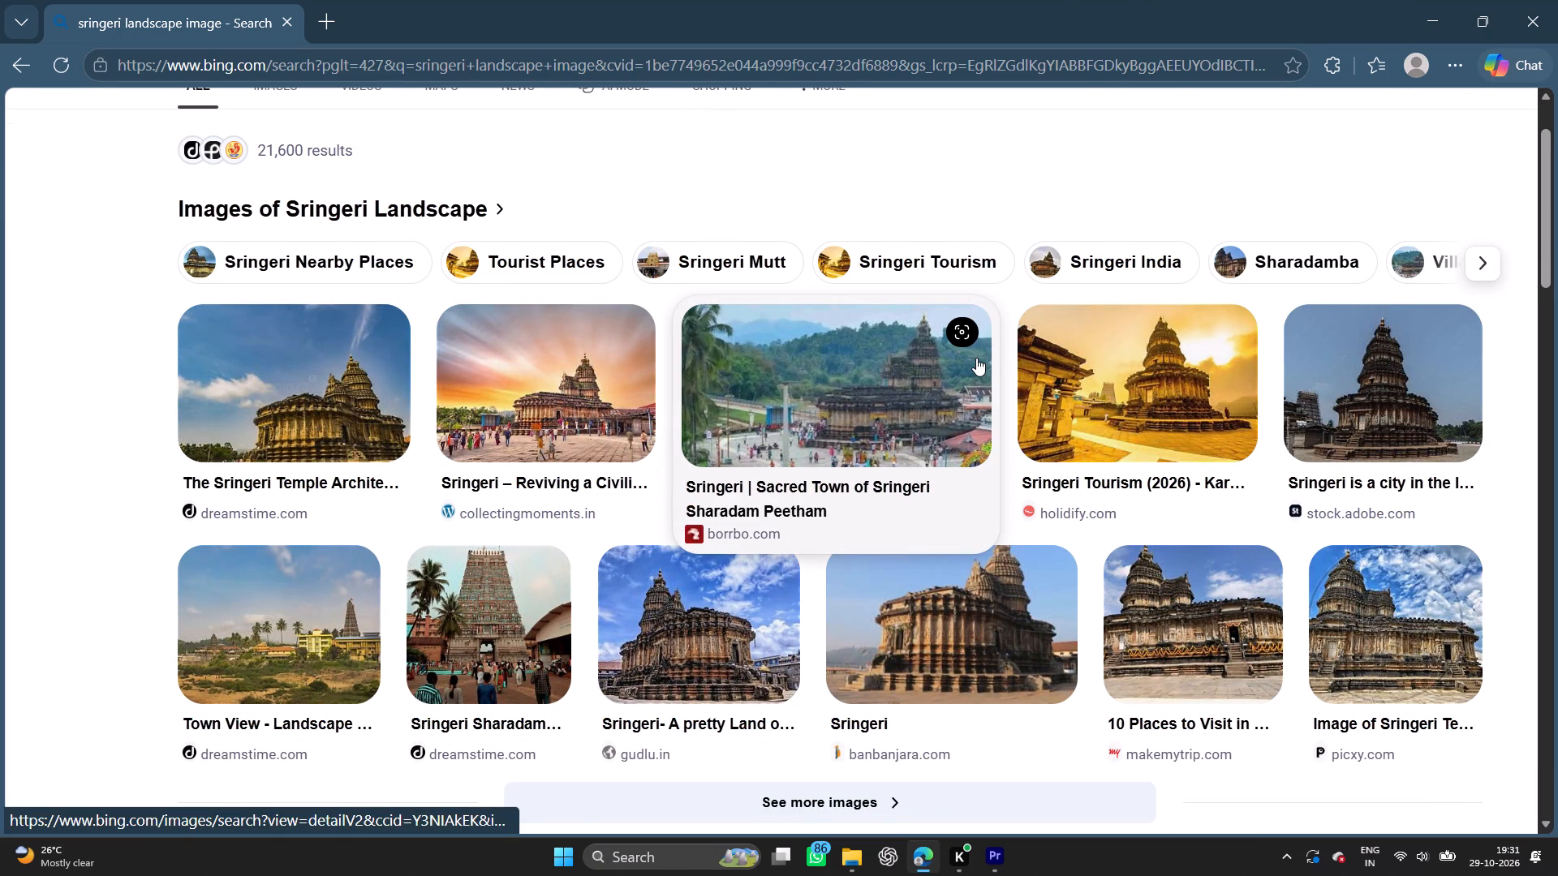
scroll(938, 361, "down", 1)
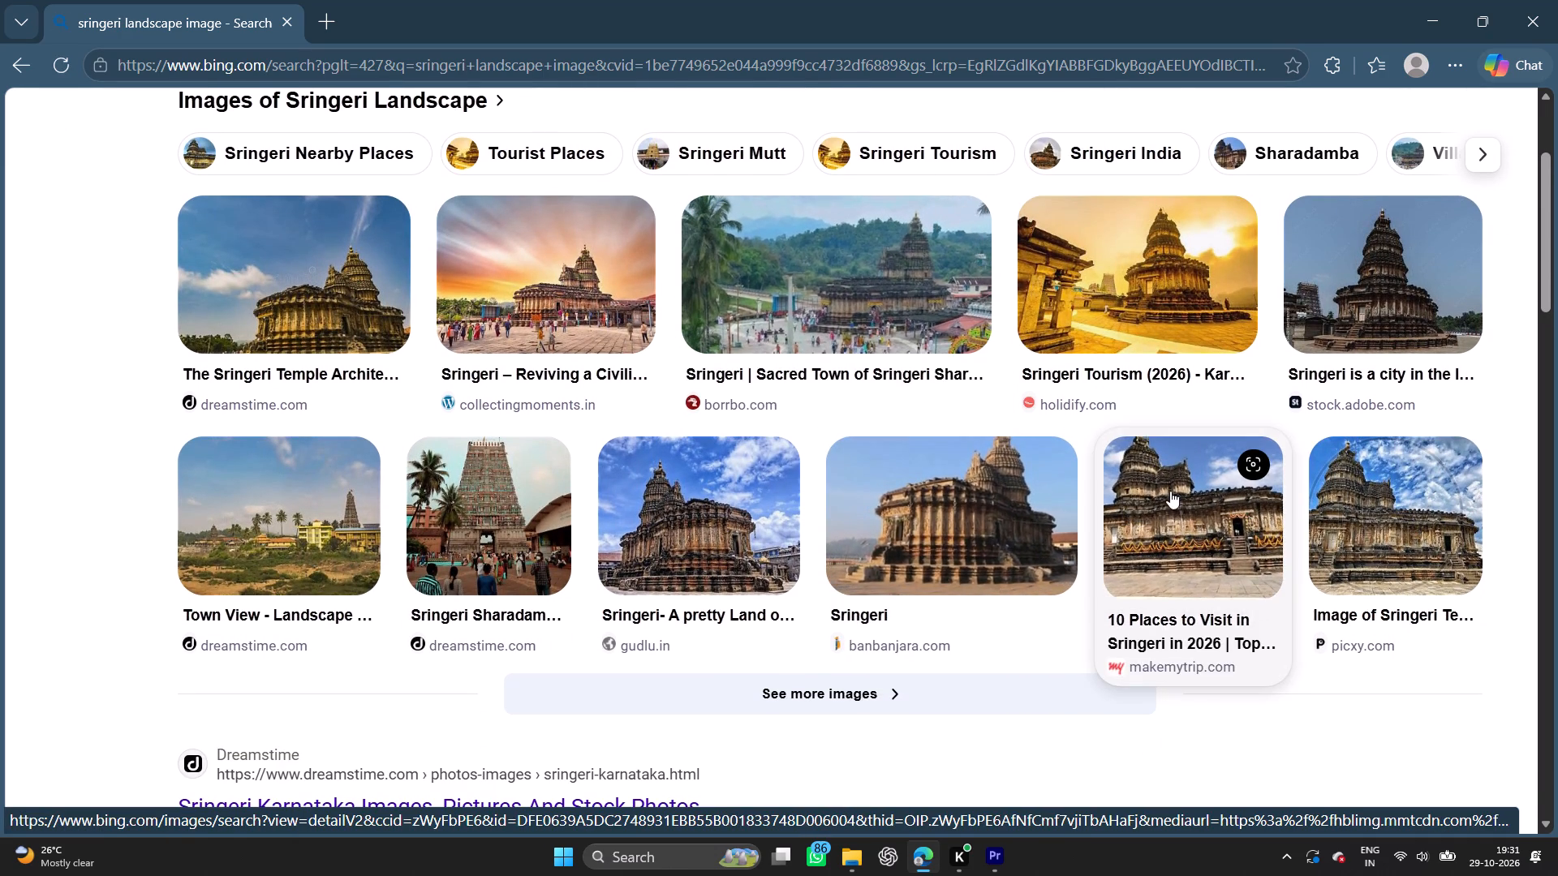
scroll(1171, 490, "down", 4)
scroll(1171, 490, "up", 6)
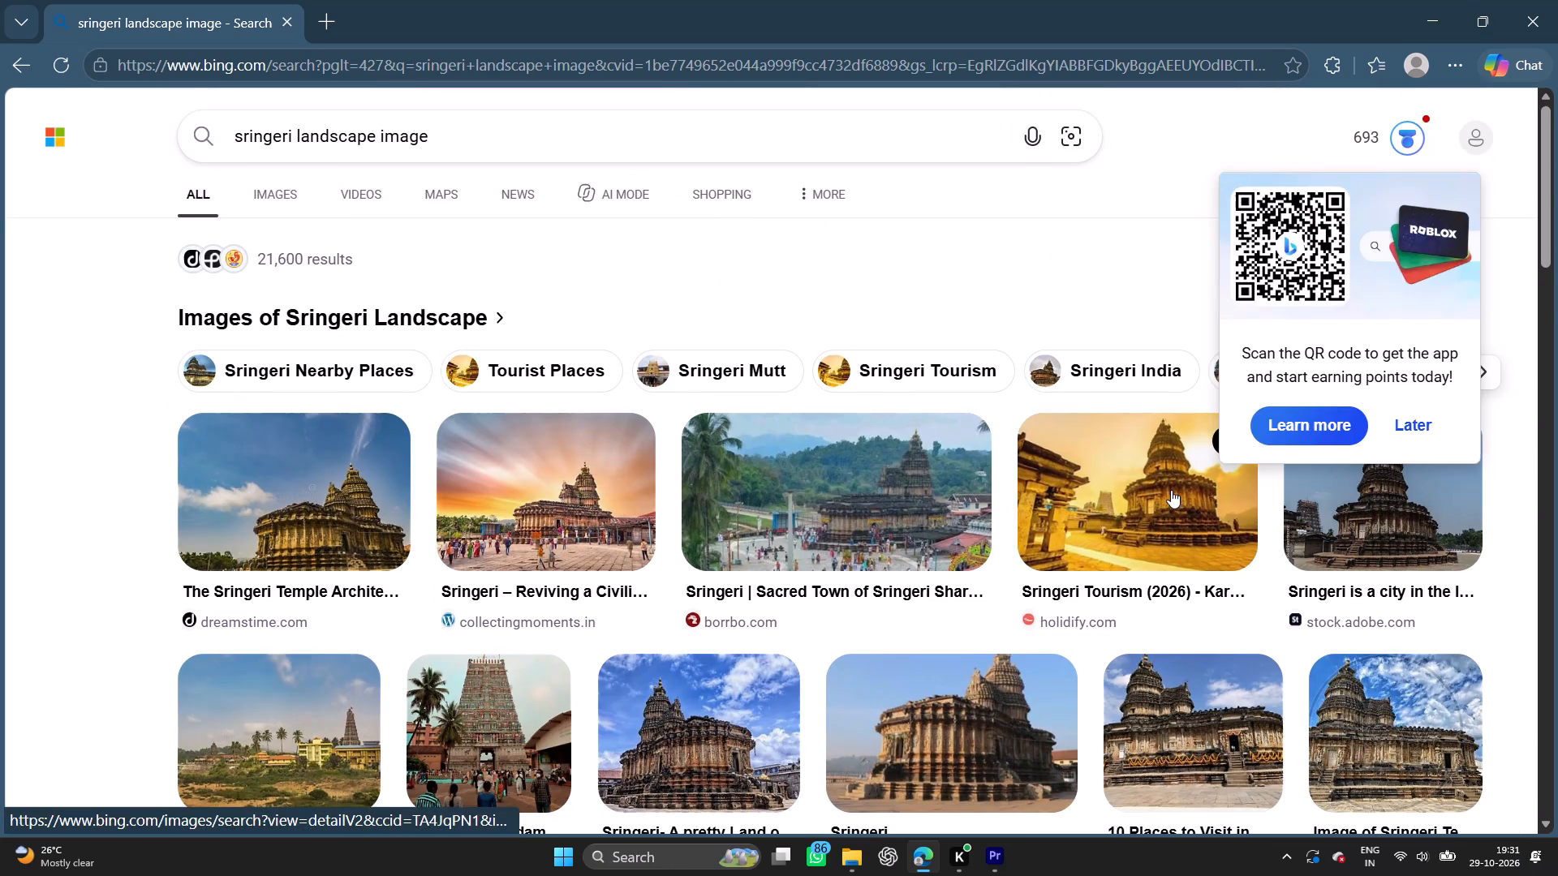
scroll(1171, 490, "down", 2)
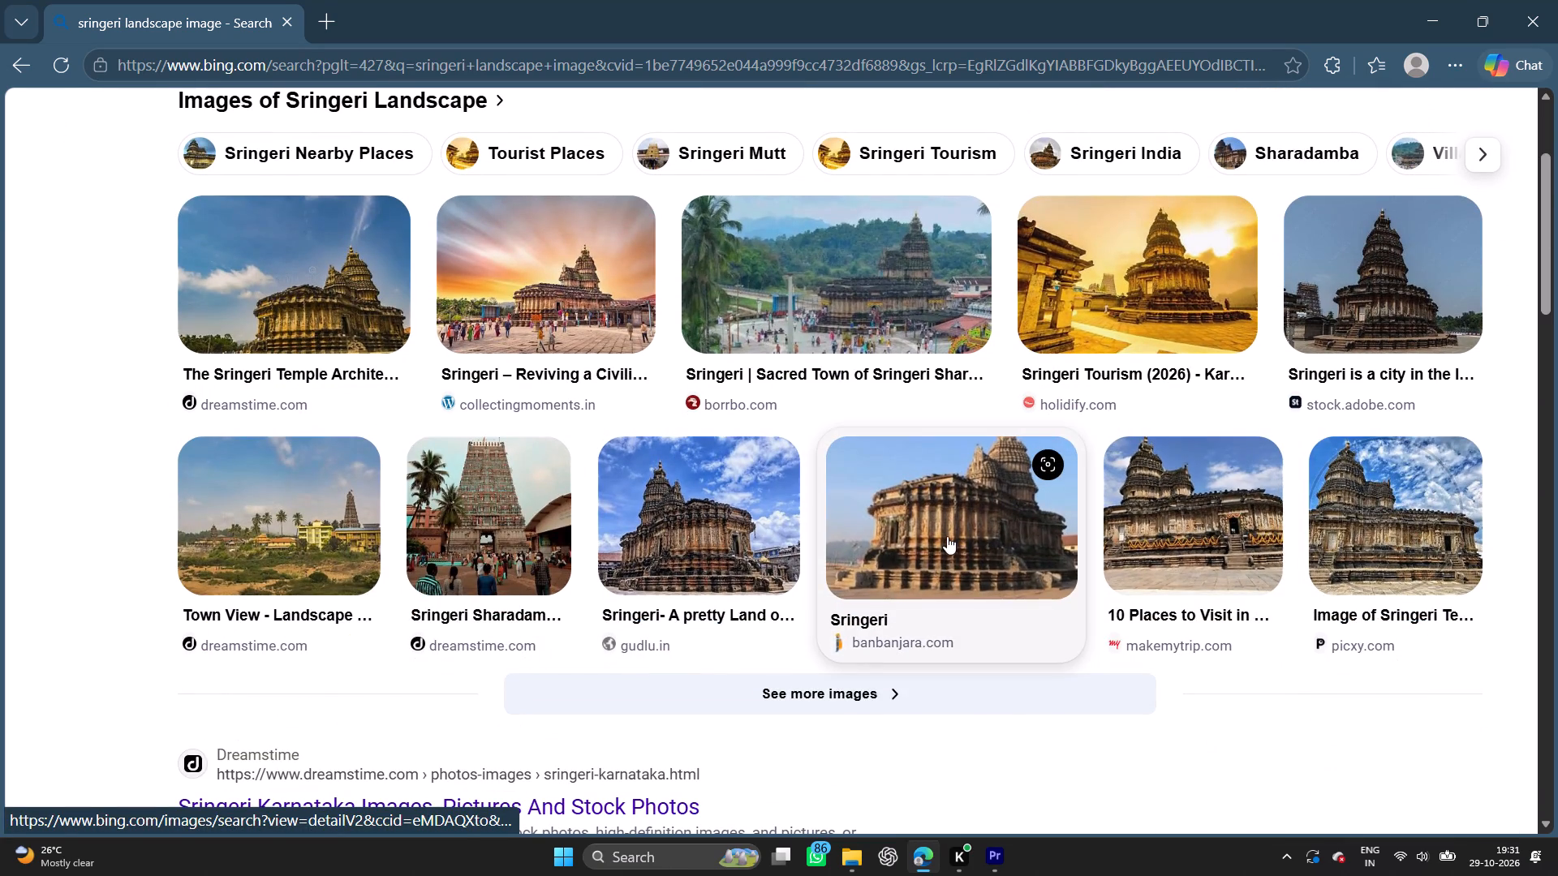
left_click(947, 536)
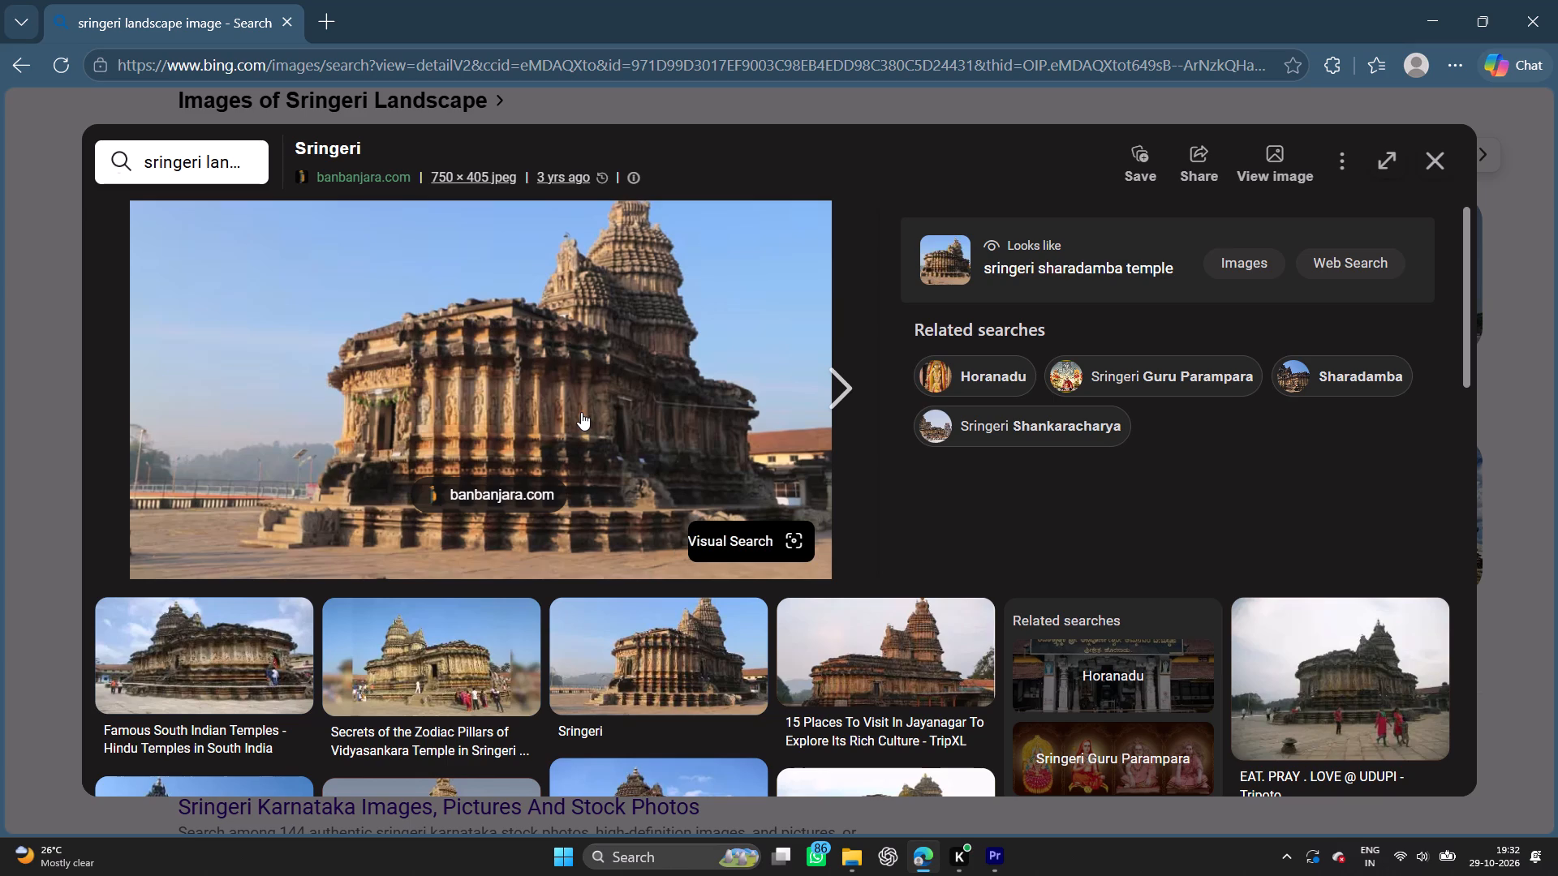
right_click(580, 412)
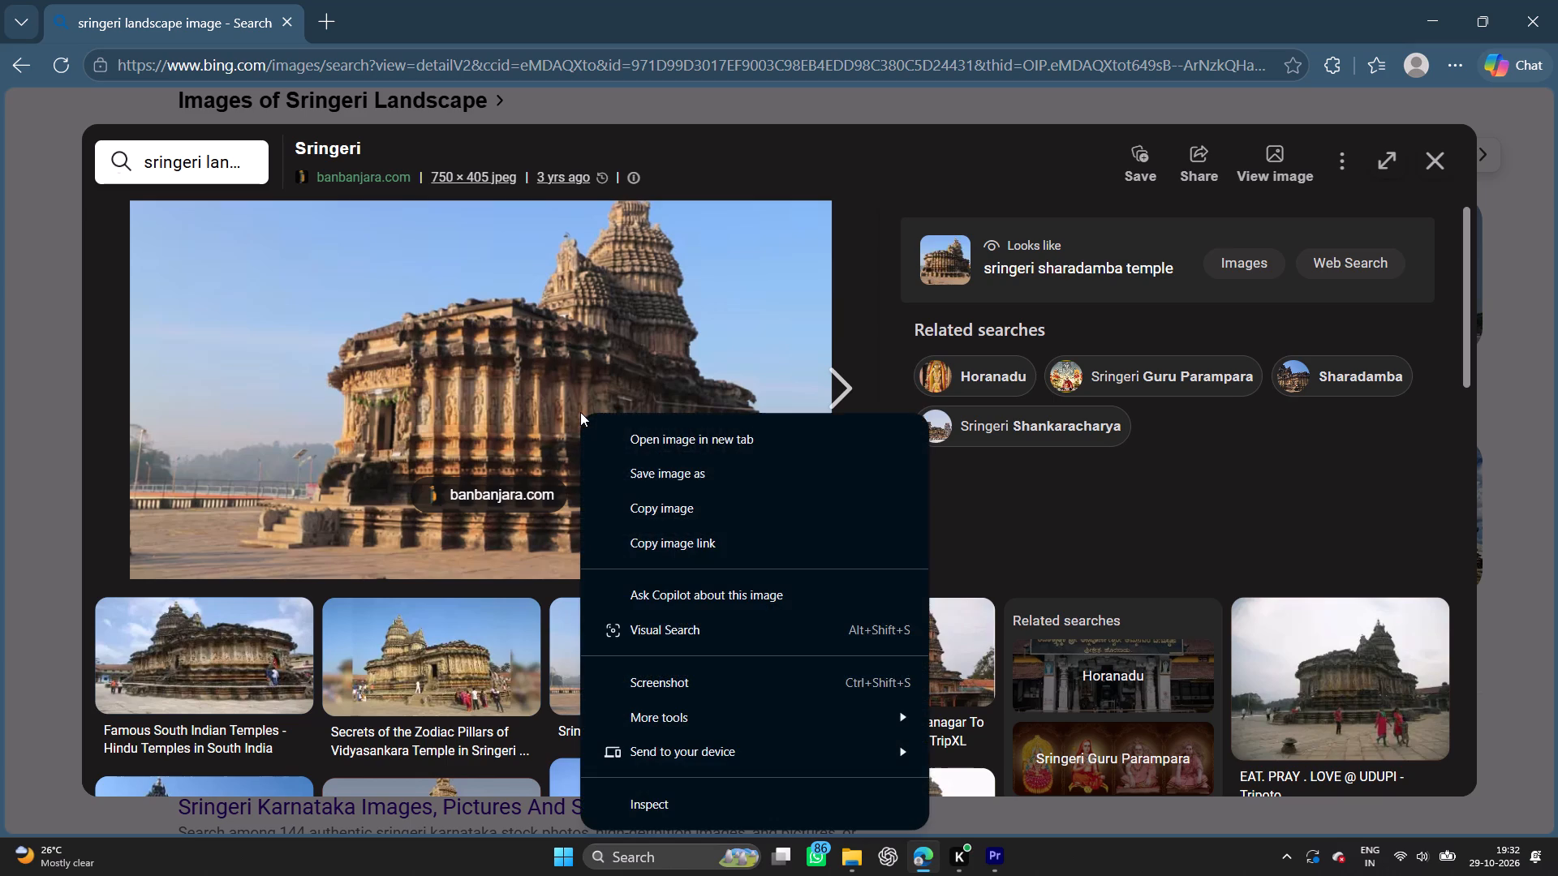
left_click(666, 472)
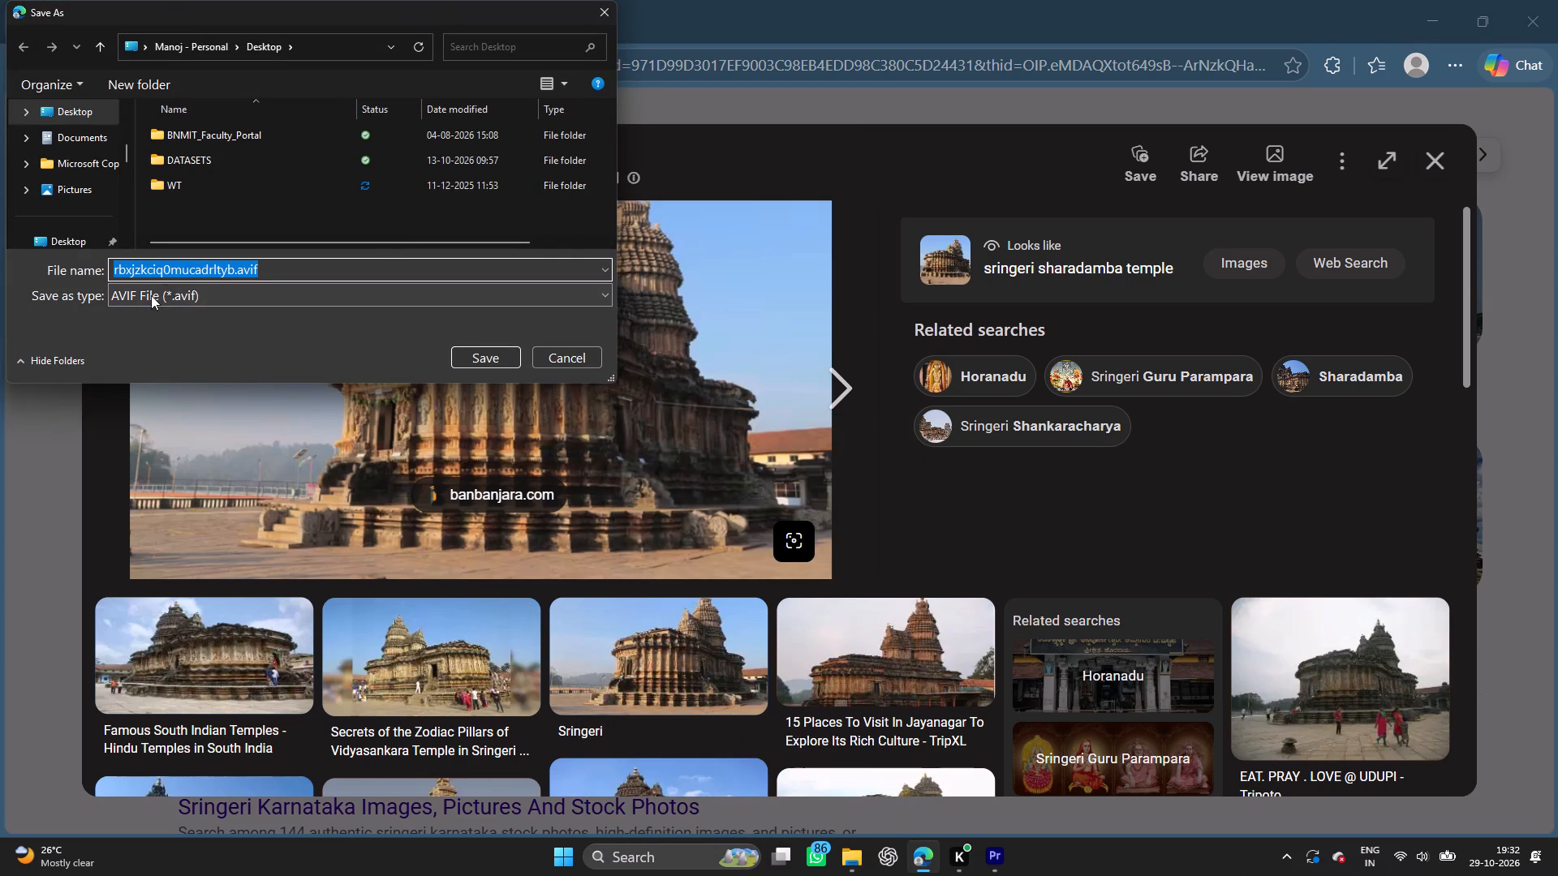
key("BackSpace")
key("s")
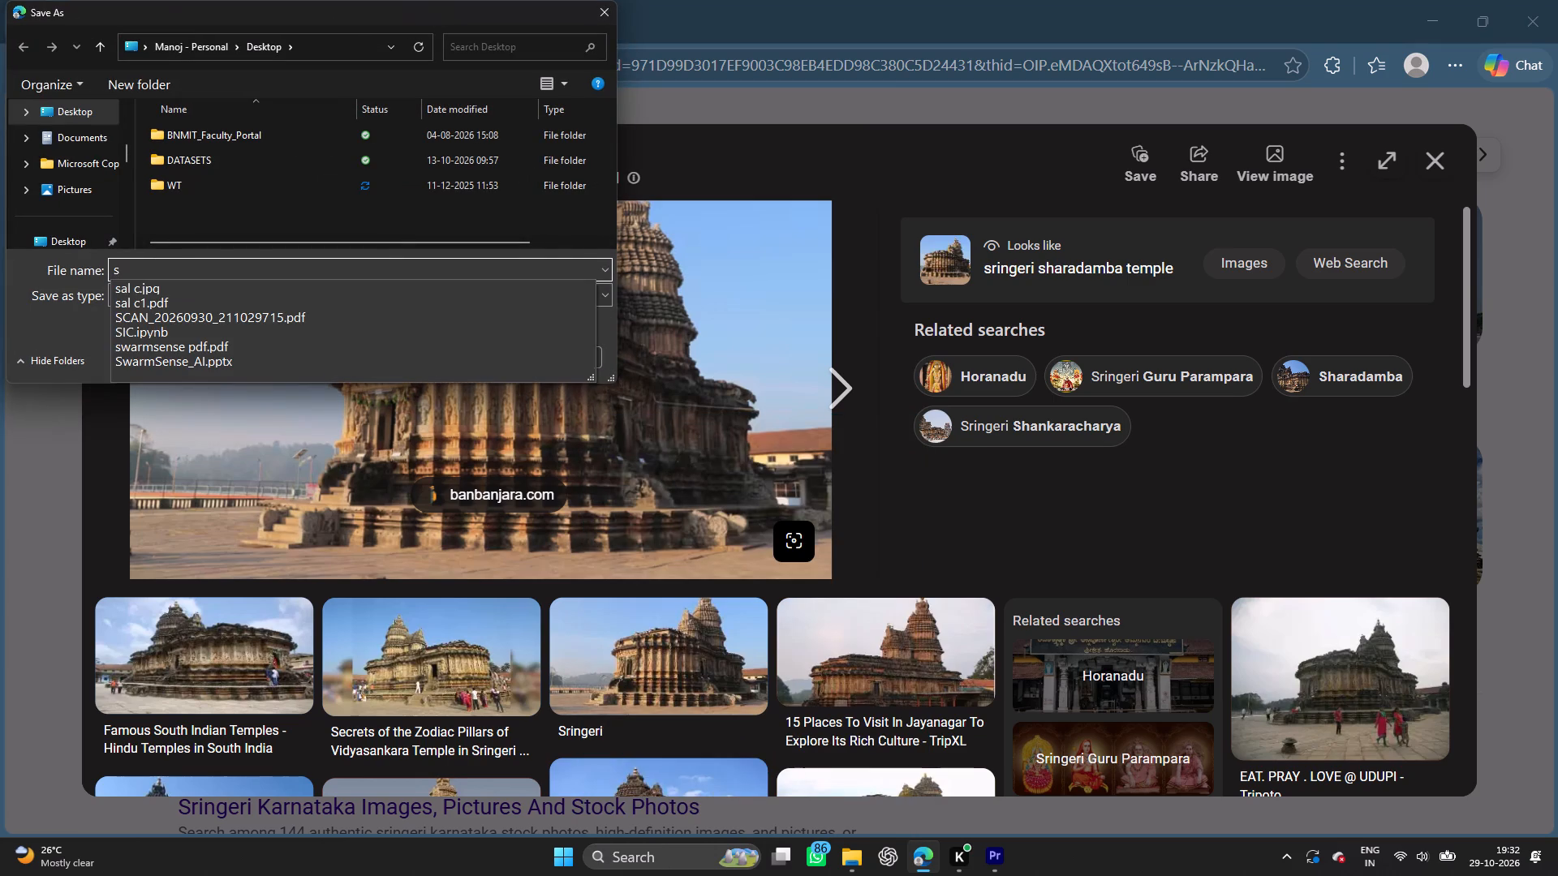
key("1")
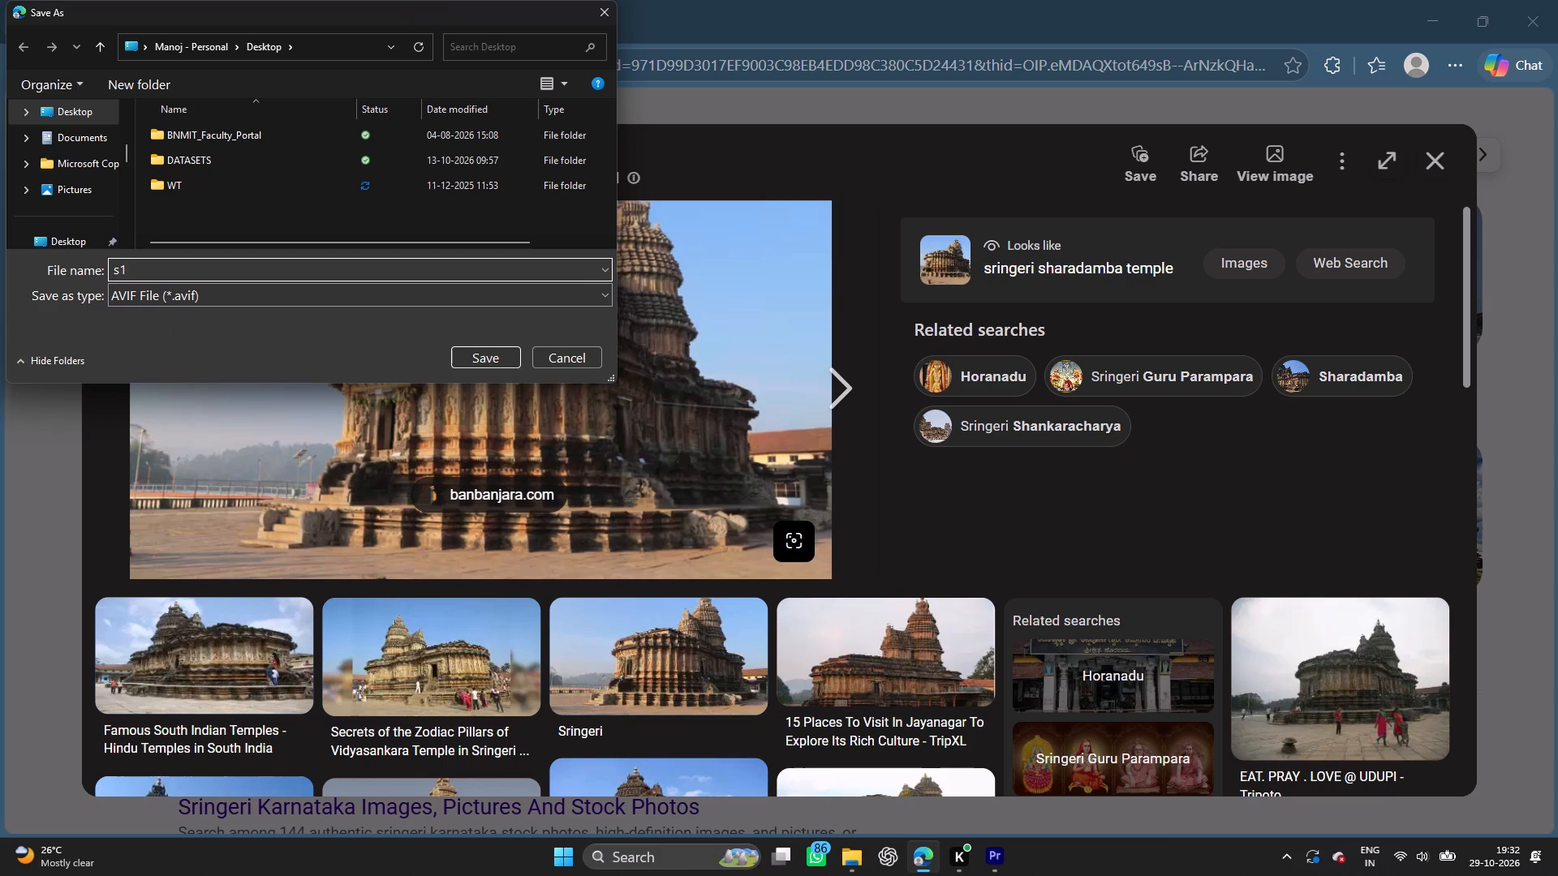
left_click(67, 240)
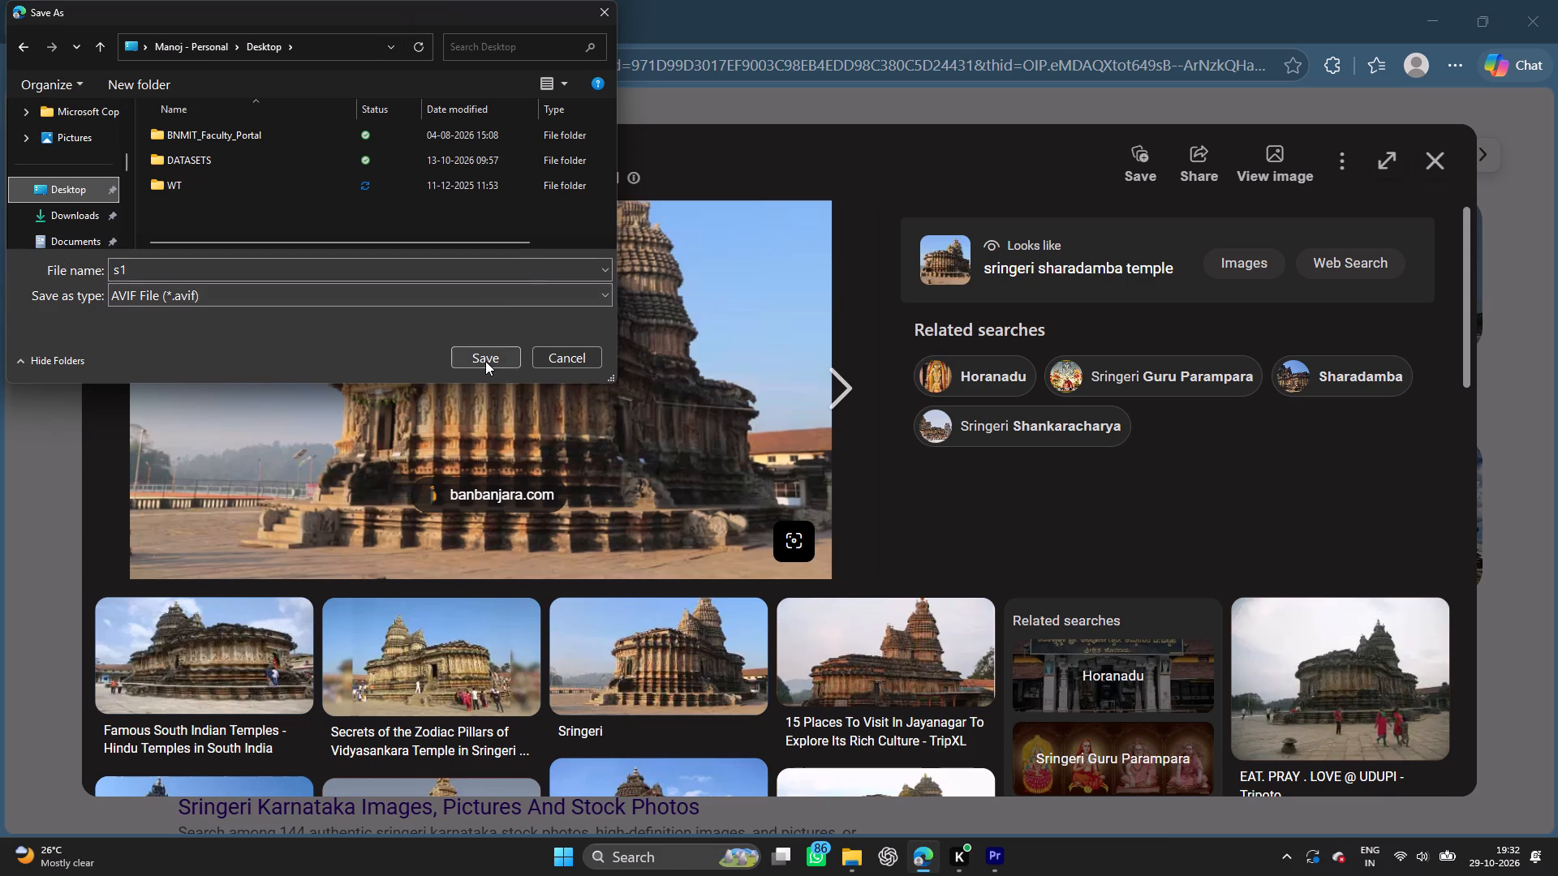
left_click(485, 361)
Look through the related temple pictures beneath the banbanjara.com image for more Sringeri photos, and close the image viewer.
scroll(564, 412, "down", 2)
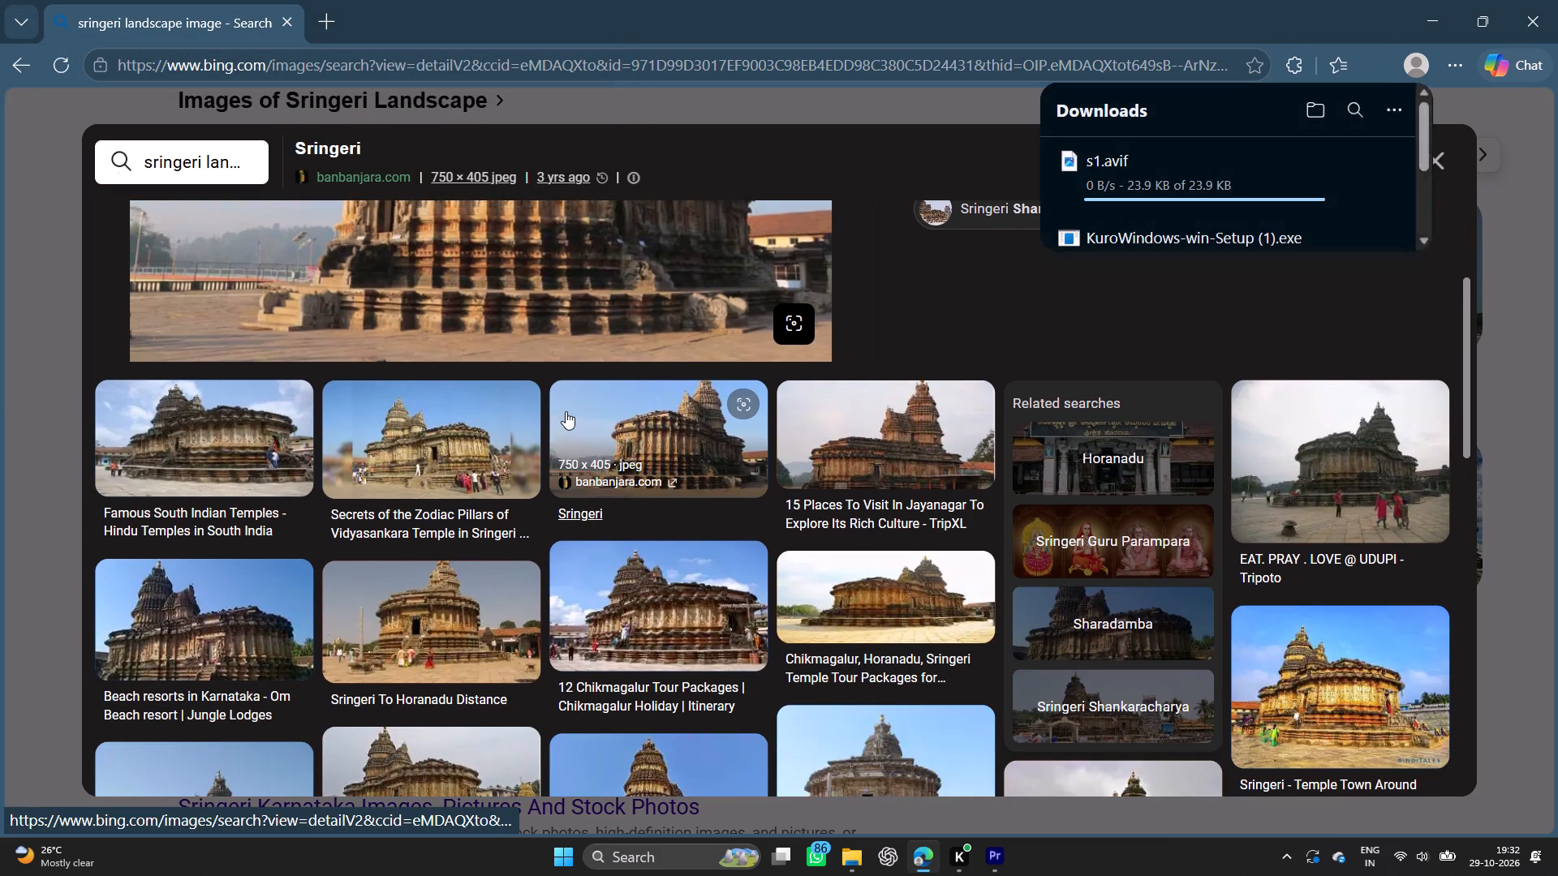
scroll(567, 409, "down", 1)
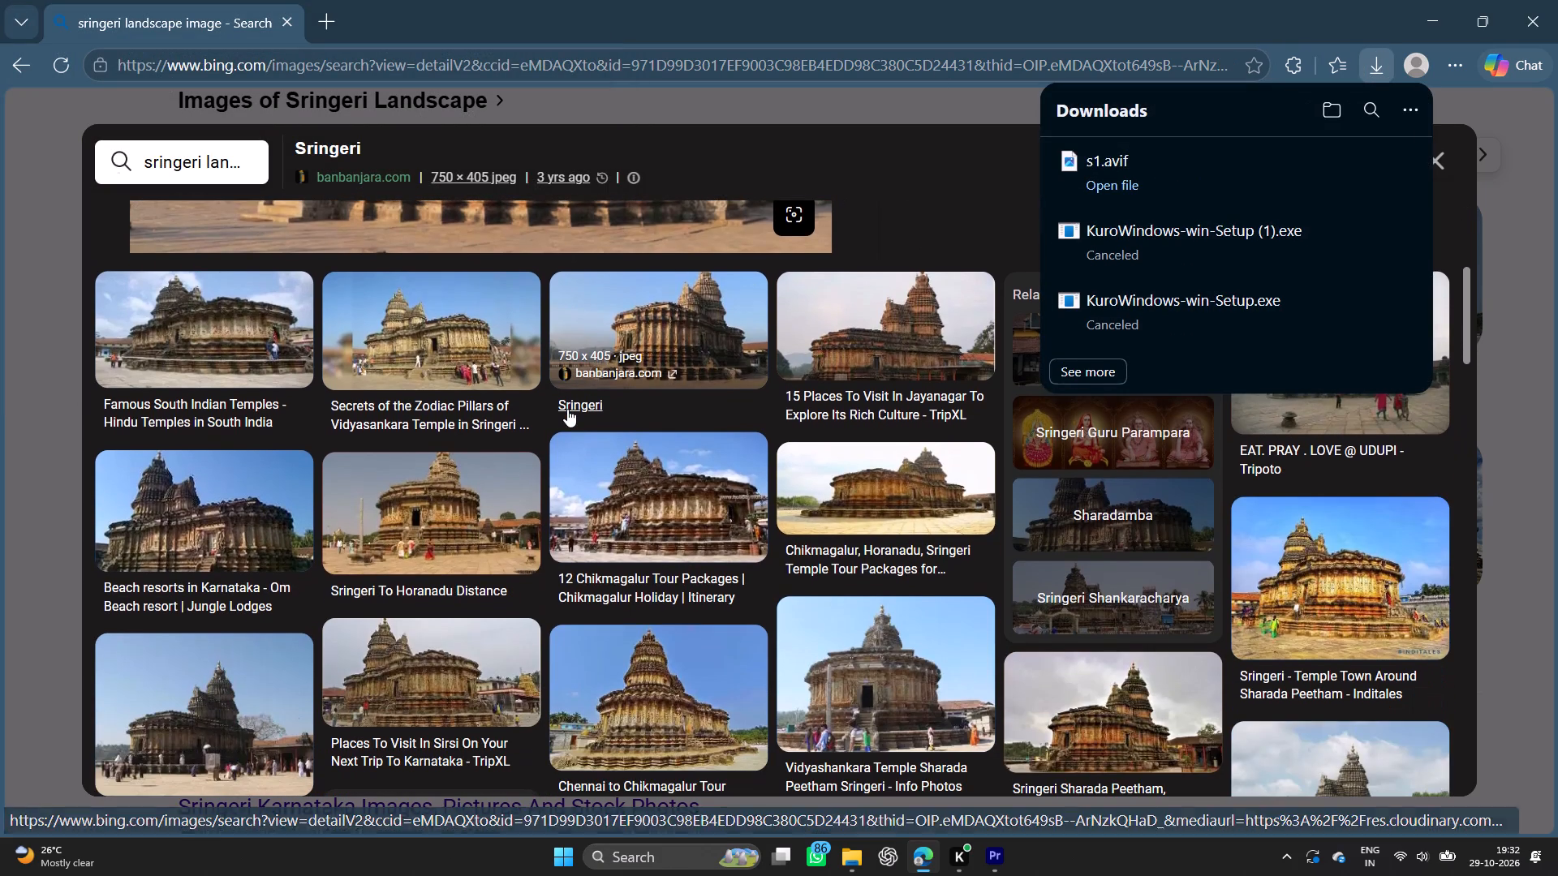
scroll(567, 409, "down", 2)
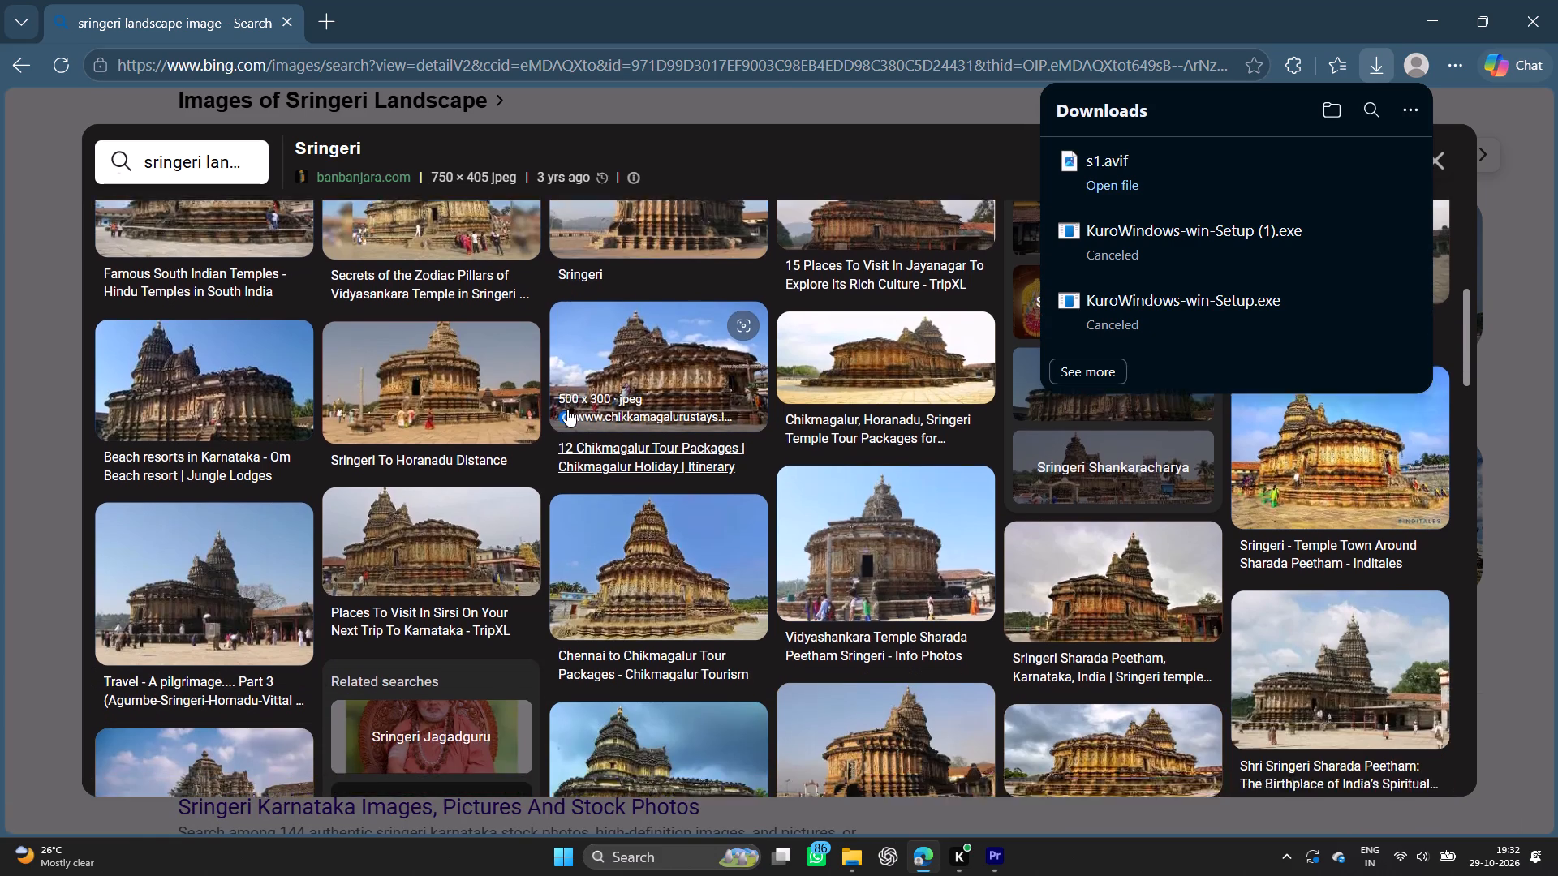
scroll(567, 409, "down", 1)
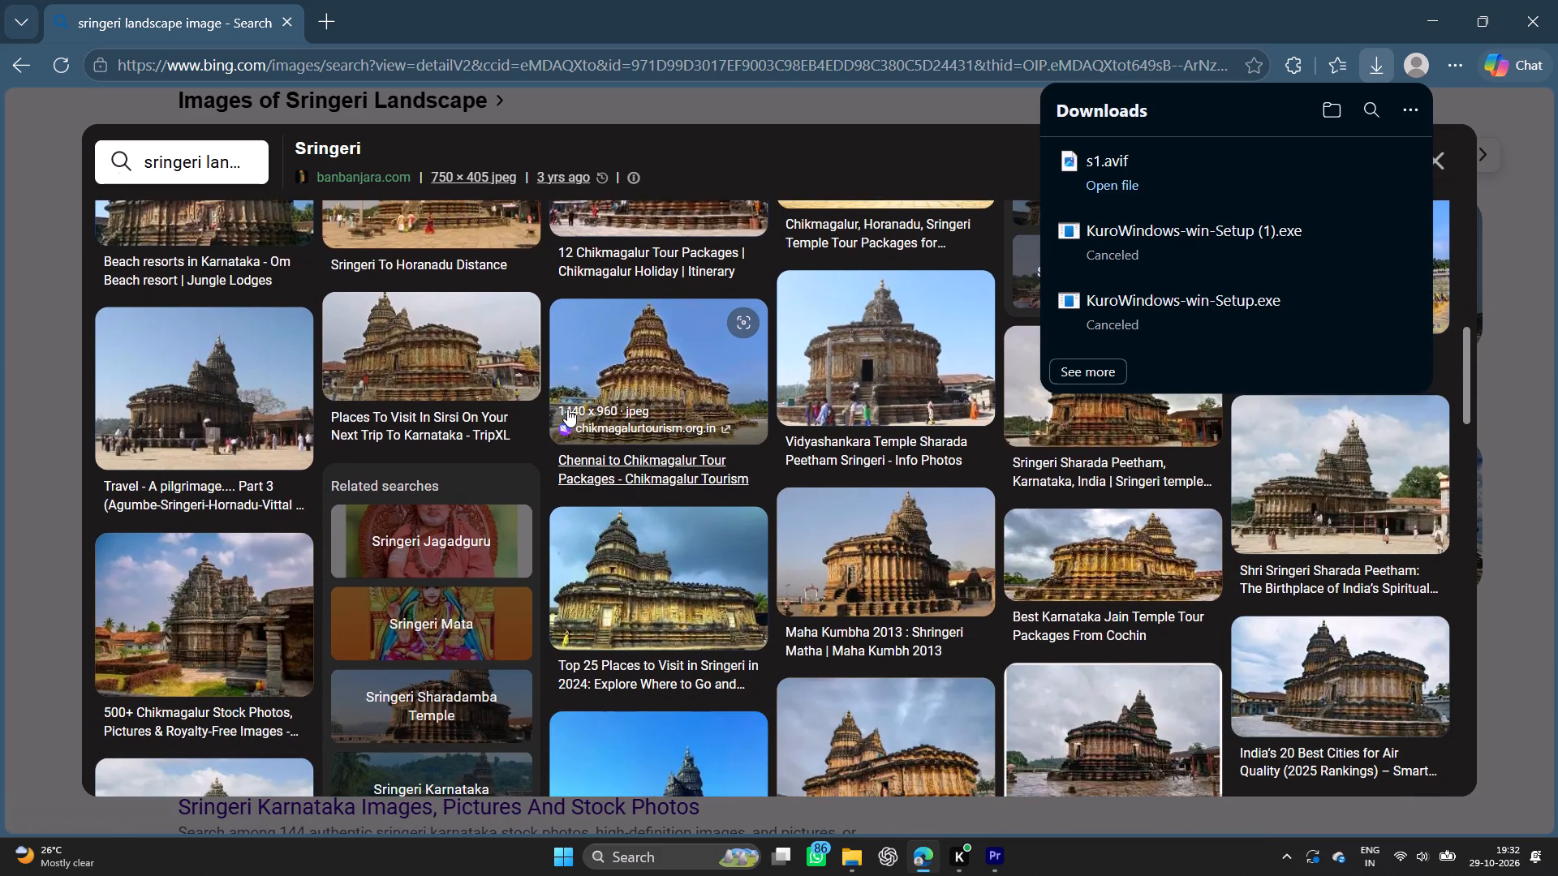
scroll(567, 409, "down", 1)
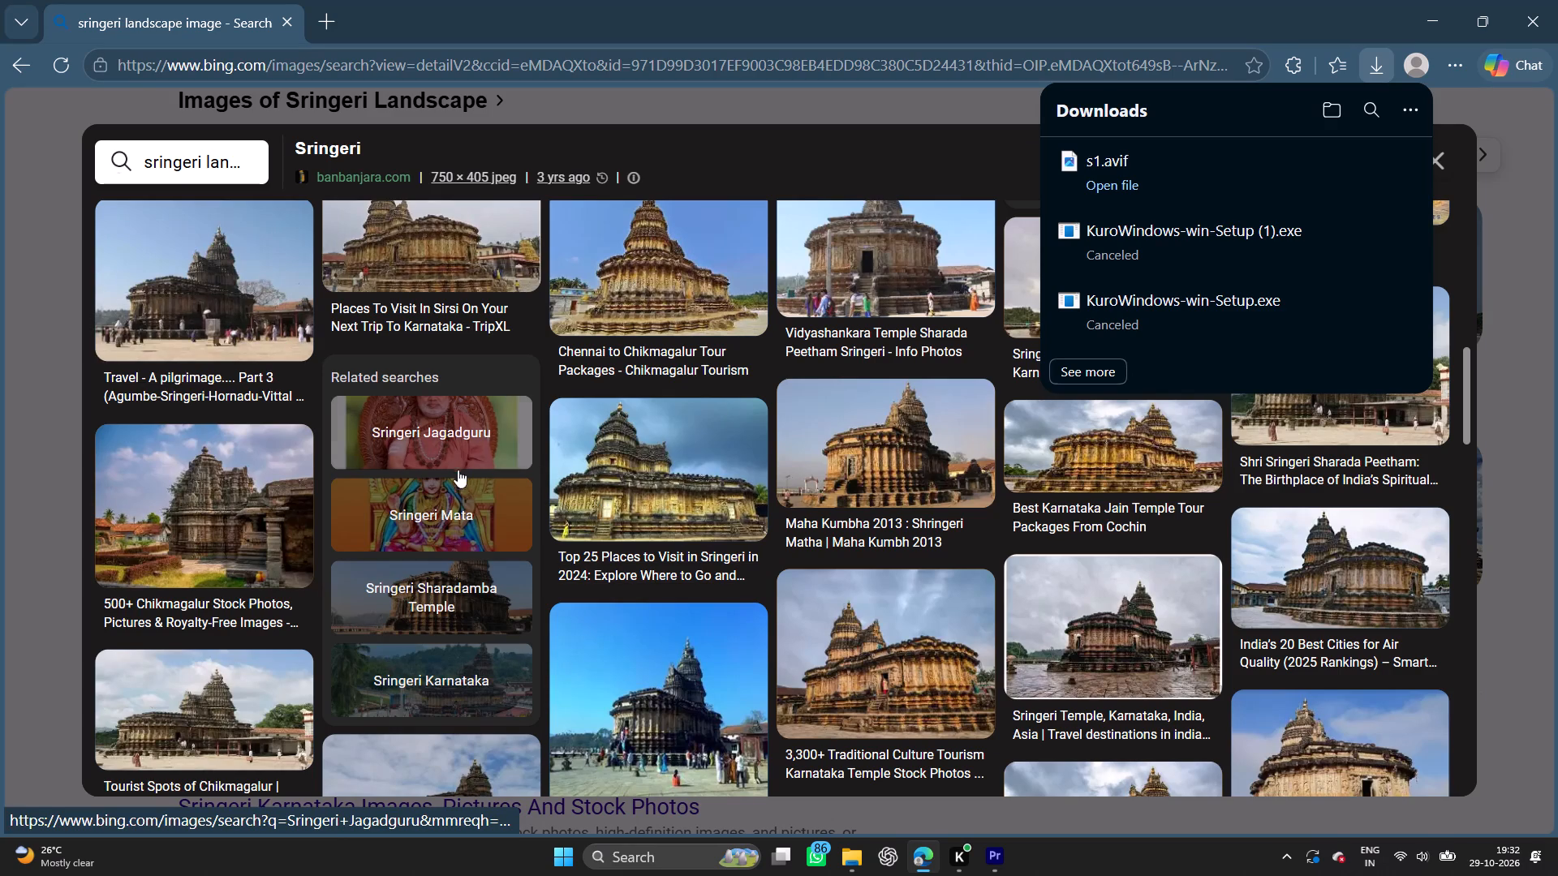
scroll(497, 503, "down", 1)
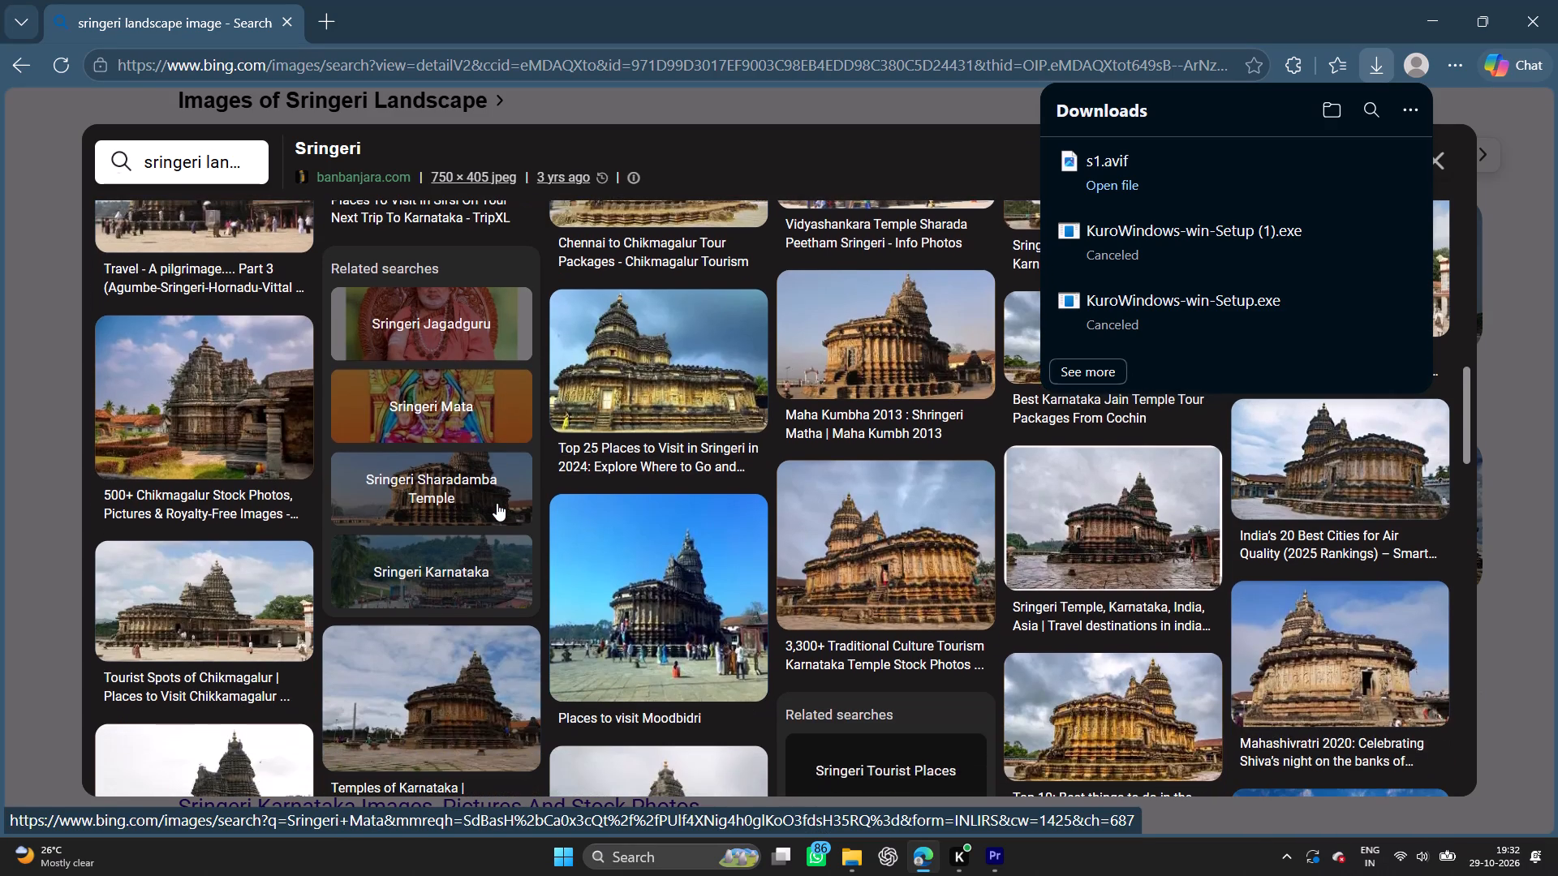
scroll(497, 502, "down", 3)
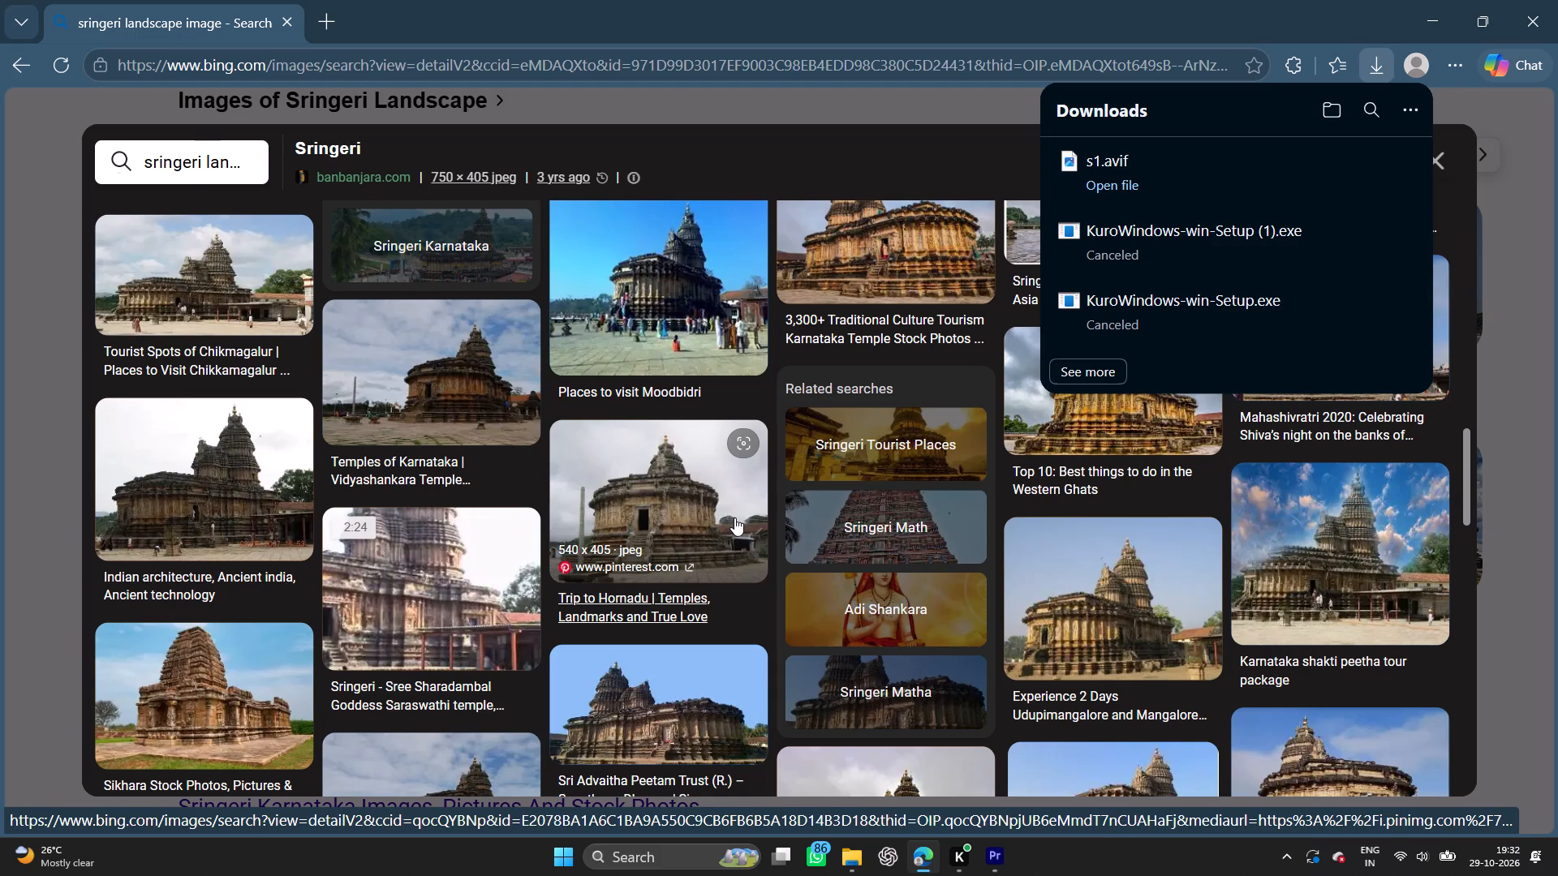
scroll(734, 517, "down", 2)
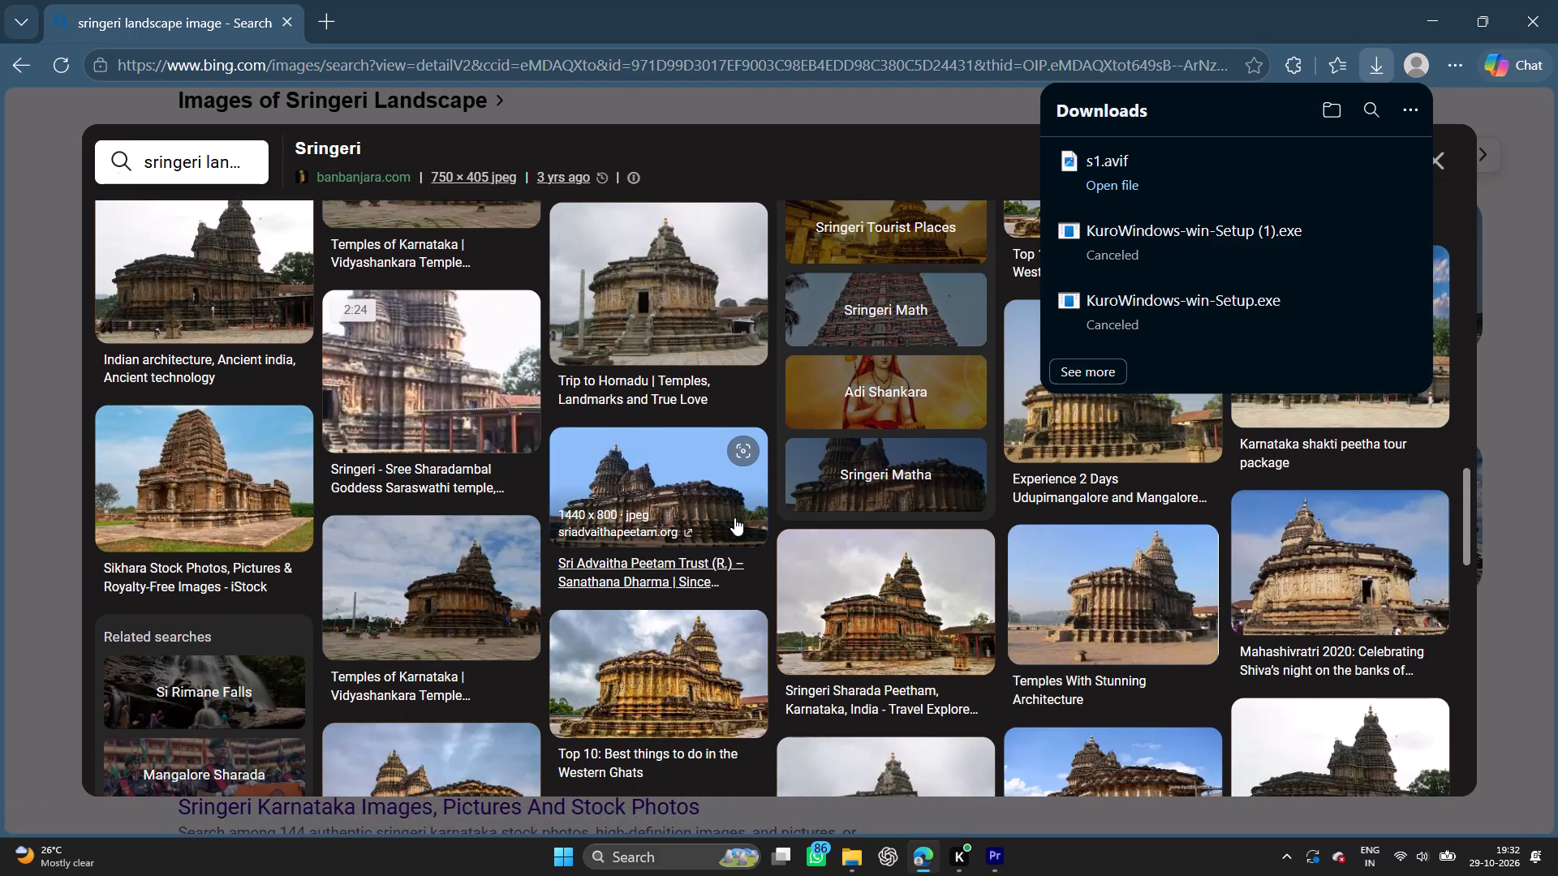
scroll(734, 517, "down", 2)
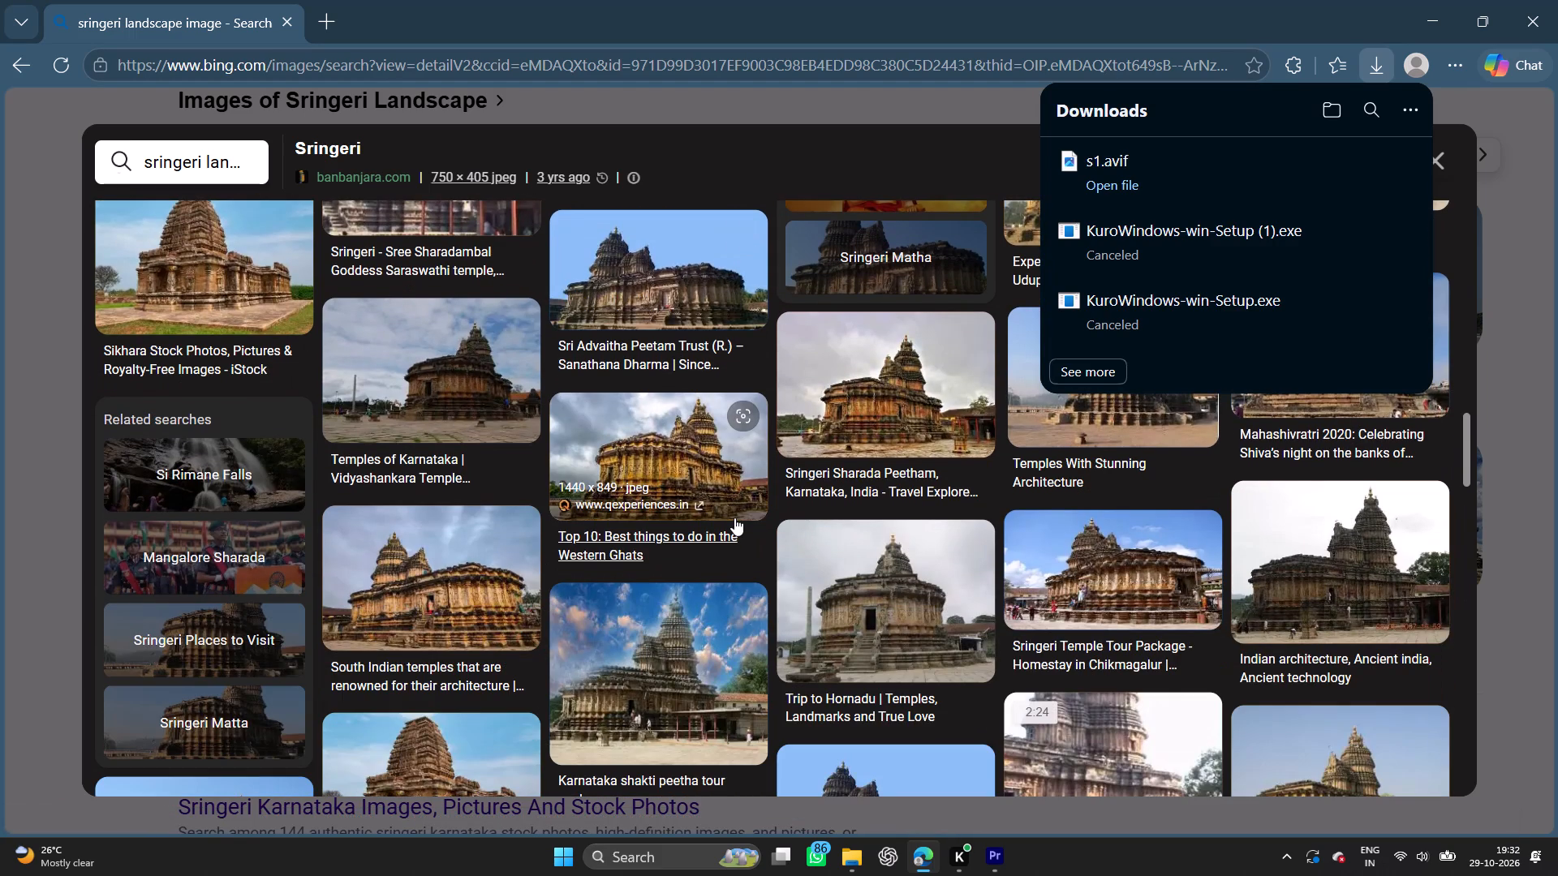
scroll(734, 517, "down", 2)
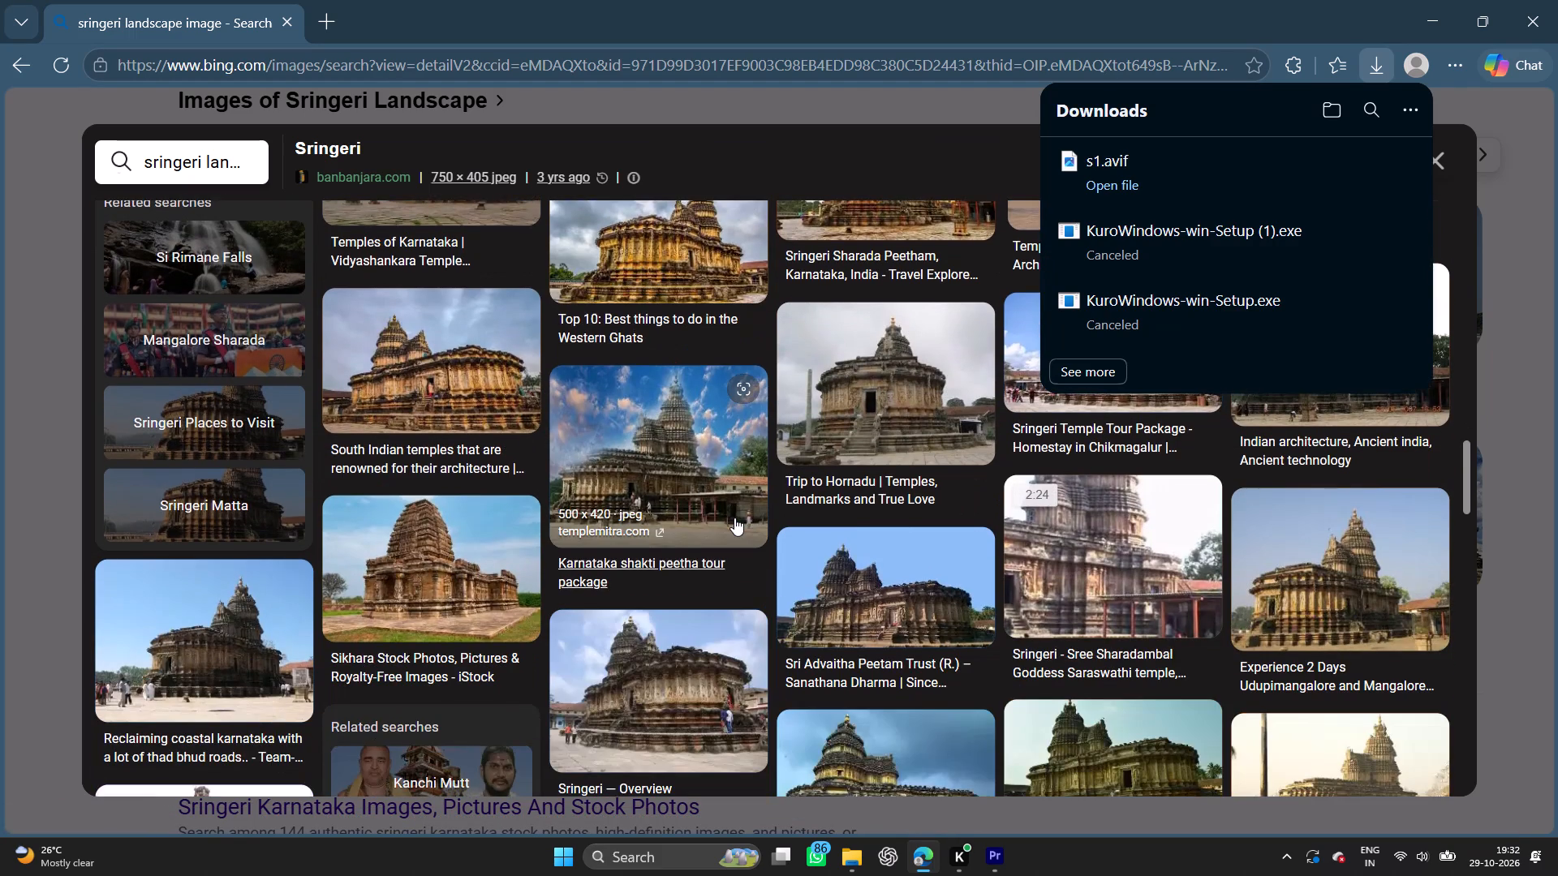
scroll(734, 517, "down", 1)
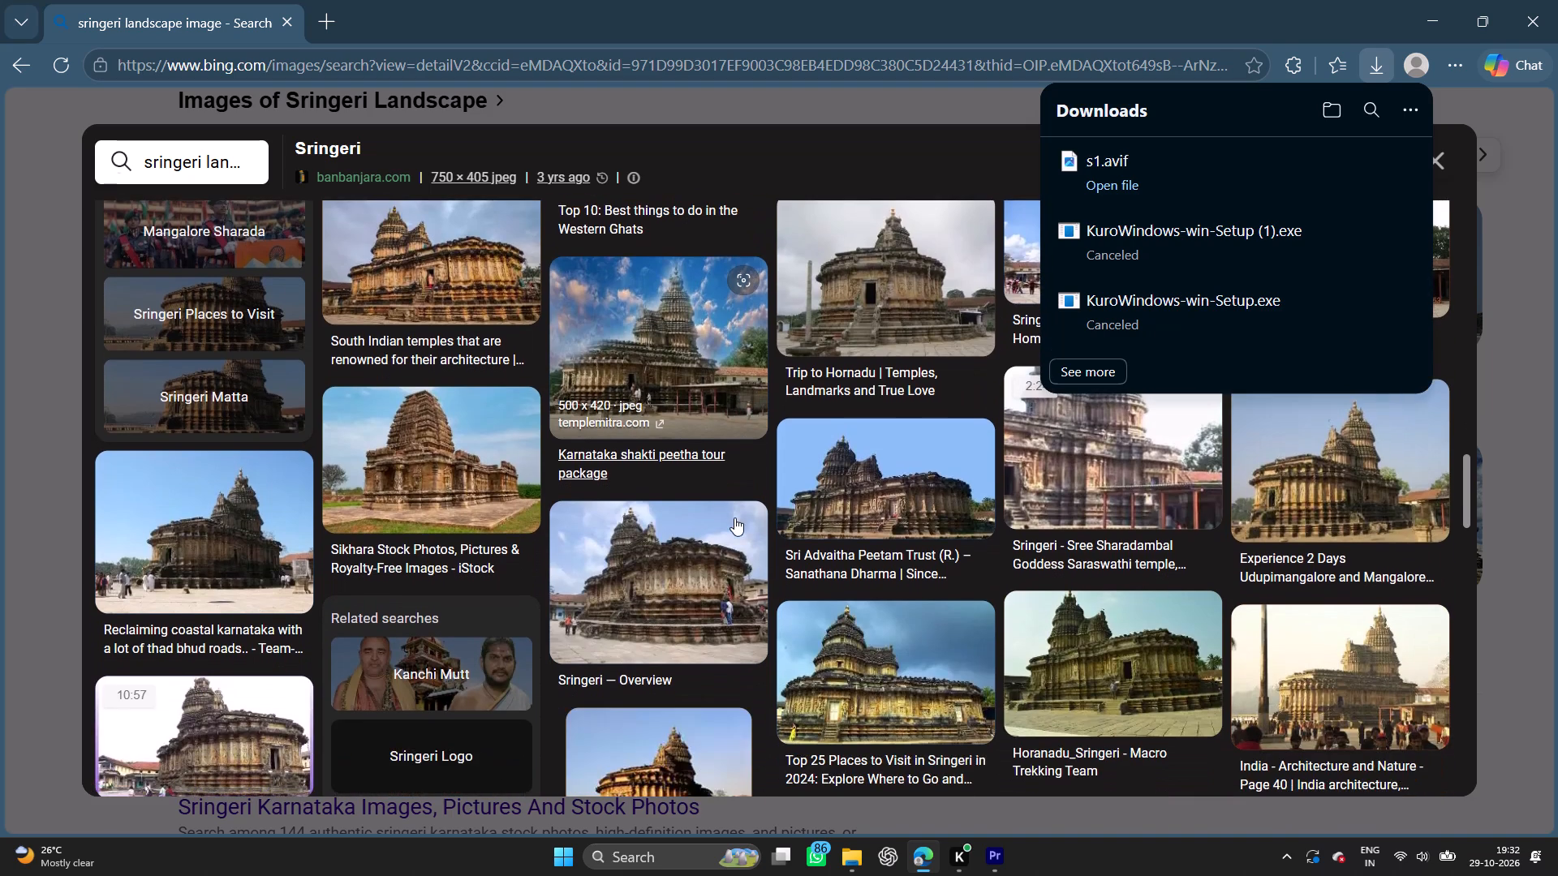
scroll(734, 517, "down", 2)
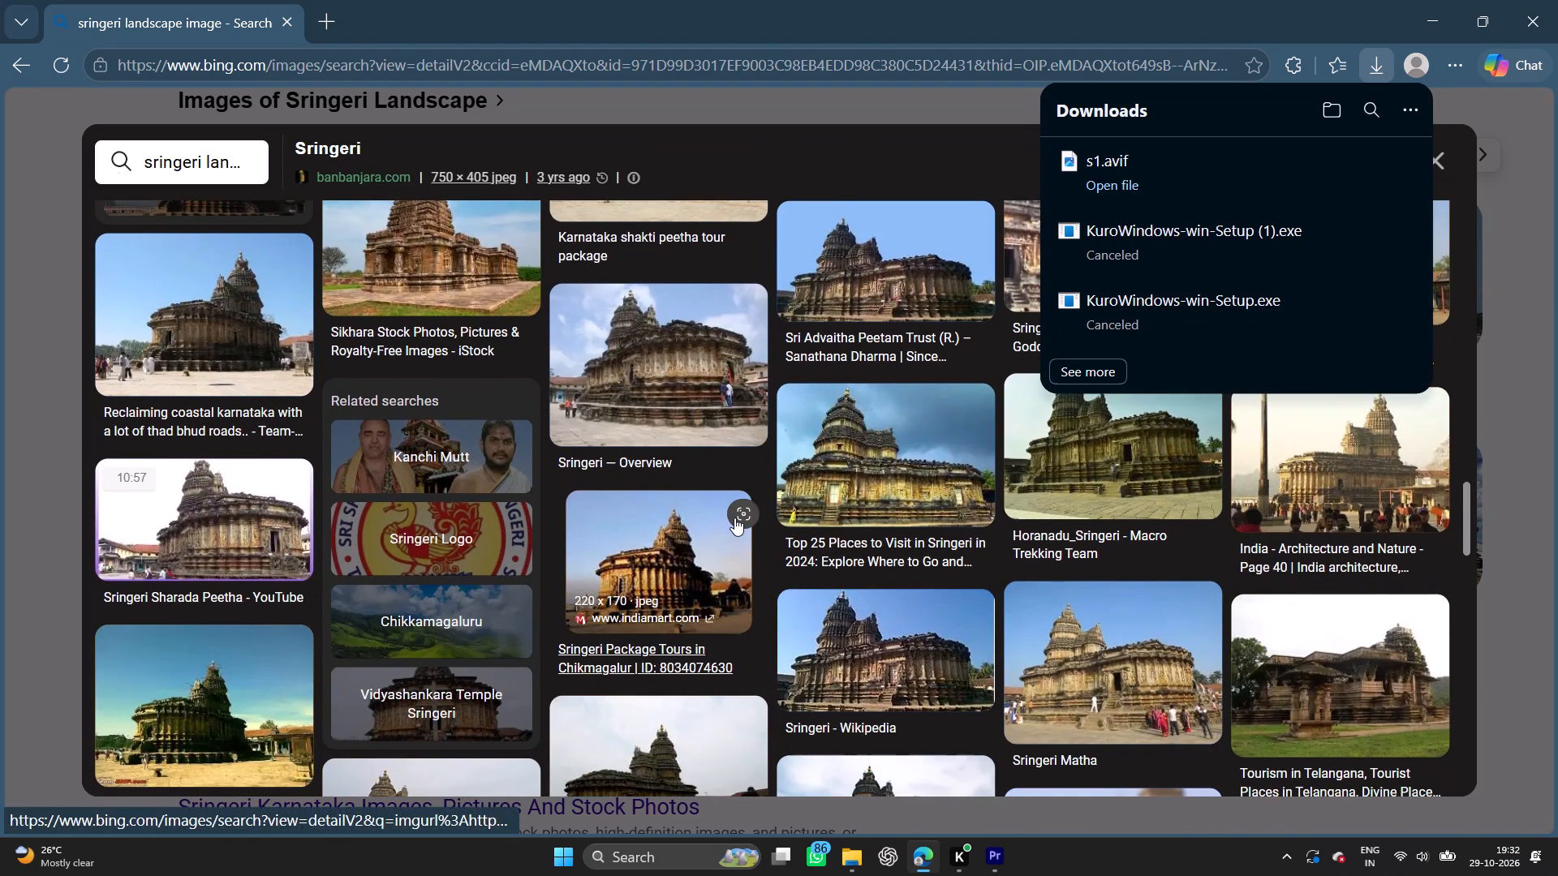
scroll(734, 517, "down", 3)
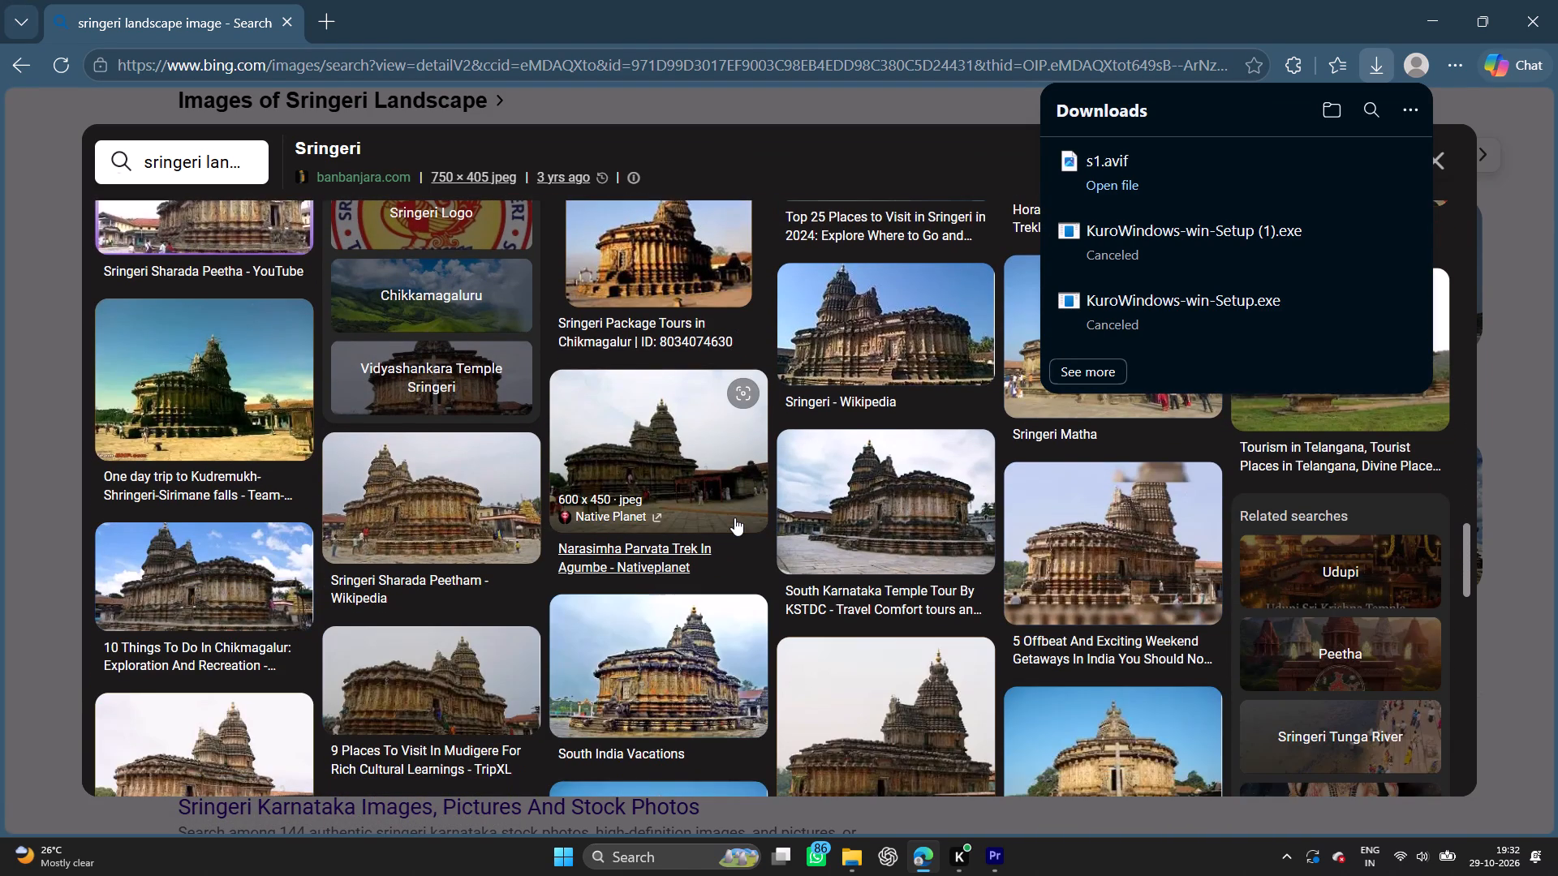
scroll(734, 517, "down", 4)
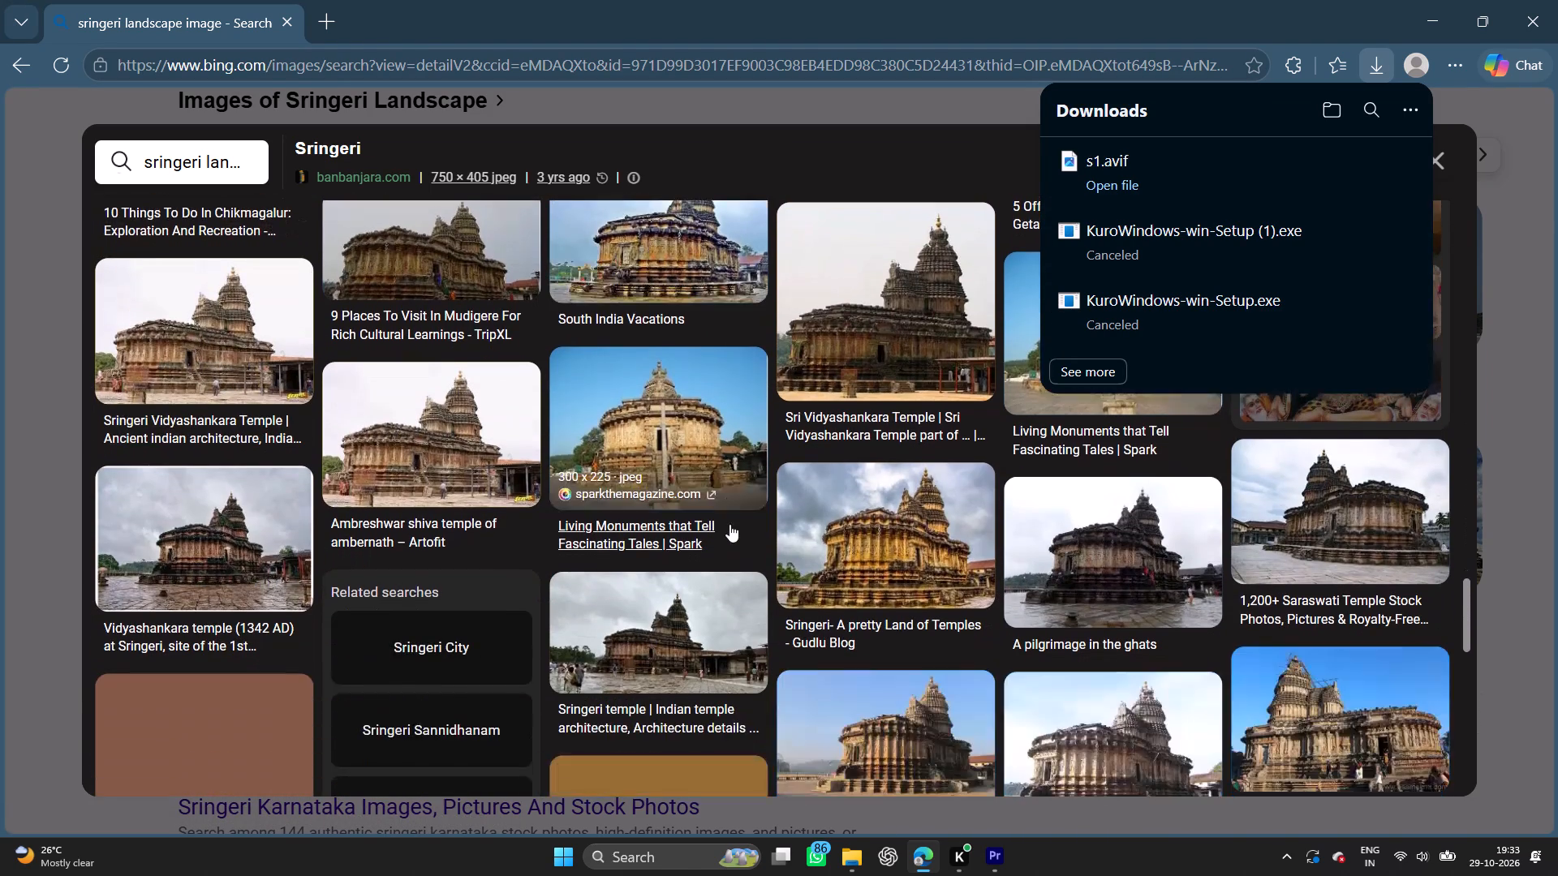
scroll(730, 524, "down", 5)
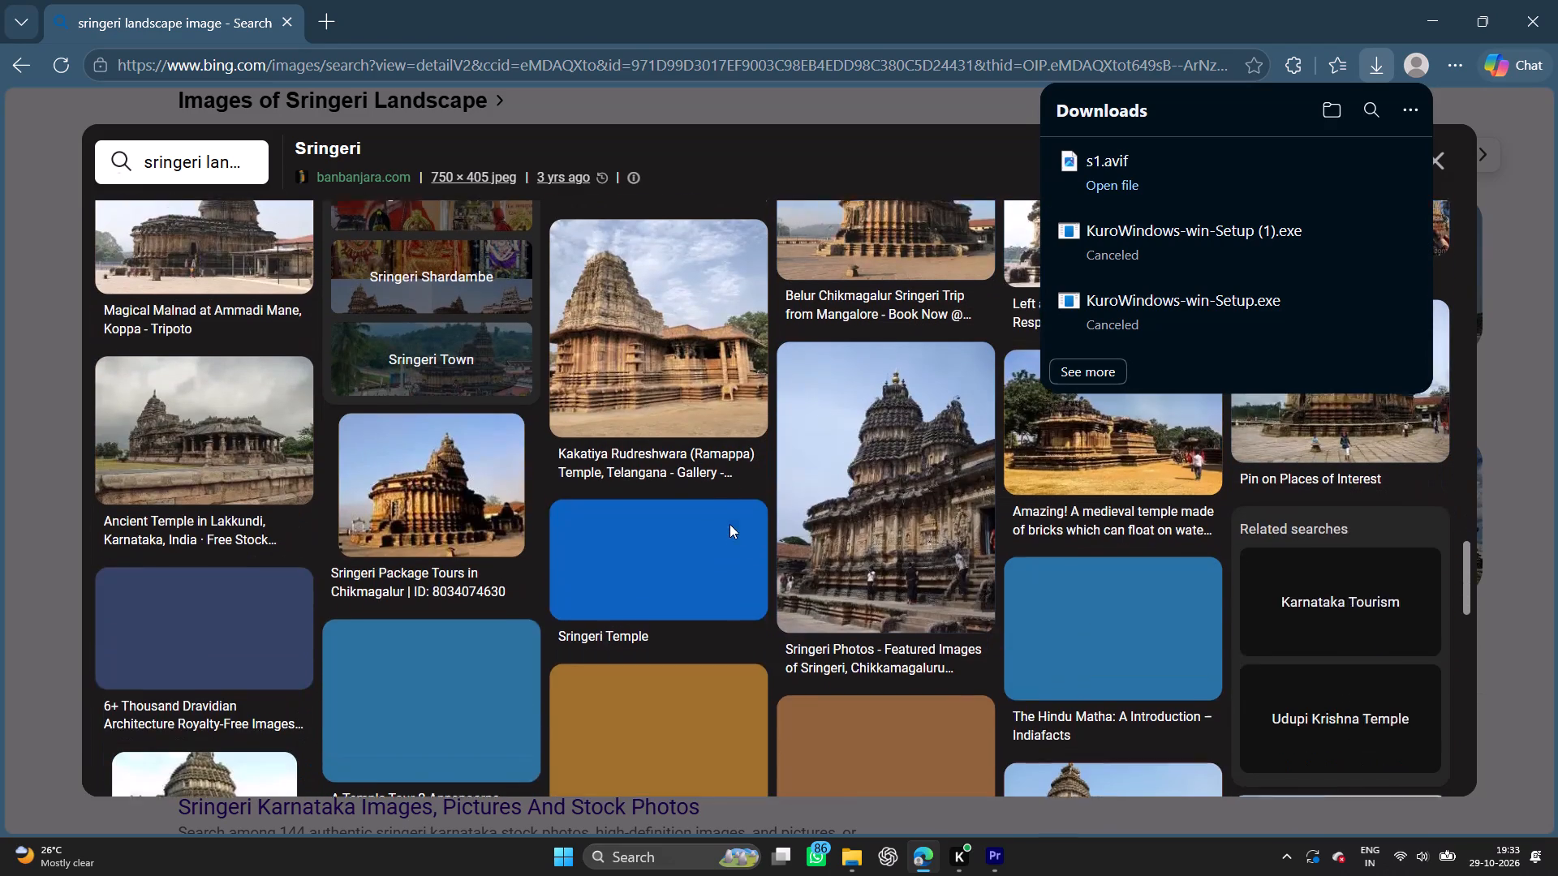
scroll(730, 524, "down", 4)
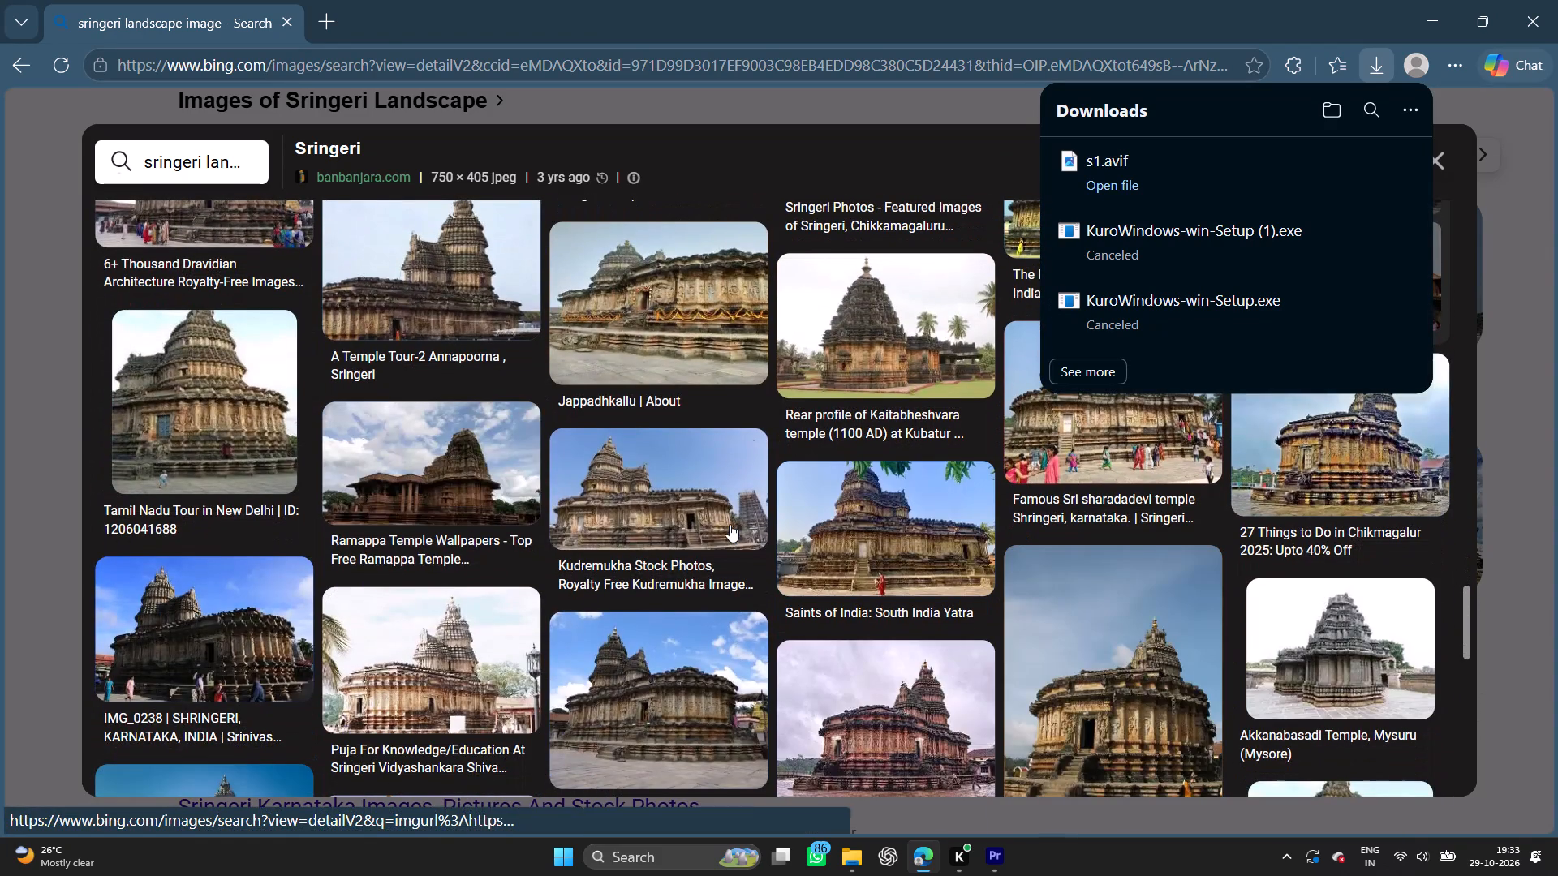
scroll(730, 524, "up", 1)
scroll(730, 524, "down", 4)
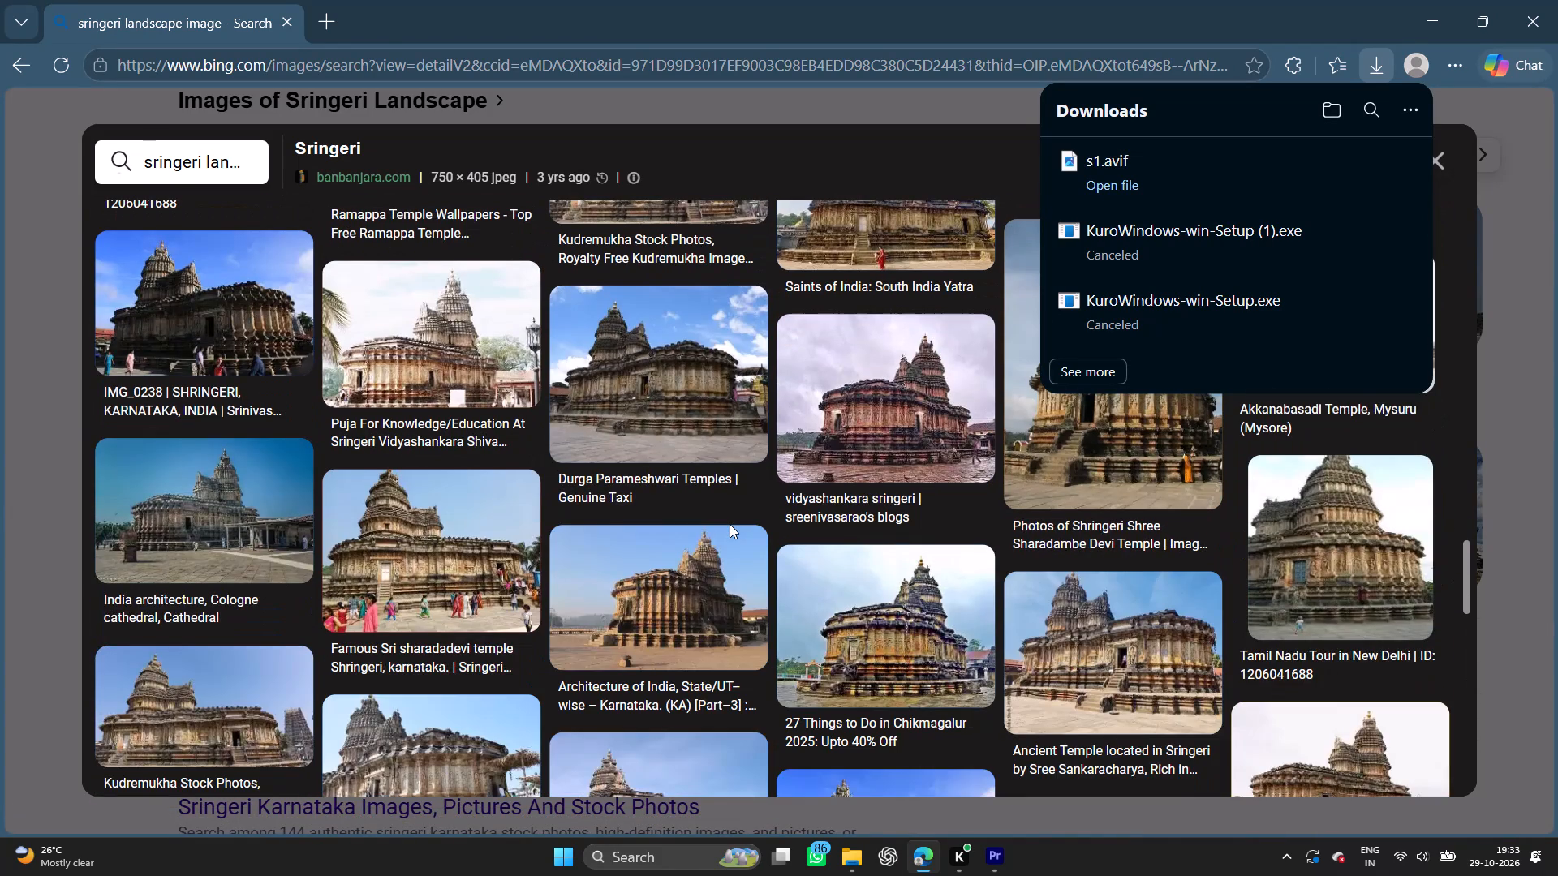
scroll(730, 524, "down", 2)
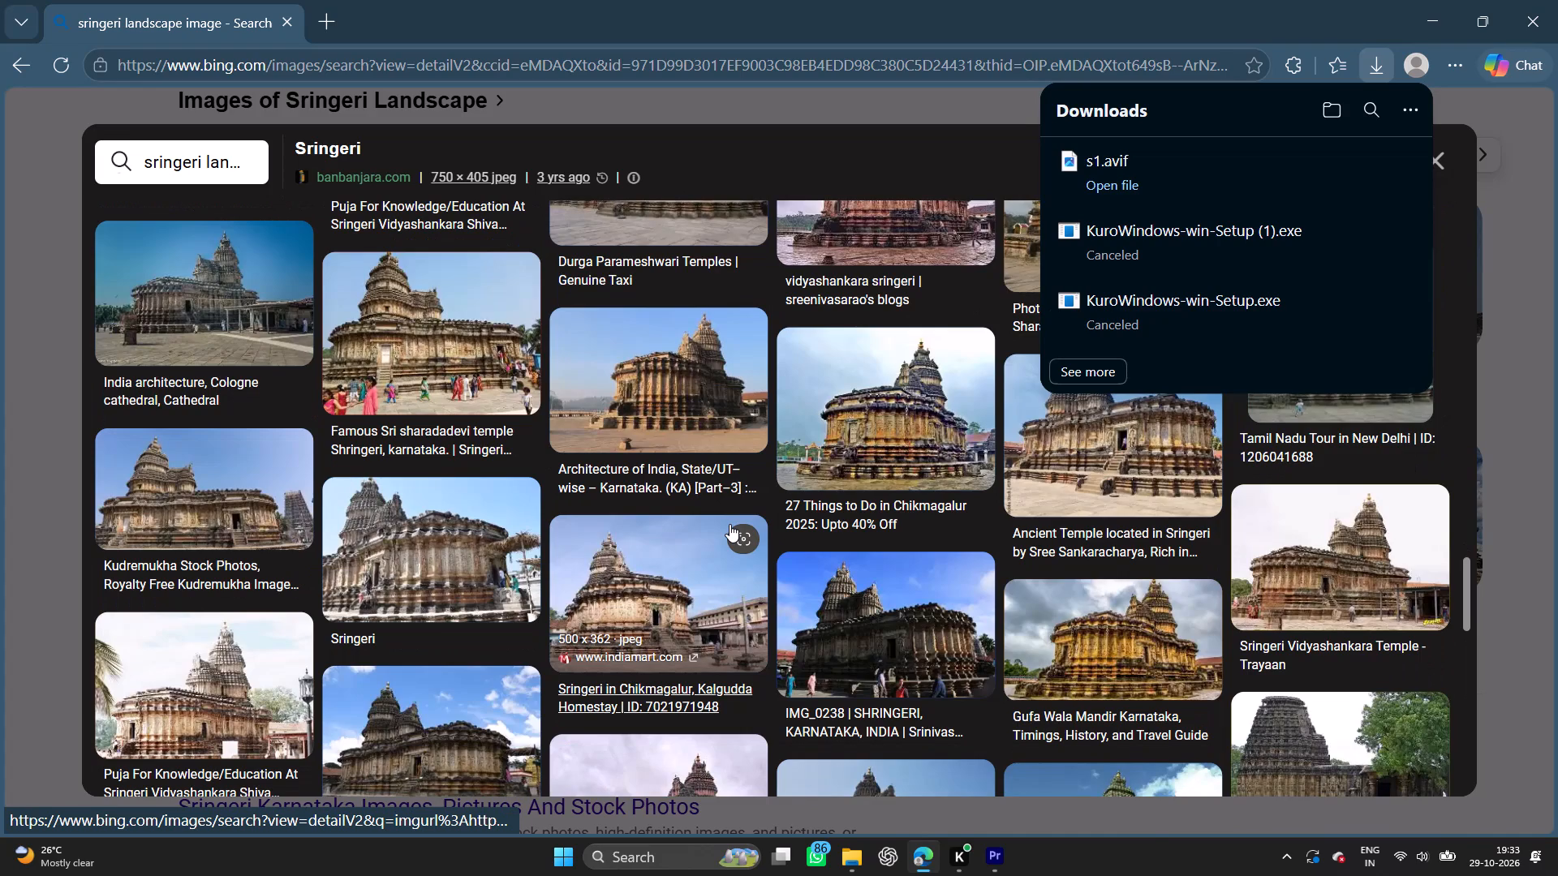
scroll(730, 524, "down", 8)
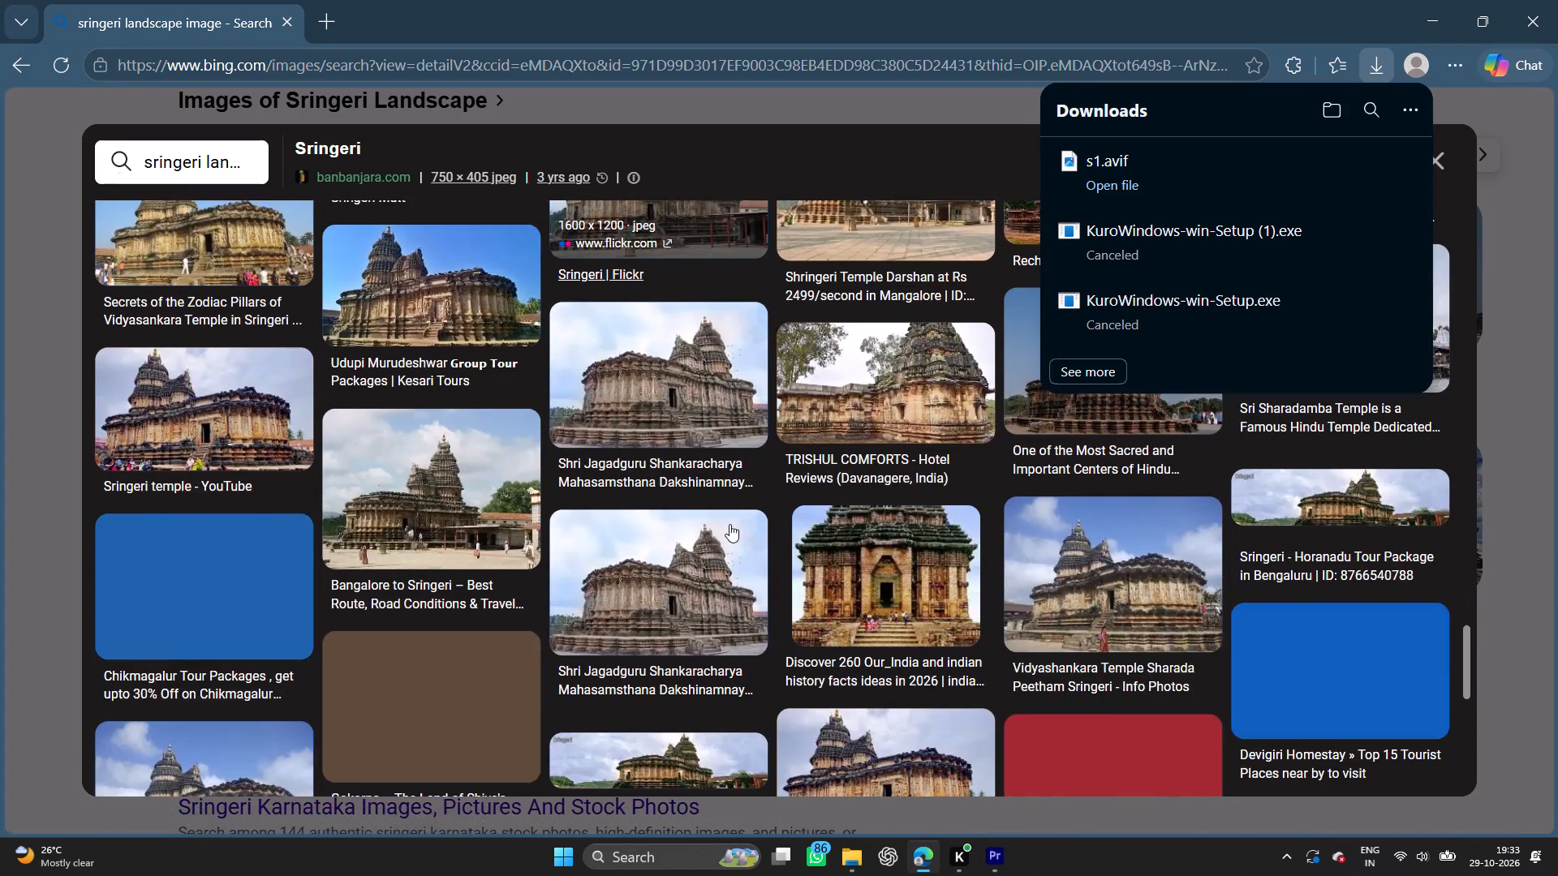
scroll(730, 524, "down", 5)
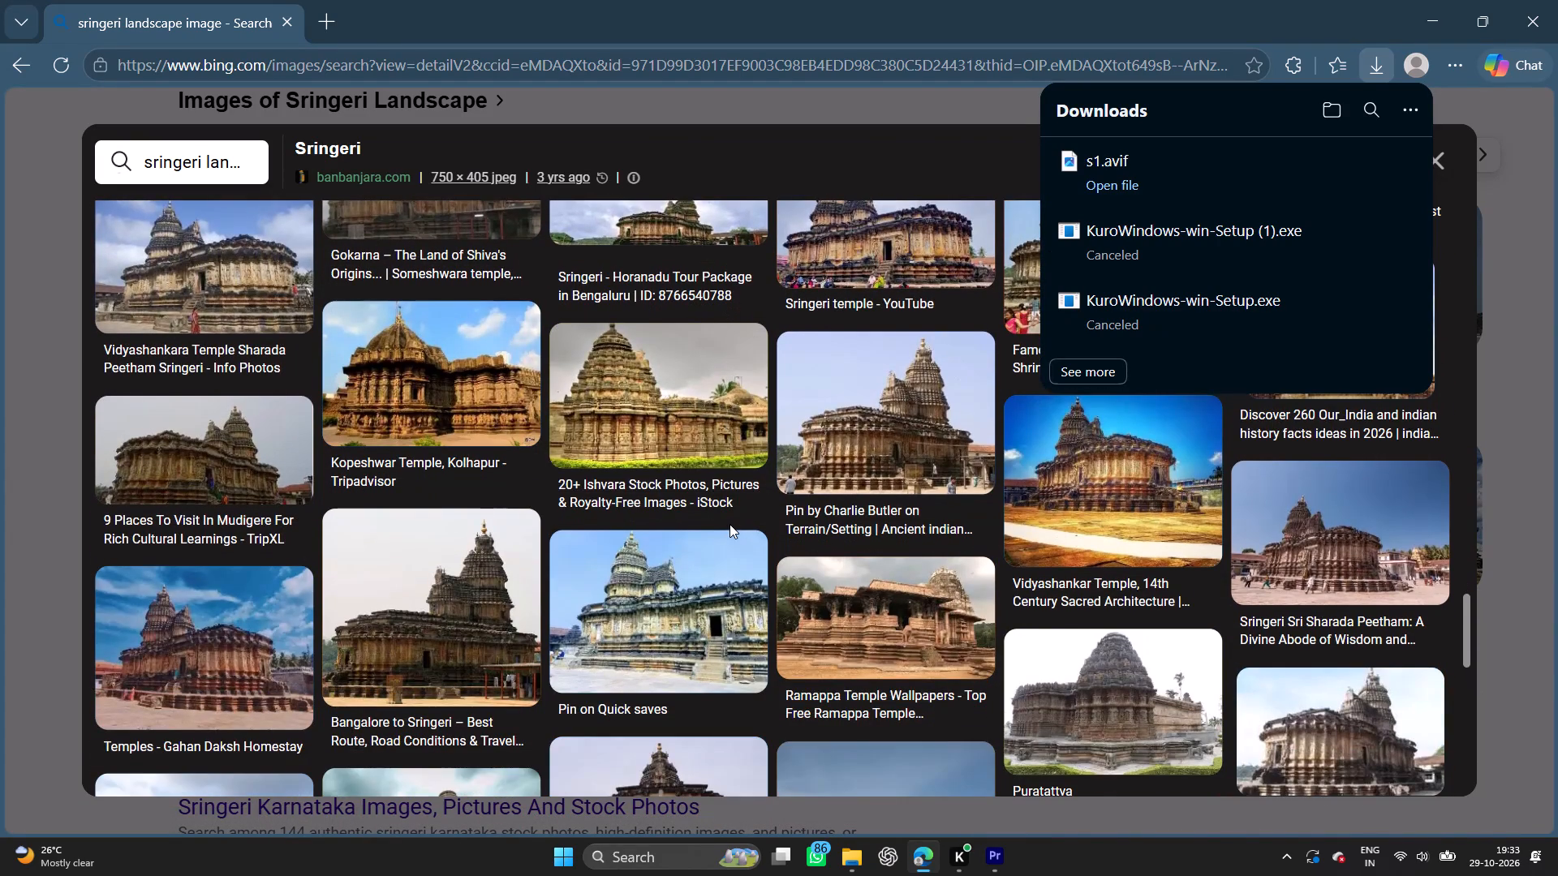
scroll(730, 524, "down", 4)
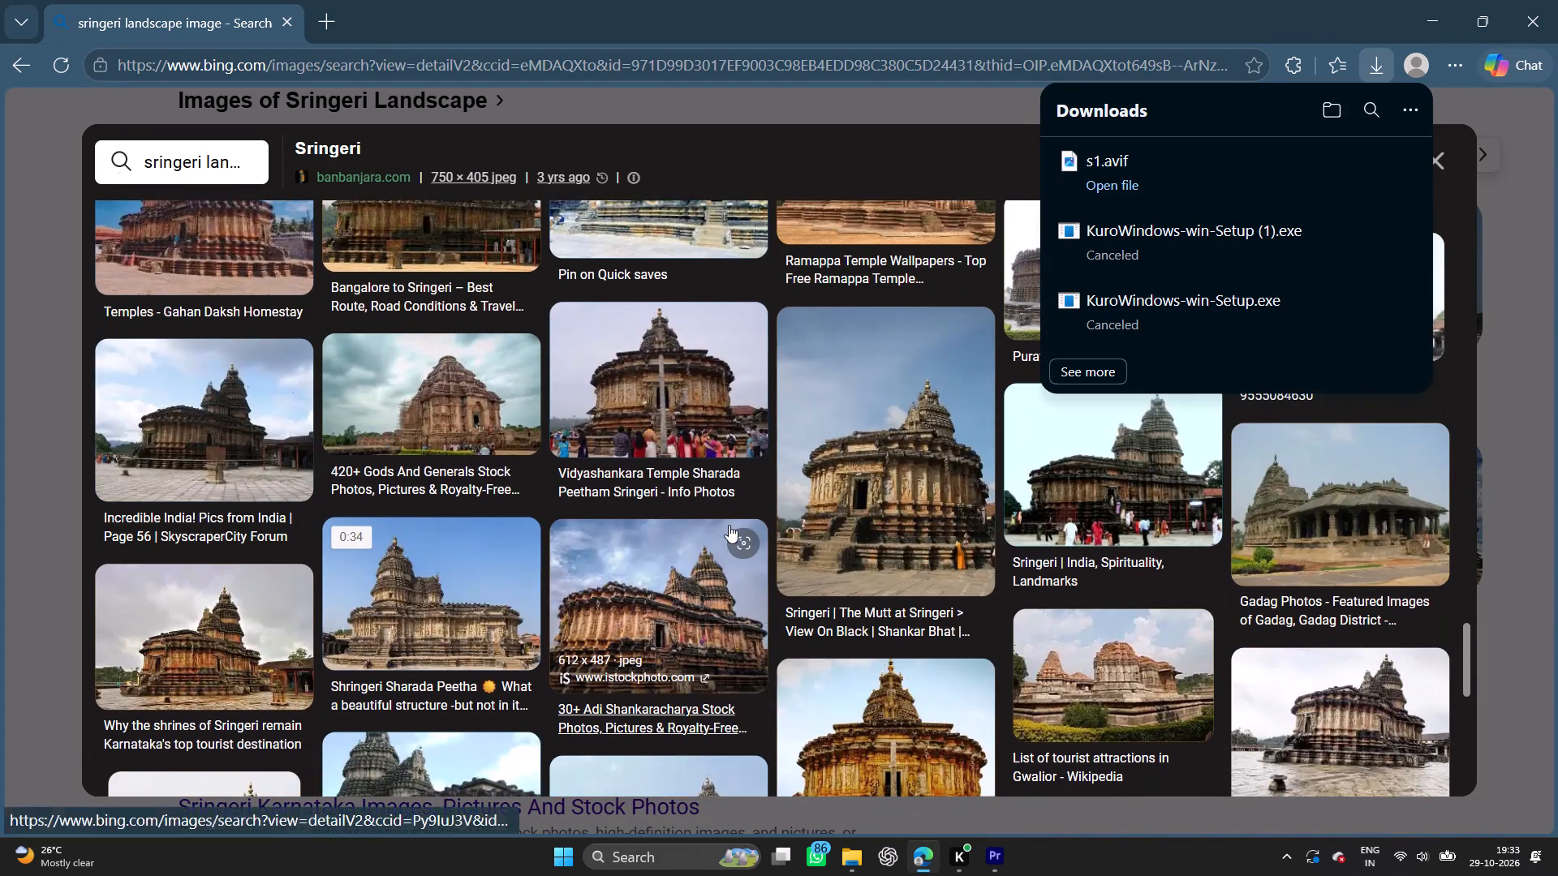
scroll(729, 525, "down", 6)
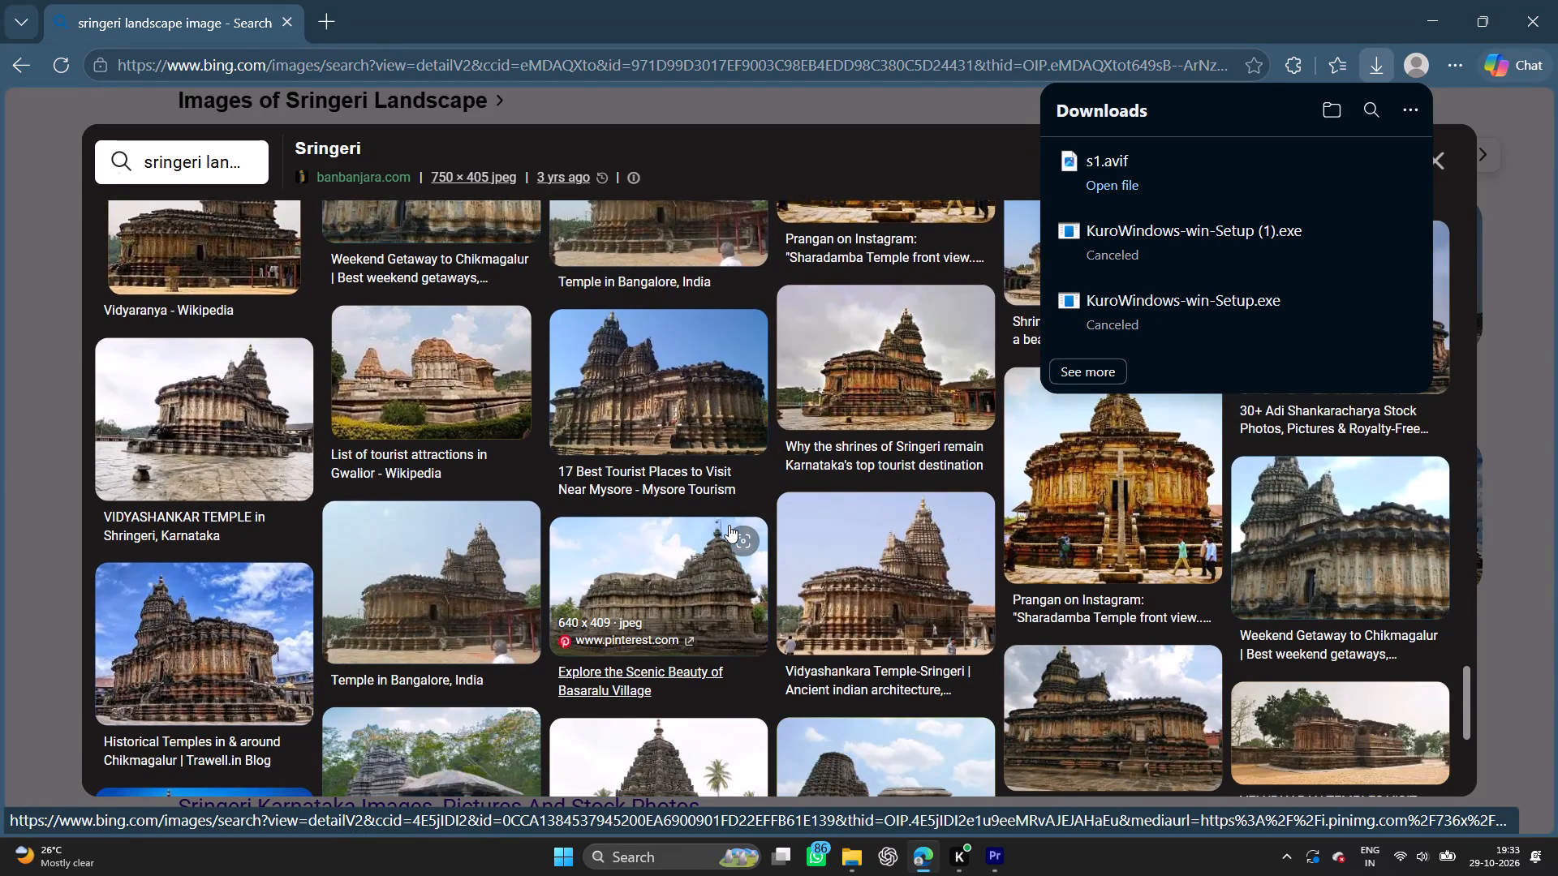
scroll(729, 525, "down", 6)
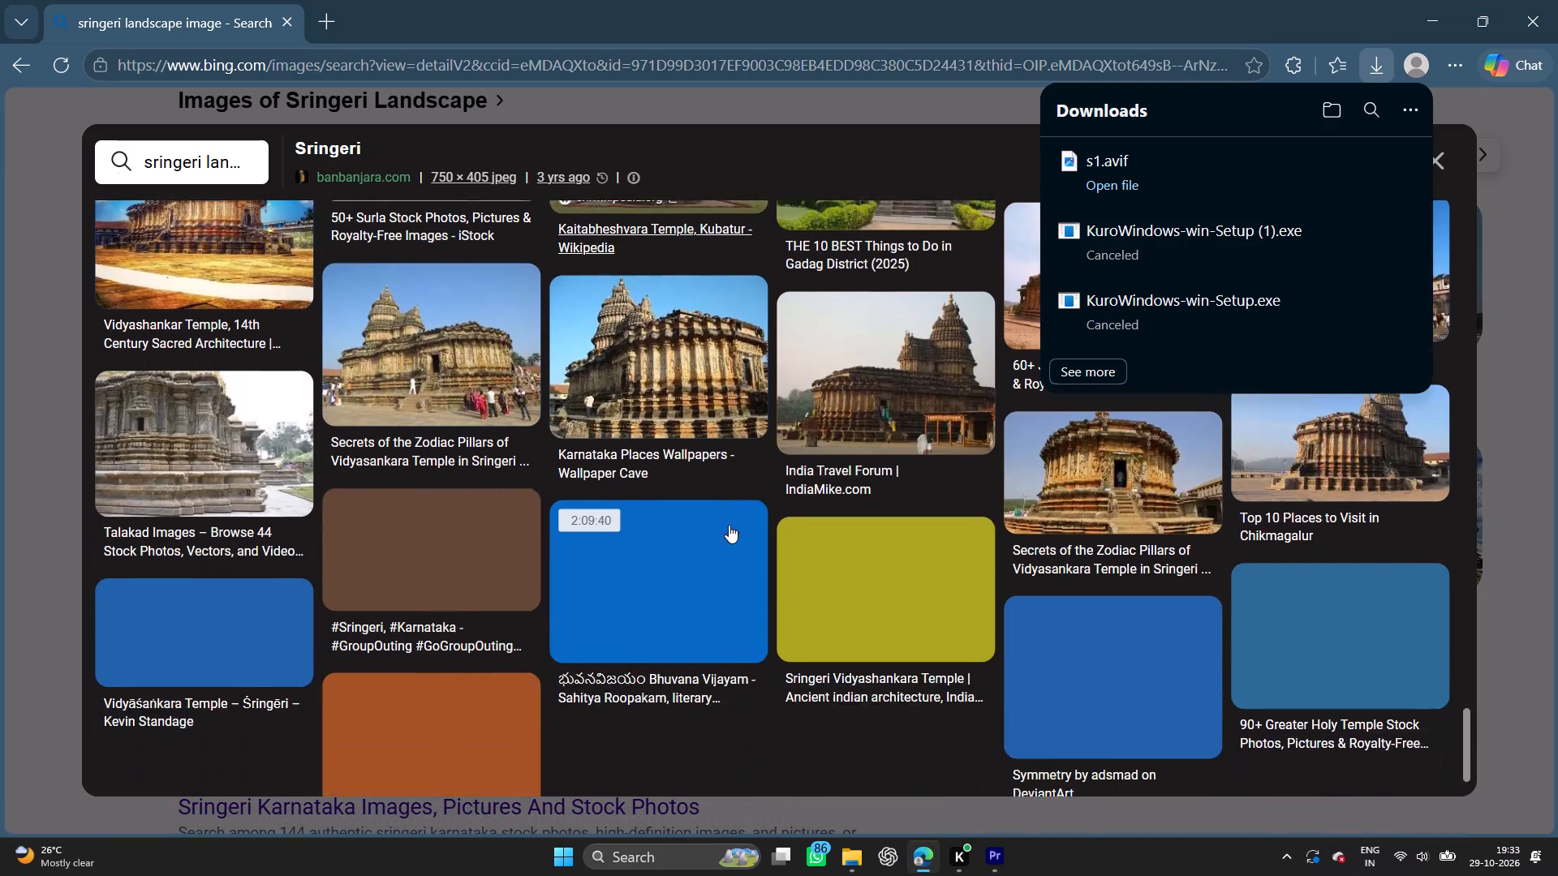
scroll(729, 525, "down", 5)
scroll(729, 525, "up", 9)
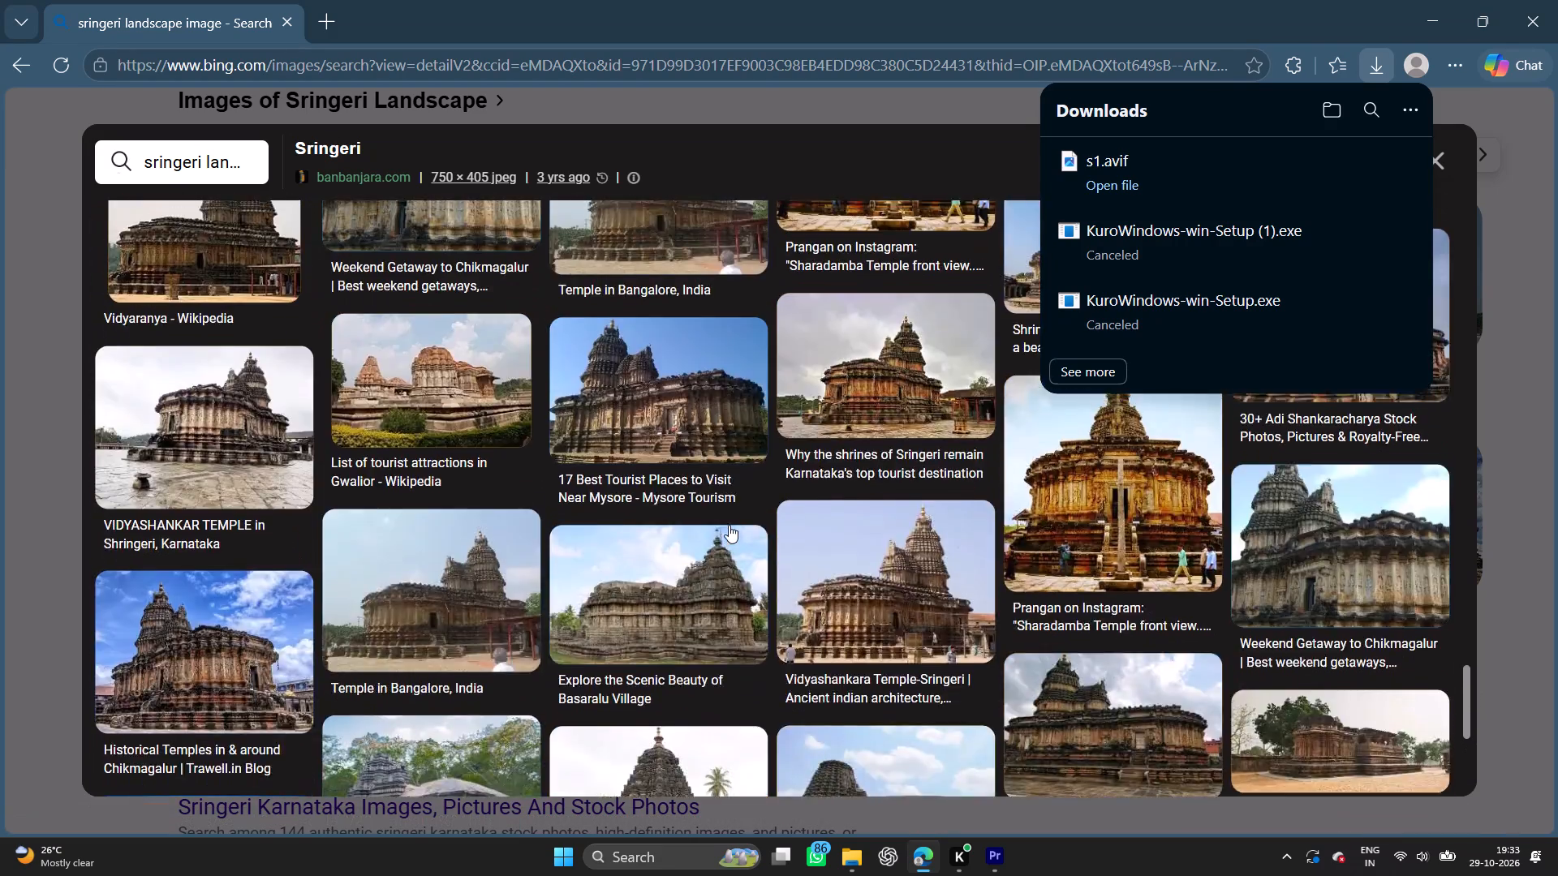
scroll(729, 525, "up", 20)
scroll(729, 525, "up", 4)
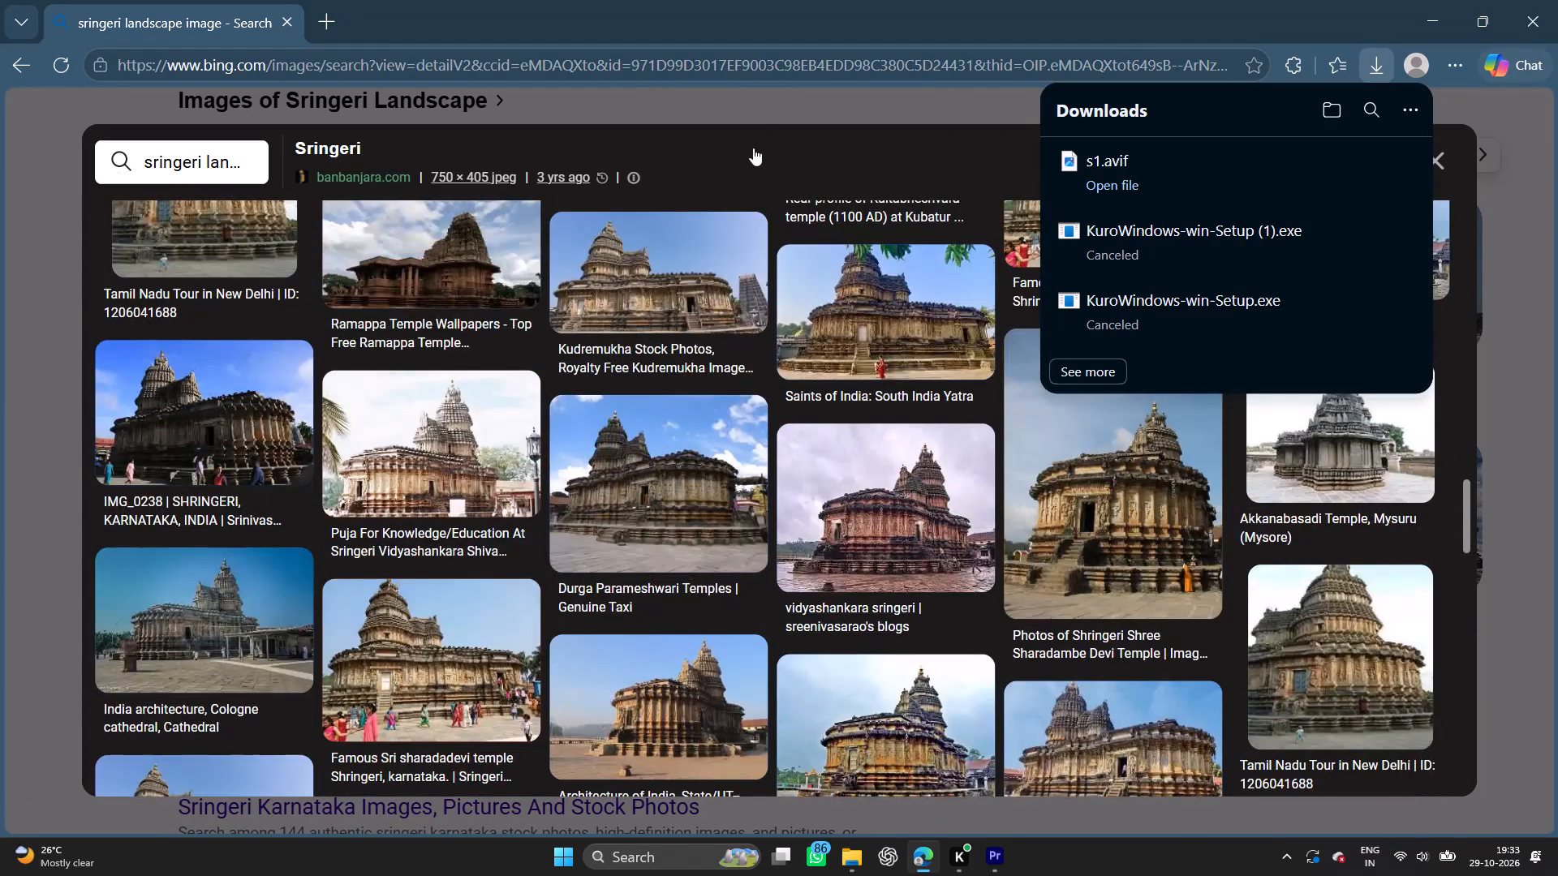
left_click(766, 105)
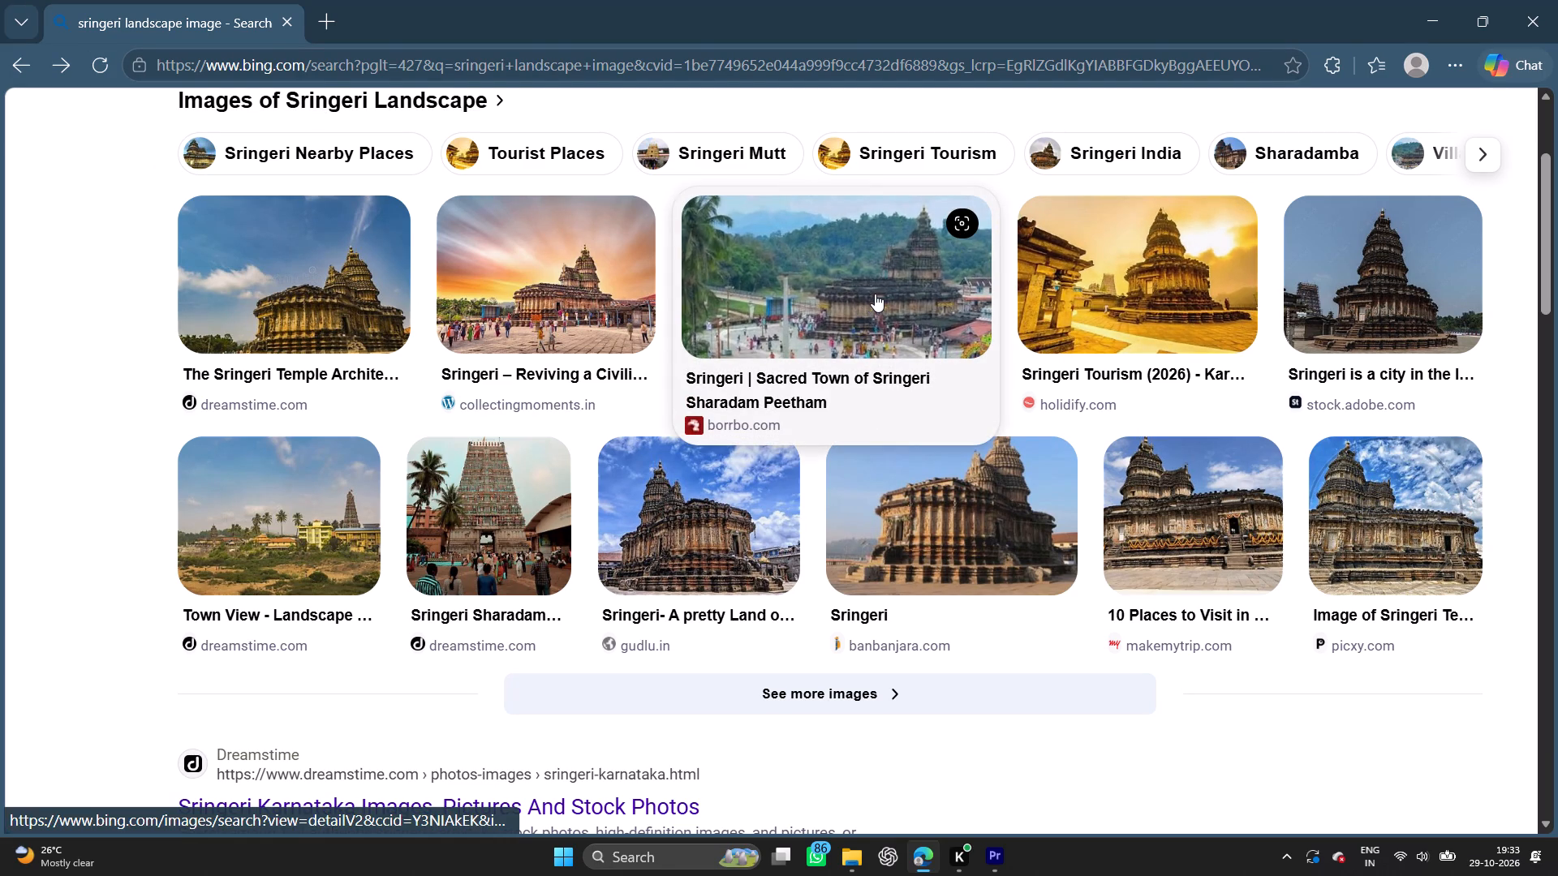
Browse the full image results for "sringeri landscape image" for more temple and landscape pictures, and return to the general results page.
scroll(875, 294, "up", 1)
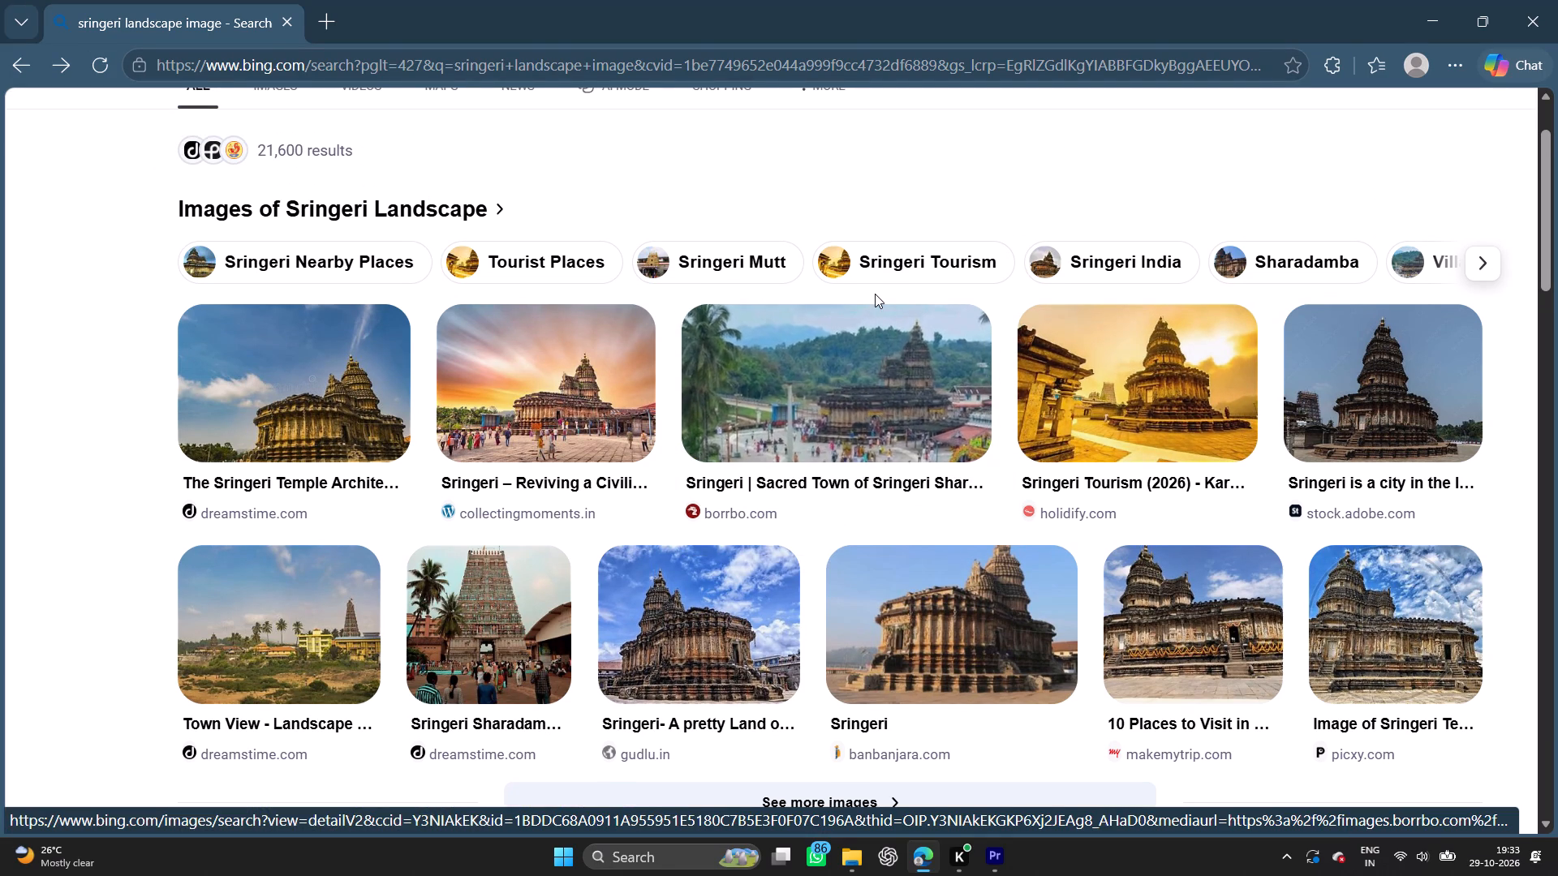
scroll(695, 251, "up", 2)
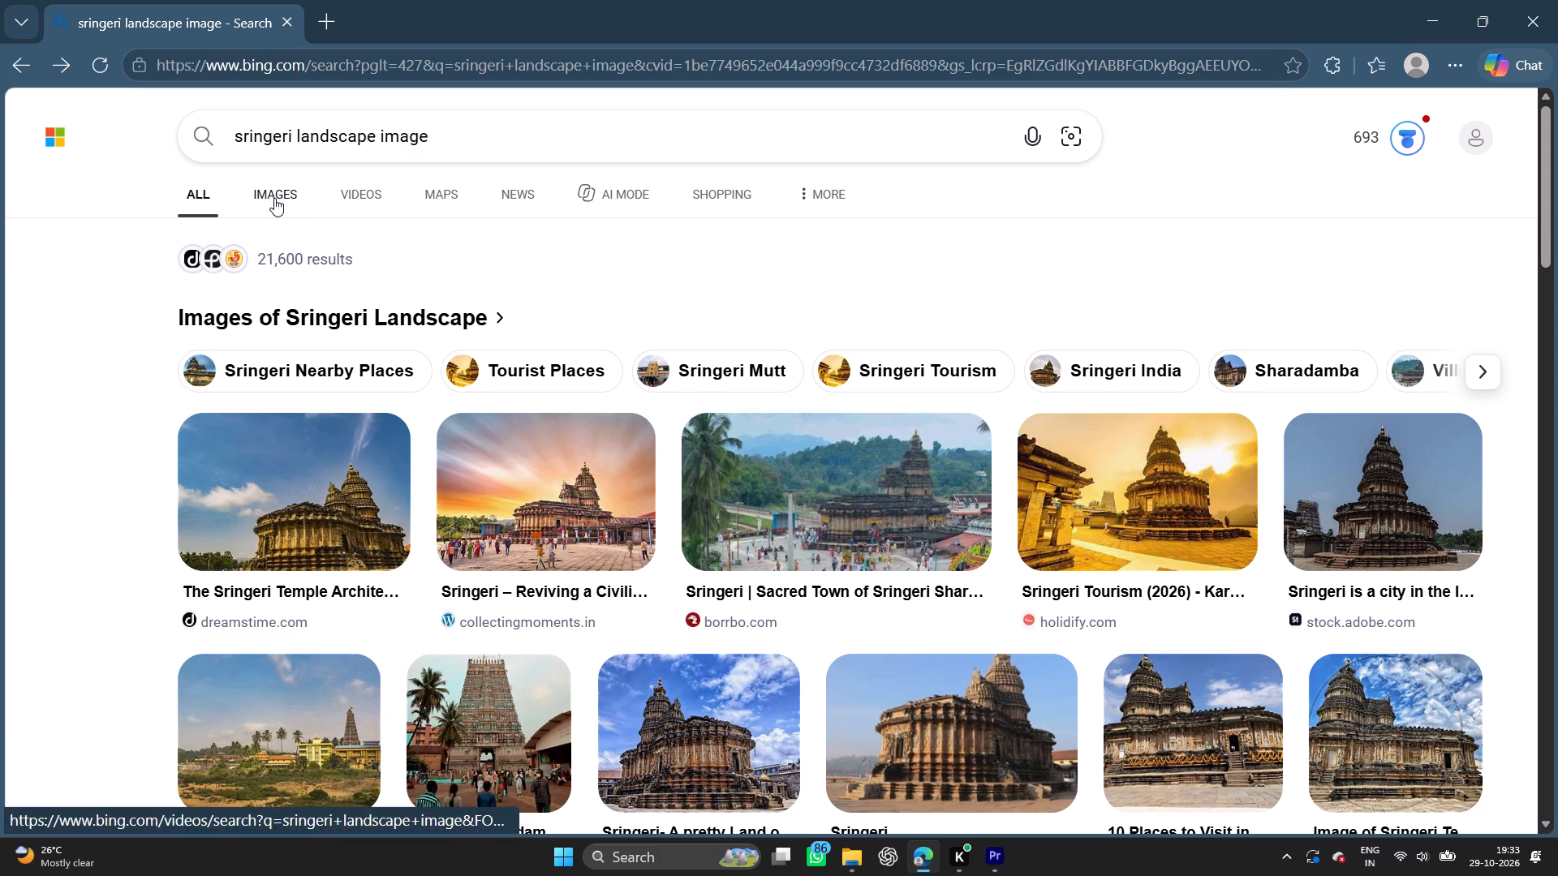
left_click(274, 198)
scroll(798, 450, "down", 1)
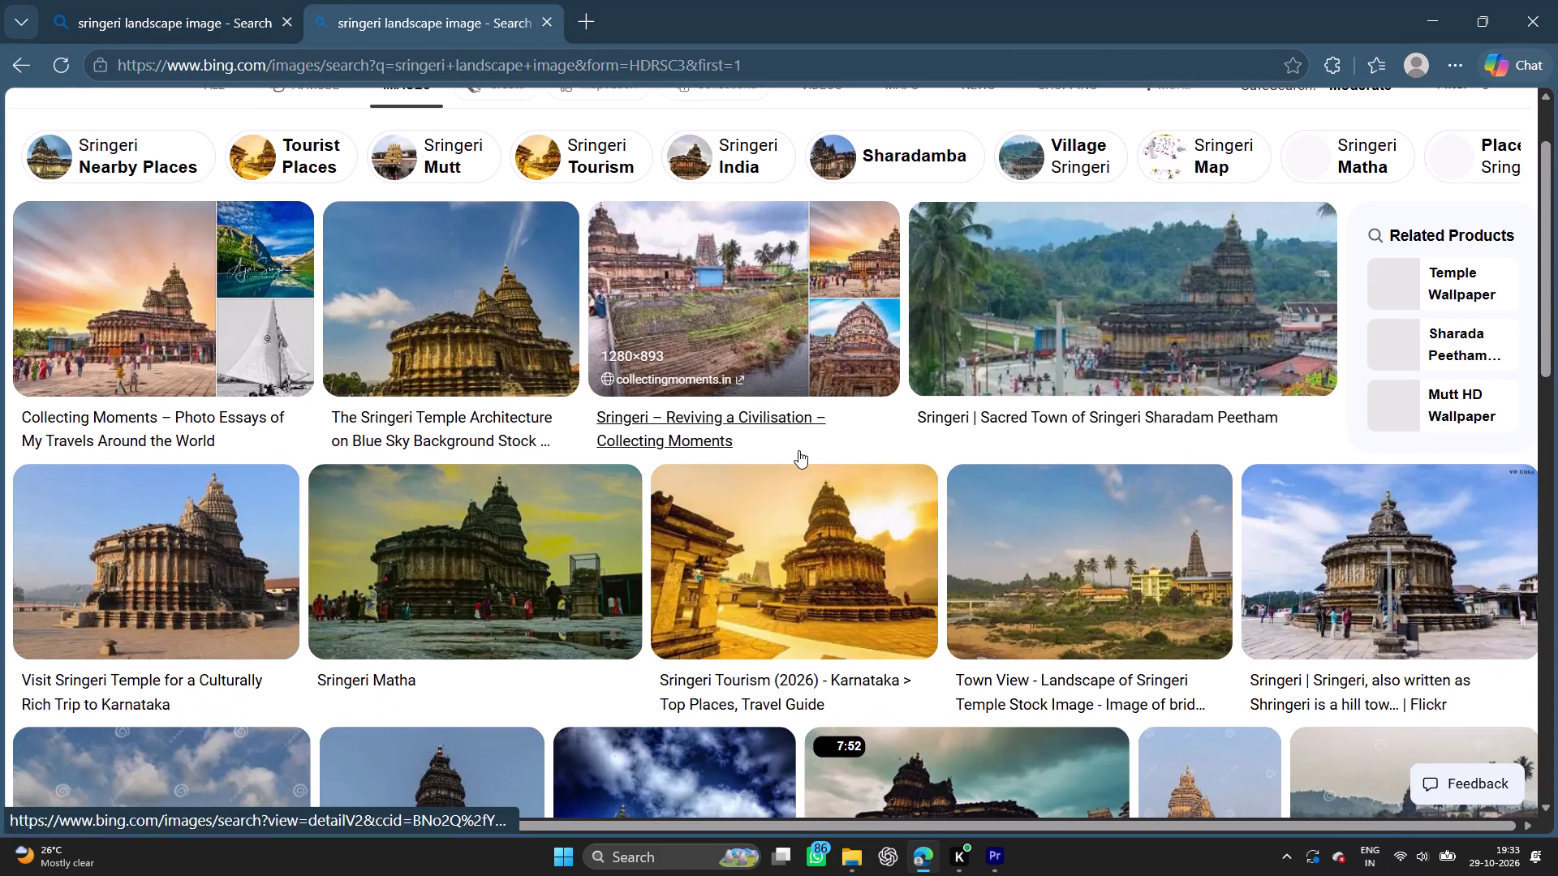
scroll(798, 450, "down", 1)
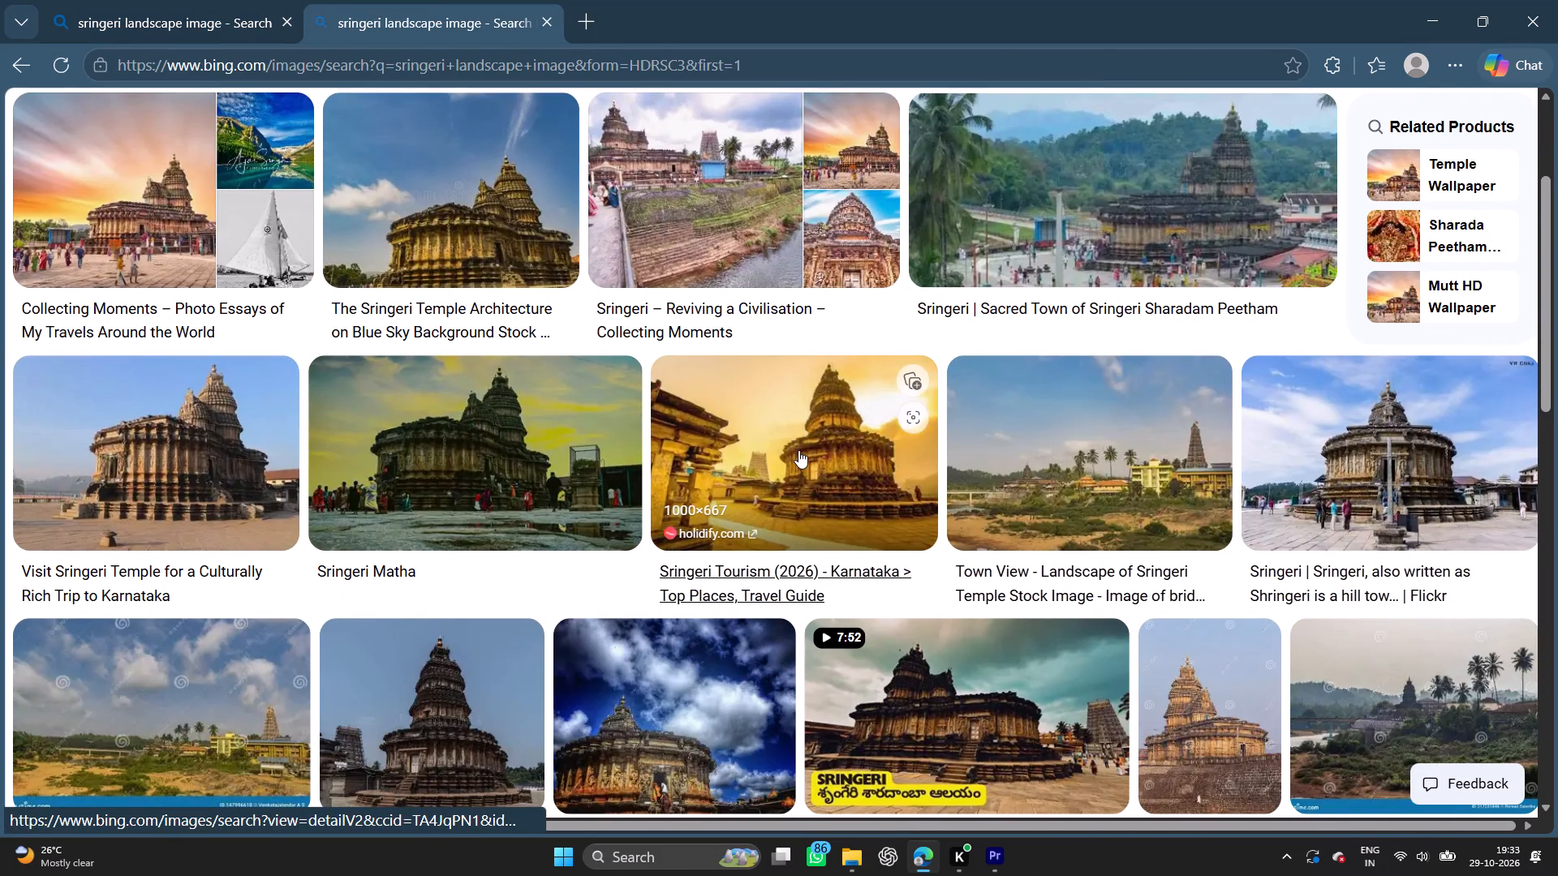
scroll(798, 450, "down", 1)
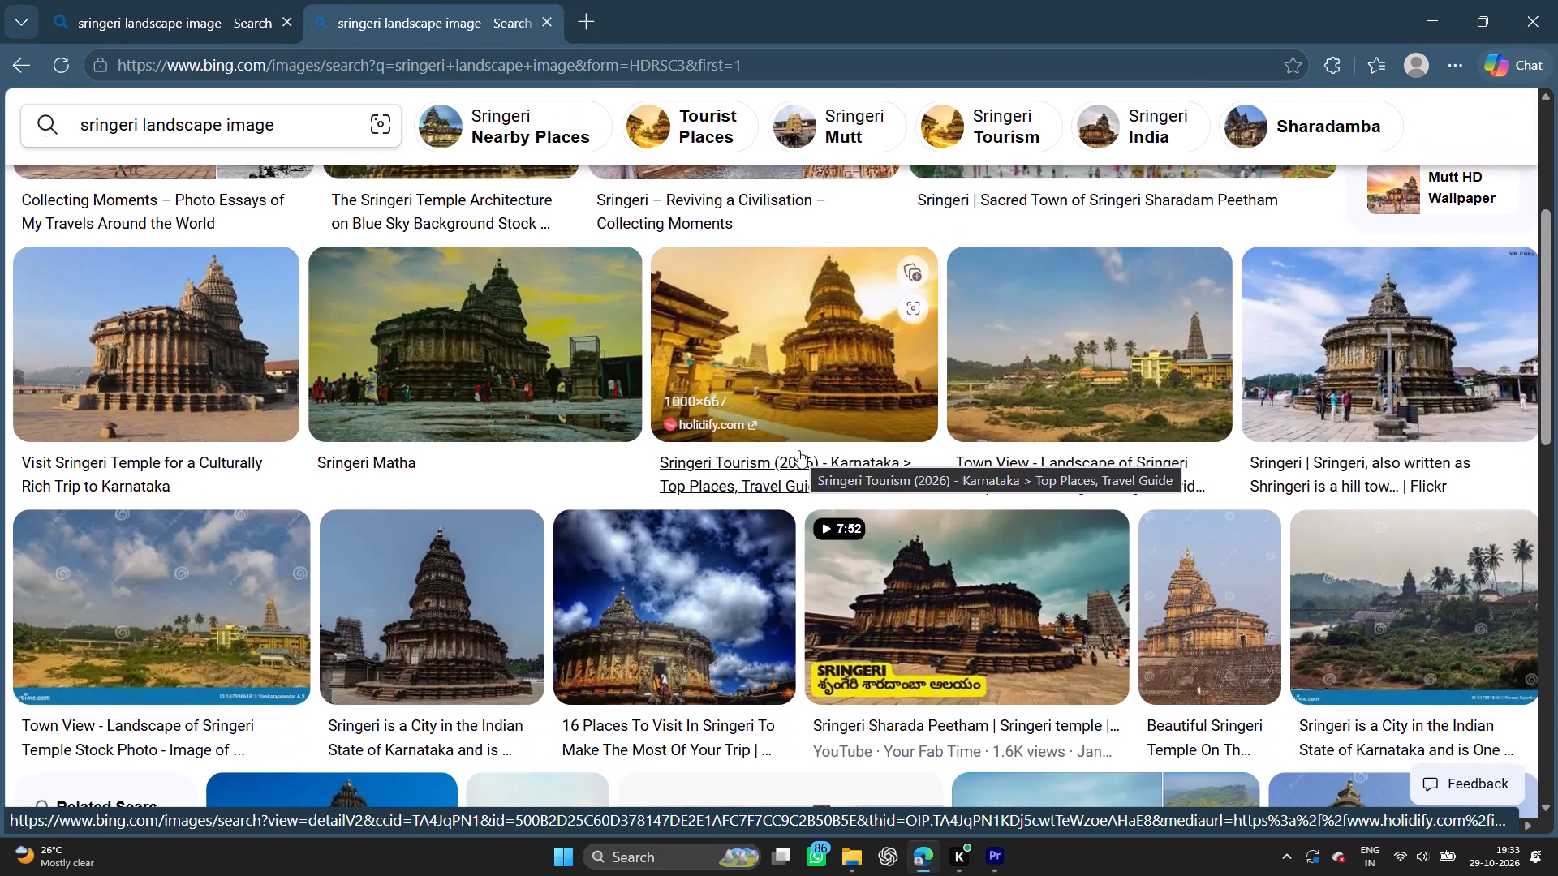
scroll(798, 450, "down", 6)
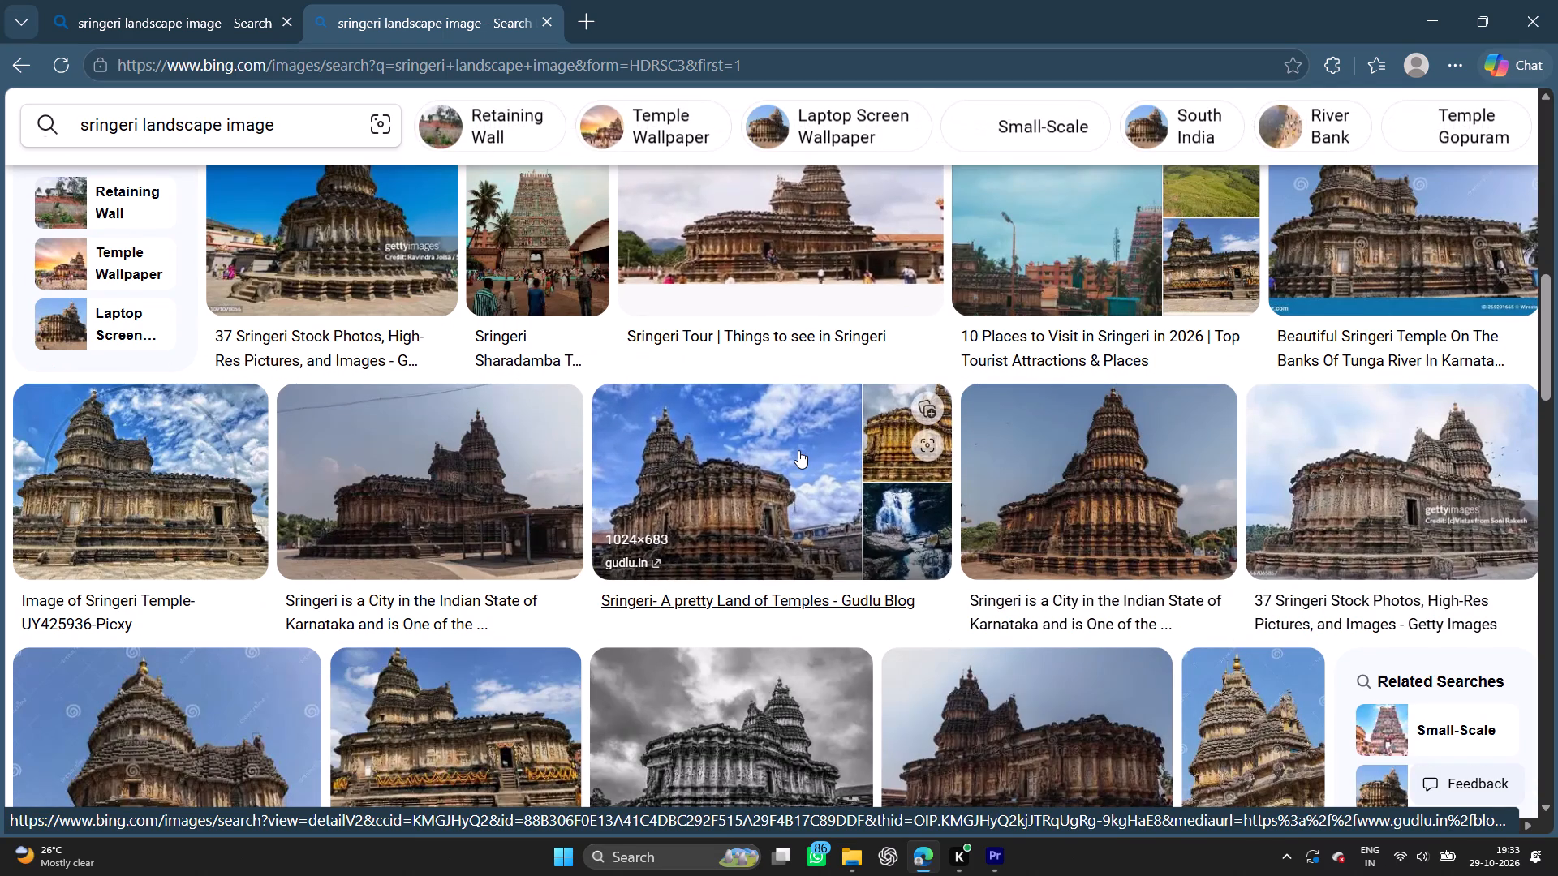
scroll(798, 450, "down", 2)
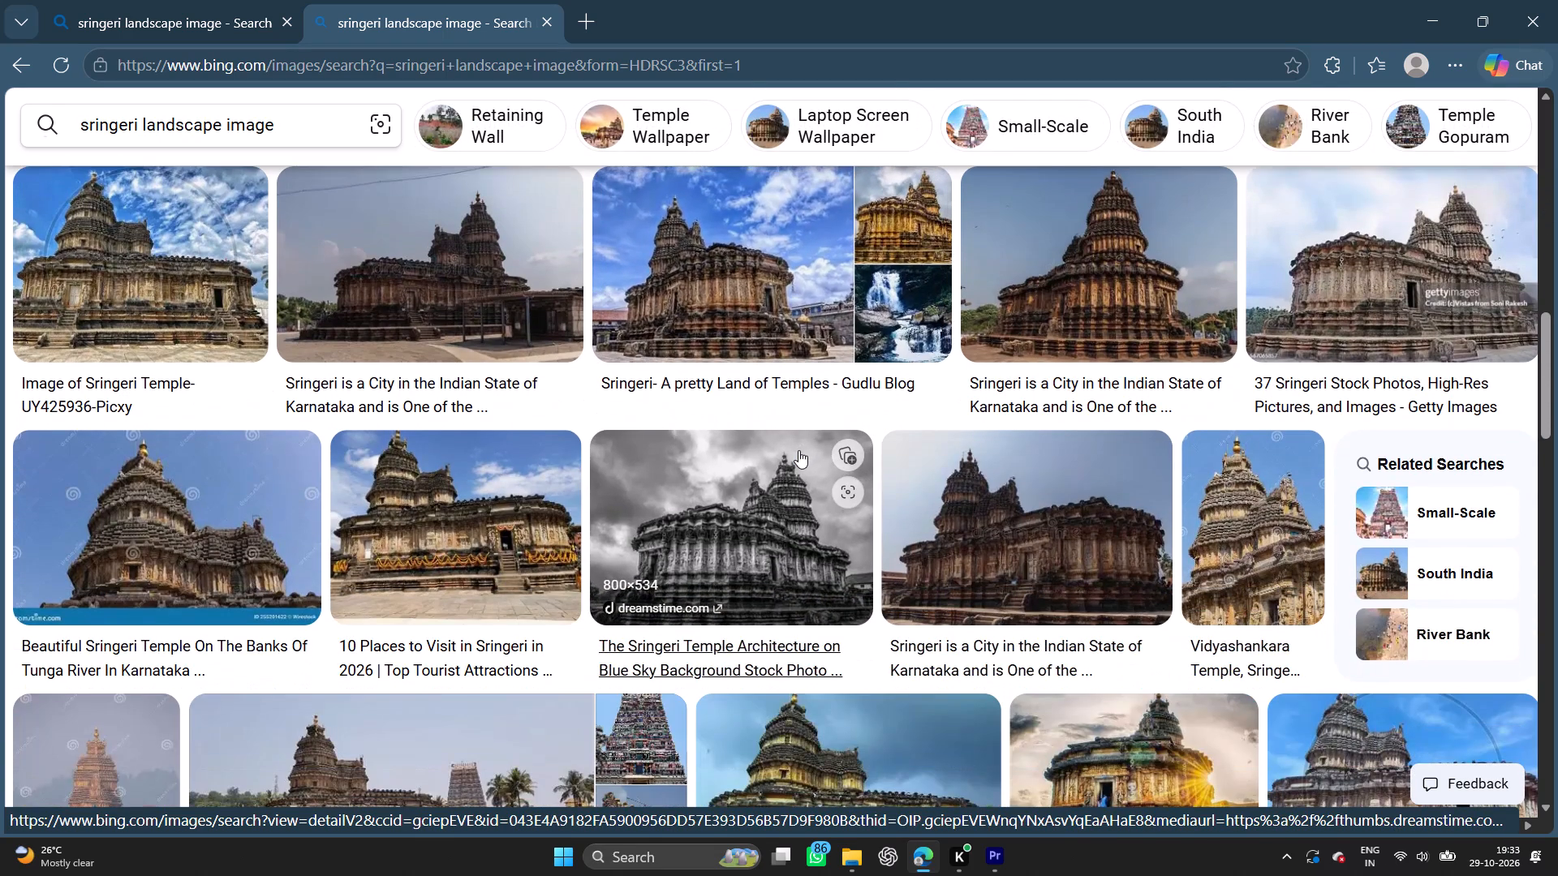
scroll(798, 450, "down", 1)
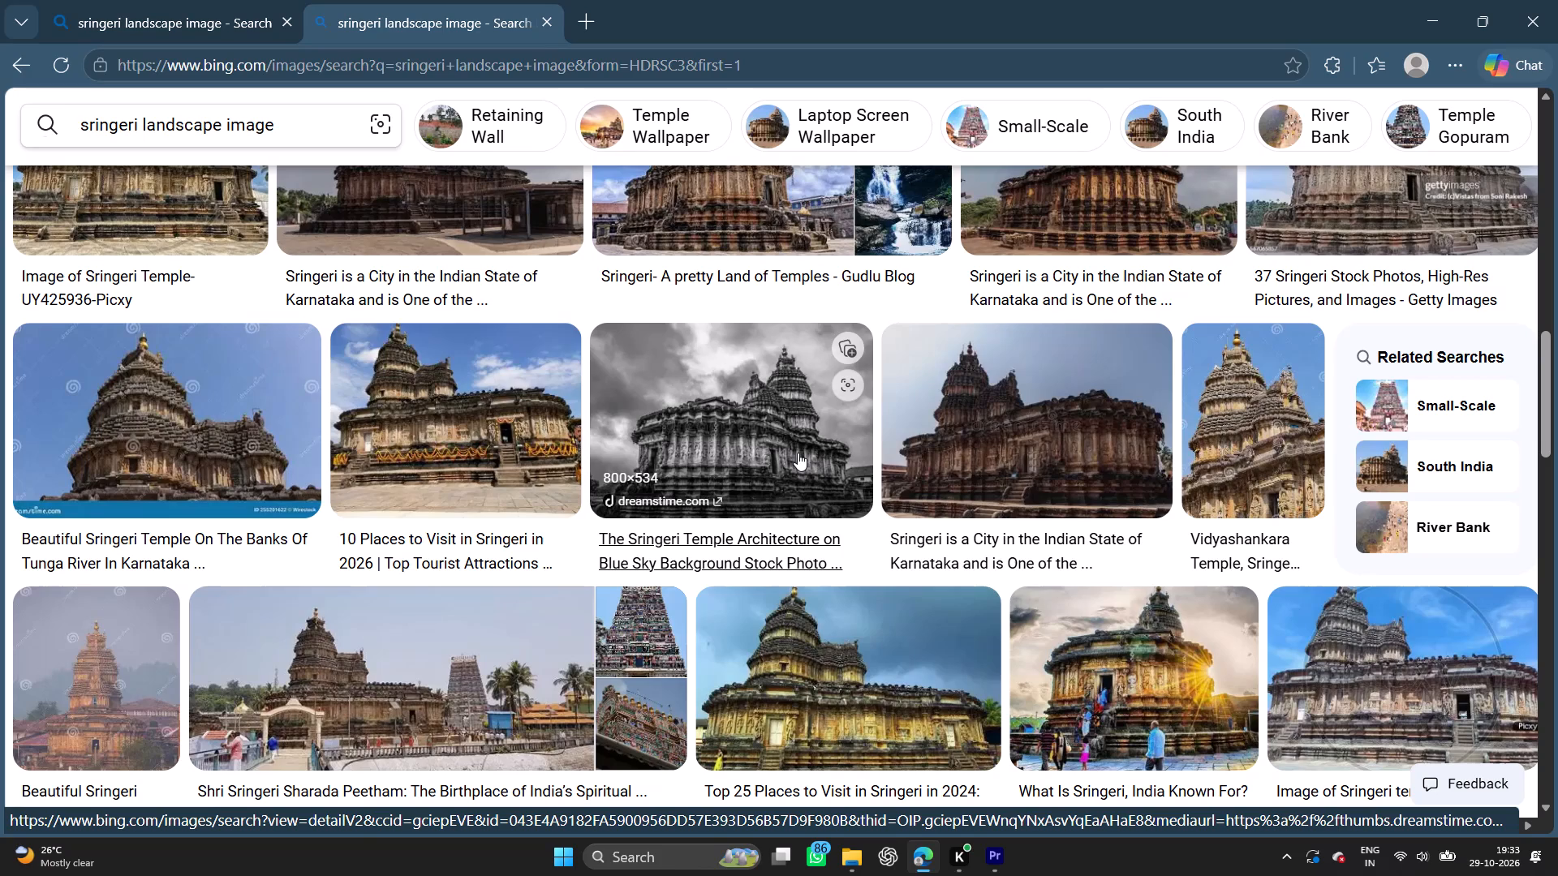
key("alt+Tab")
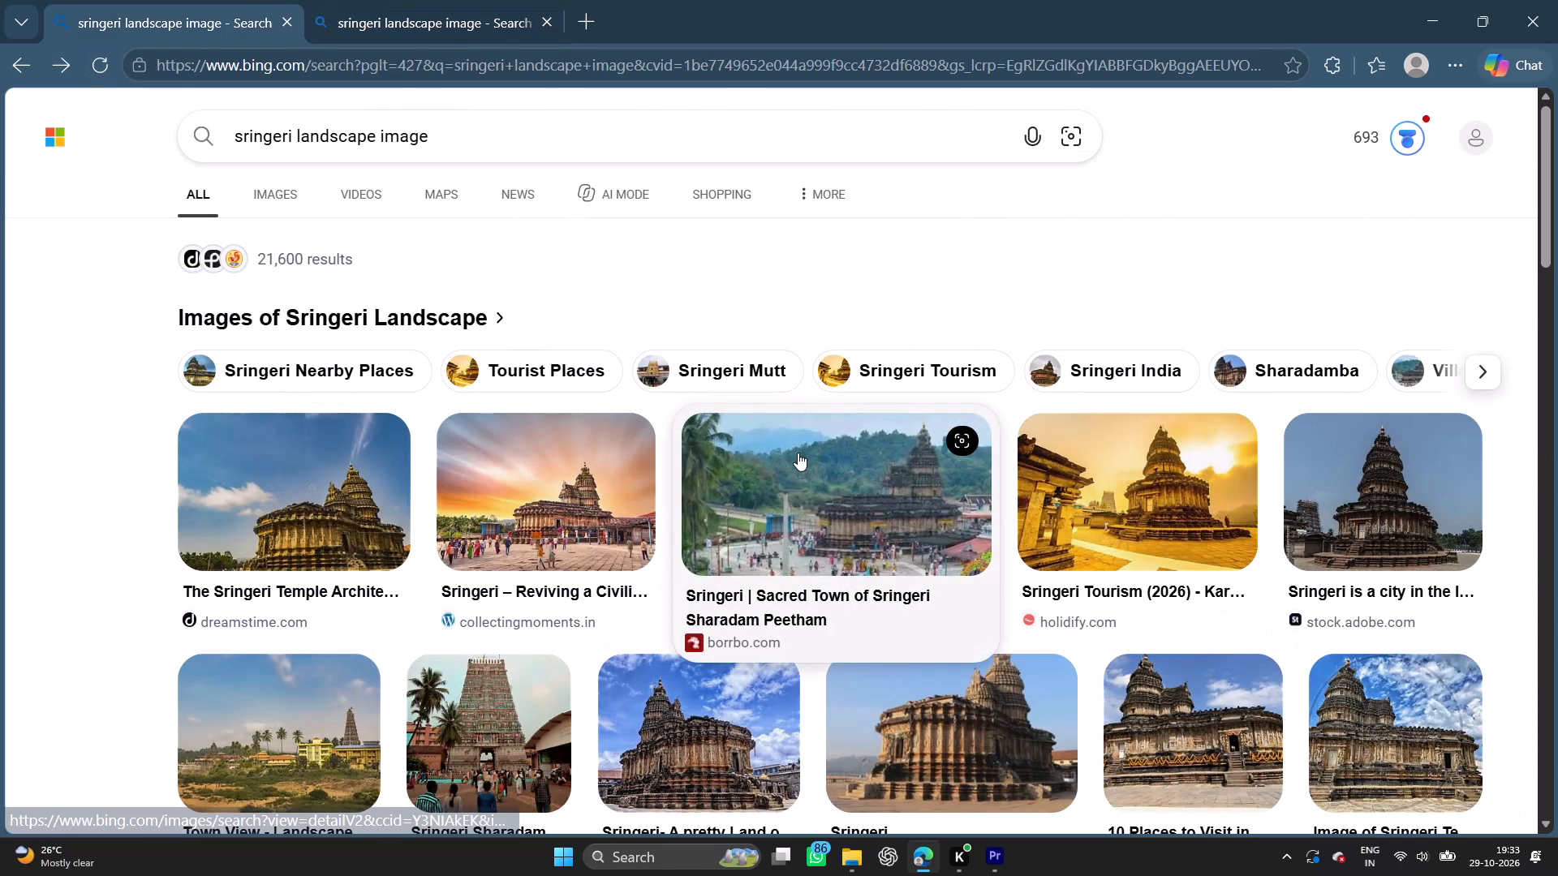
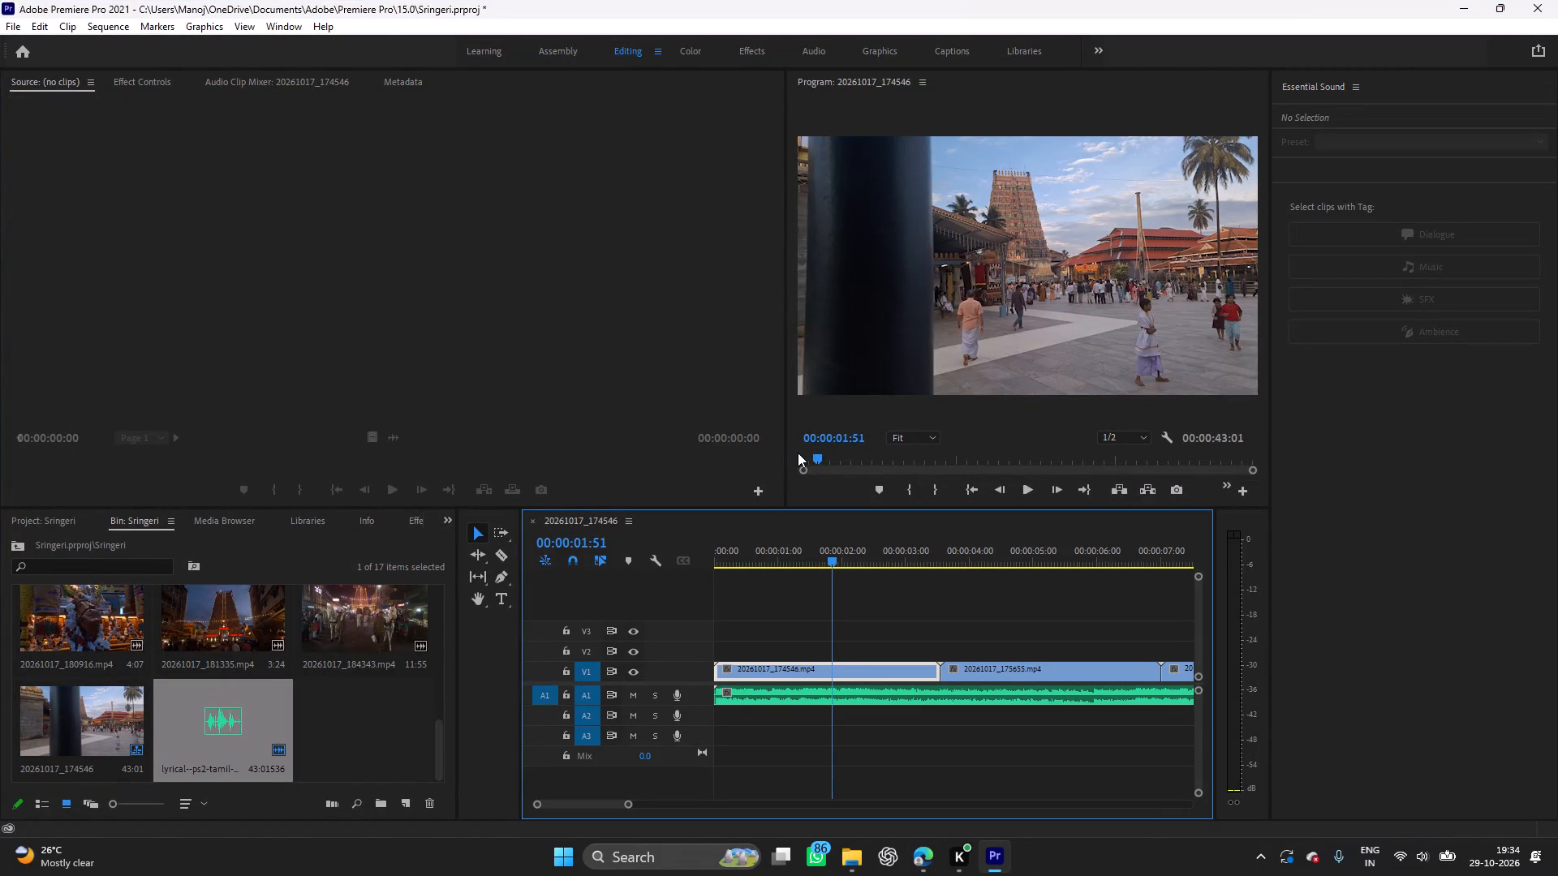
Switch to Microsoft Edge and browse the "sringeri landscape image" results for another wide temple picture.
key("alt+Tab")
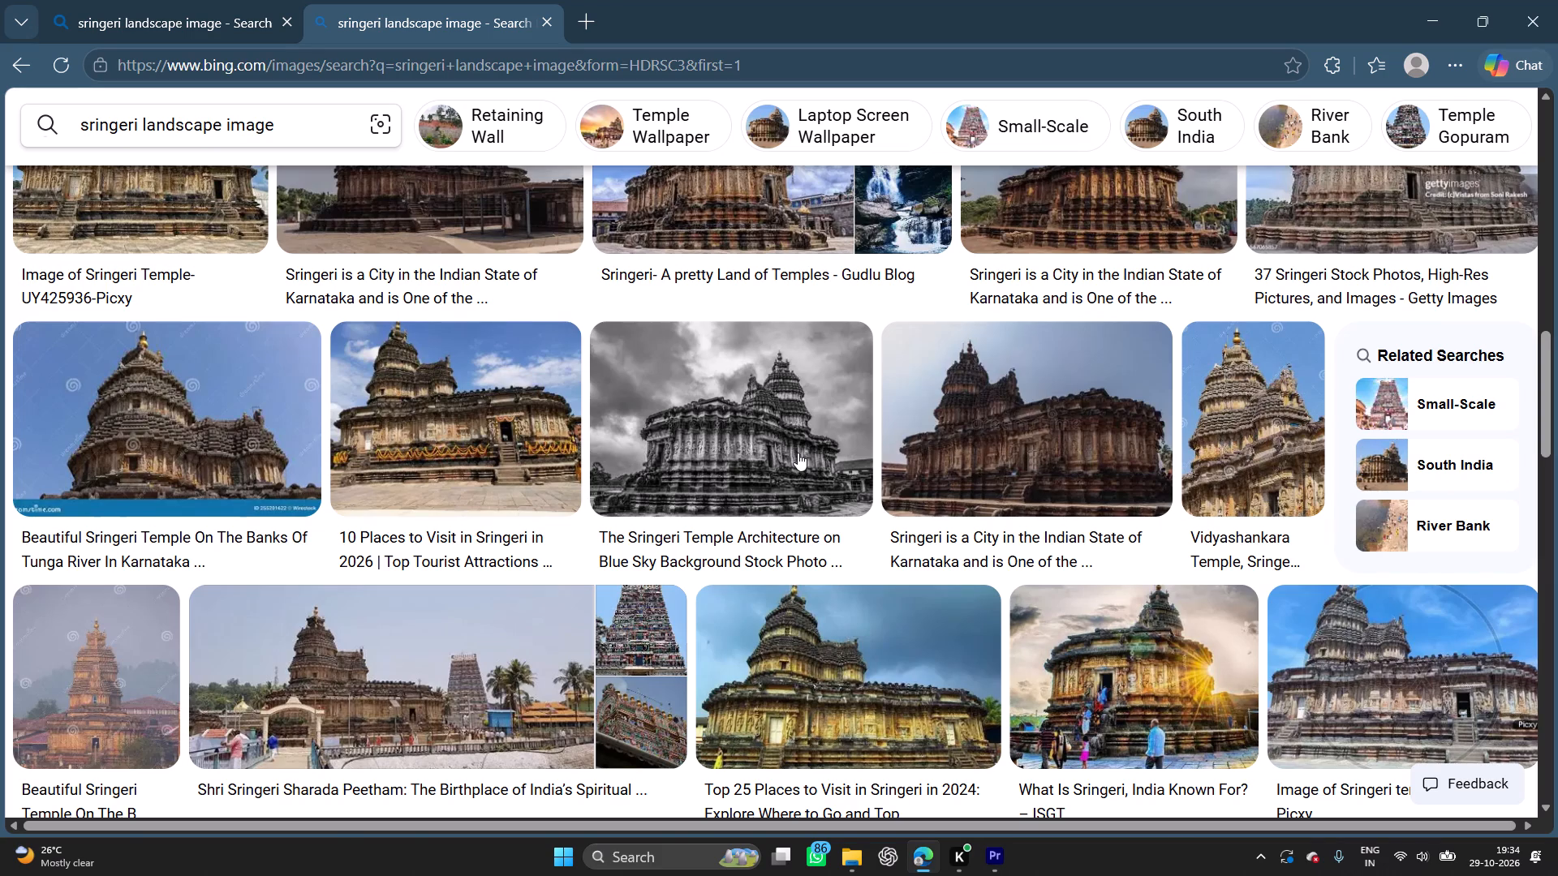
scroll(798, 453, "down", 6)
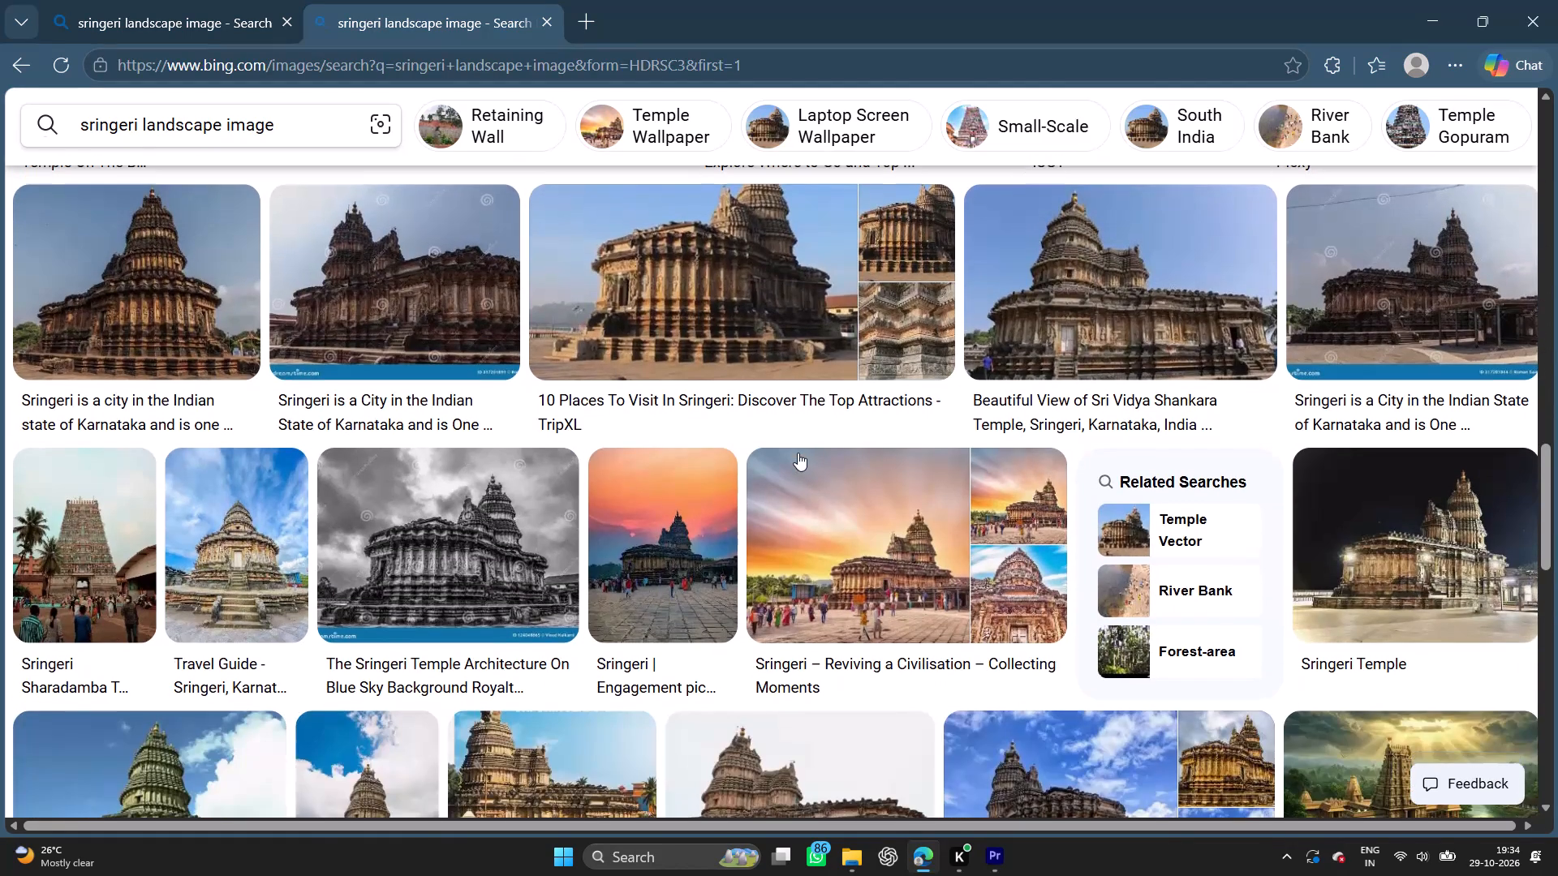
scroll(791, 462, "up", 14)
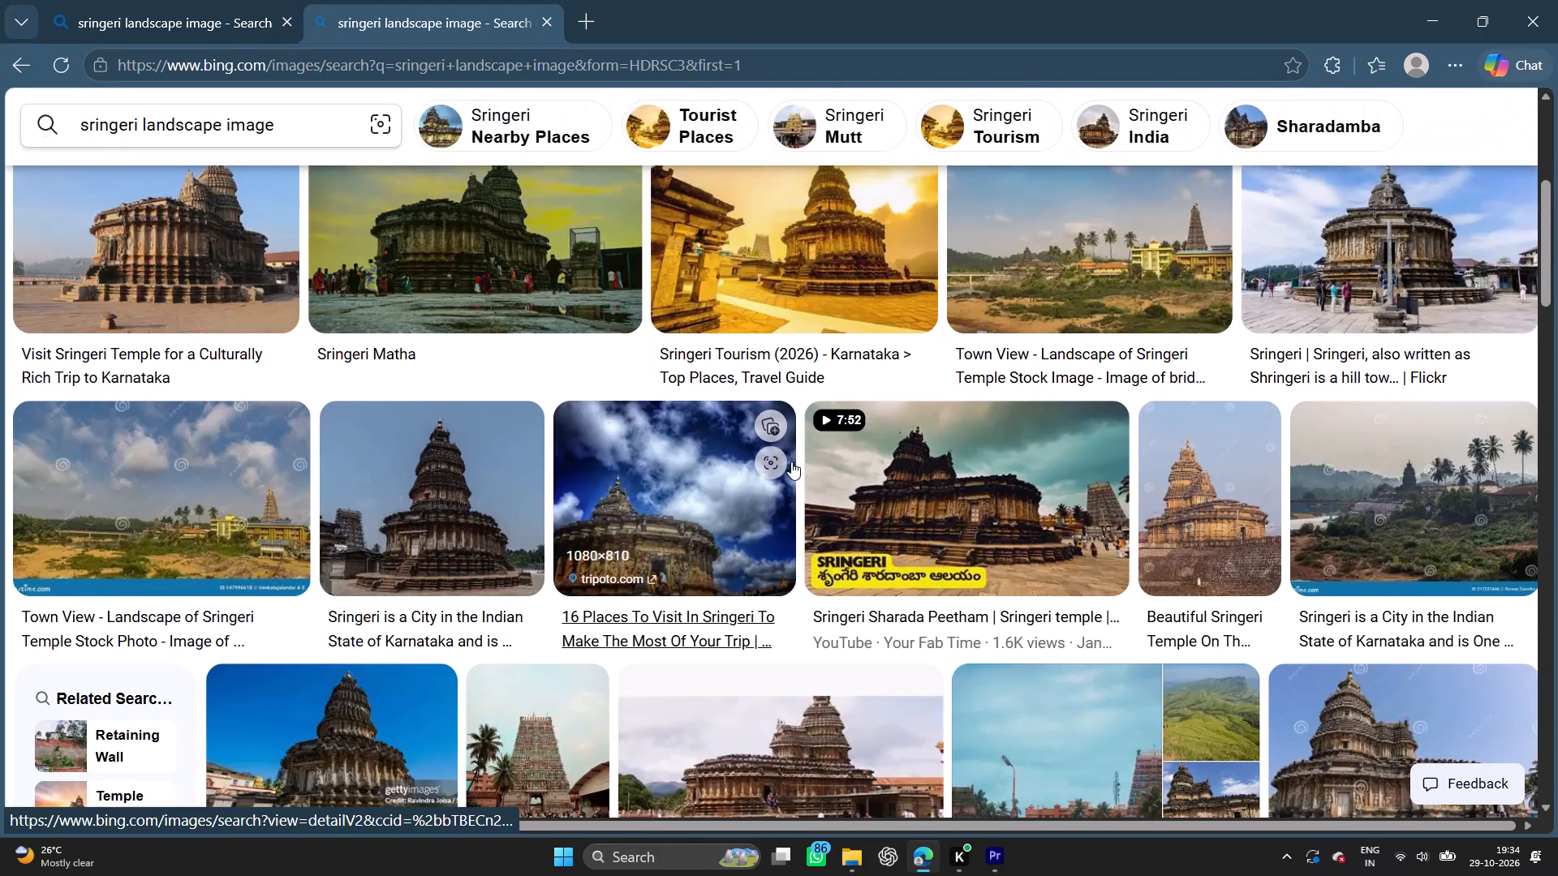
scroll(791, 462, "up", 4)
scroll(791, 462, "down", 1)
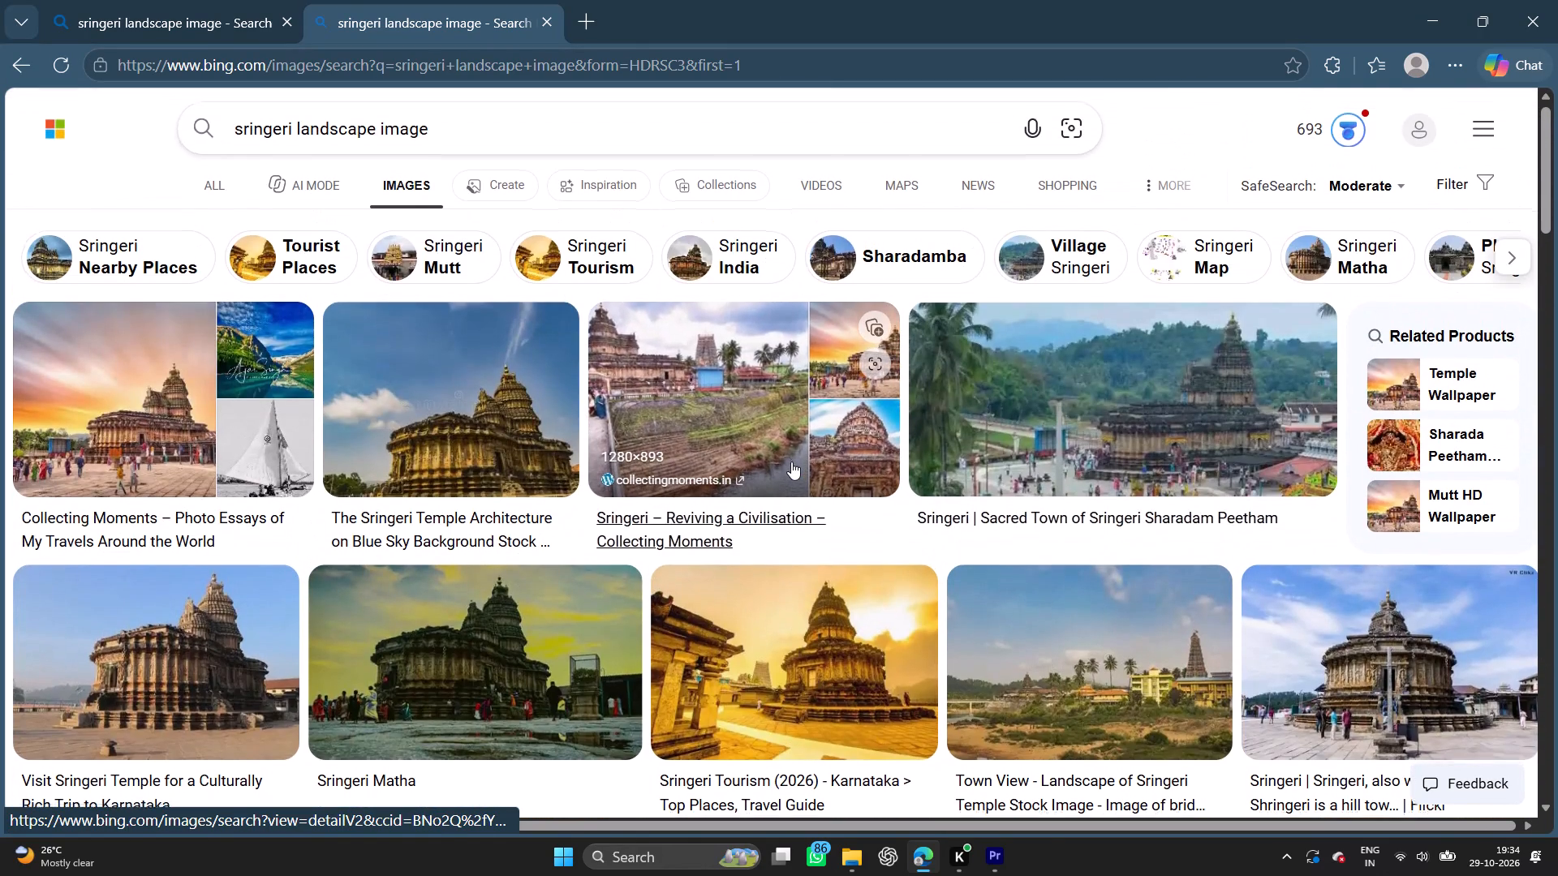
scroll(791, 462, "down", 14)
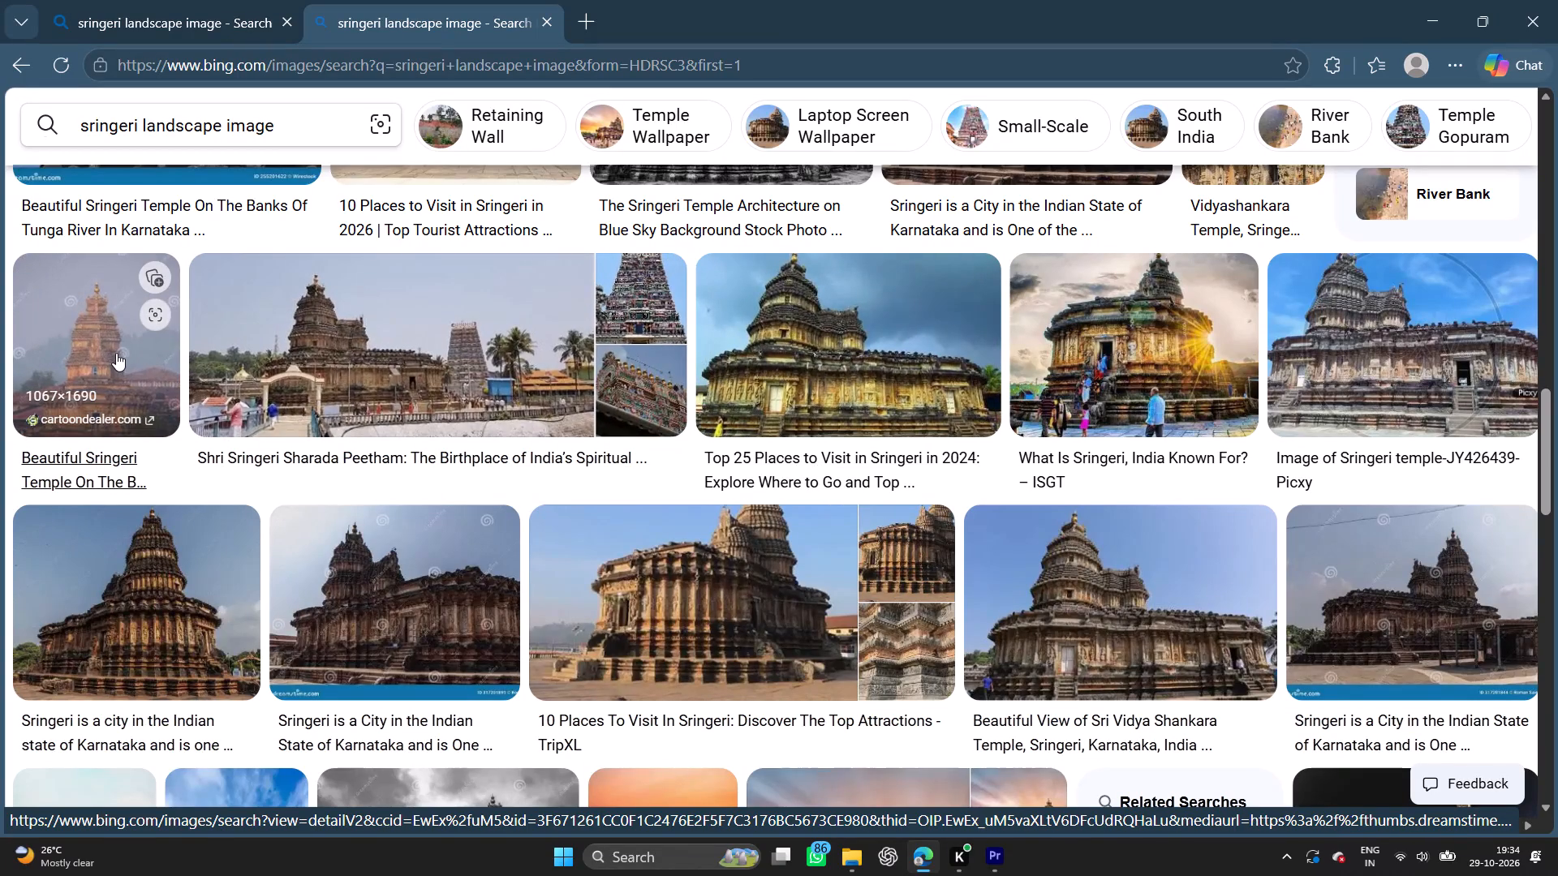
Open the cultureandheritage.org Sharada Peetham picture, save it to the Desktop as s2 in WebP format, and close the image viewer.
left_click(496, 371)
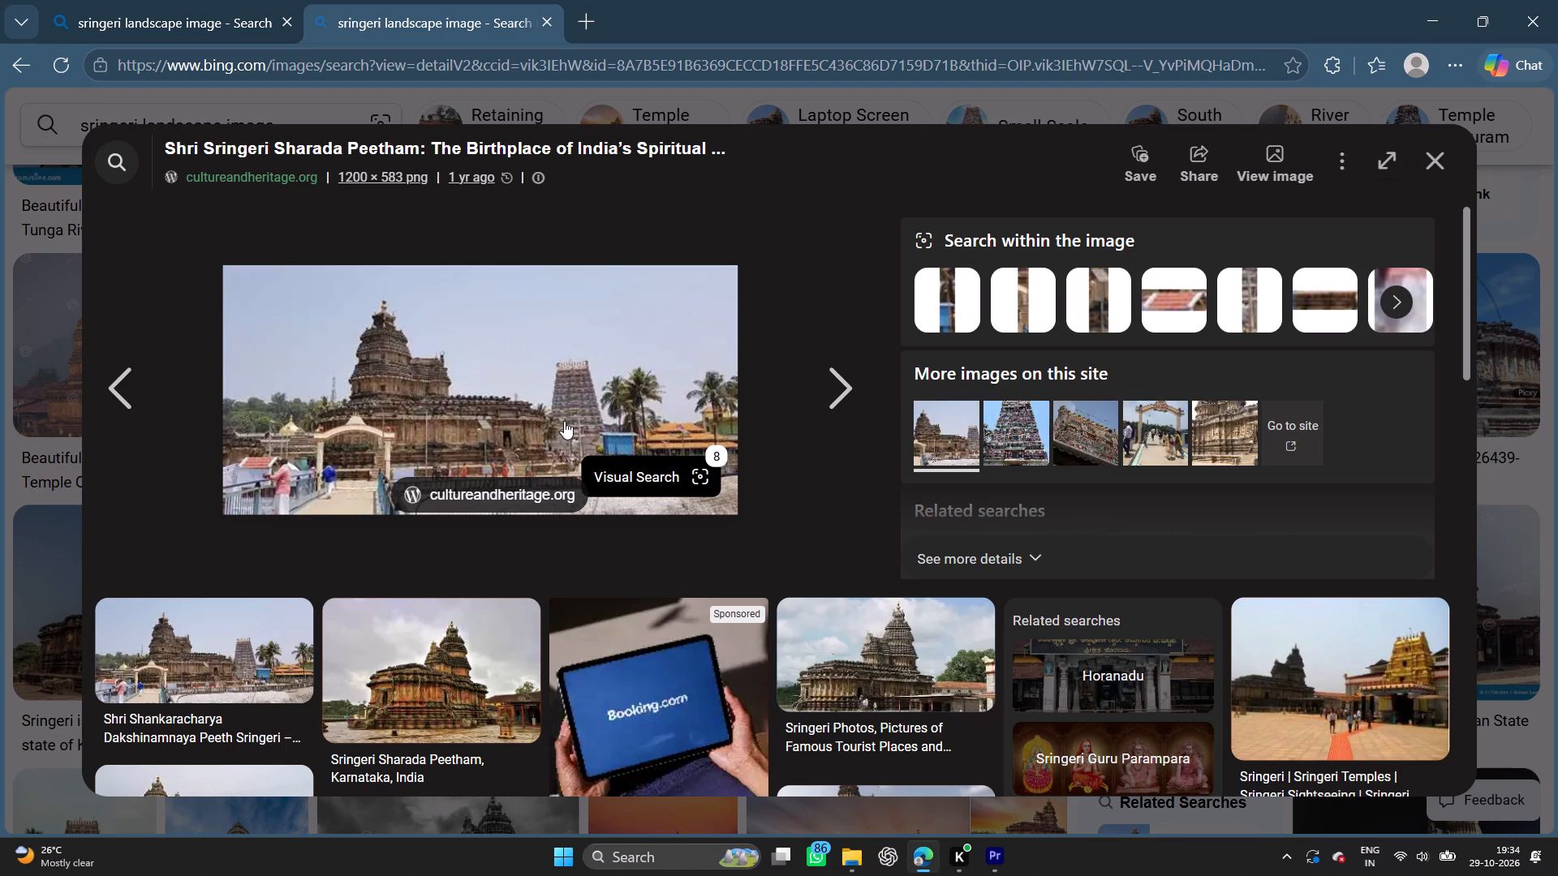
right_click(572, 391)
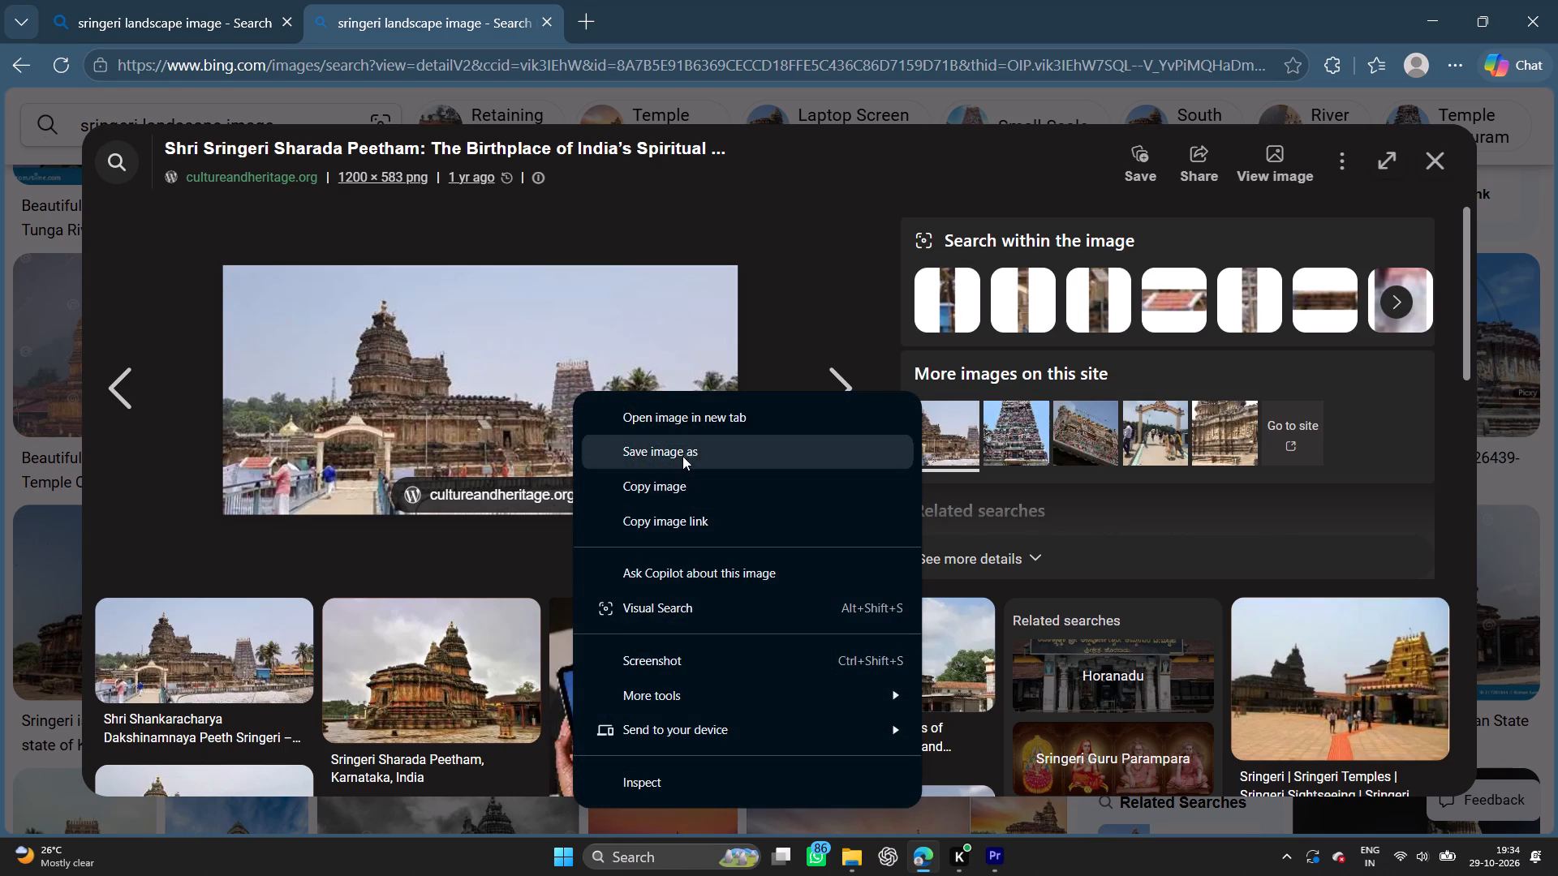
left_click(683, 452)
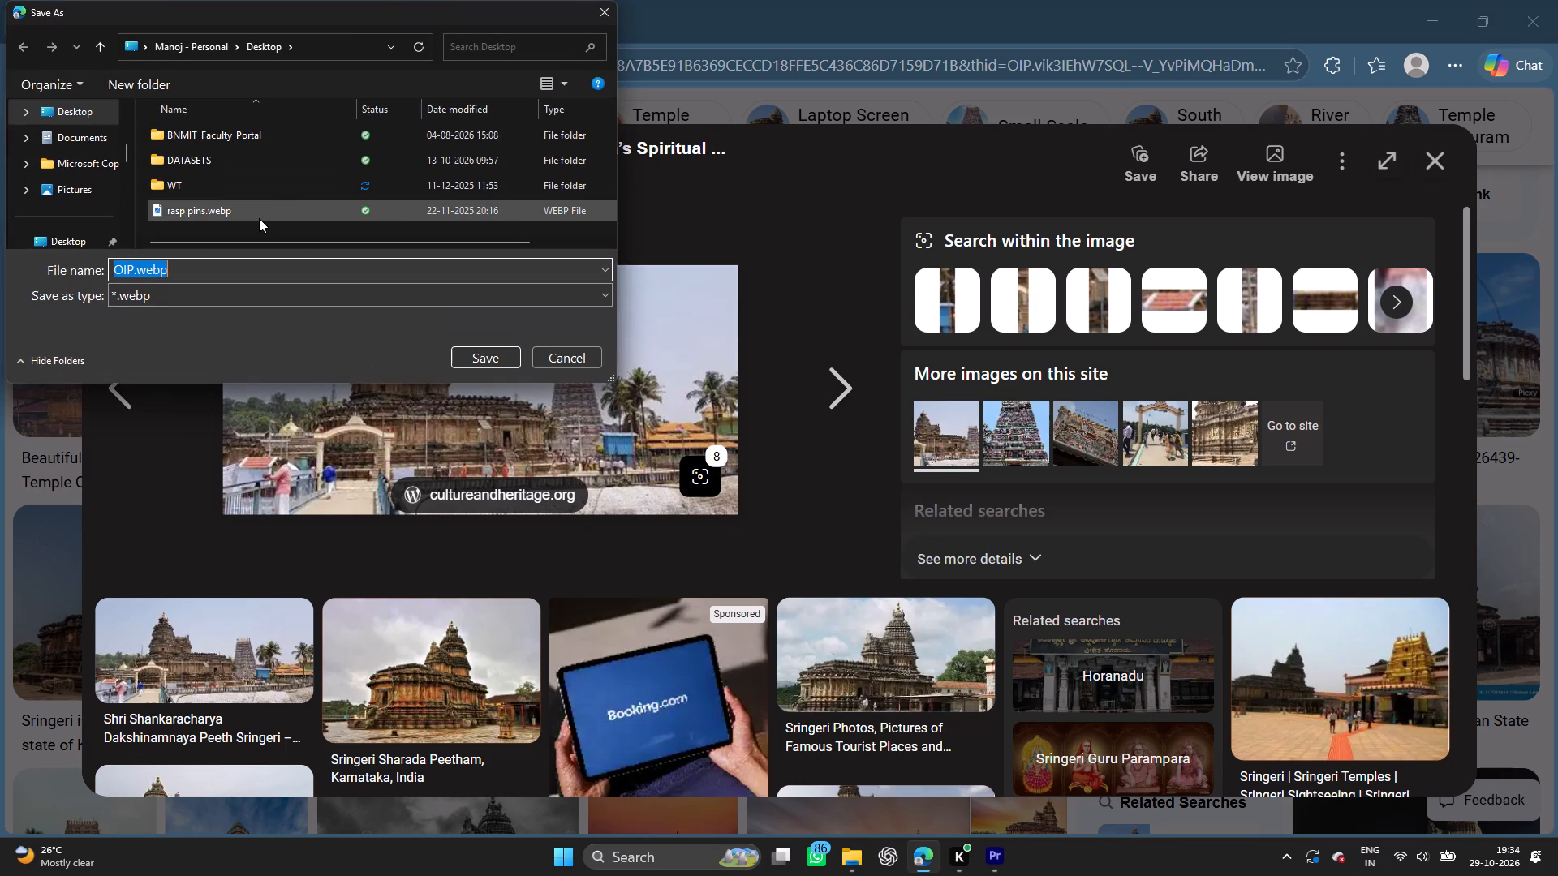
key("BackSpace")
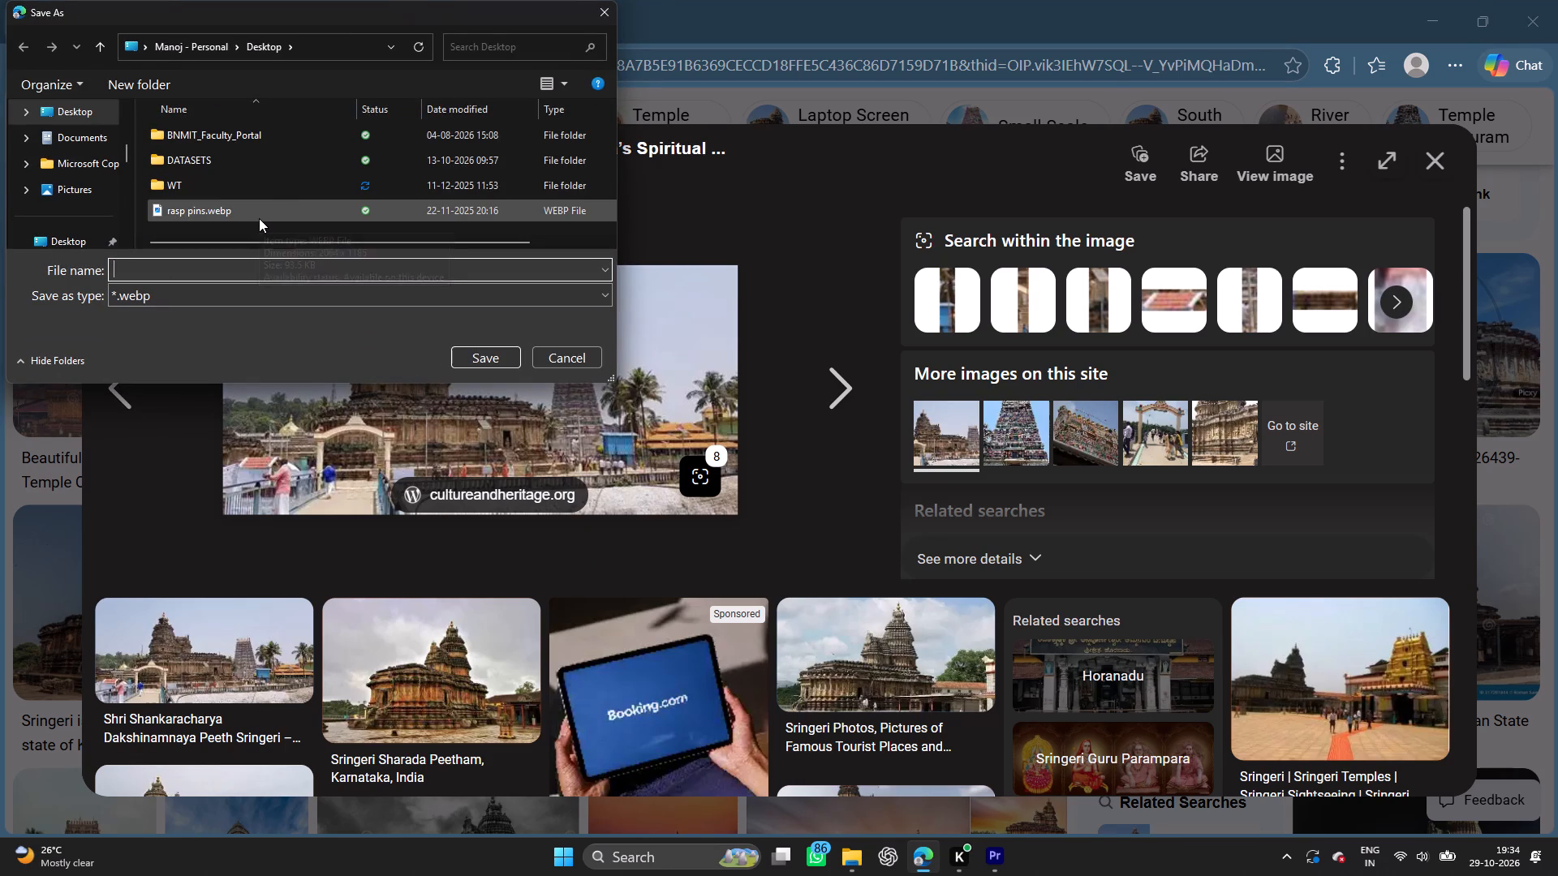
type("s2")
key("Return")
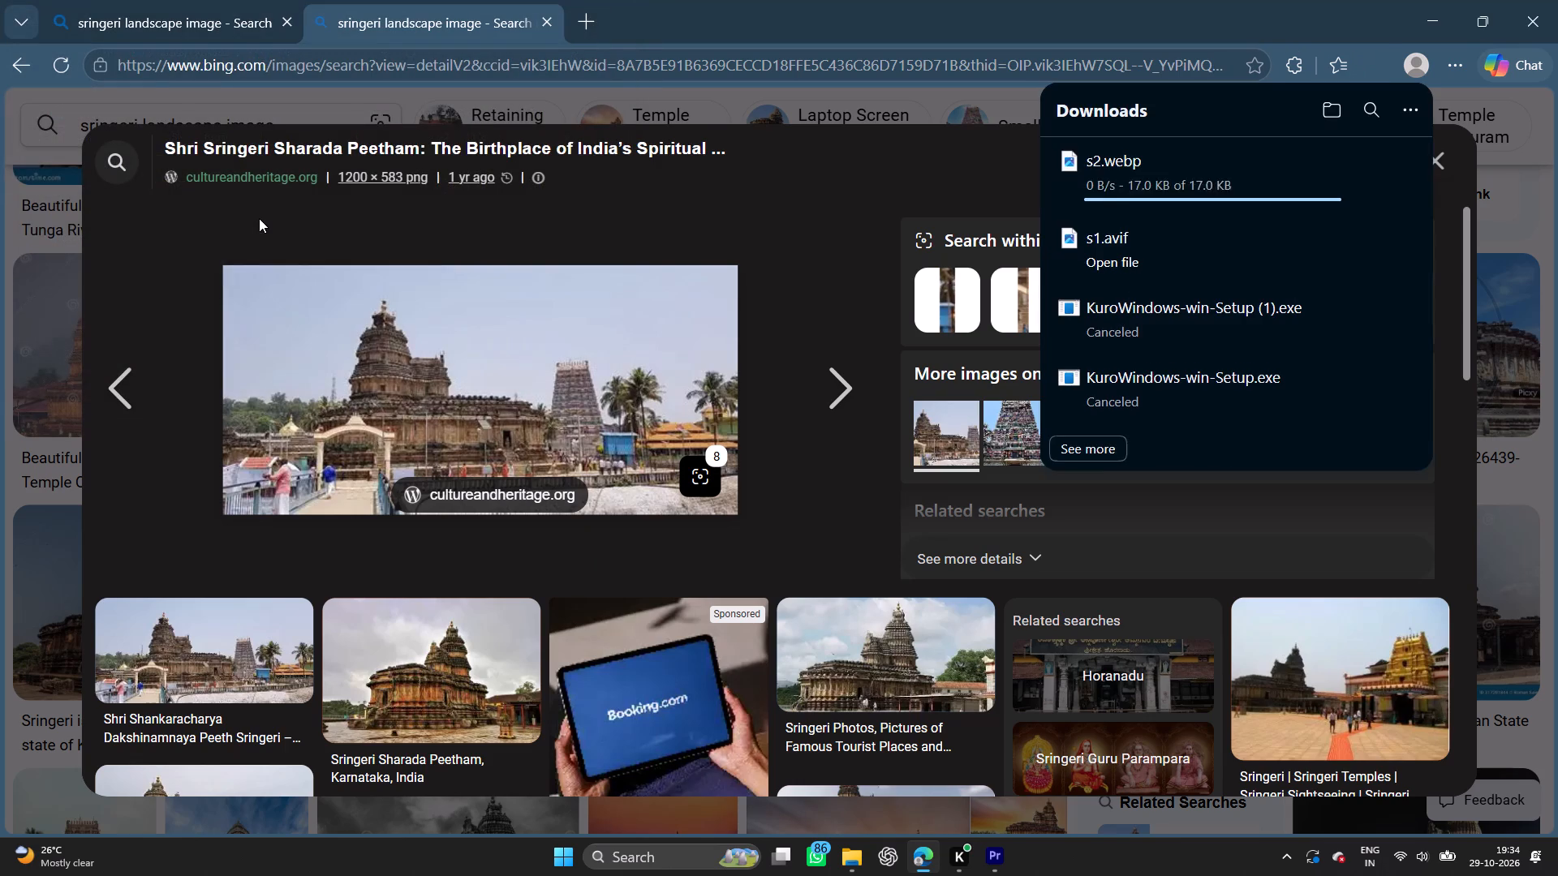
left_click(146, 92)
Open the dreamstime.com Sringeri Sharadamba Temple picture, look through its related temple images, and close the image viewer.
scroll(971, 644, "down", 2)
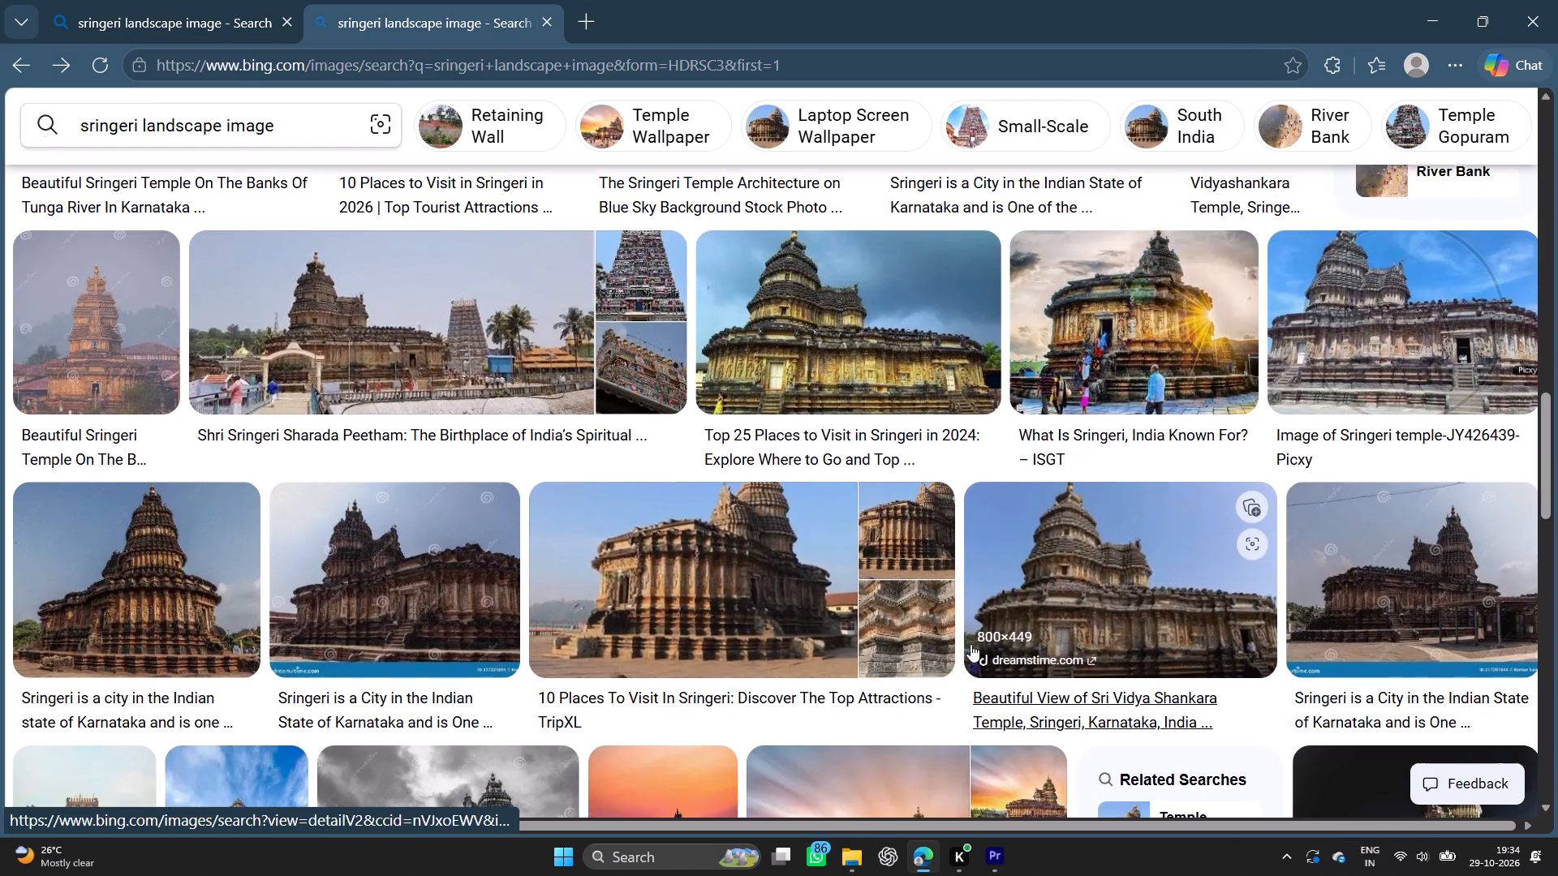
scroll(971, 644, "down", 1)
scroll(971, 644, "up", 2)
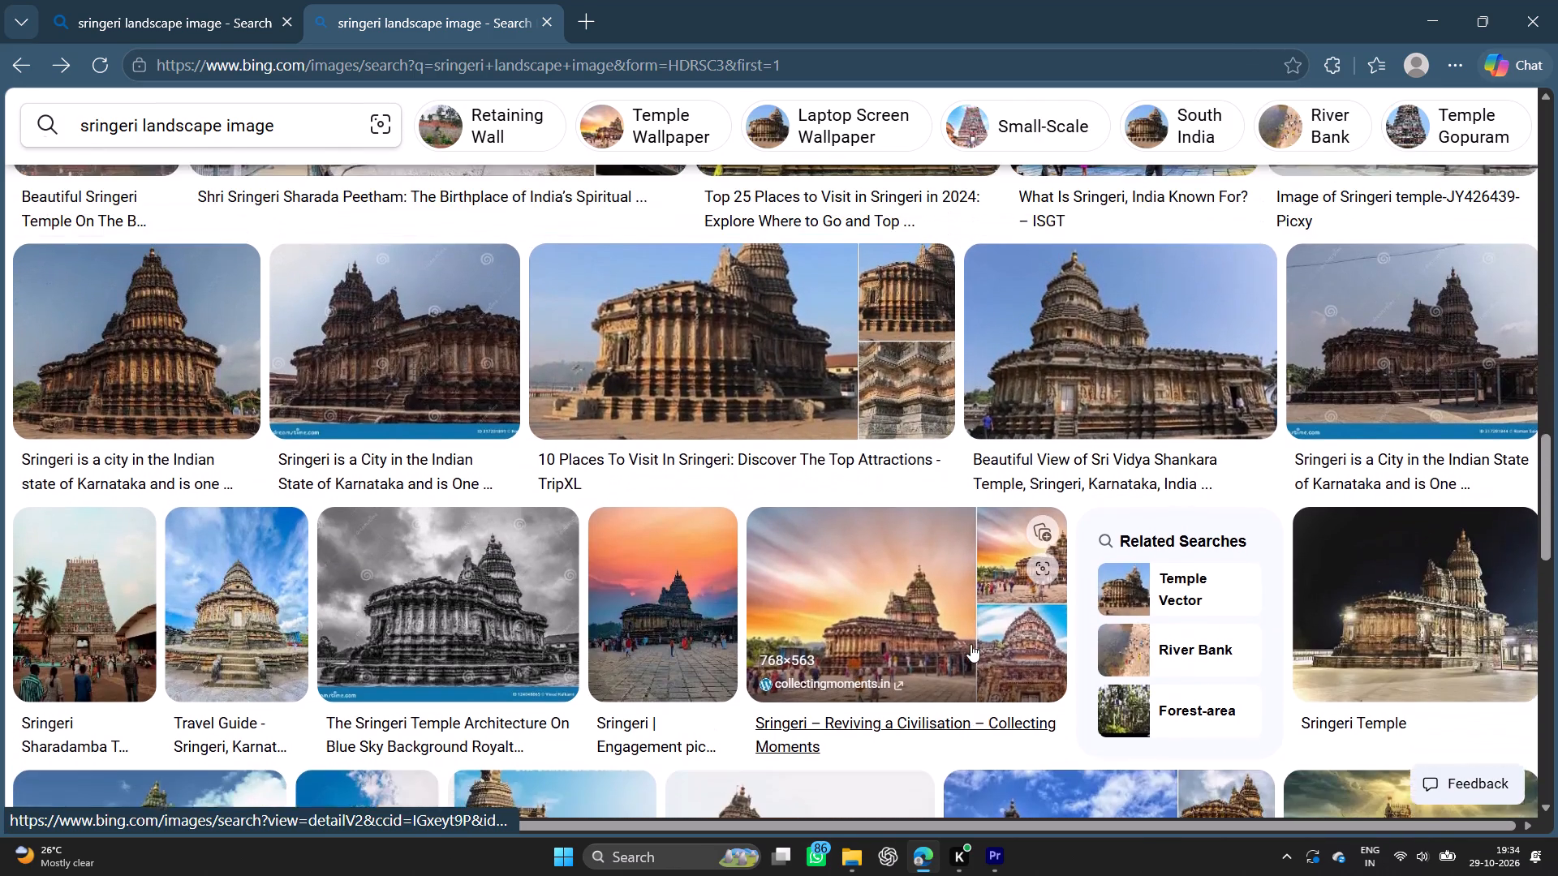
scroll(971, 644, "down", 3)
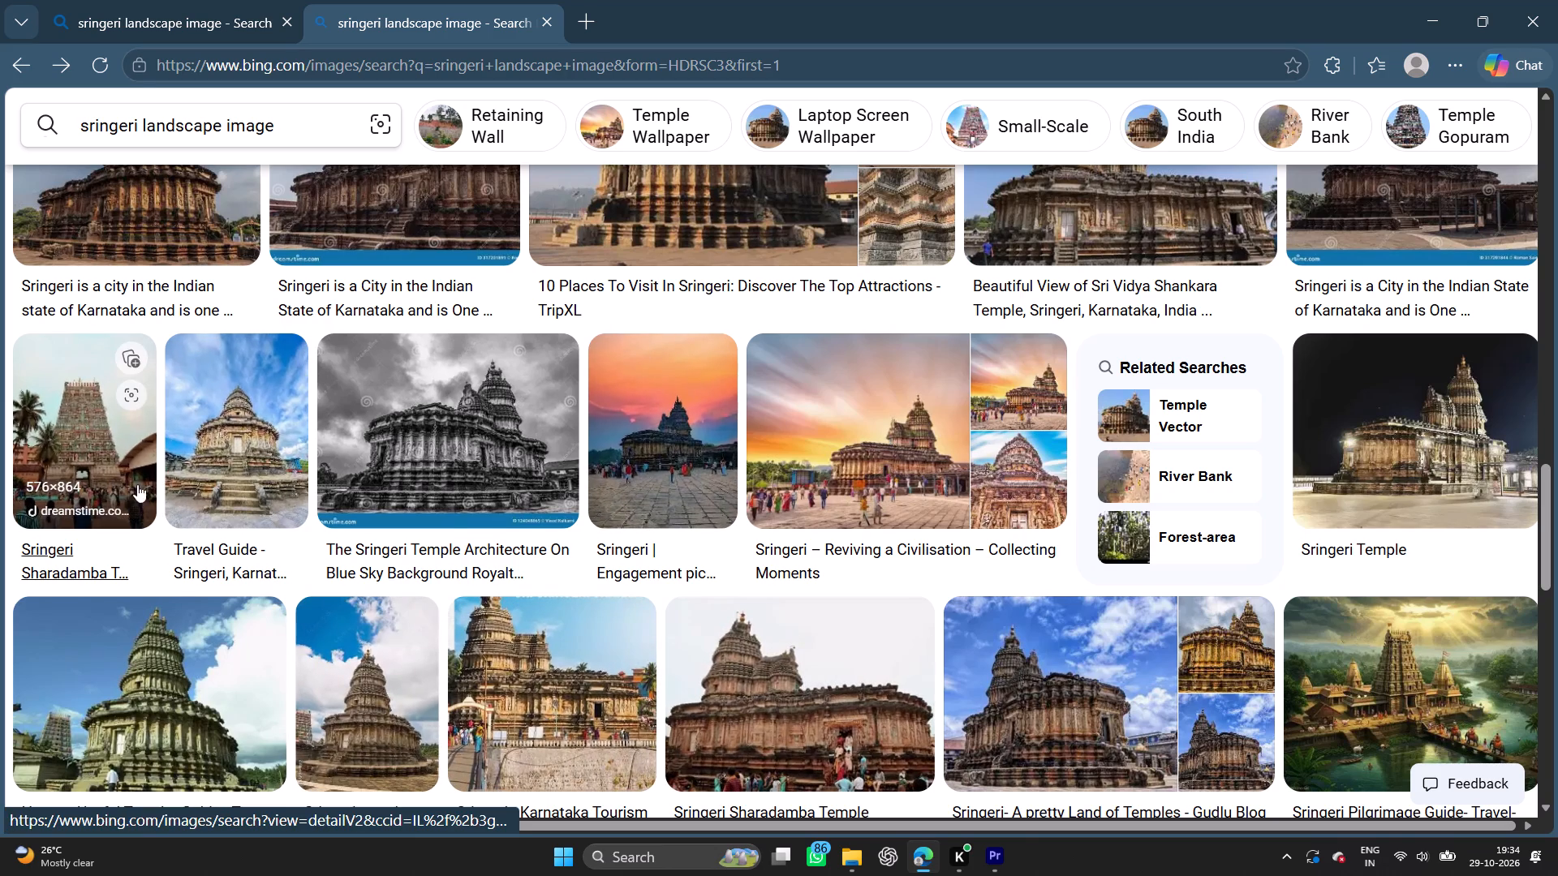
left_click(147, 453)
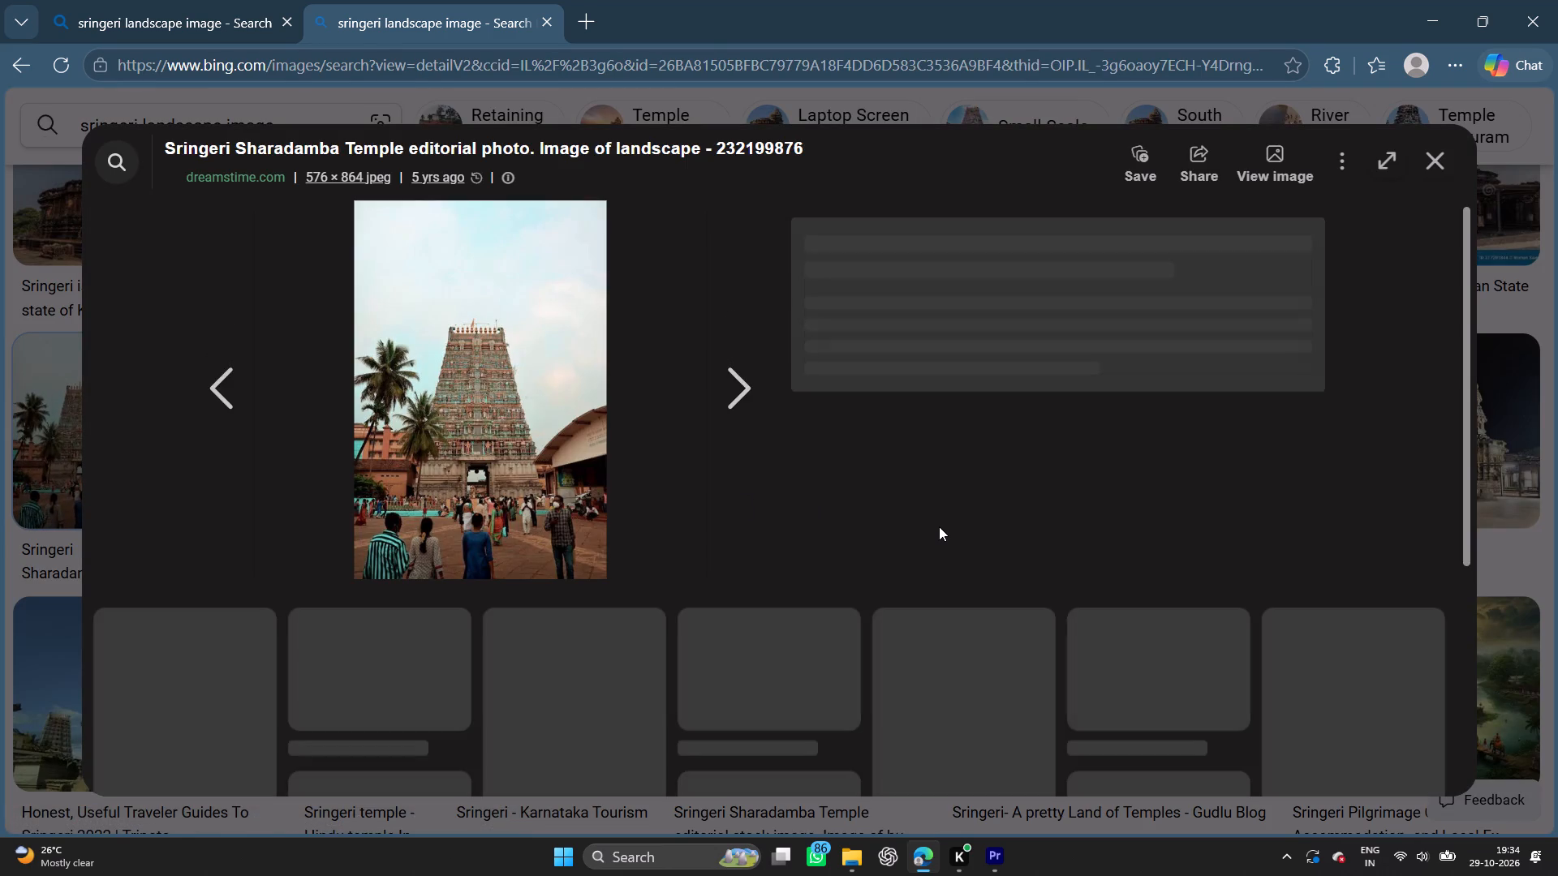
scroll(939, 526, "down", 5)
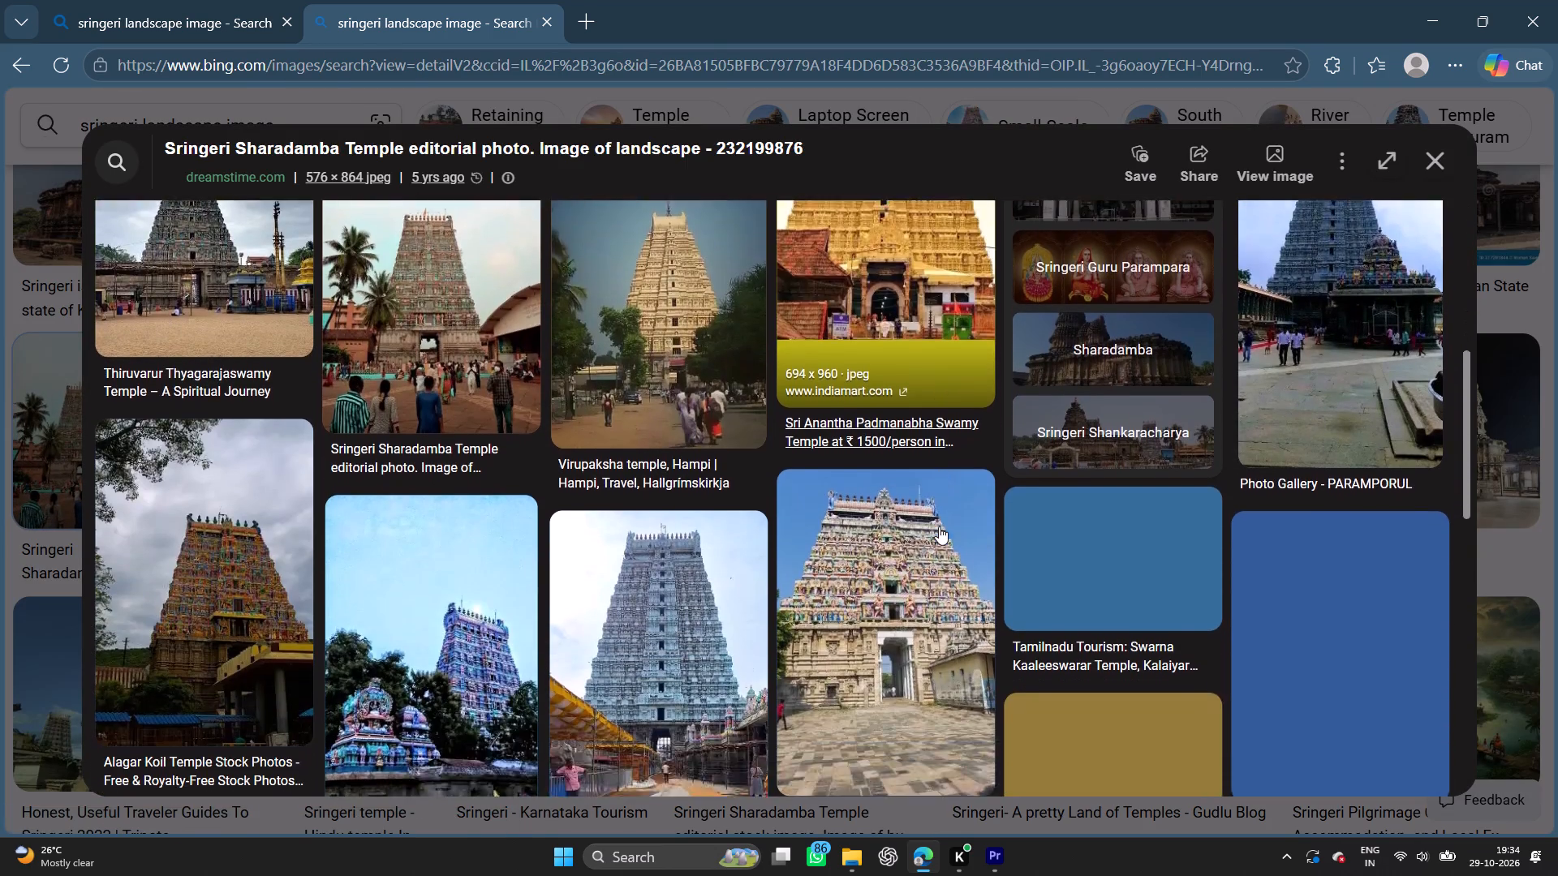
scroll(939, 526, "down", 2)
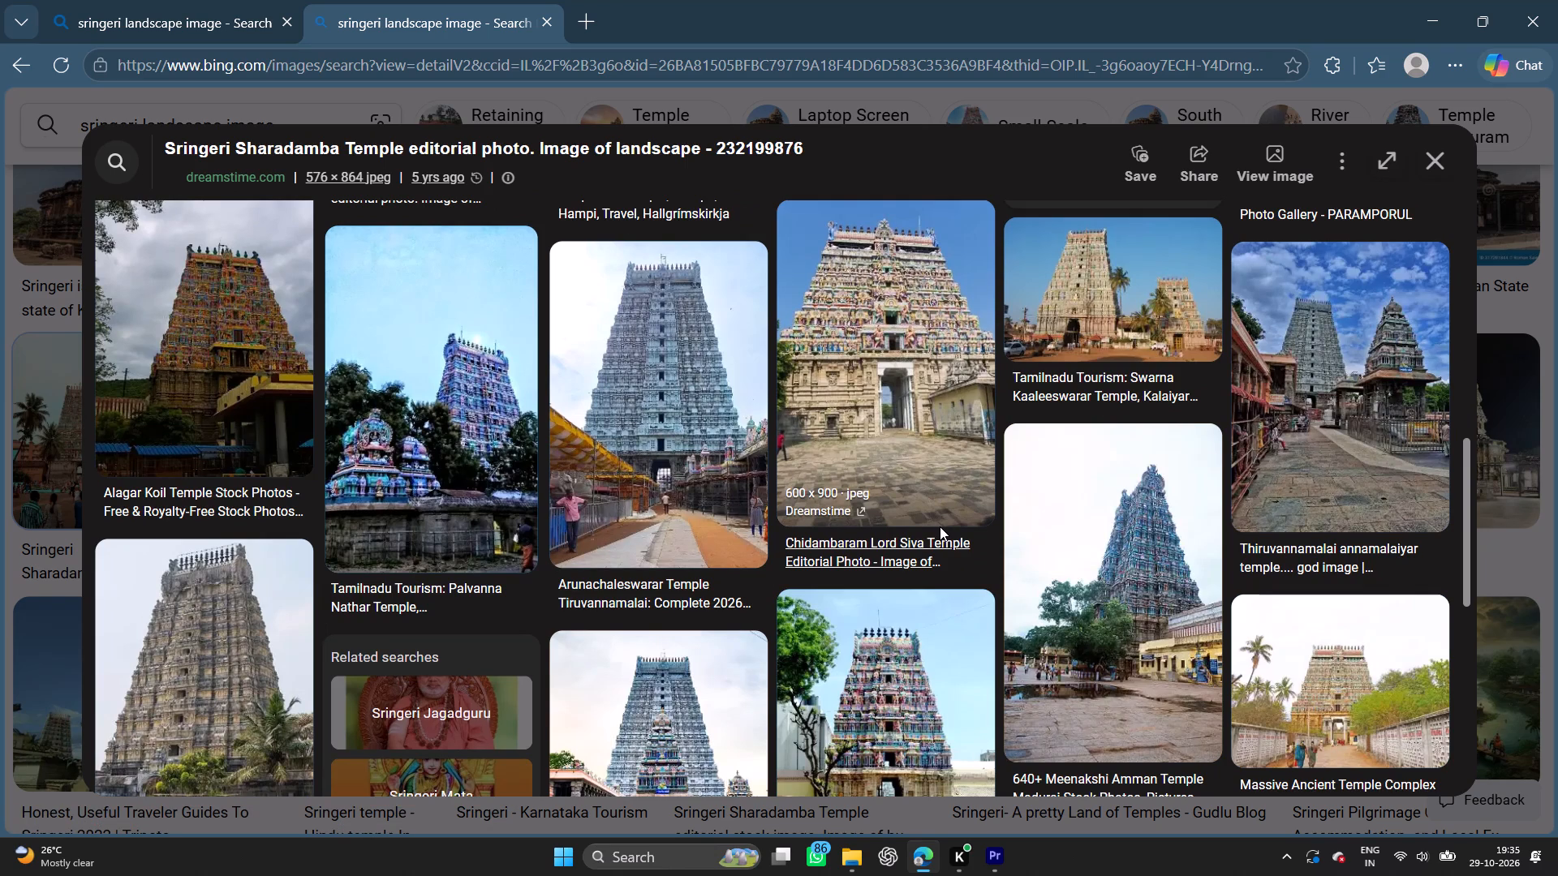
scroll(940, 526, "down", 1)
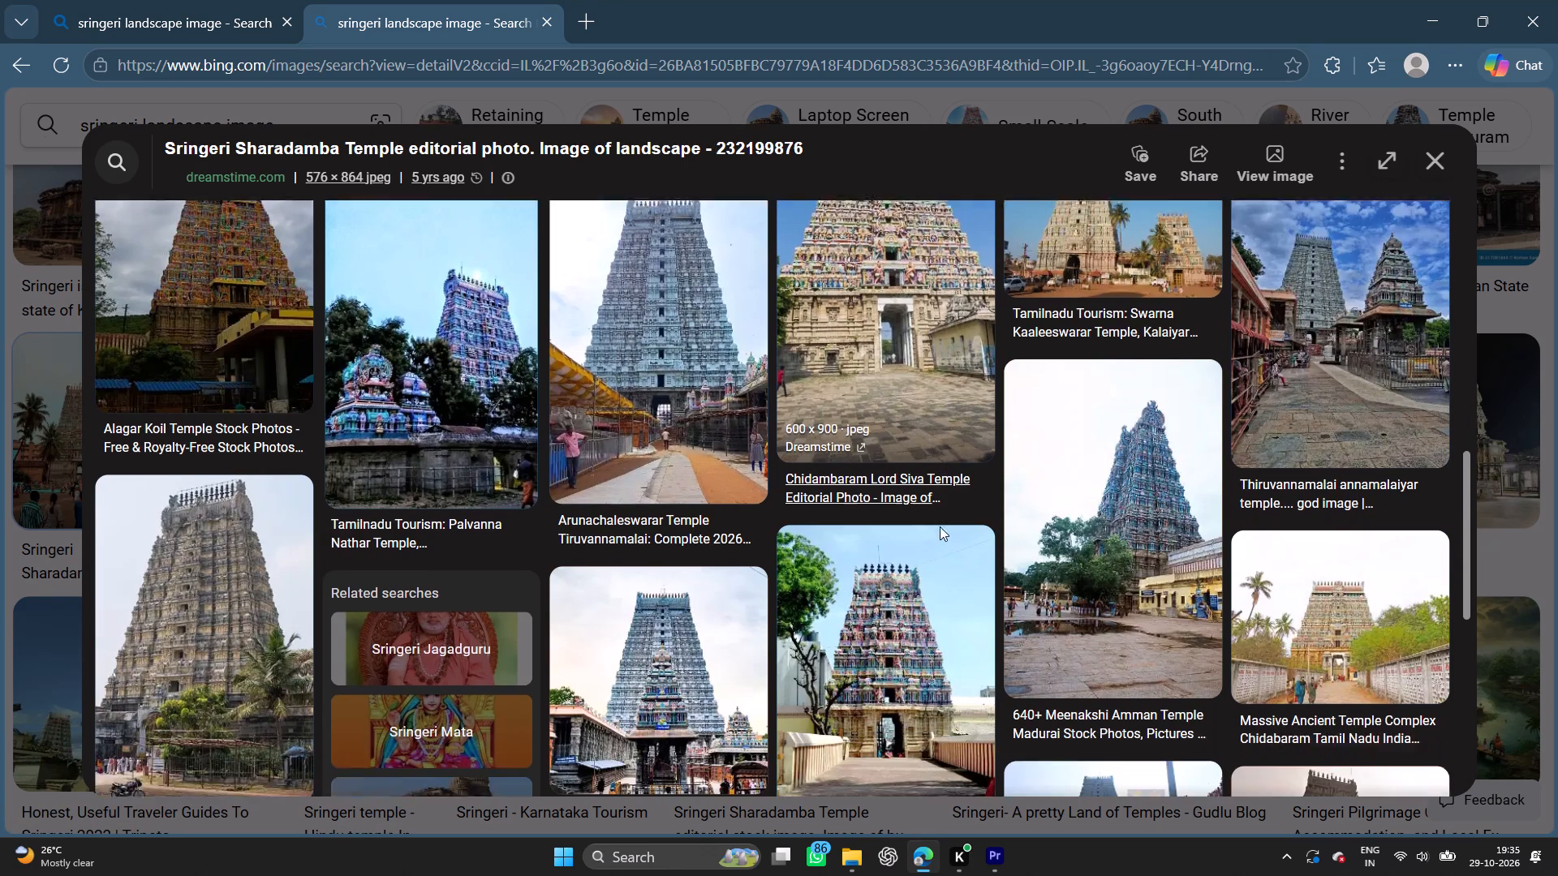
scroll(940, 526, "down", 3)
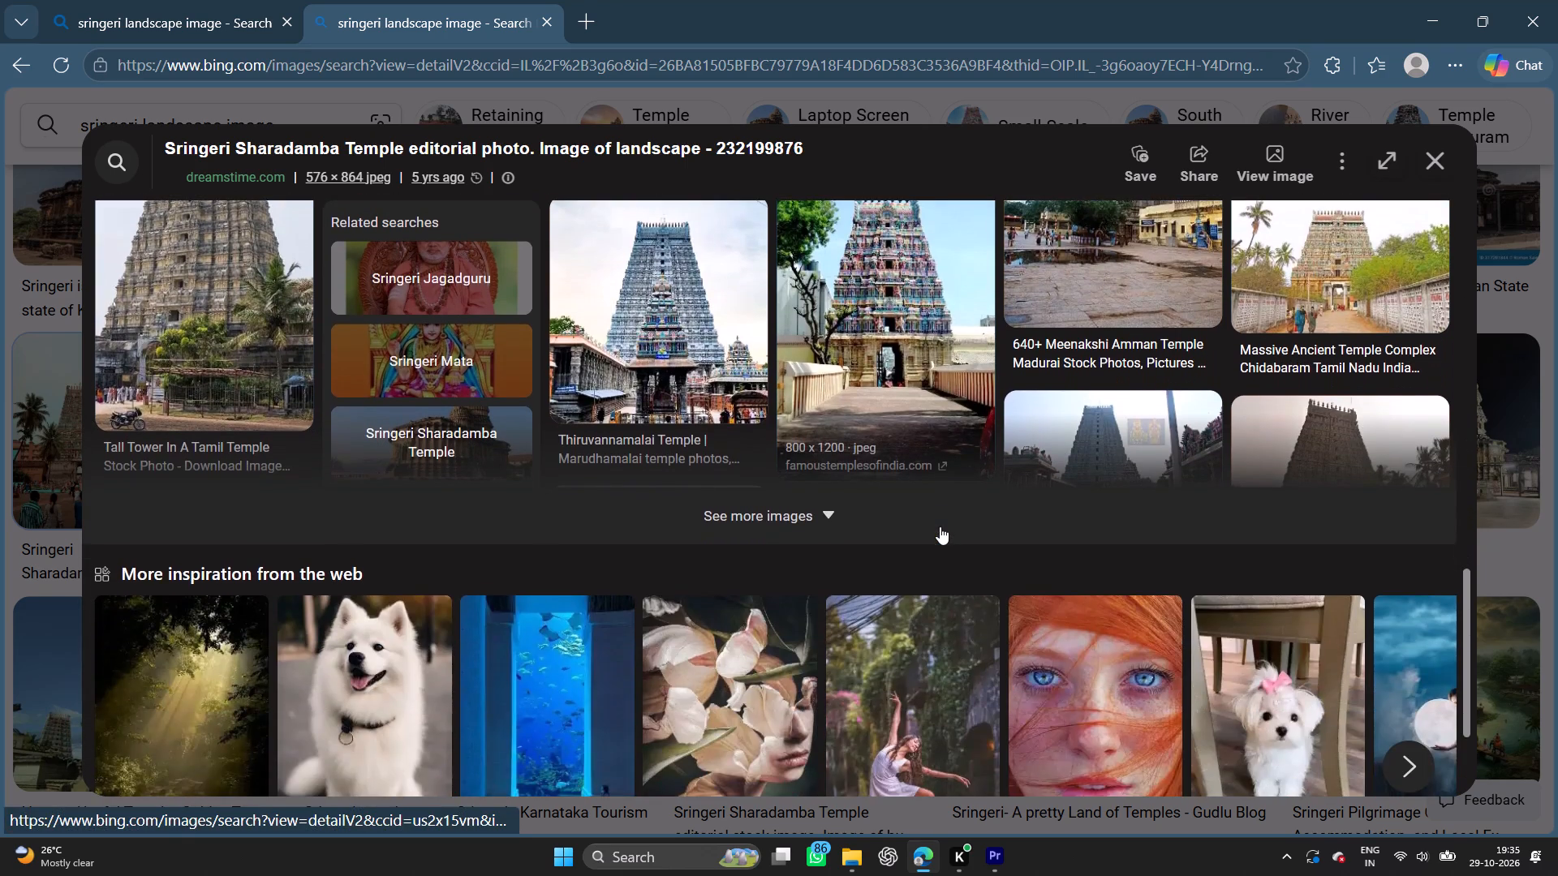
scroll(940, 526, "up", 15)
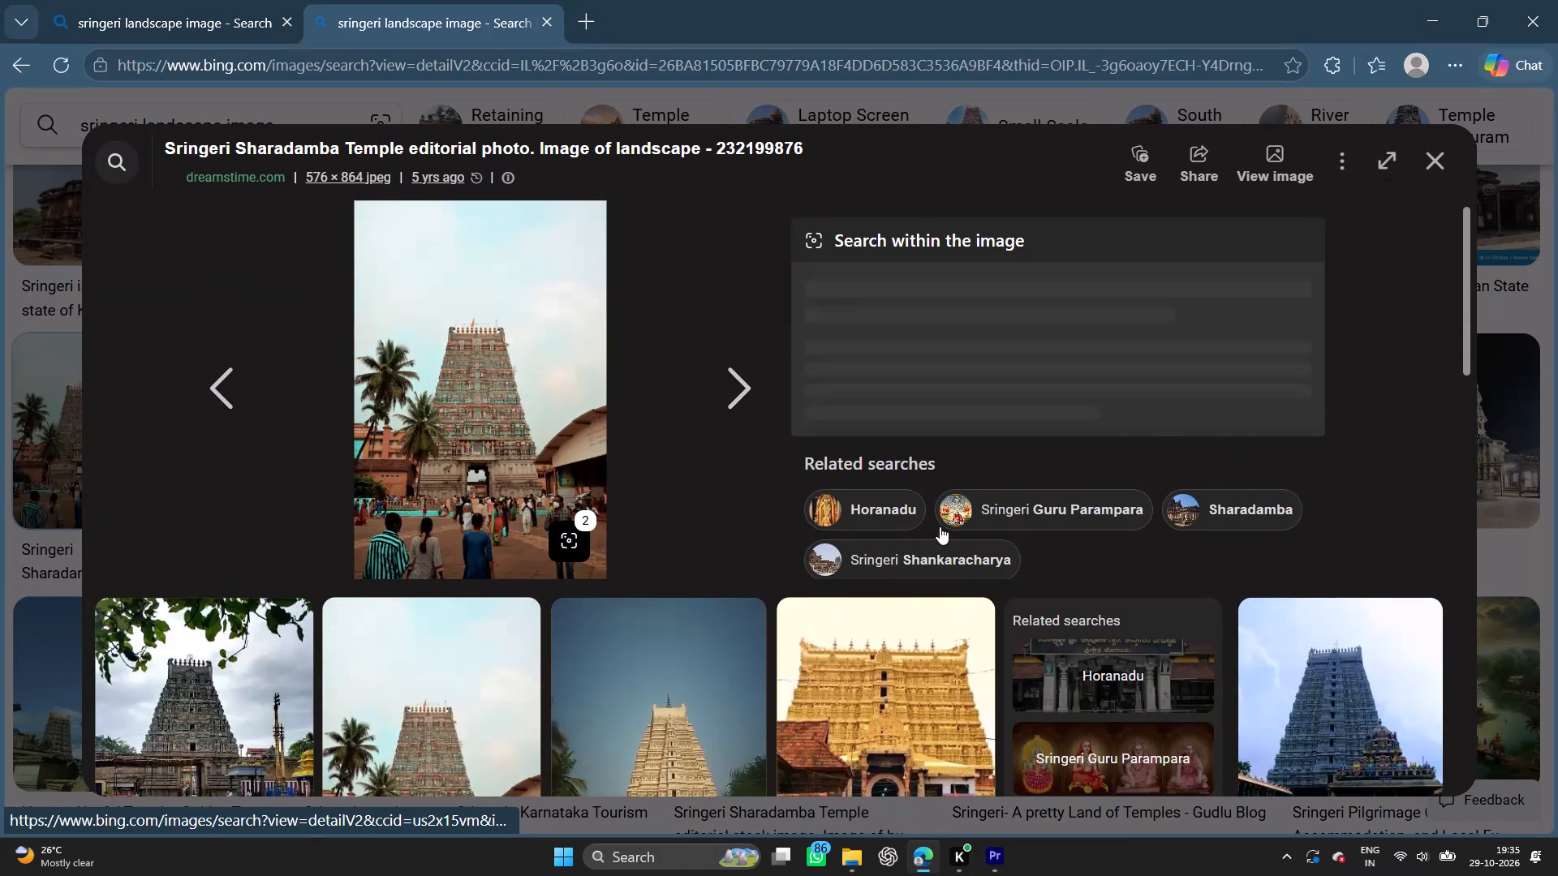
left_click(30, 258)
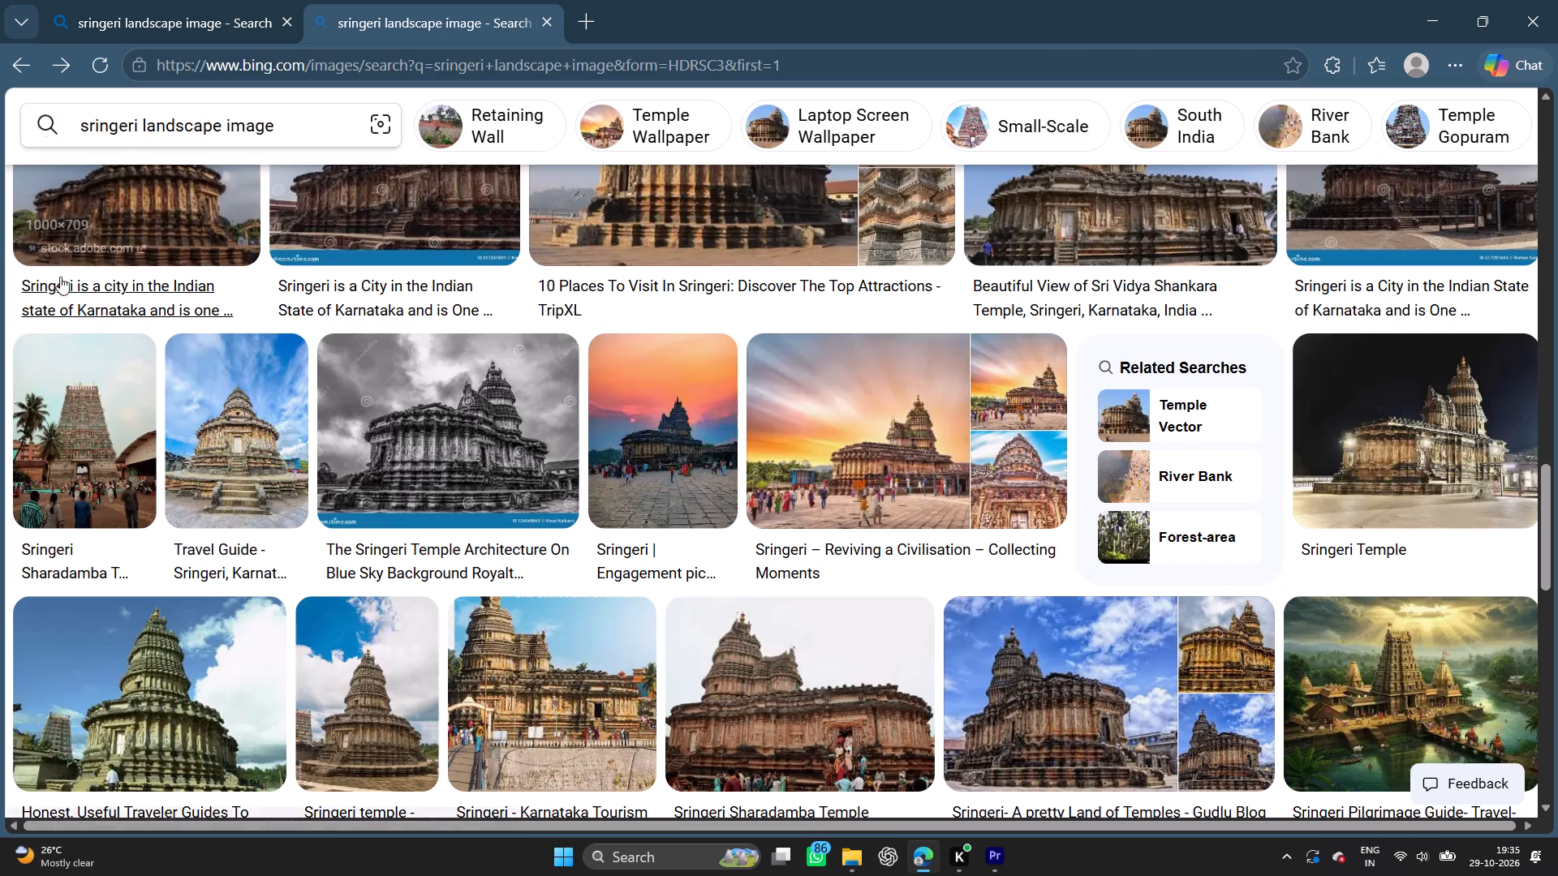
Browse further down the "sringeri landscape image" results for more temple tower and landscape pictures.
scroll(409, 419, "down", 6)
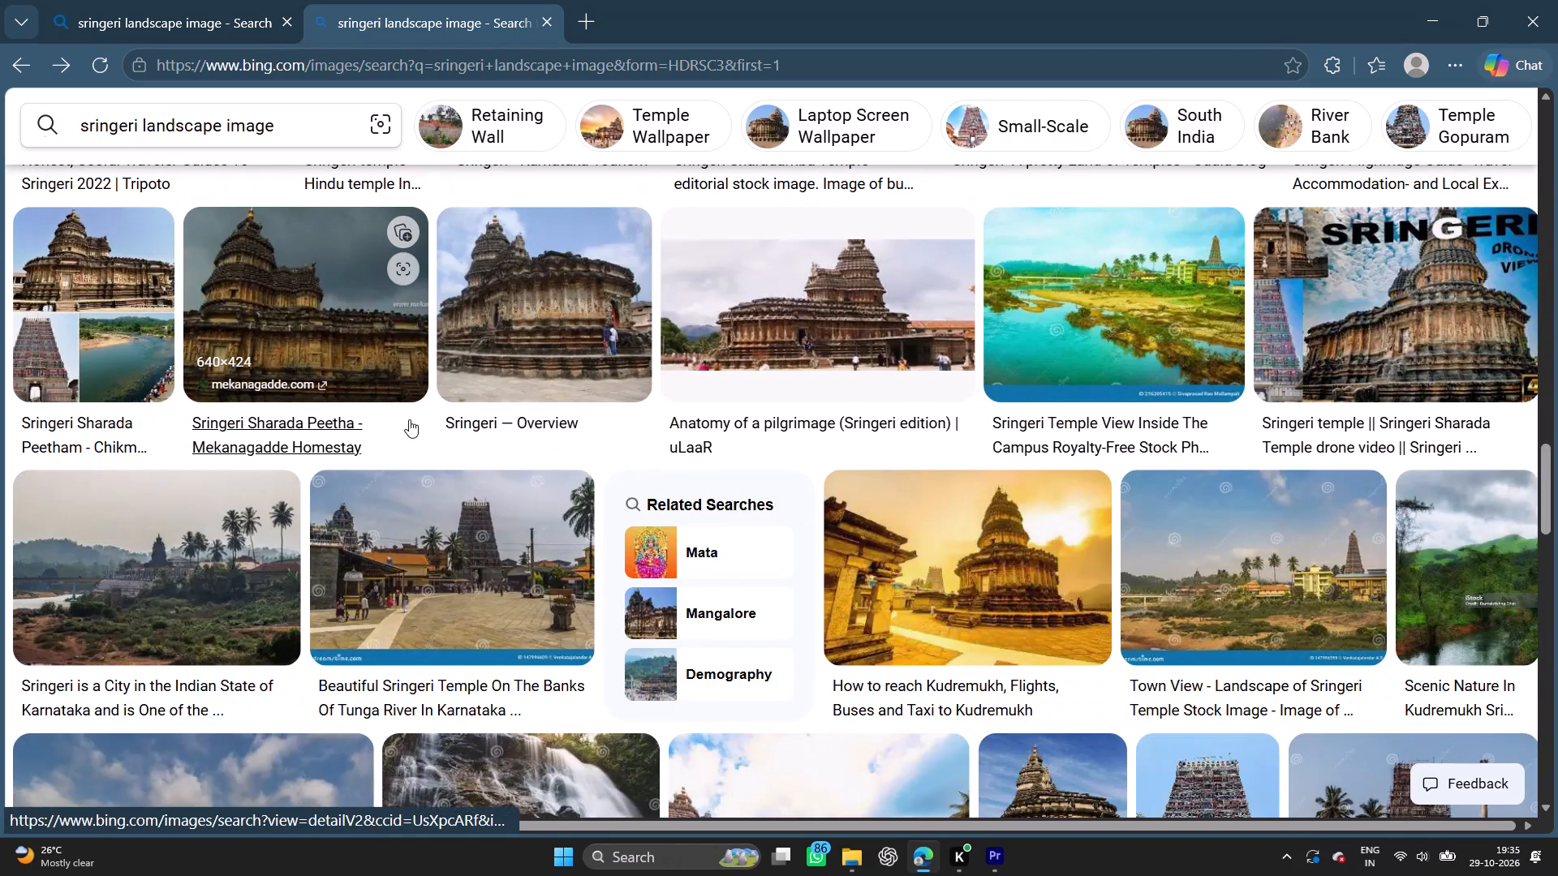
scroll(409, 419, "up", 1)
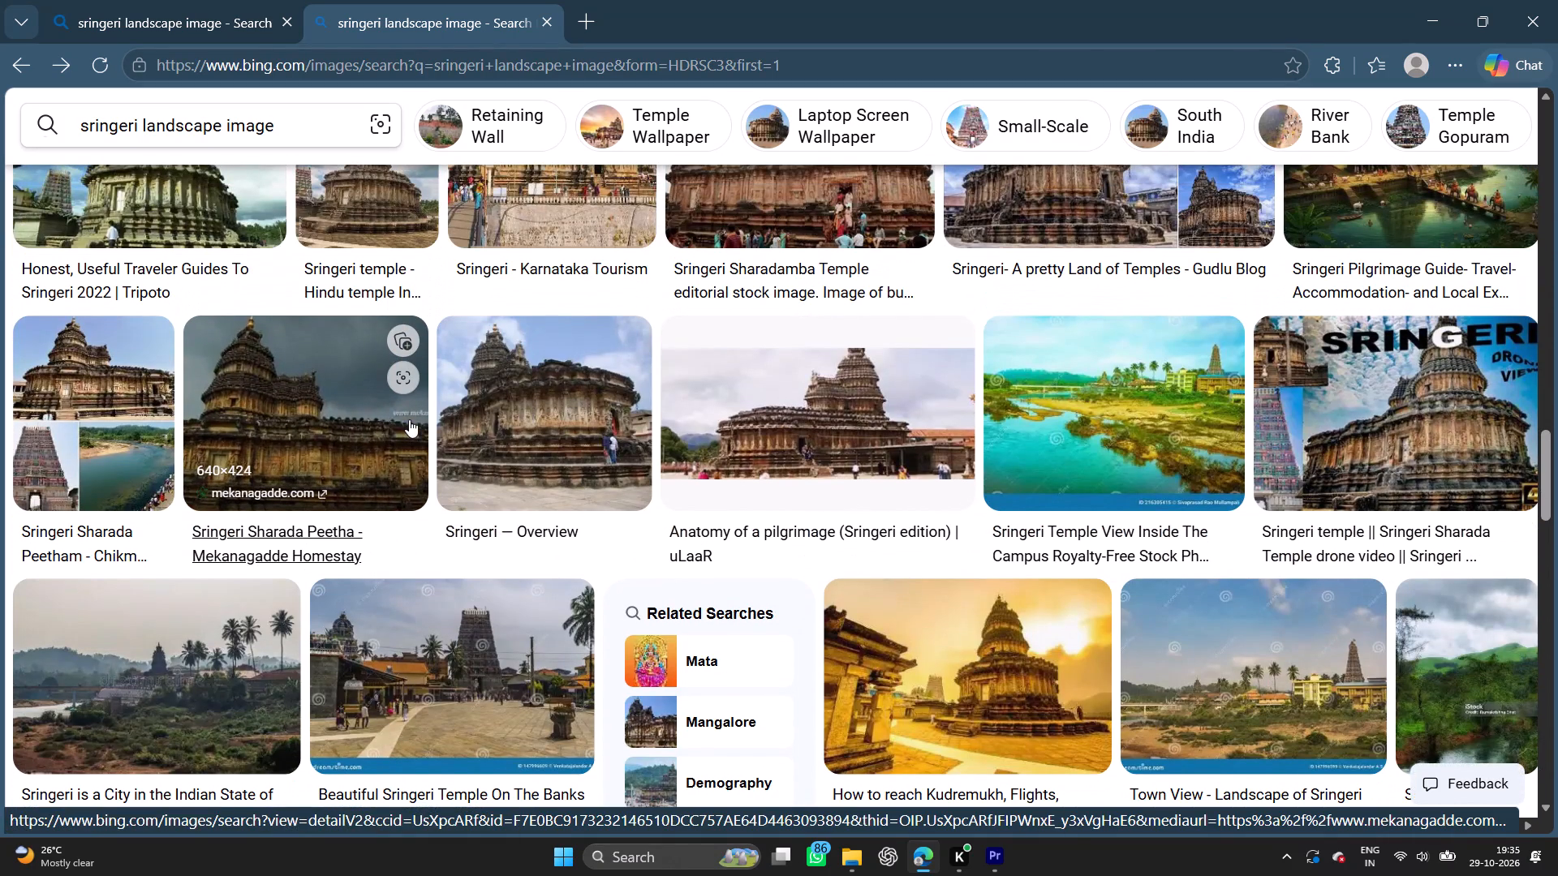
scroll(415, 418, "down", 2)
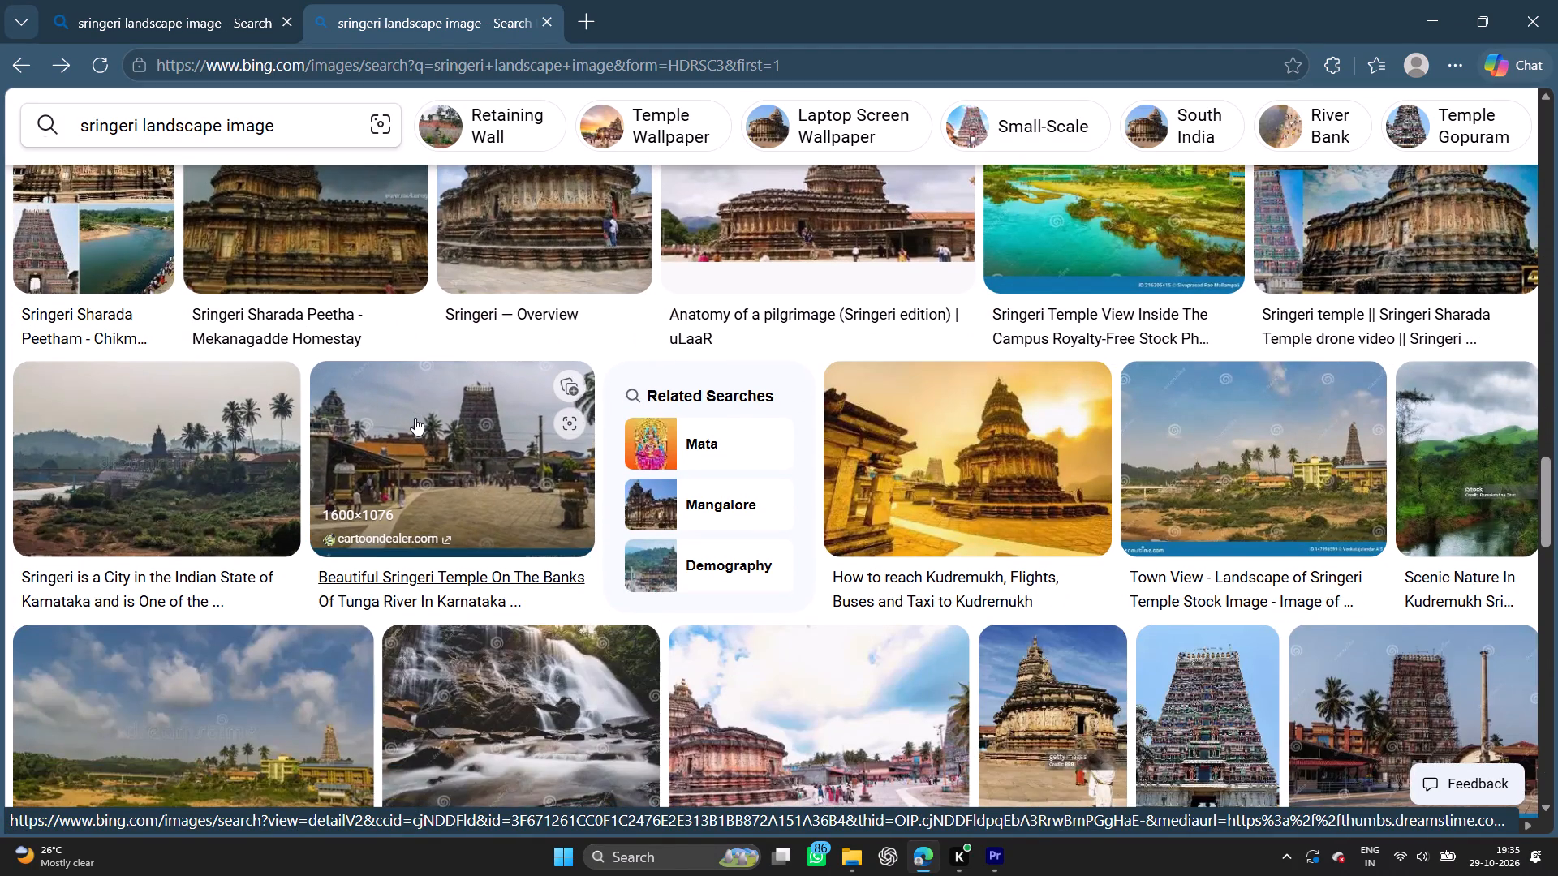
scroll(463, 473, "down", 2)
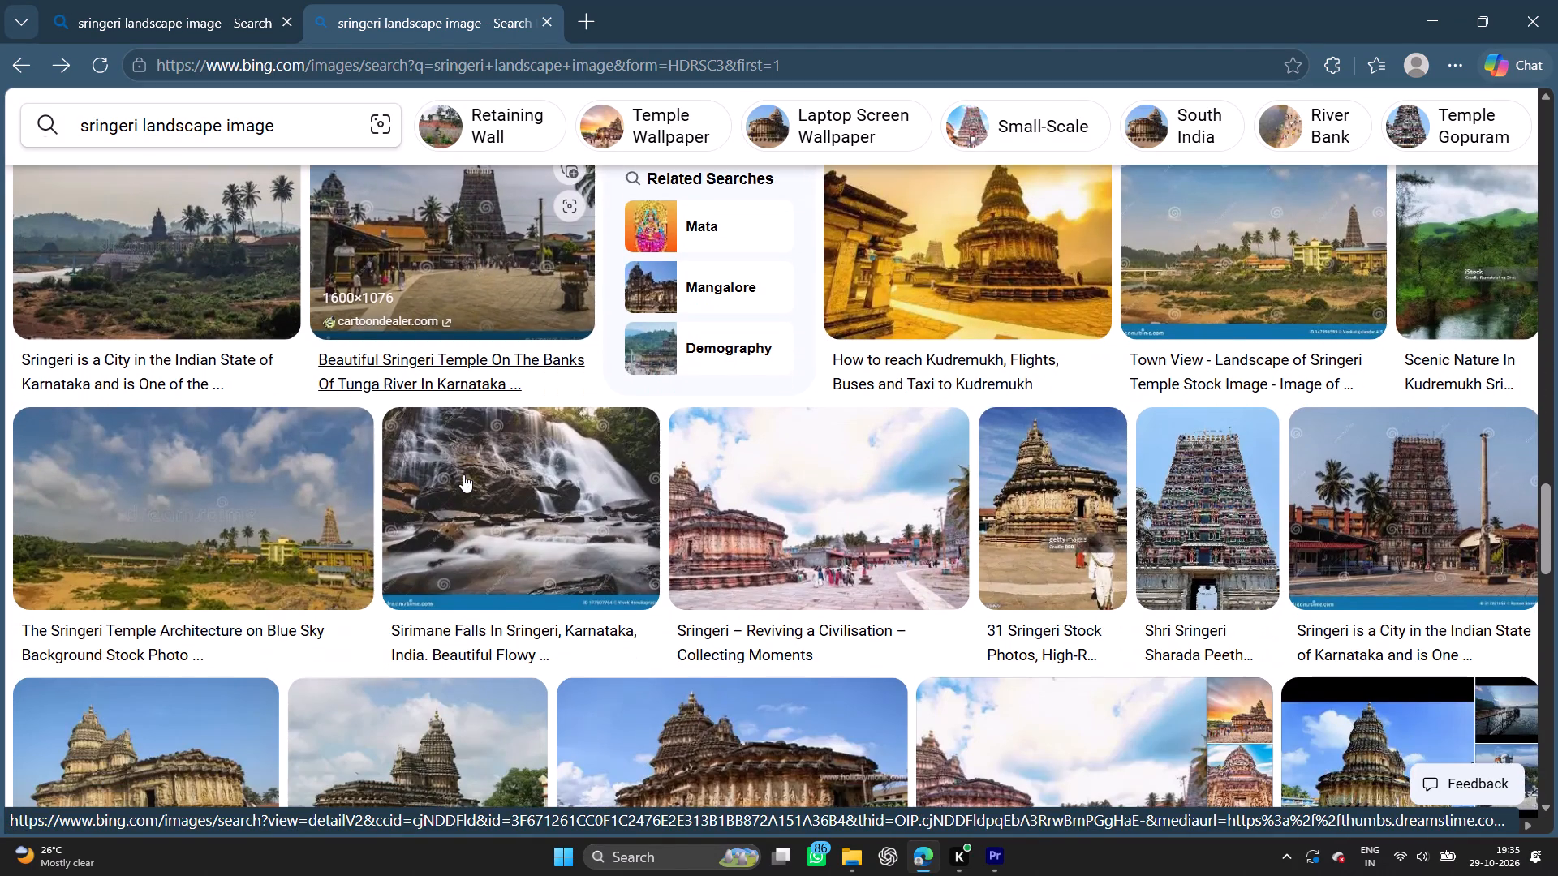
scroll(463, 474, "down", 1)
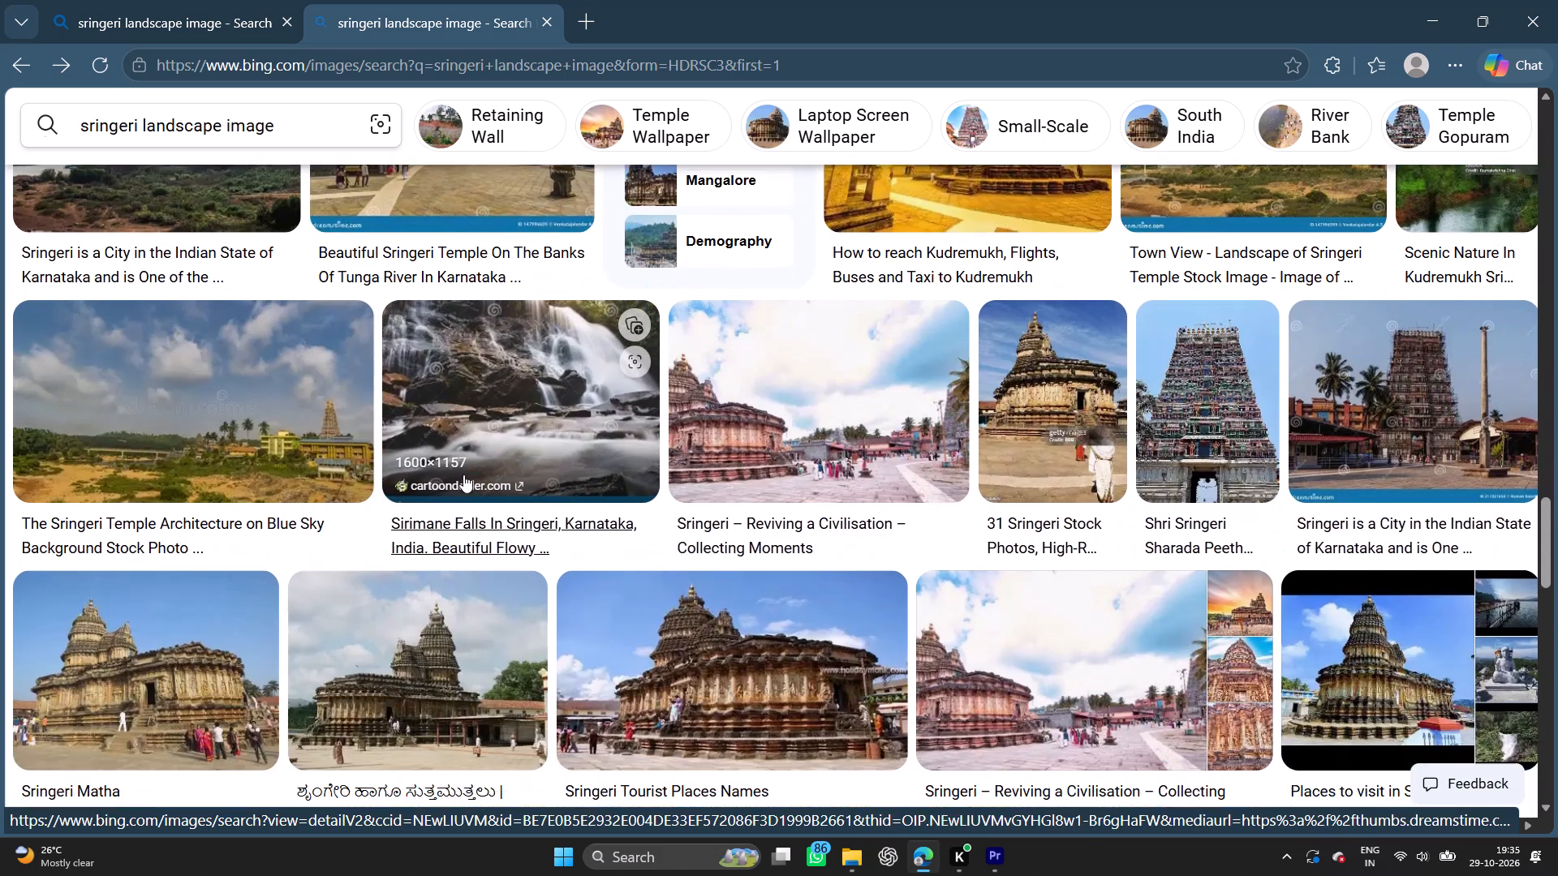
scroll(463, 474, "down", 9)
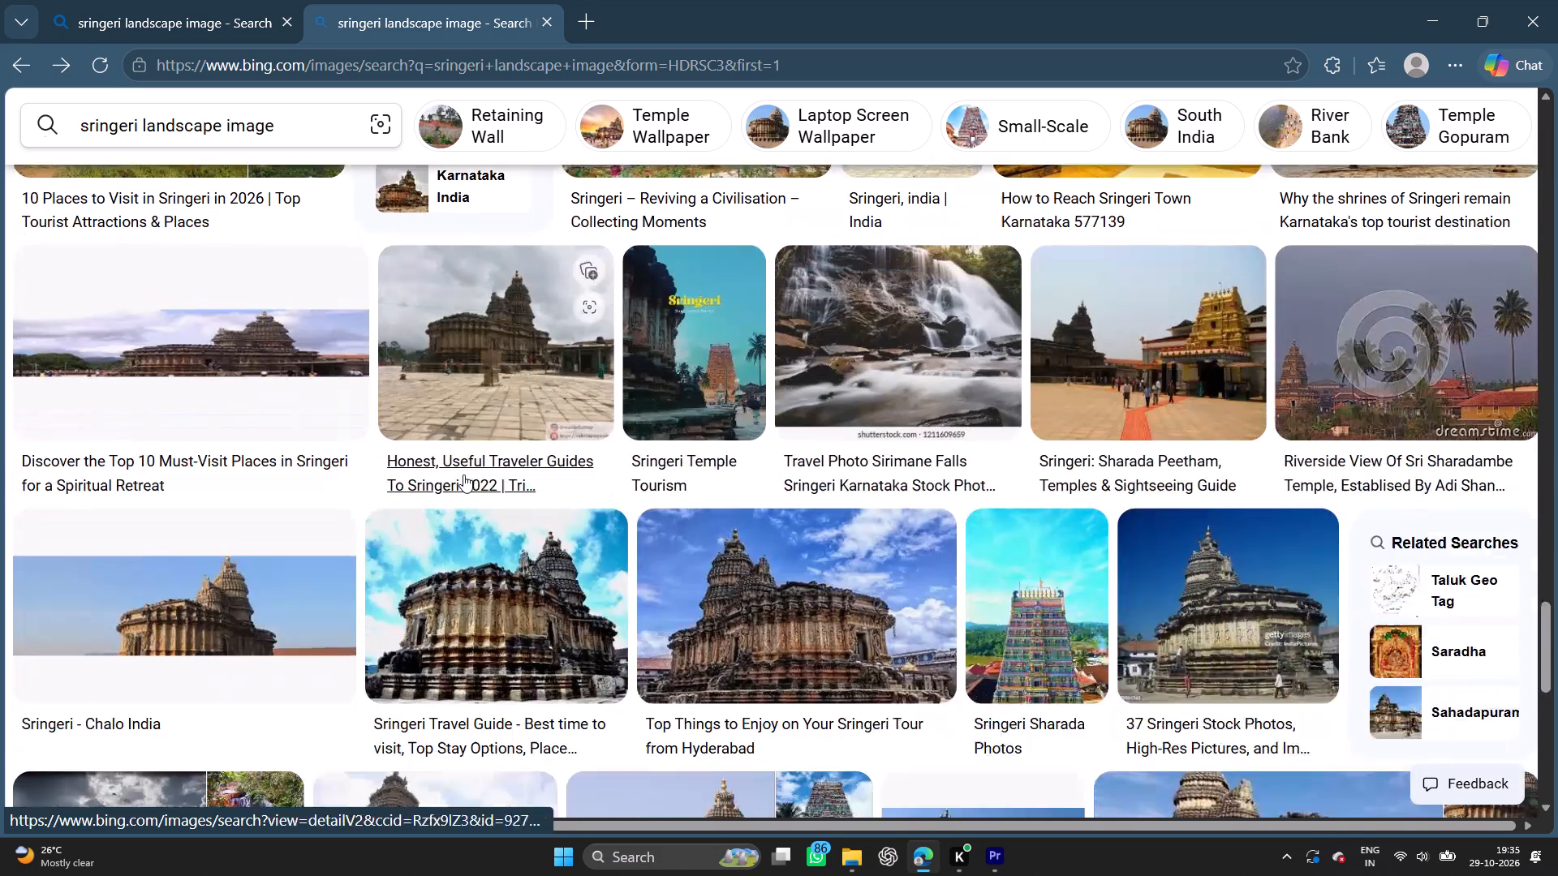
scroll(463, 474, "down", 5)
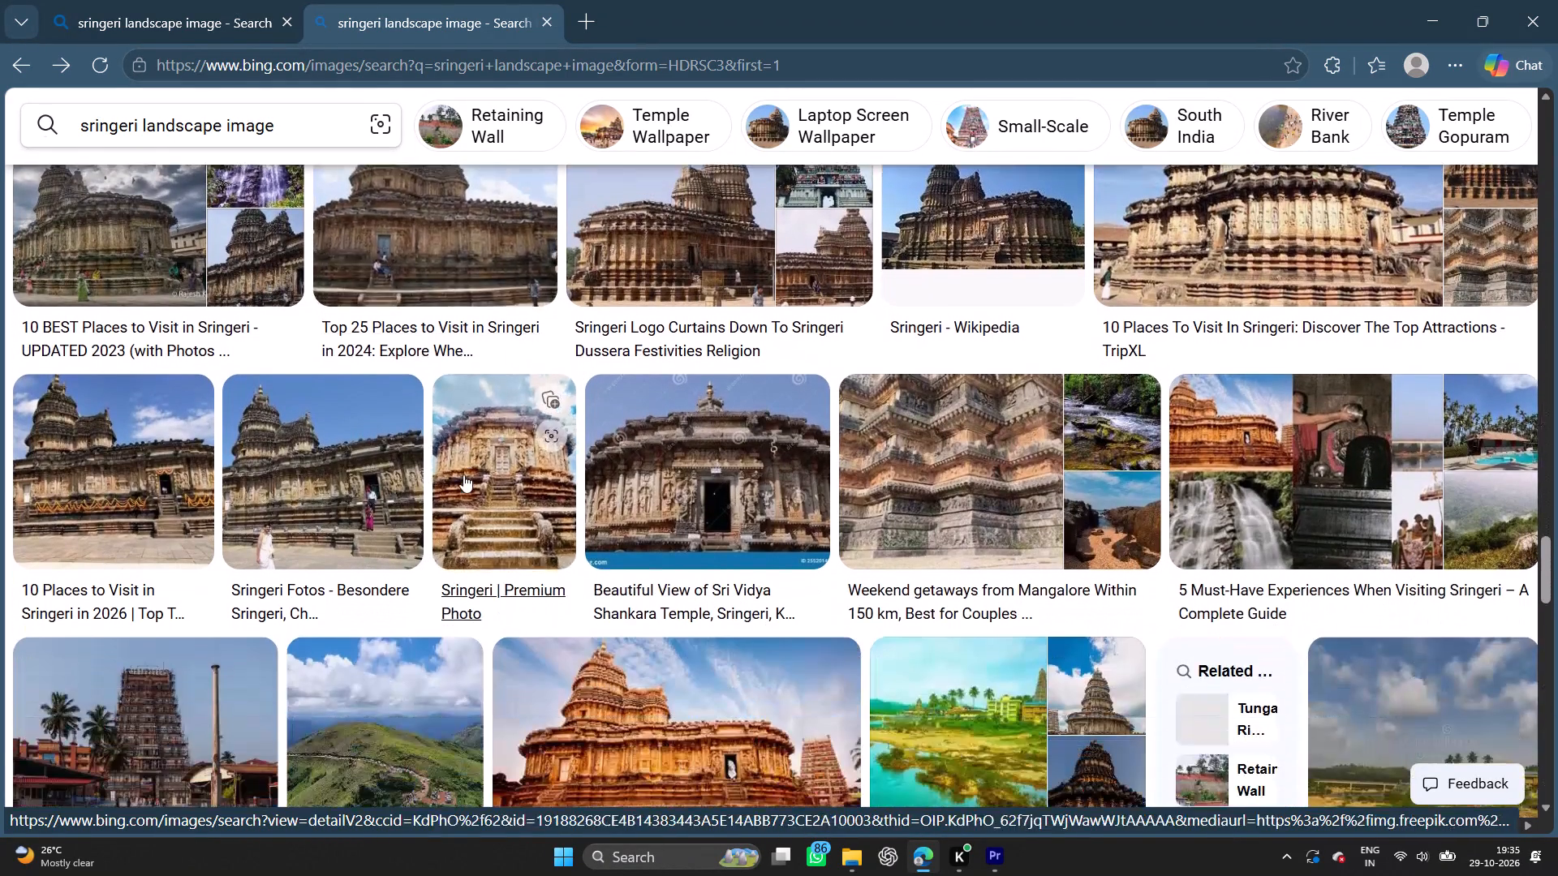
scroll(463, 474, "down", 2)
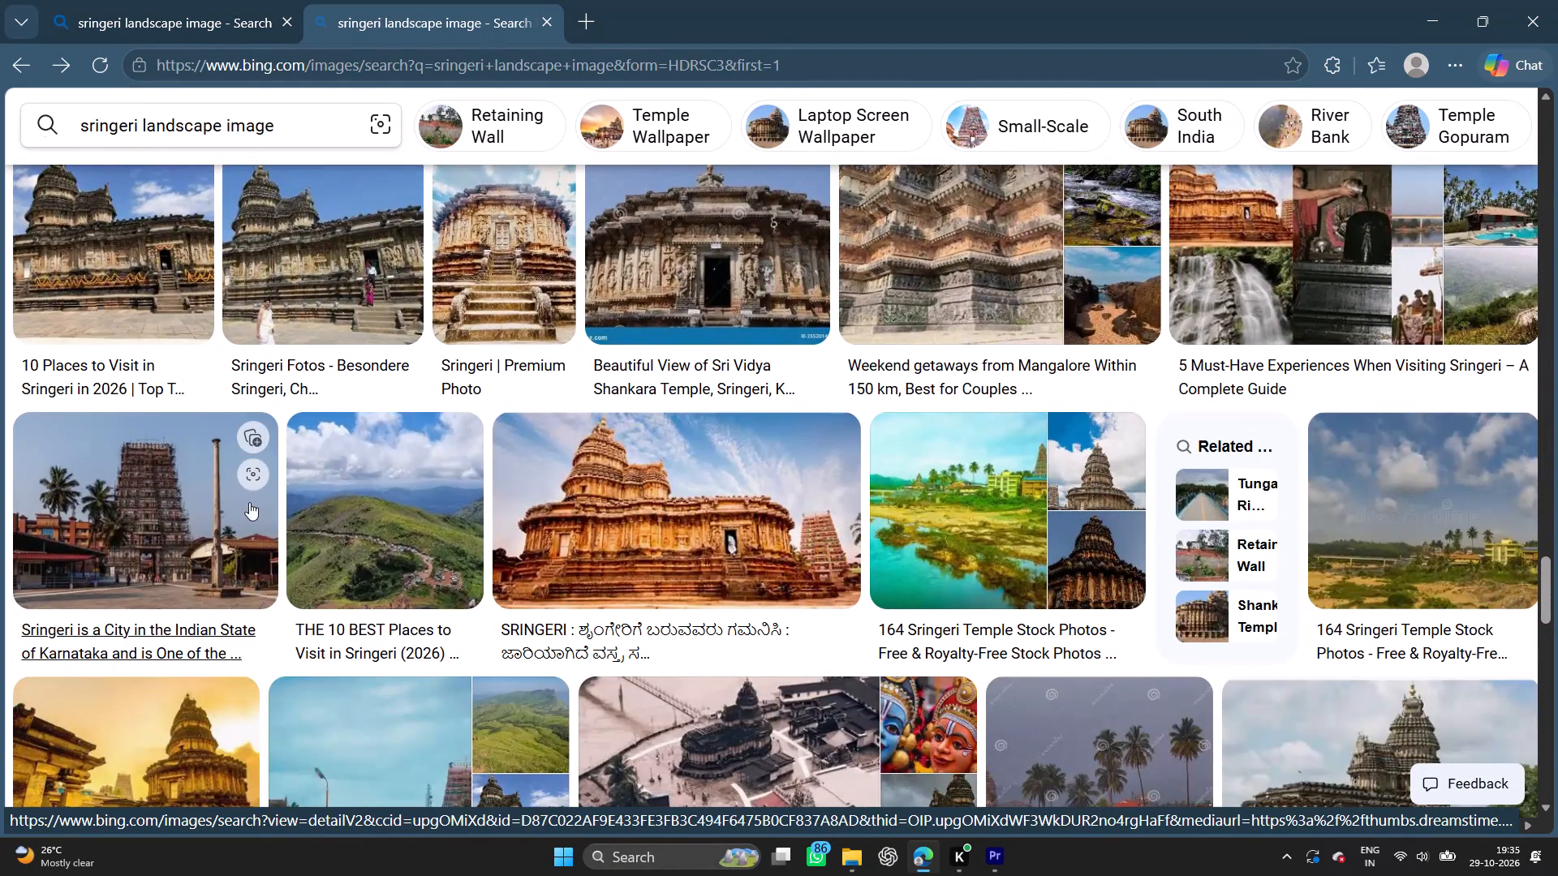
Open the dreamstime.com temple tower picture, then the related casualwalker.com Sringeri Sharada Peetham picture, and look through their related temple images.
left_click(161, 499)
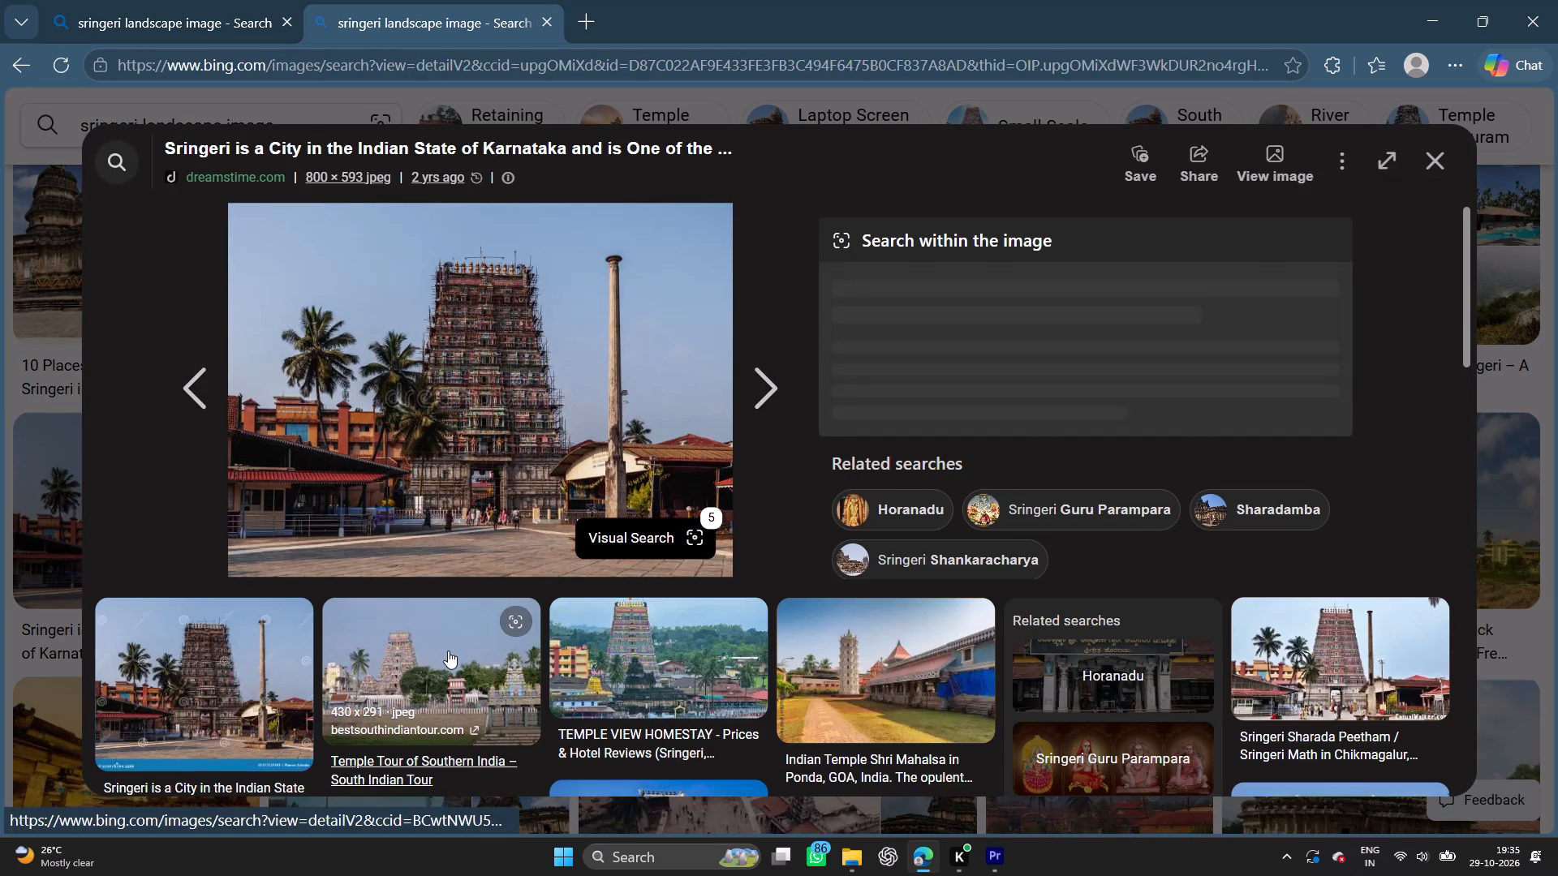
scroll(618, 678, "down", 2)
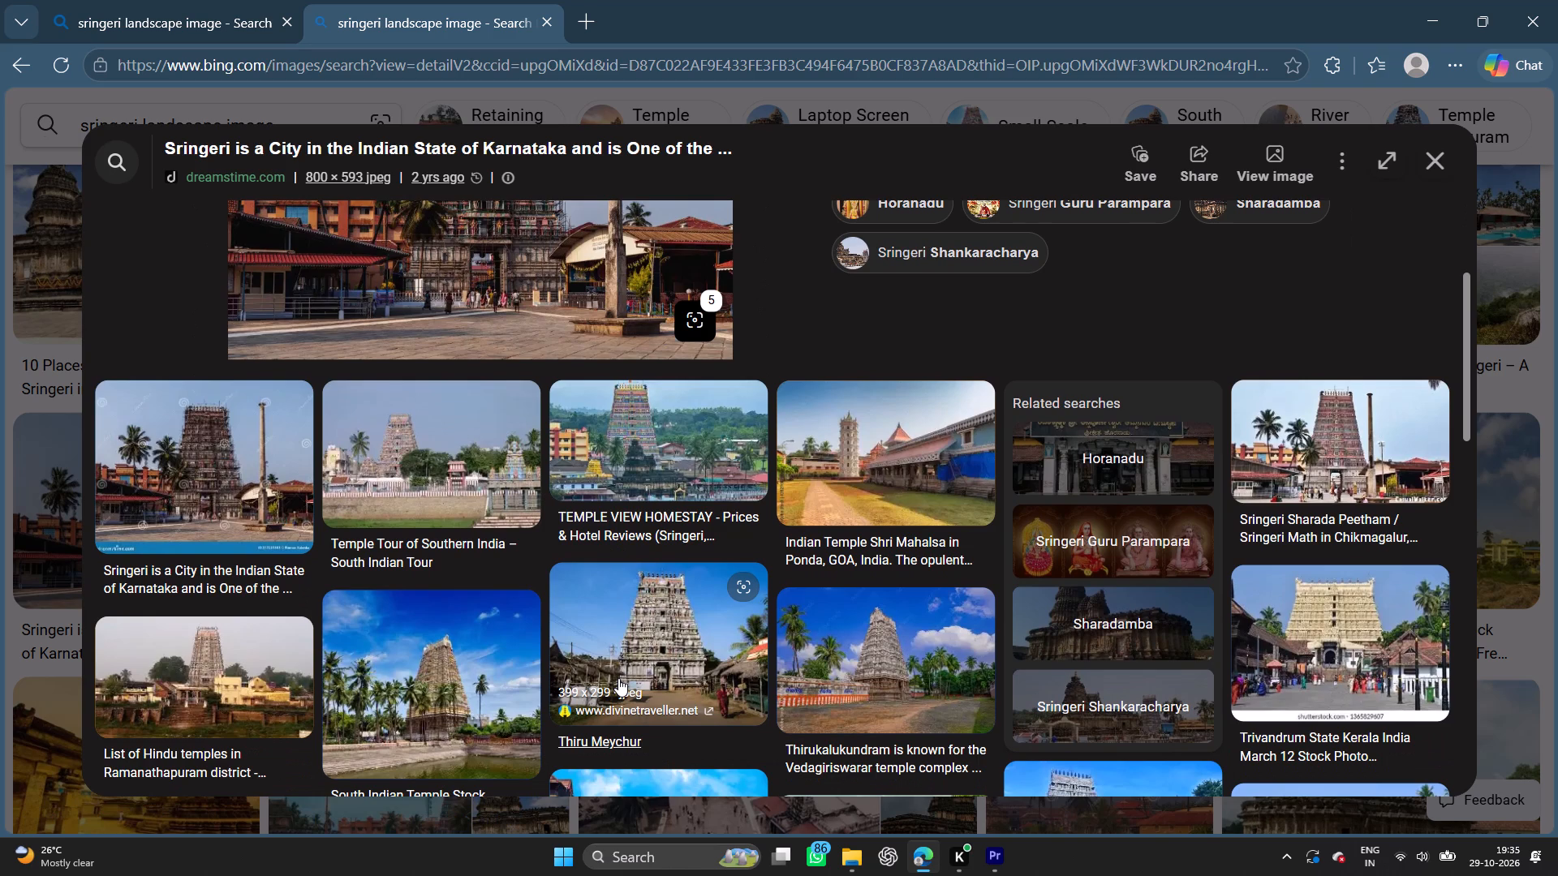
left_click(1333, 416)
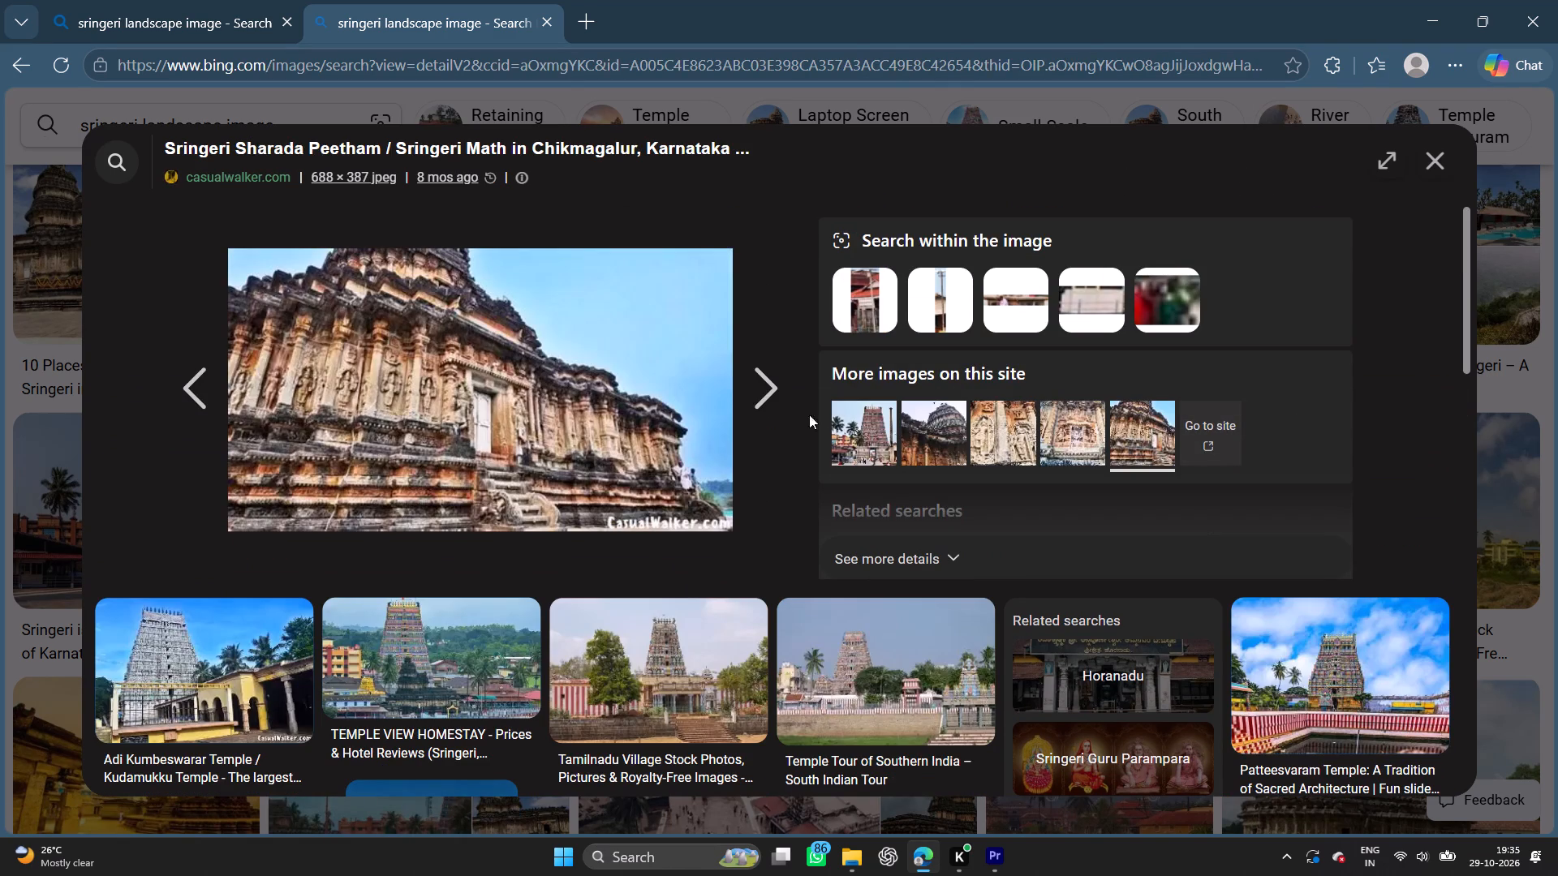
scroll(902, 608, "down", 3)
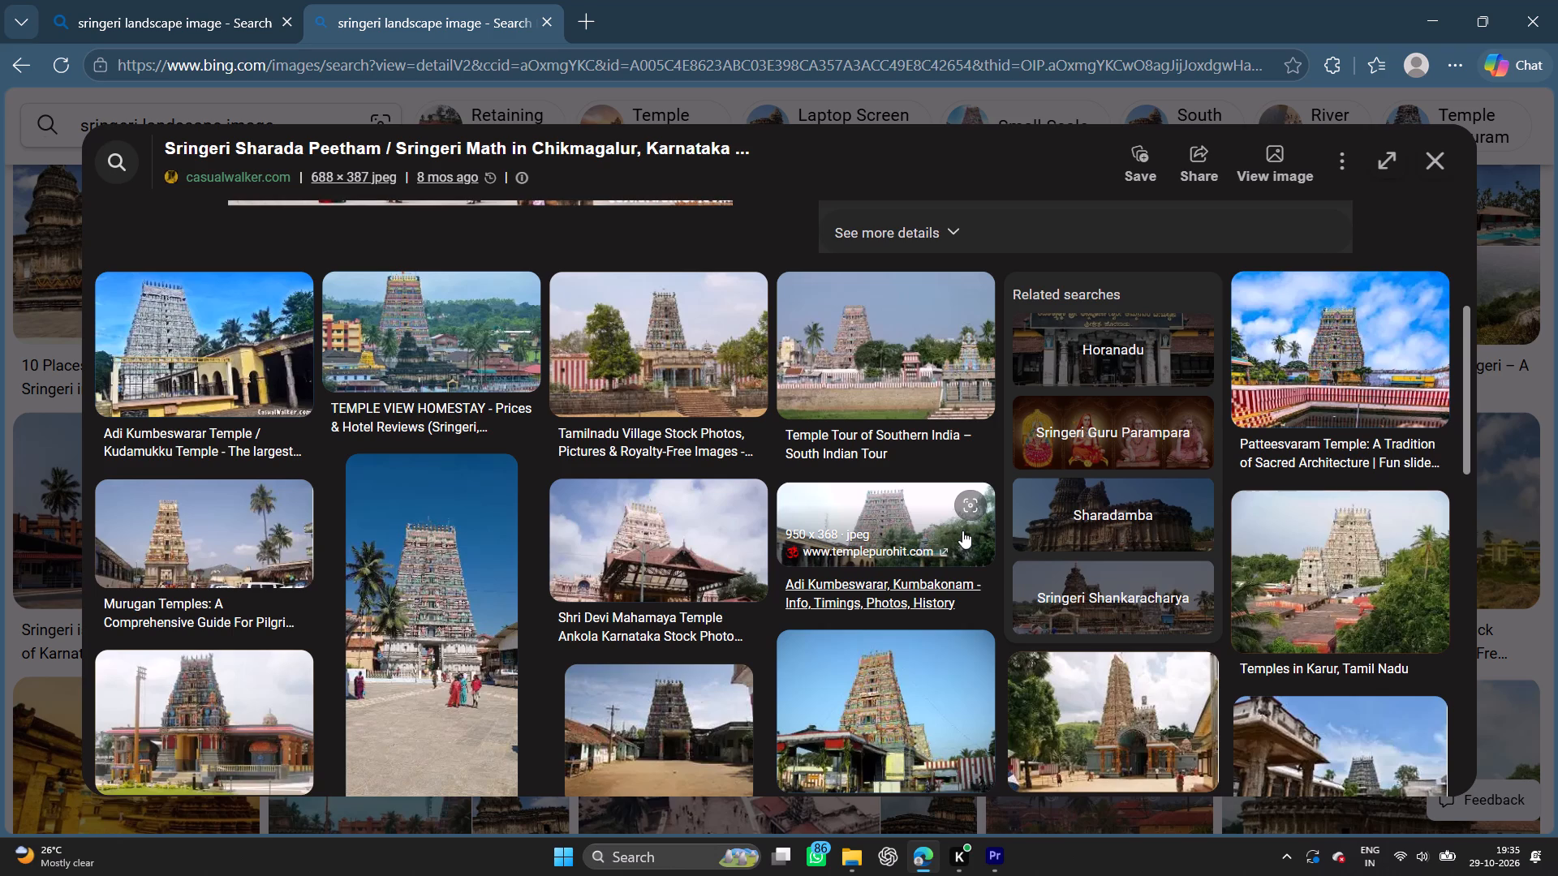
scroll(962, 530, "down", 2)
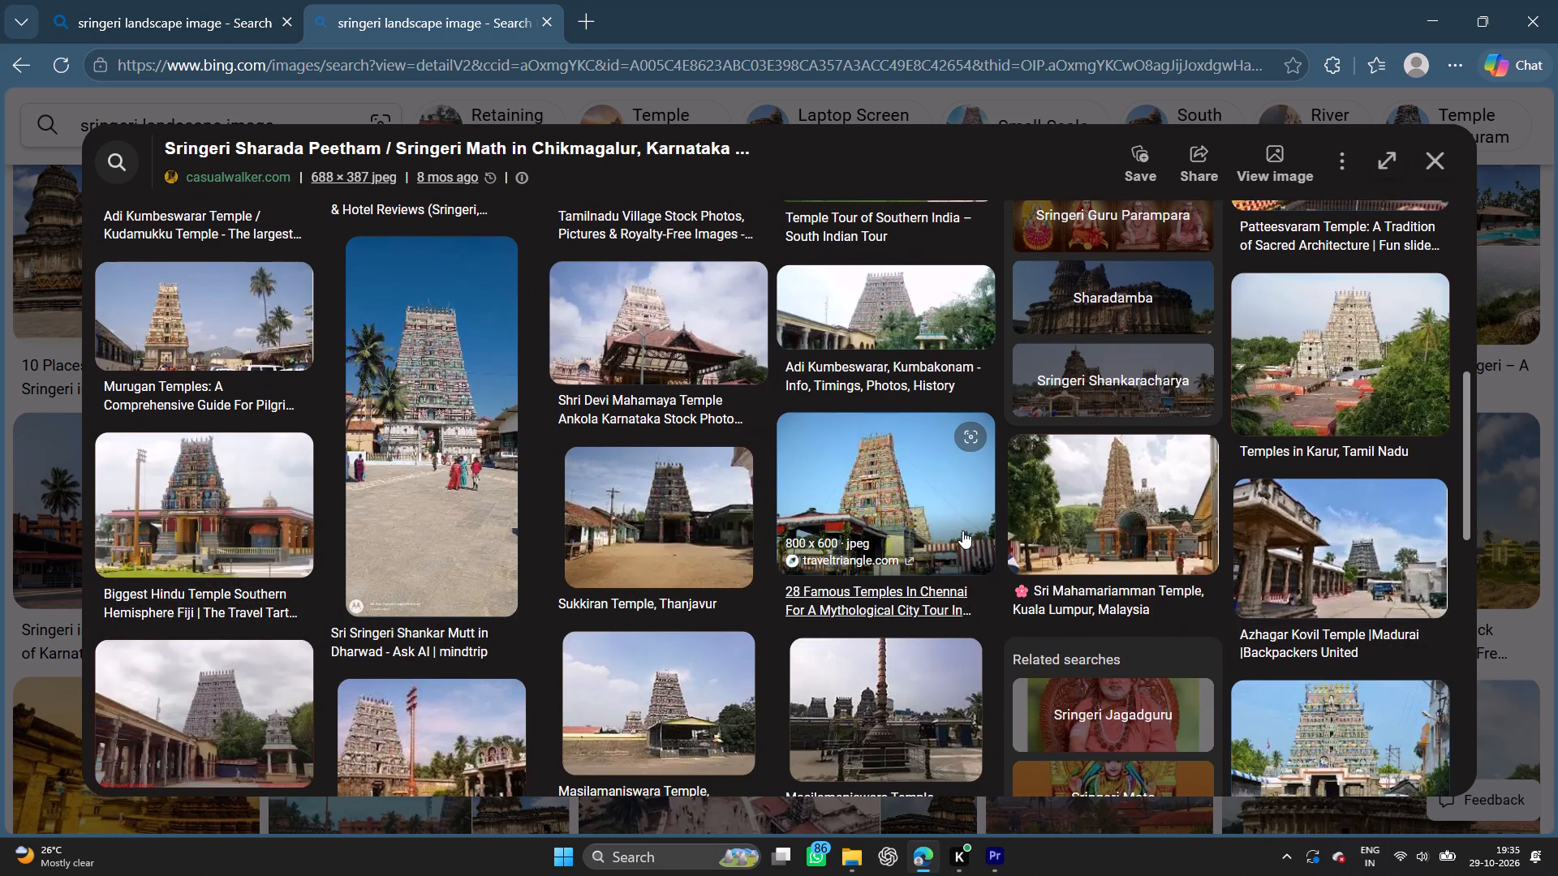
scroll(962, 530, "down", 4)
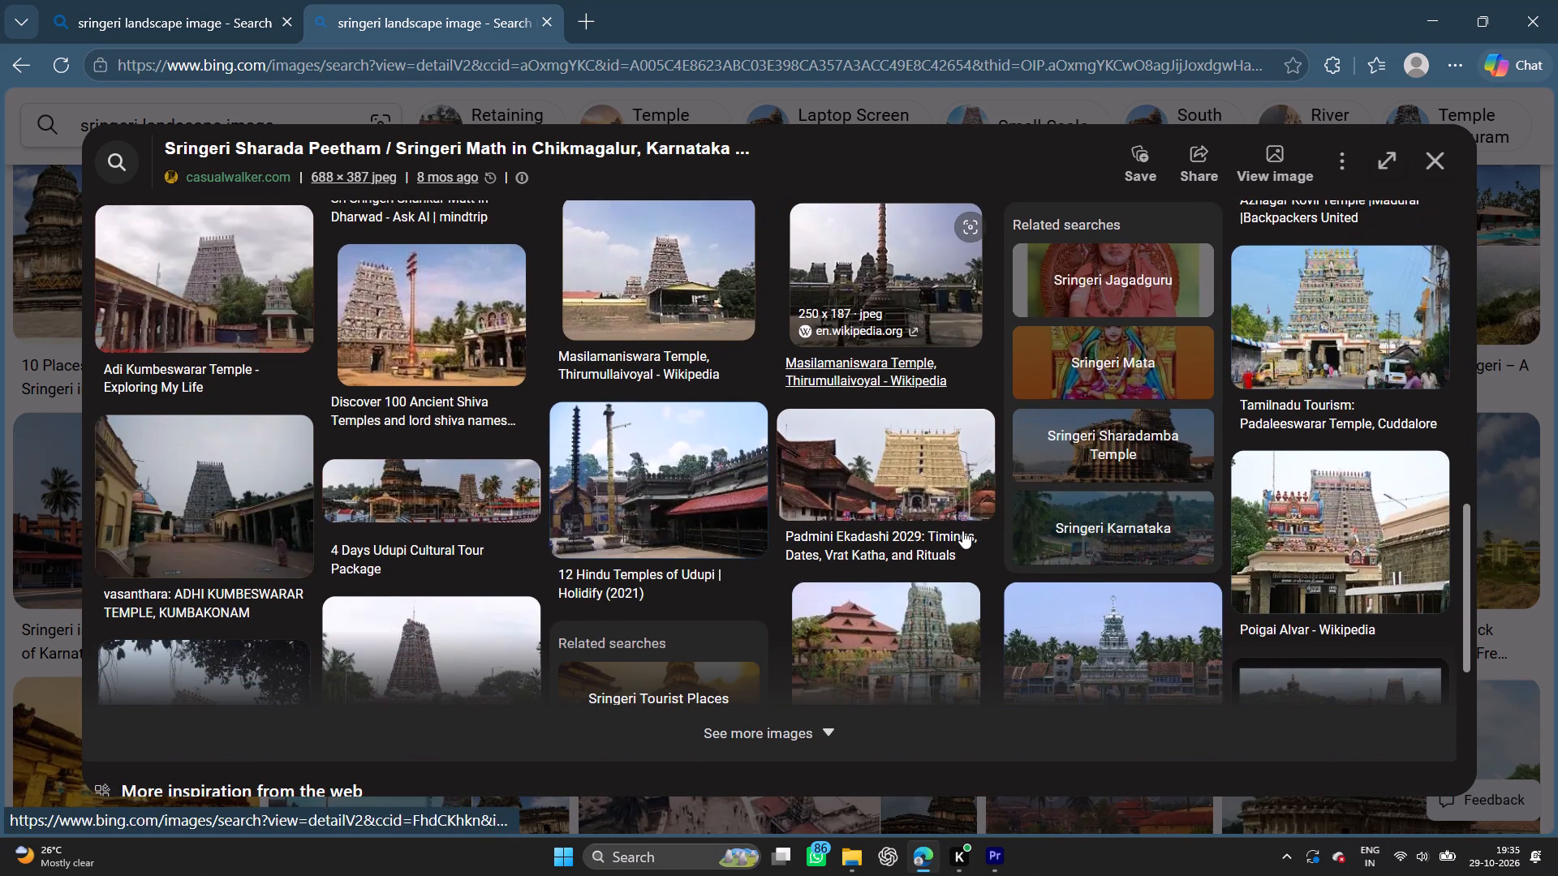
scroll(962, 530, "up", 17)
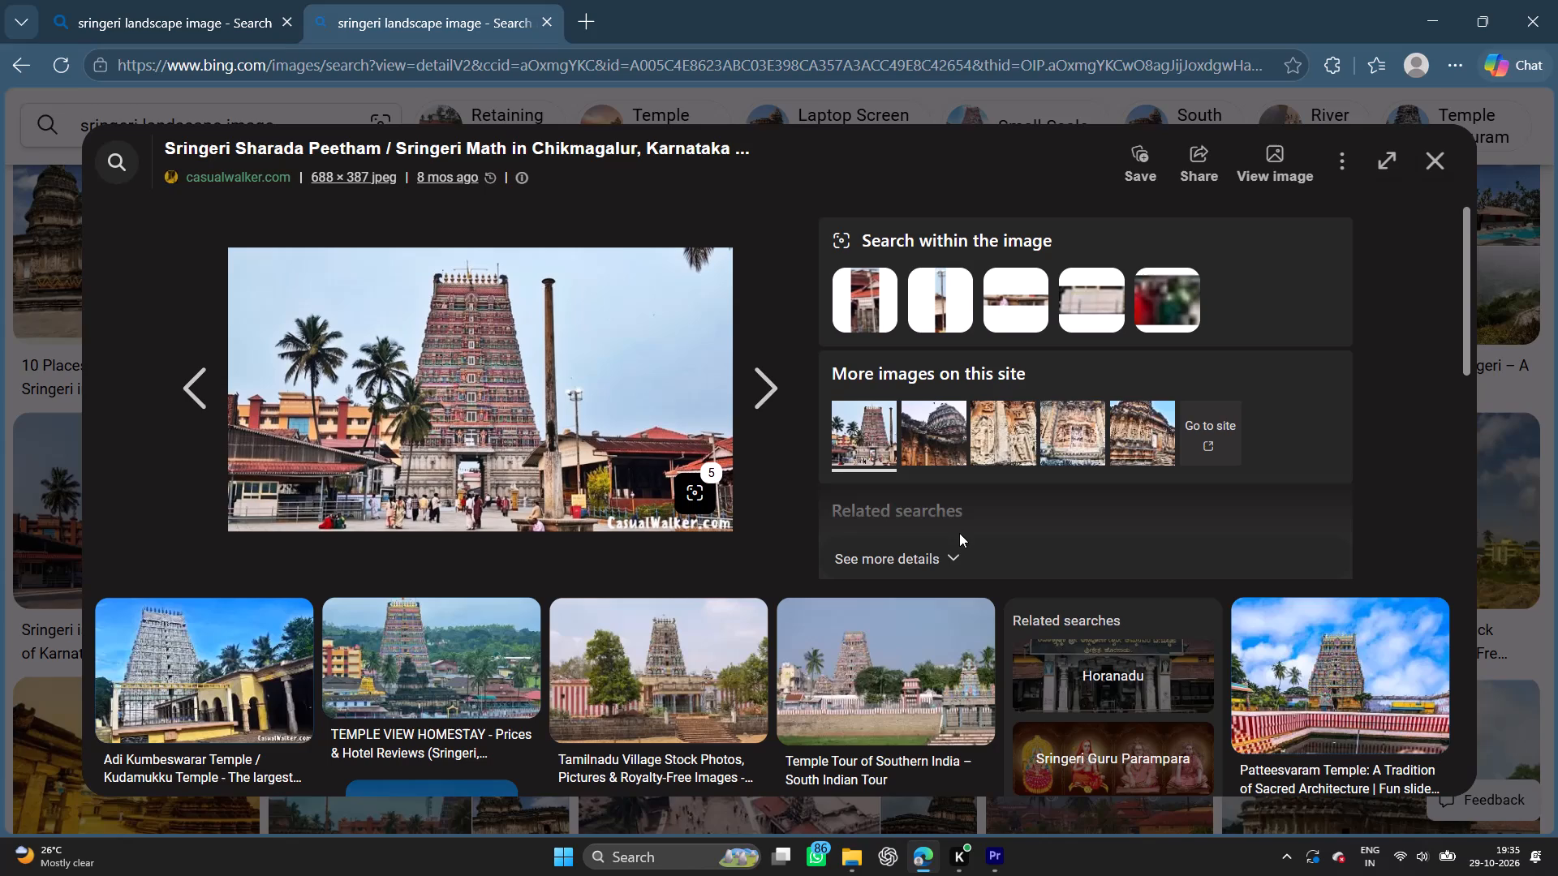
Save the casualwalker.com temple tower picture to the Desktop as a3 in JPG format and close the image viewer.
right_click(468, 375)
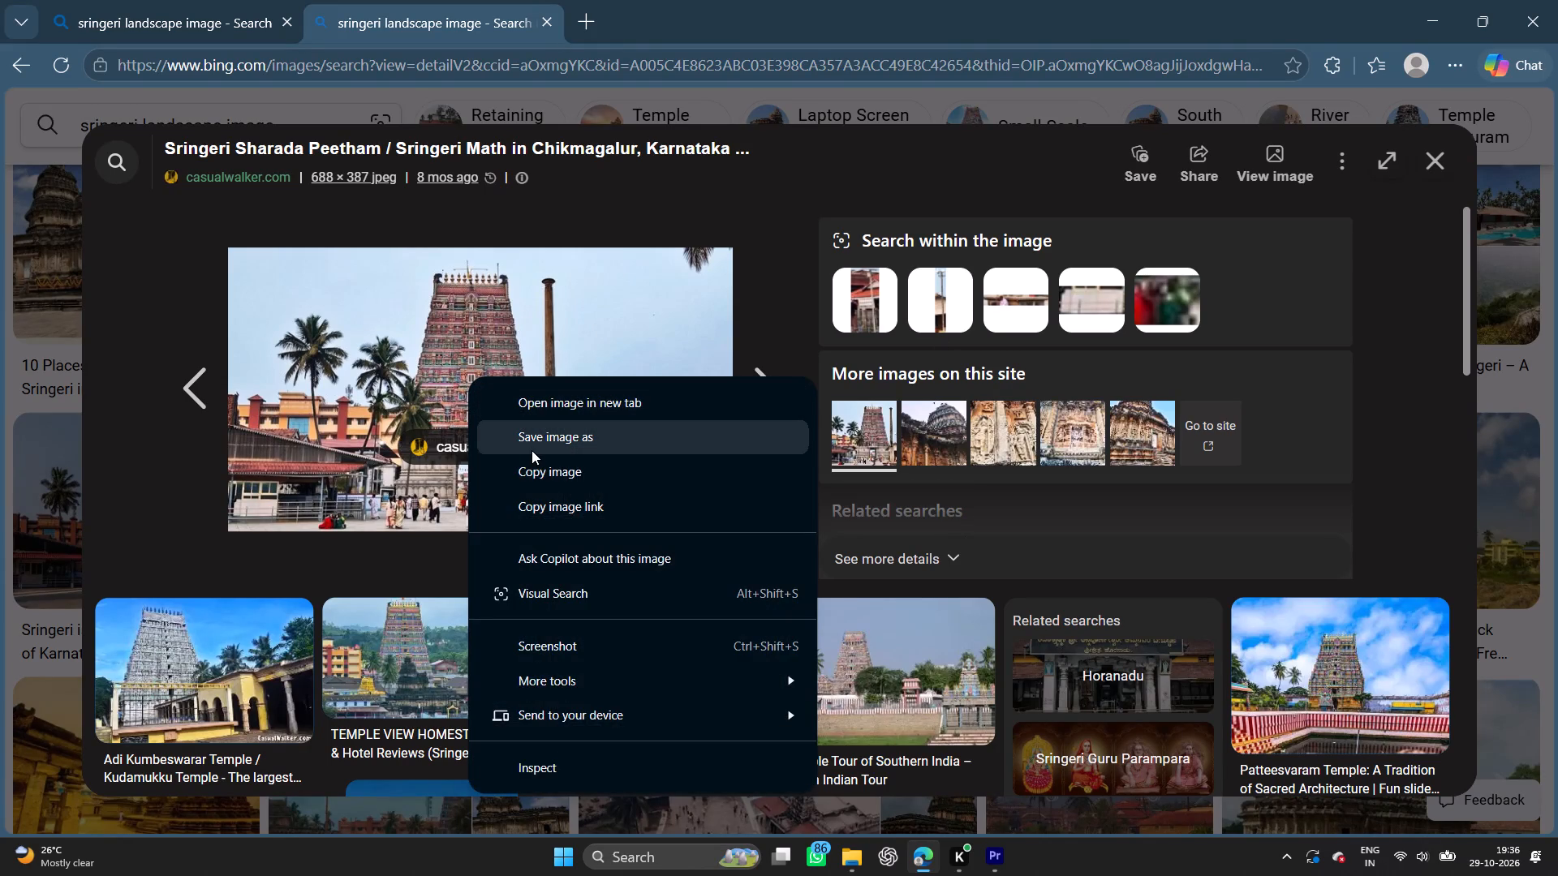
left_click(549, 440)
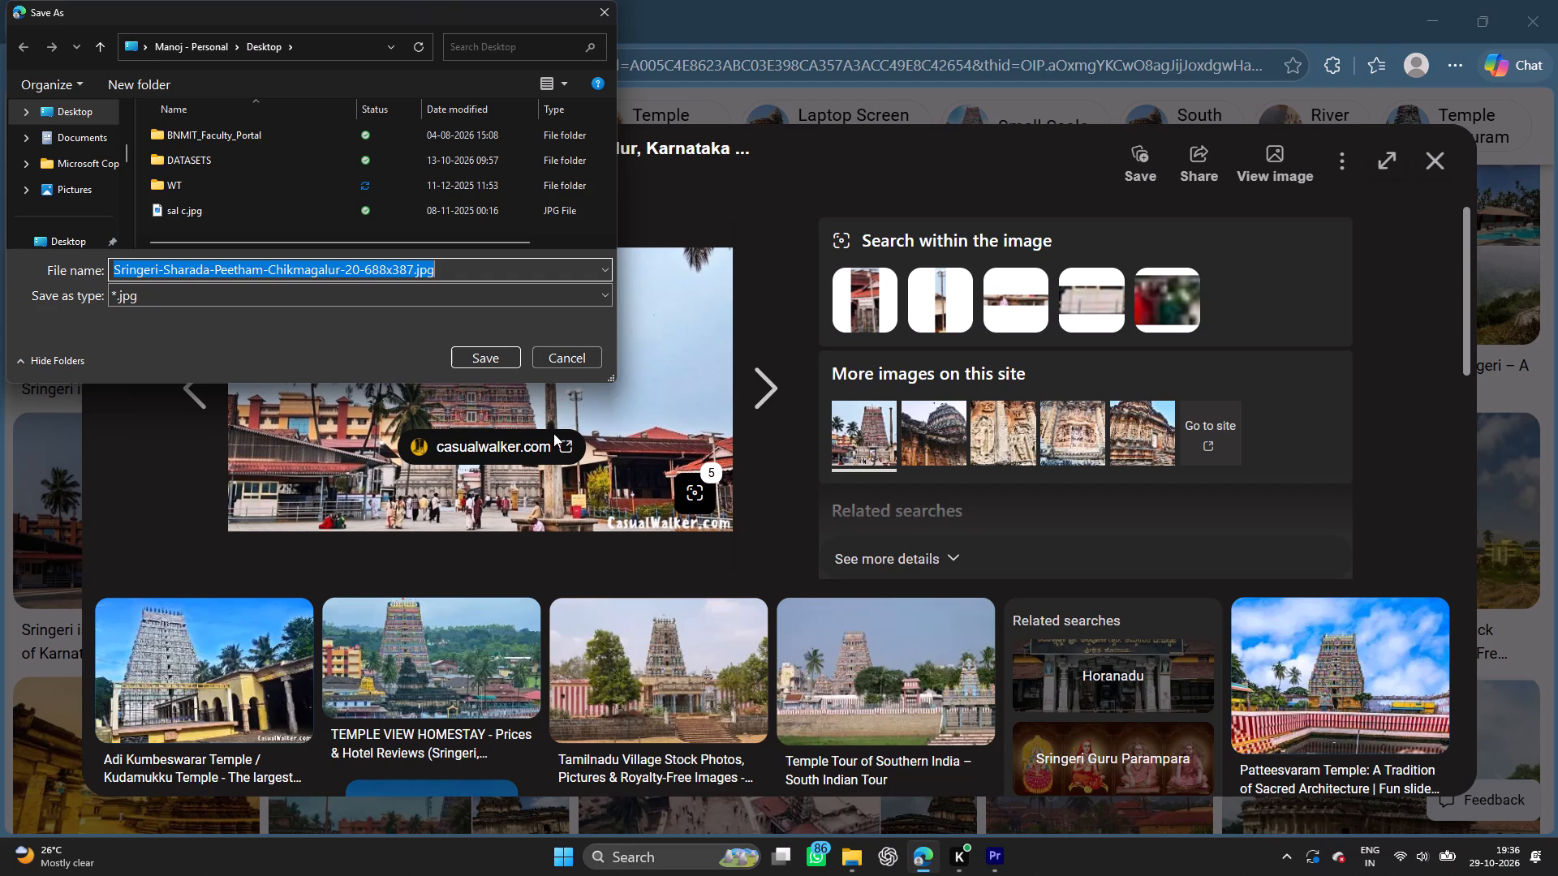
key("BackSpace")
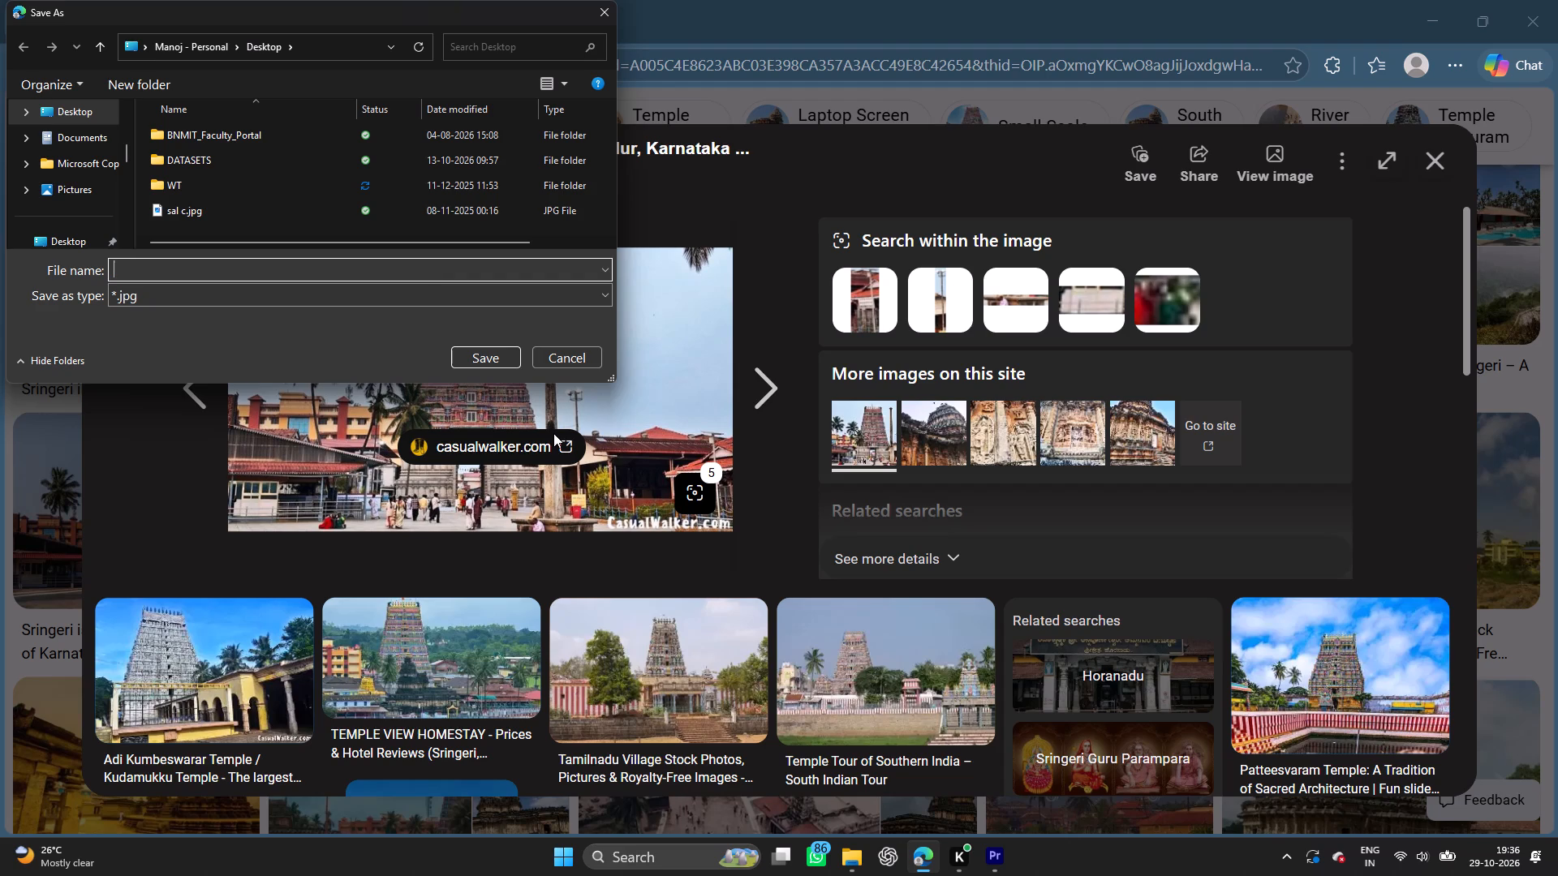
key("a")
key("3")
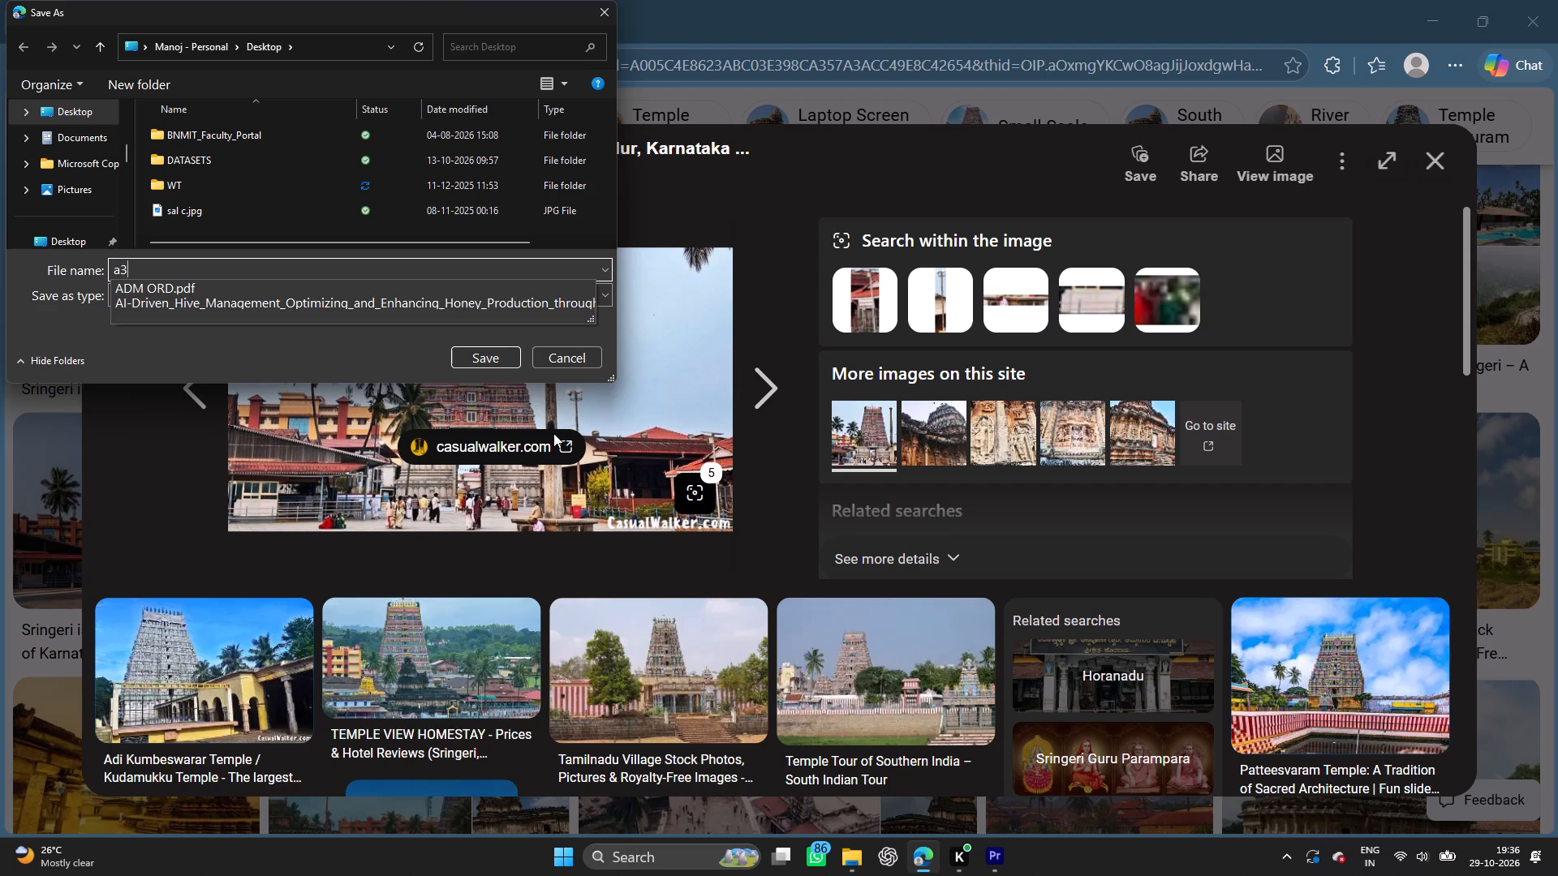
key("Return")
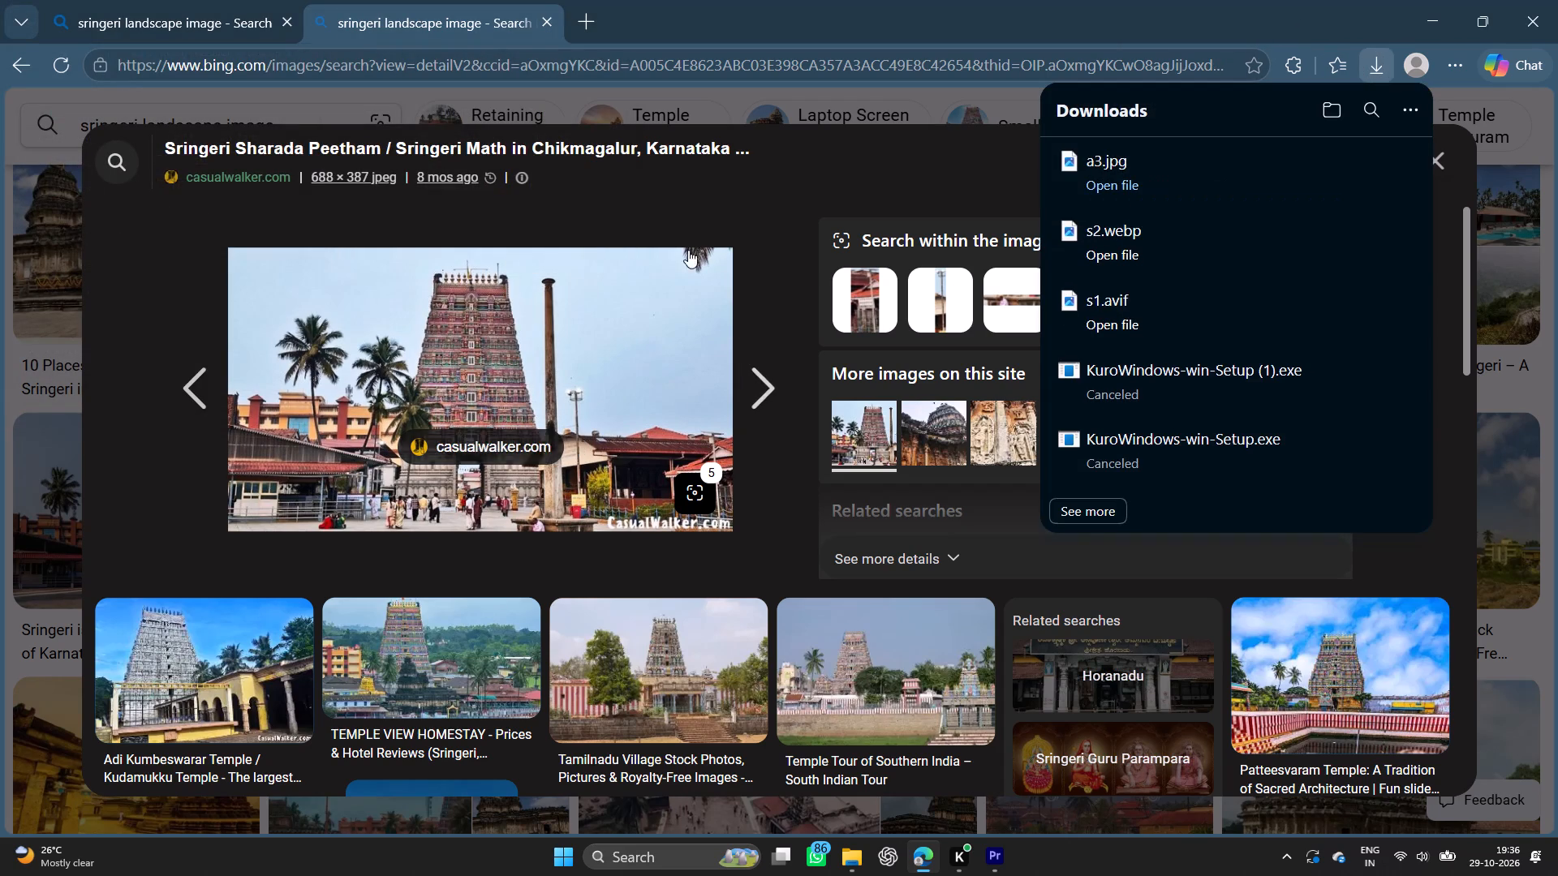
left_click(371, 96)
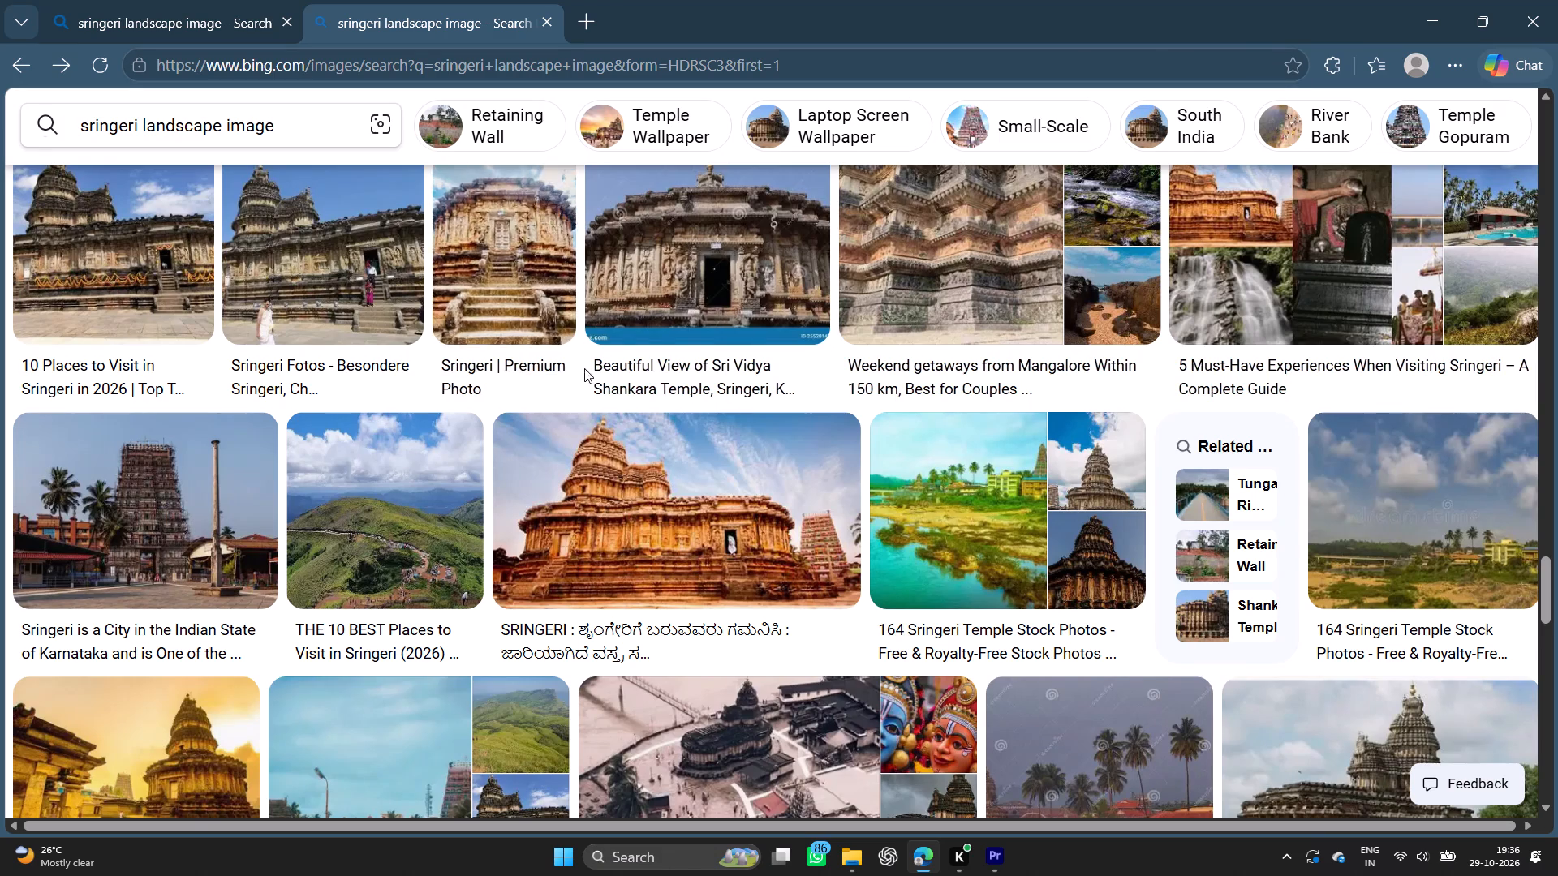
Browse the rest of the "sringeri landscape image" results for more temple and landscape pictures.
scroll(587, 376, "down", 6)
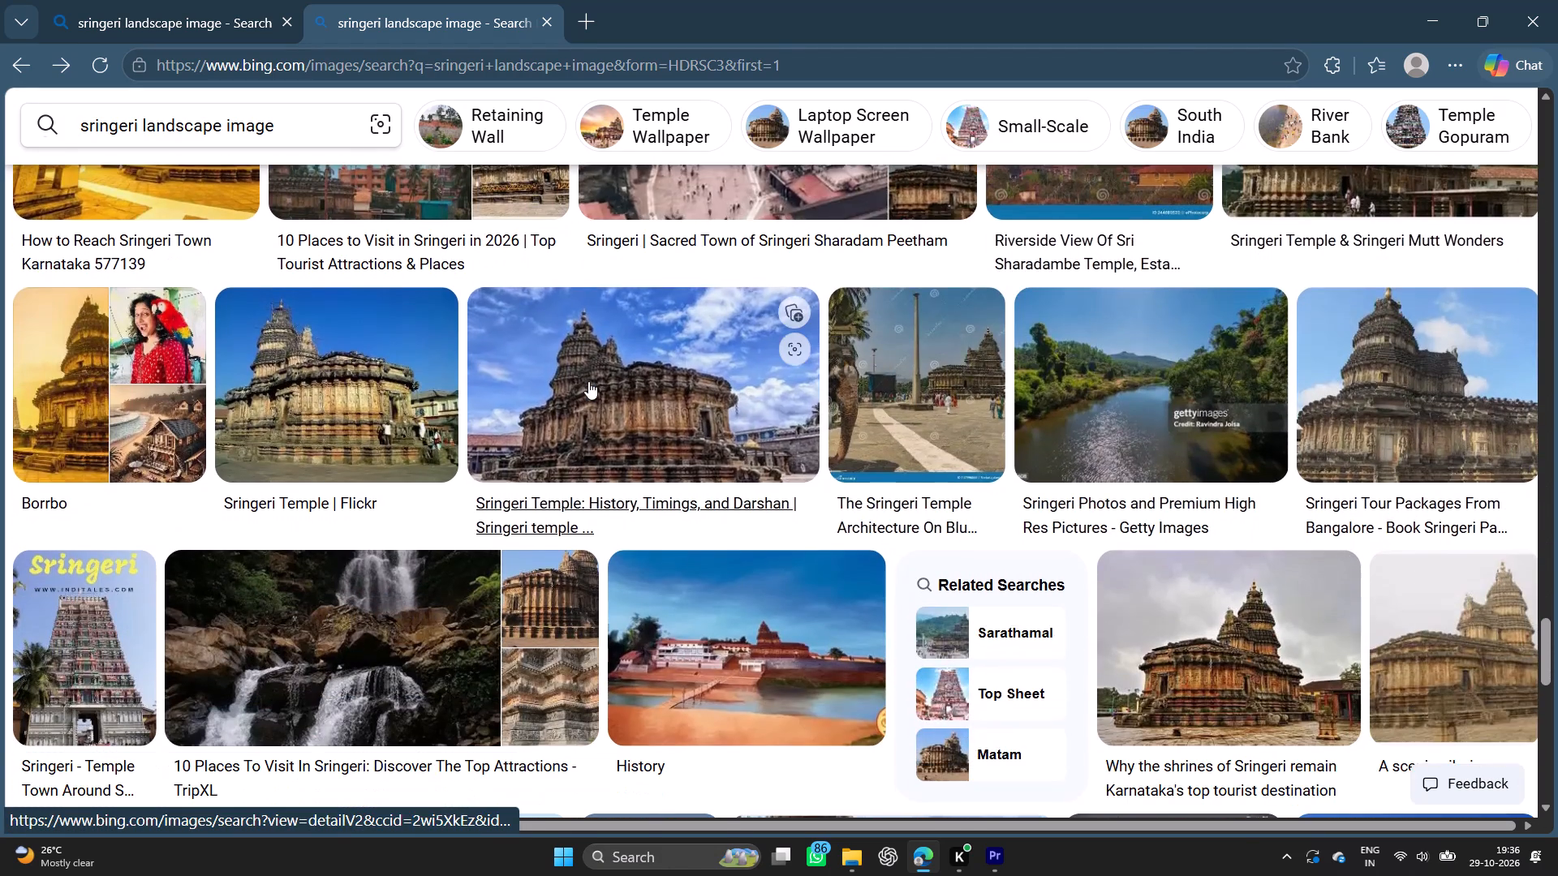
scroll(587, 381, "down", 4)
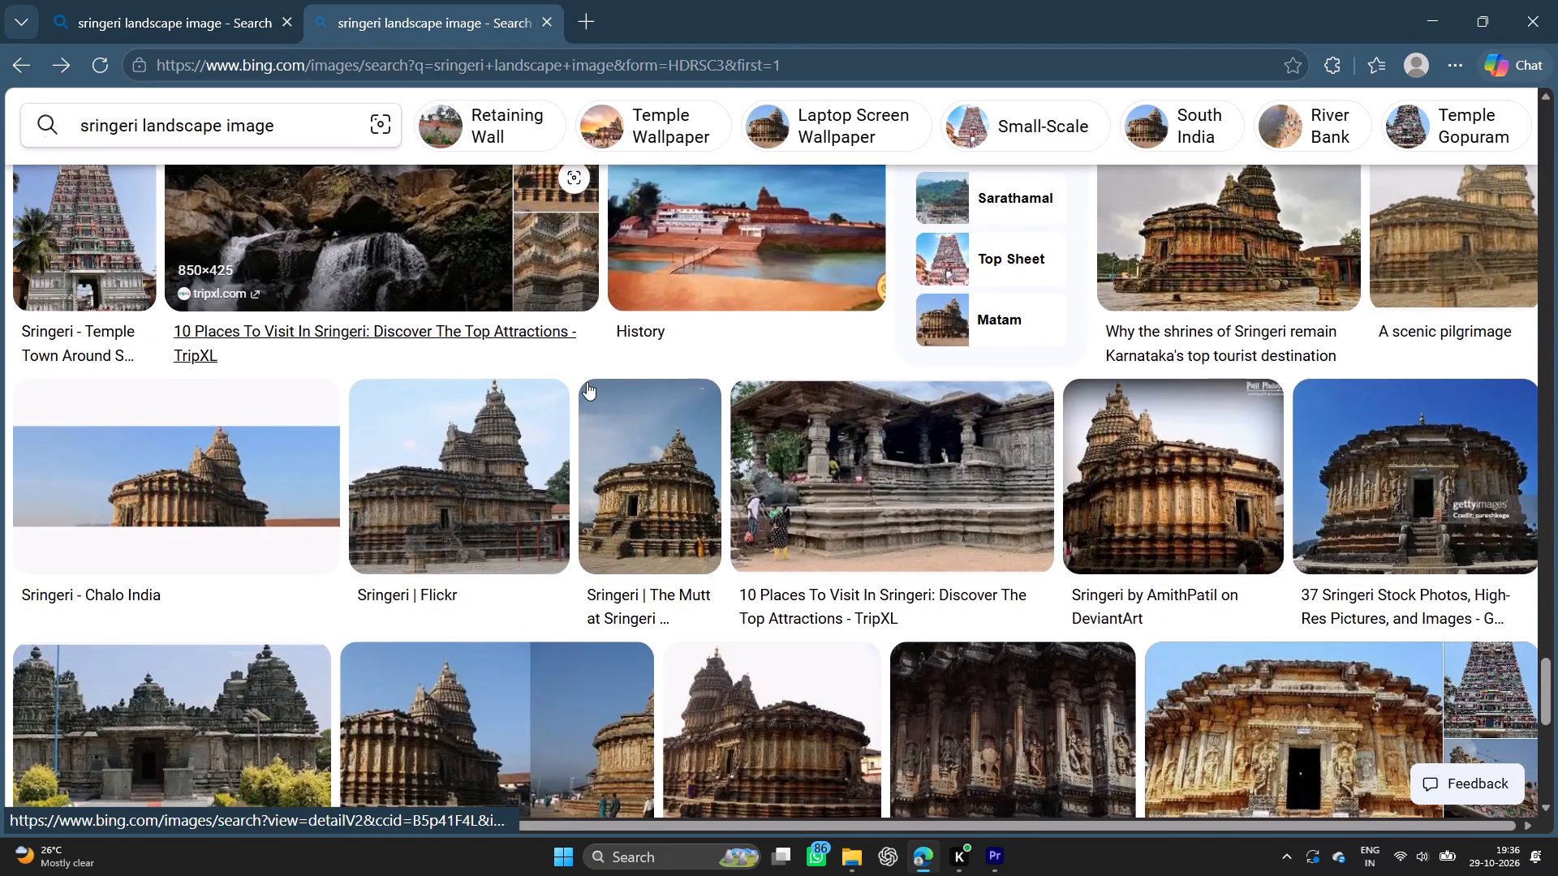
scroll(587, 382, "up", 1)
scroll(586, 382, "down", 2)
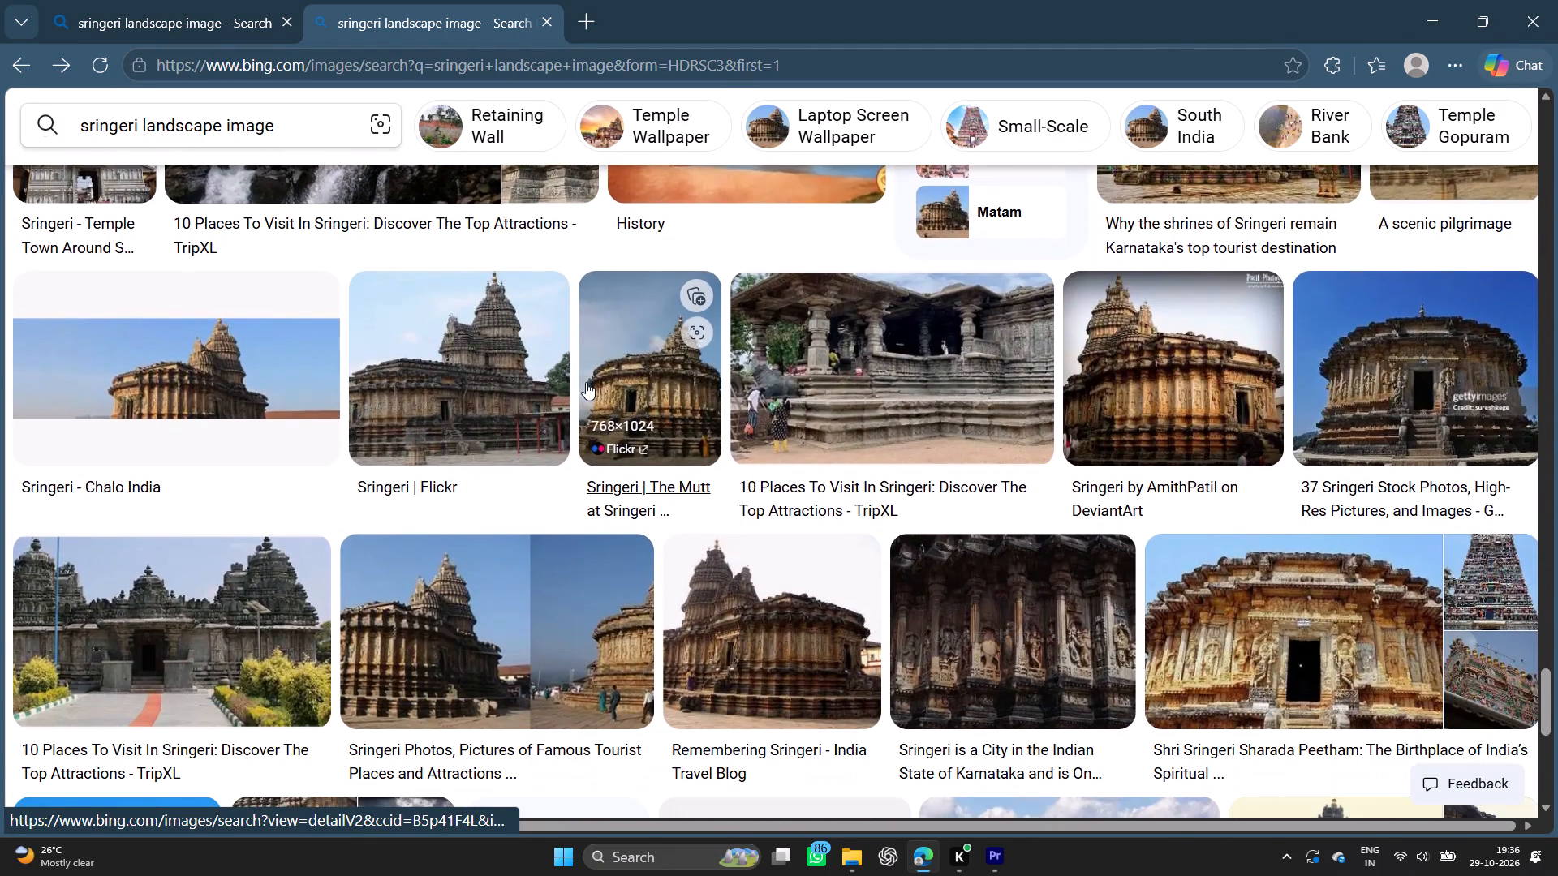
scroll(586, 382, "down", 1)
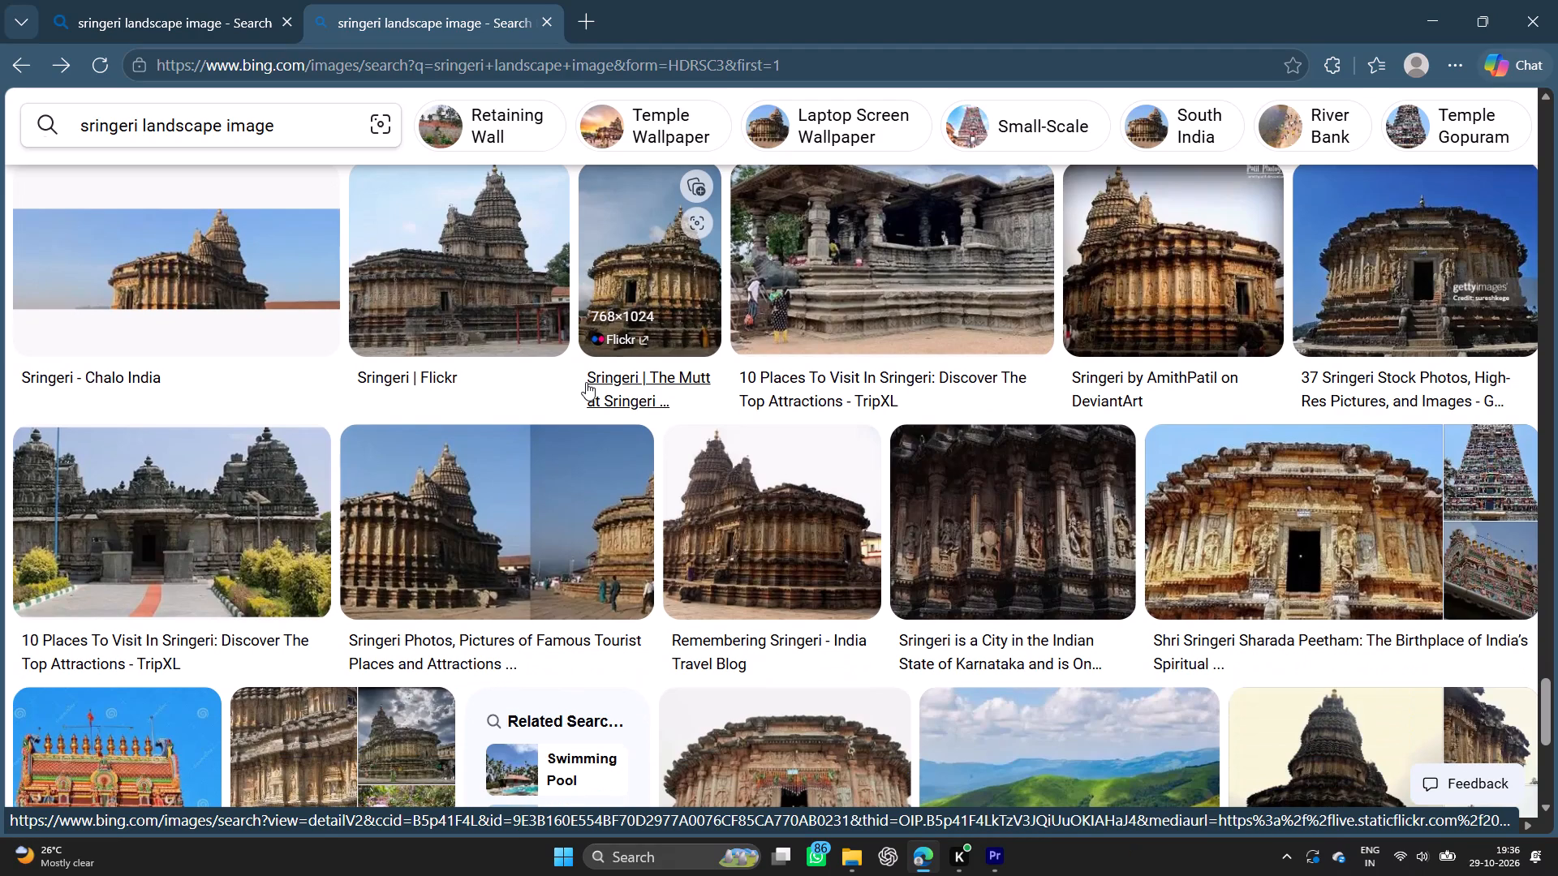
scroll(585, 384, "down", 2)
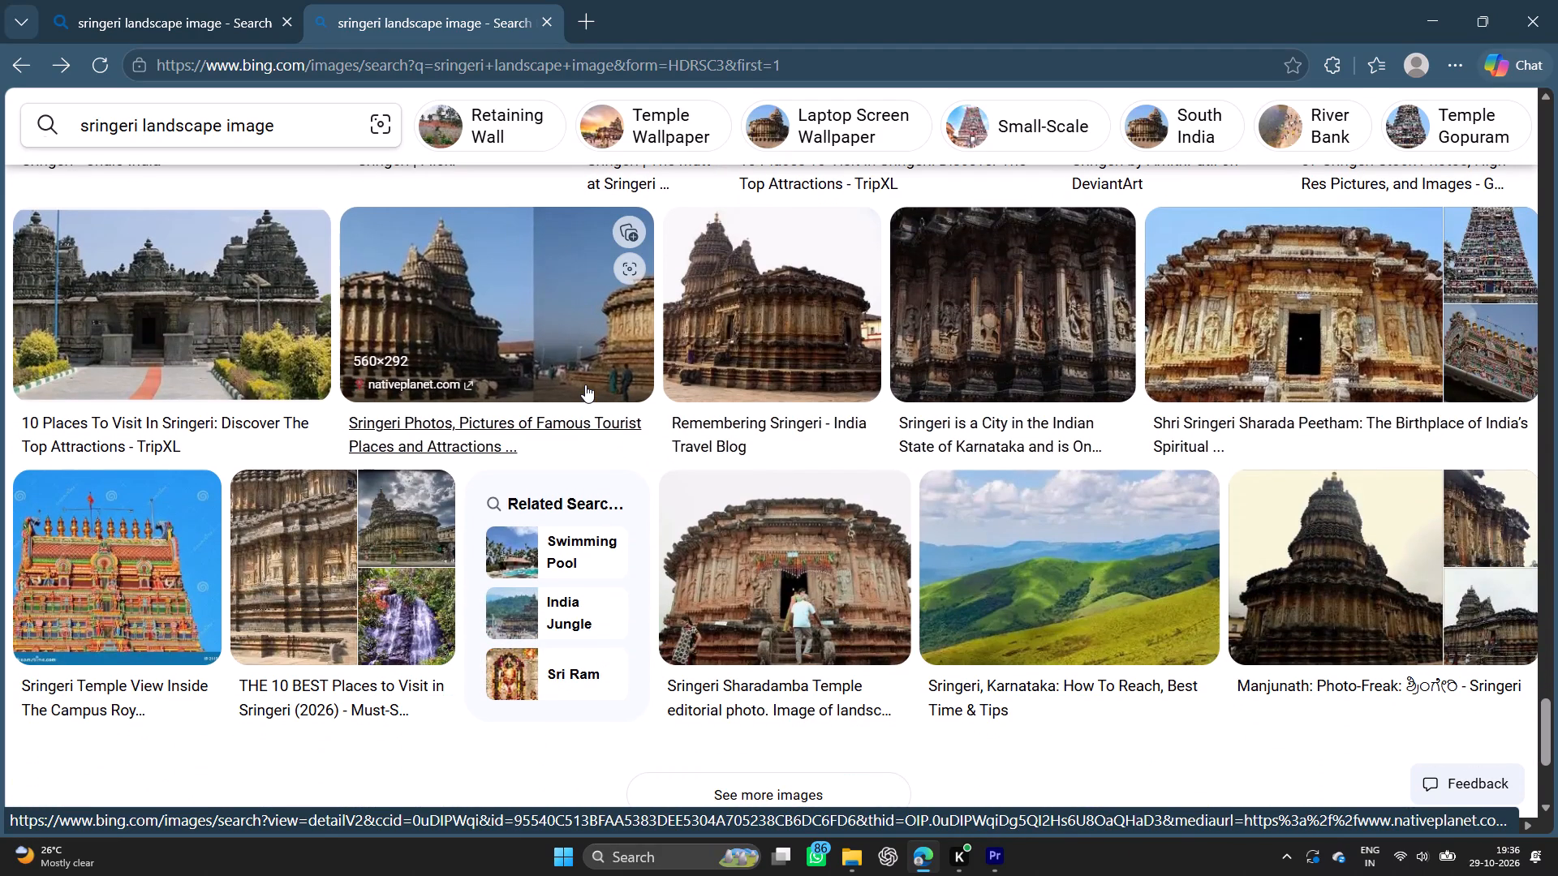
scroll(585, 384, "up", 1)
scroll(583, 384, "down", 1)
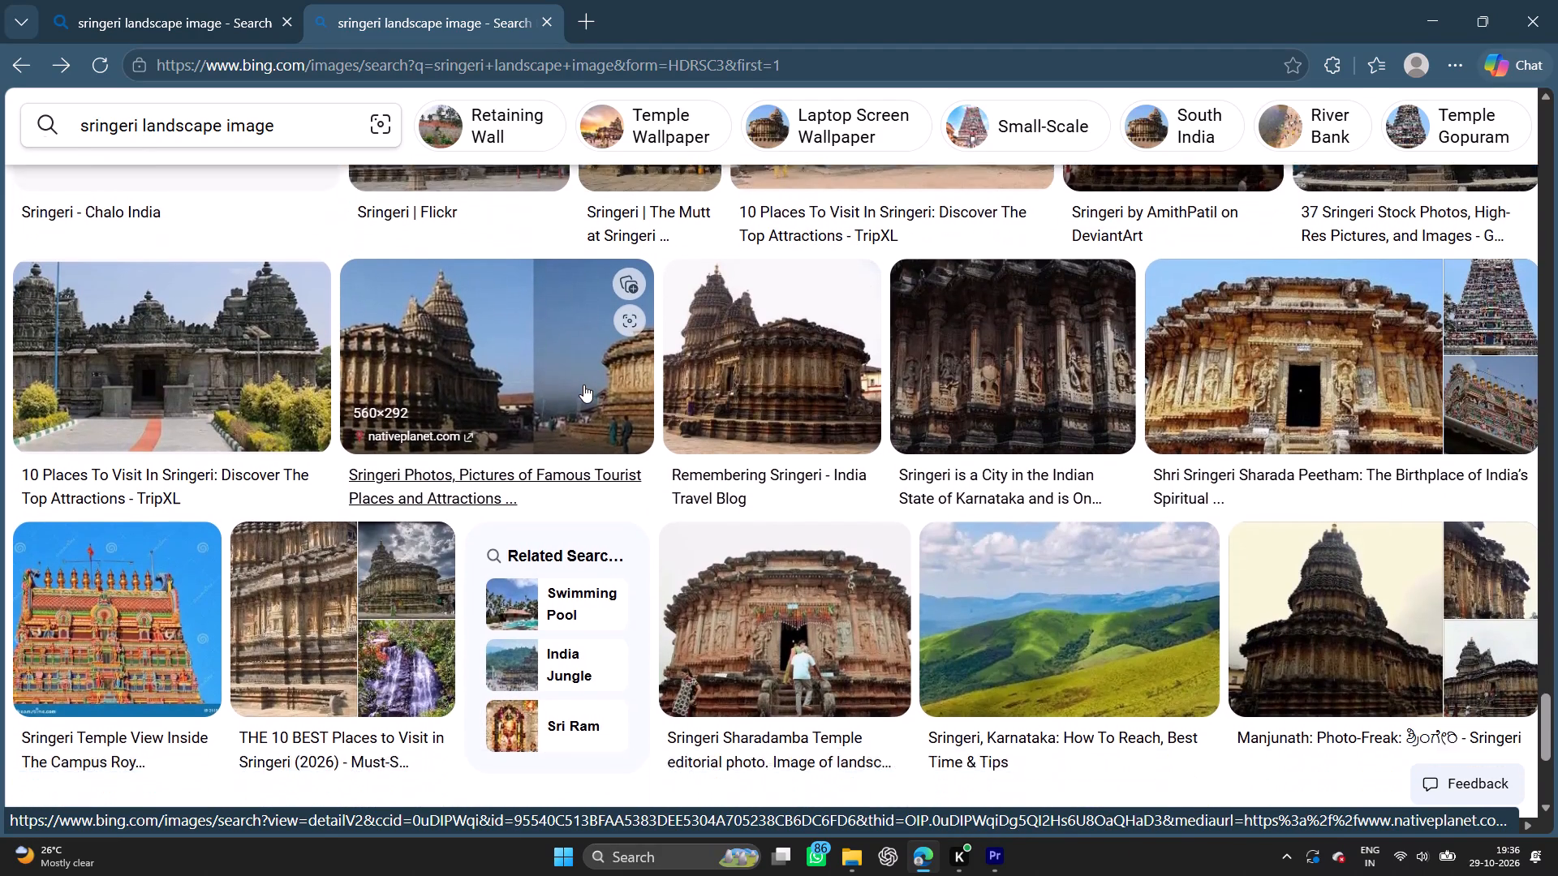
scroll(583, 384, "up", 1)
scroll(582, 384, "down", 2)
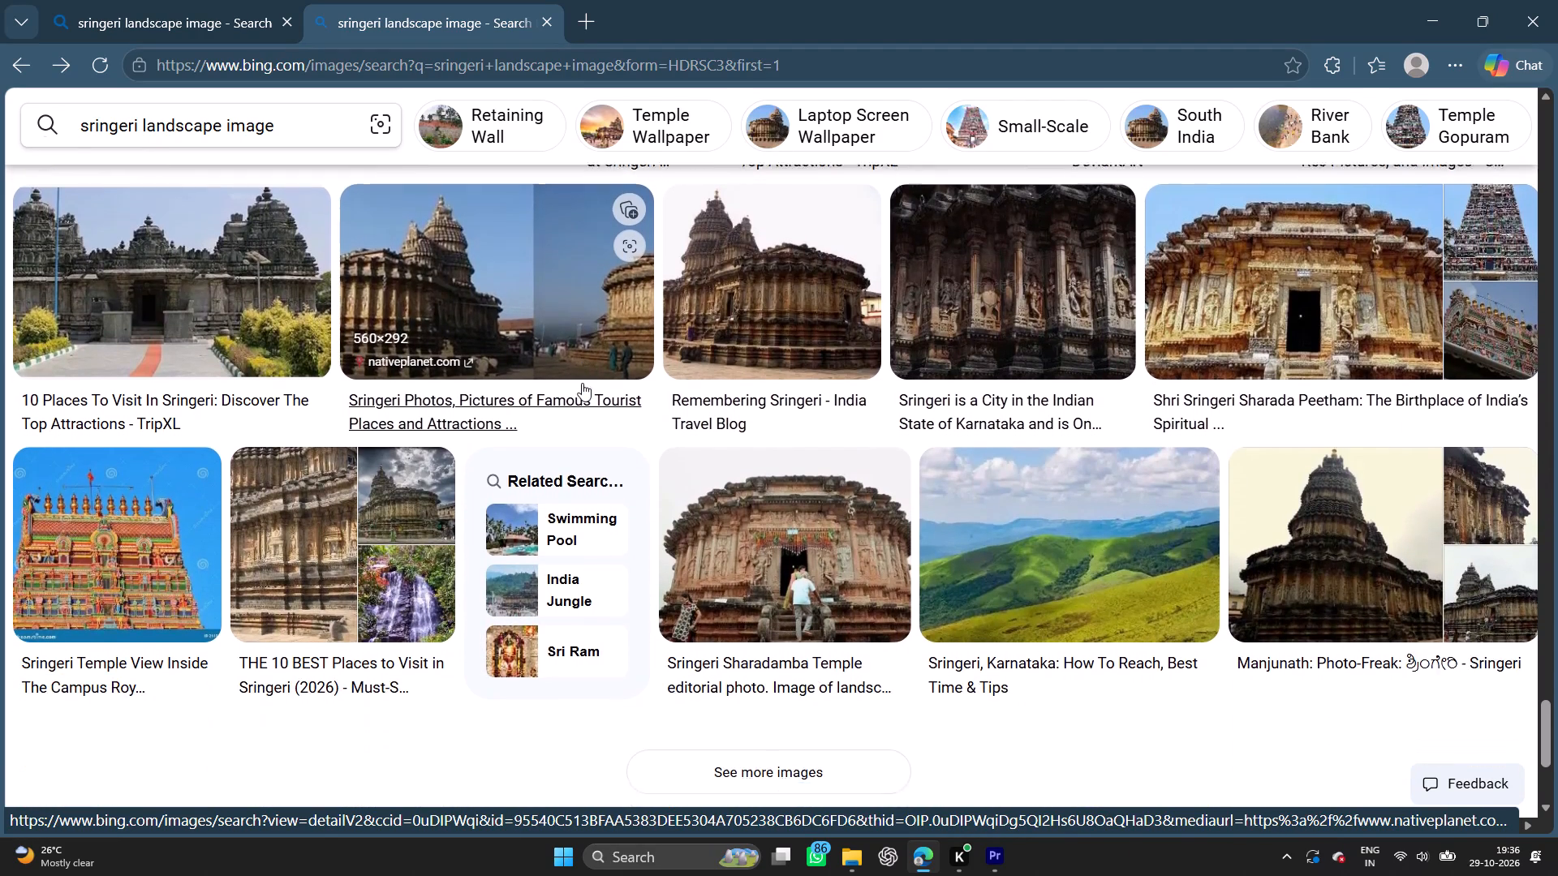
scroll(582, 383, "down", 2)
scroll(582, 383, "up", 3)
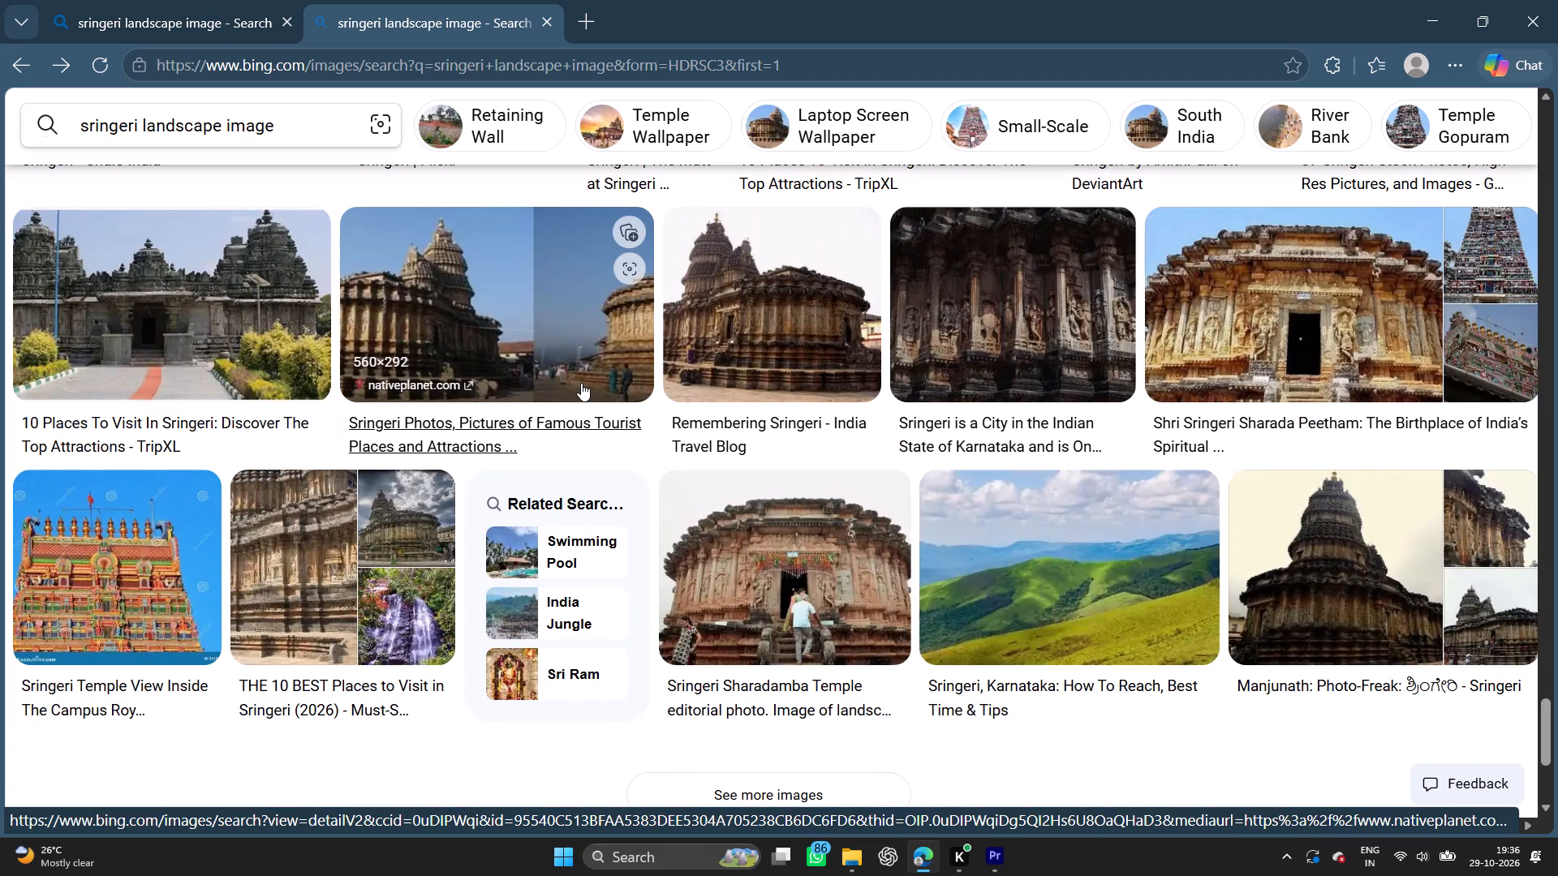
scroll(1109, 303, "up", 1)
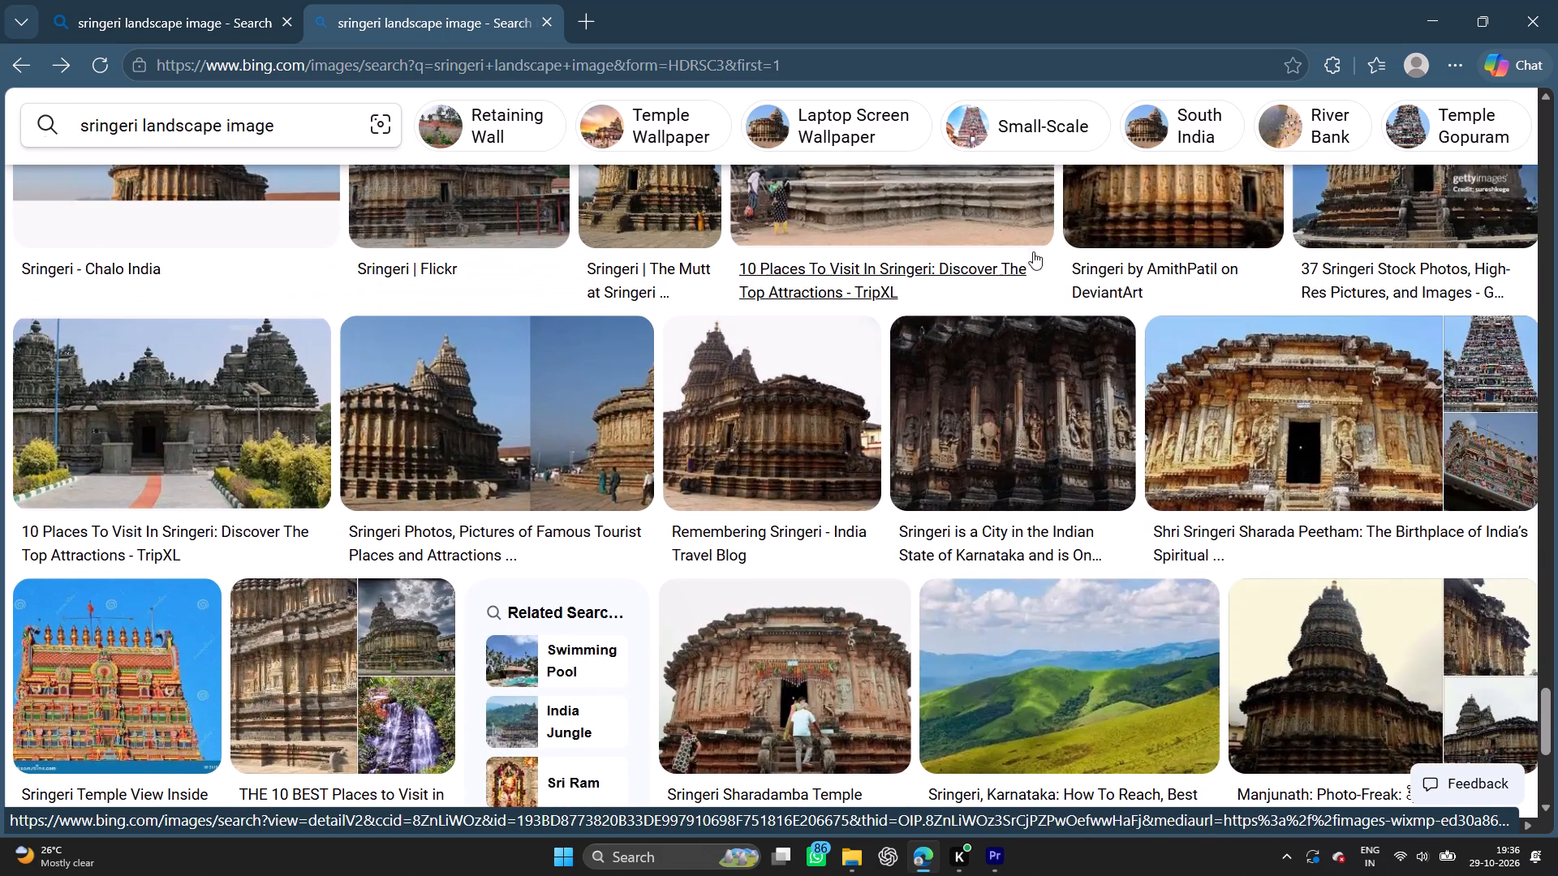
Open the cultureandheritage.org temple doorway picture, look through its related images, and close the image viewer.
left_click(1311, 384)
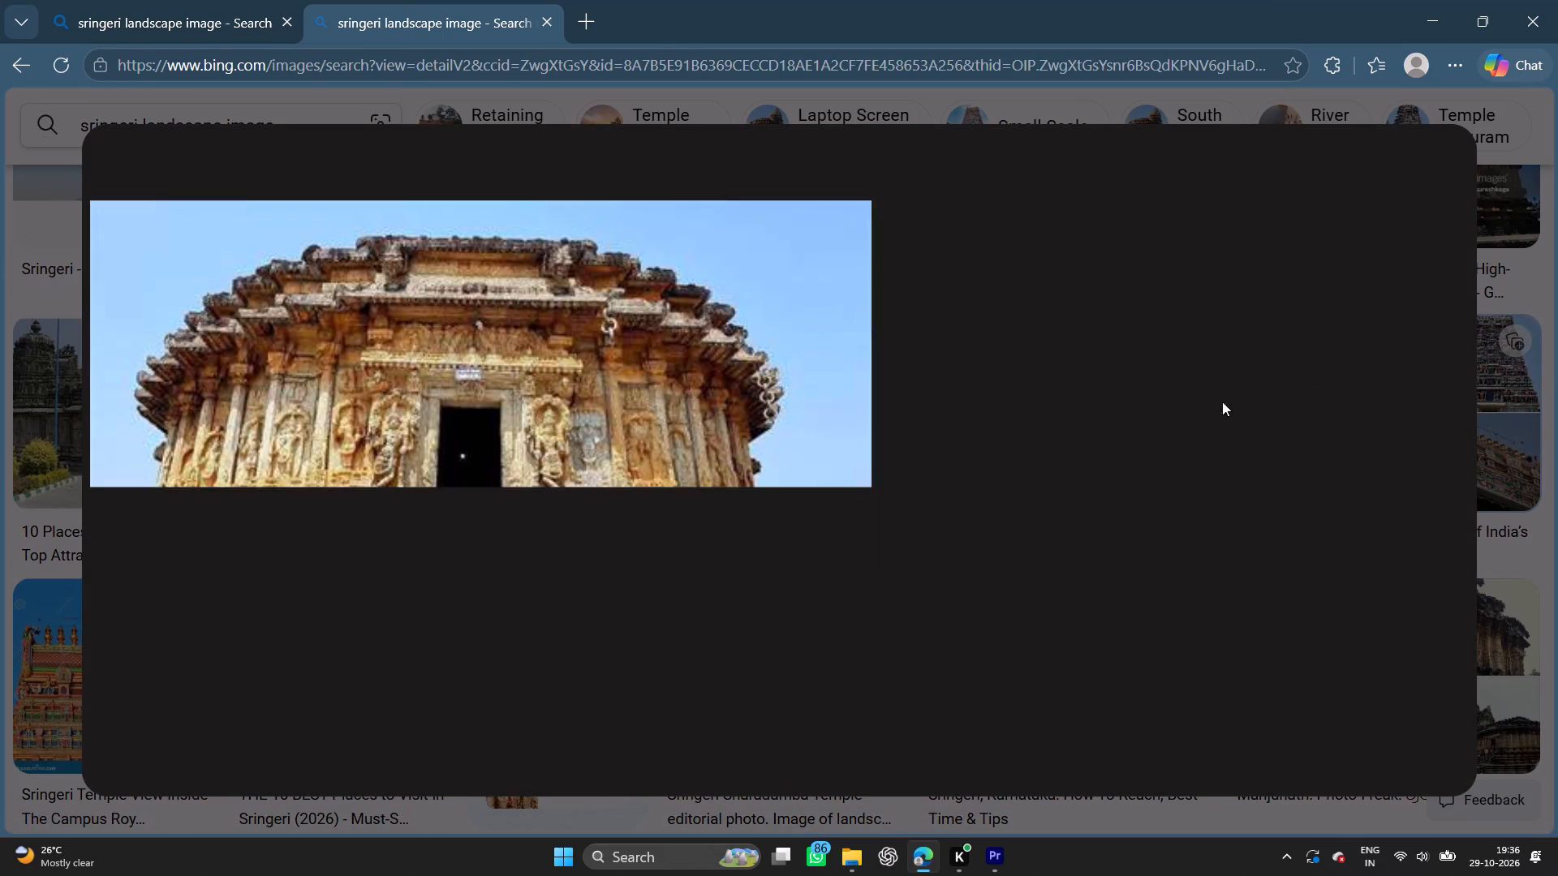
scroll(759, 559, "down", 1)
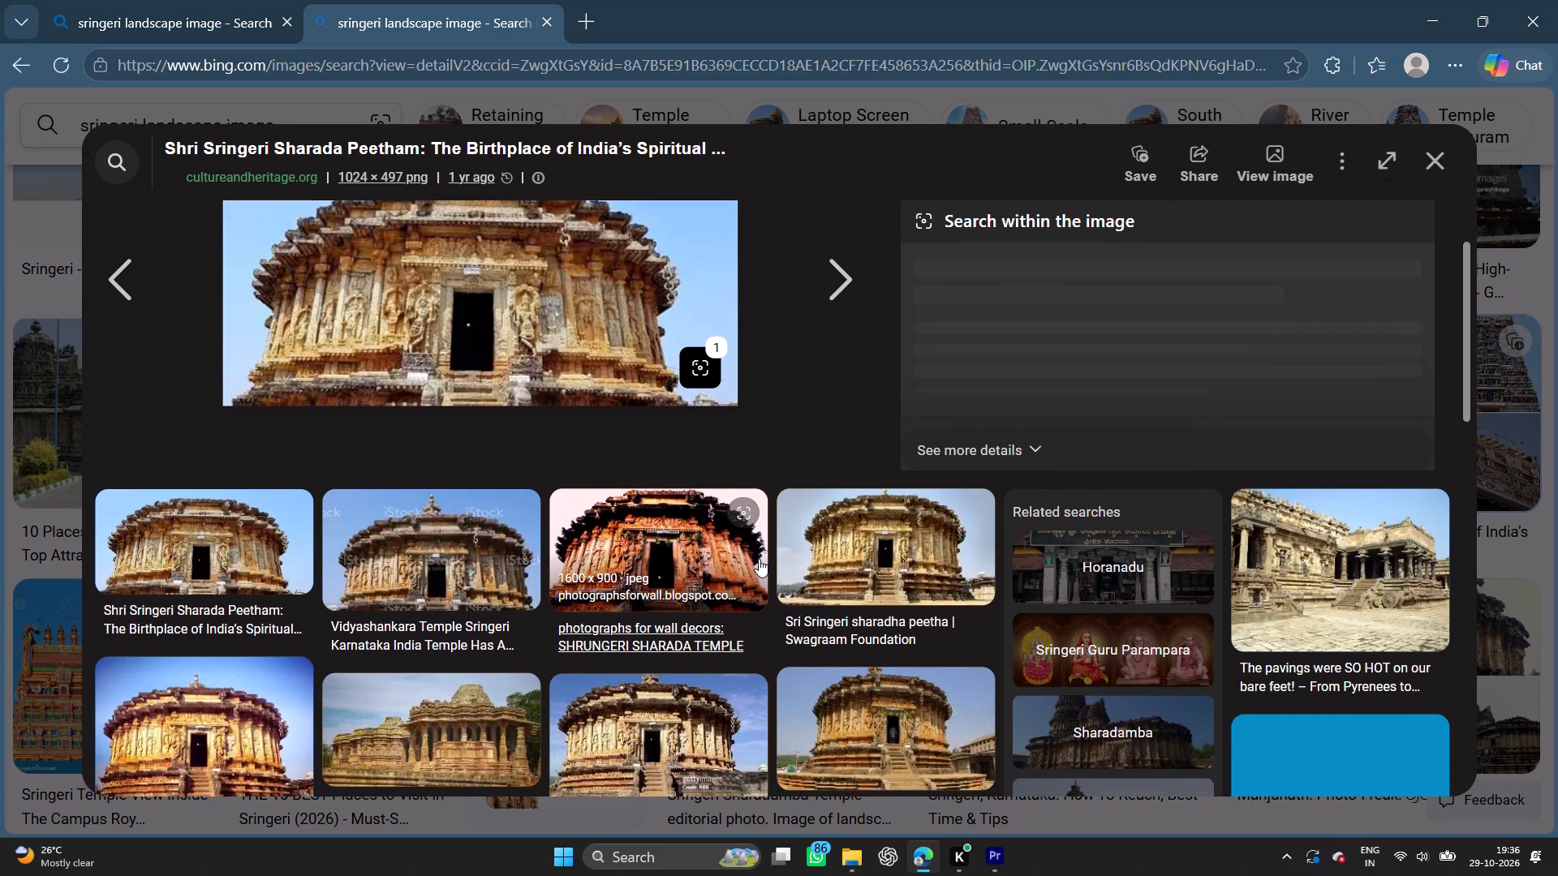
scroll(759, 559, "down", 2)
scroll(759, 559, "up", 3)
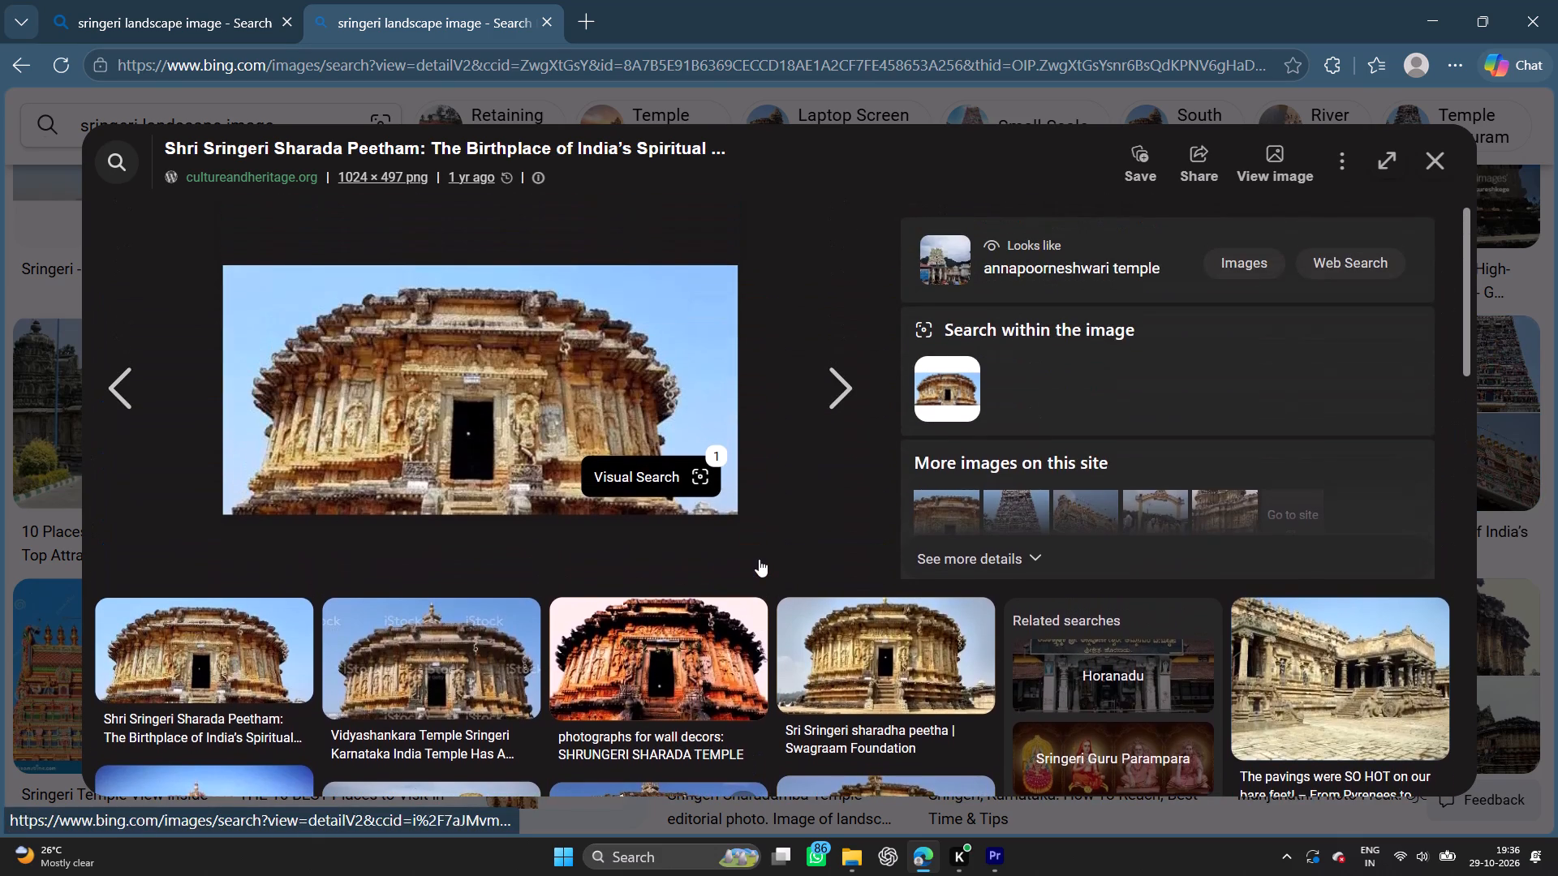
left_click(1534, 234)
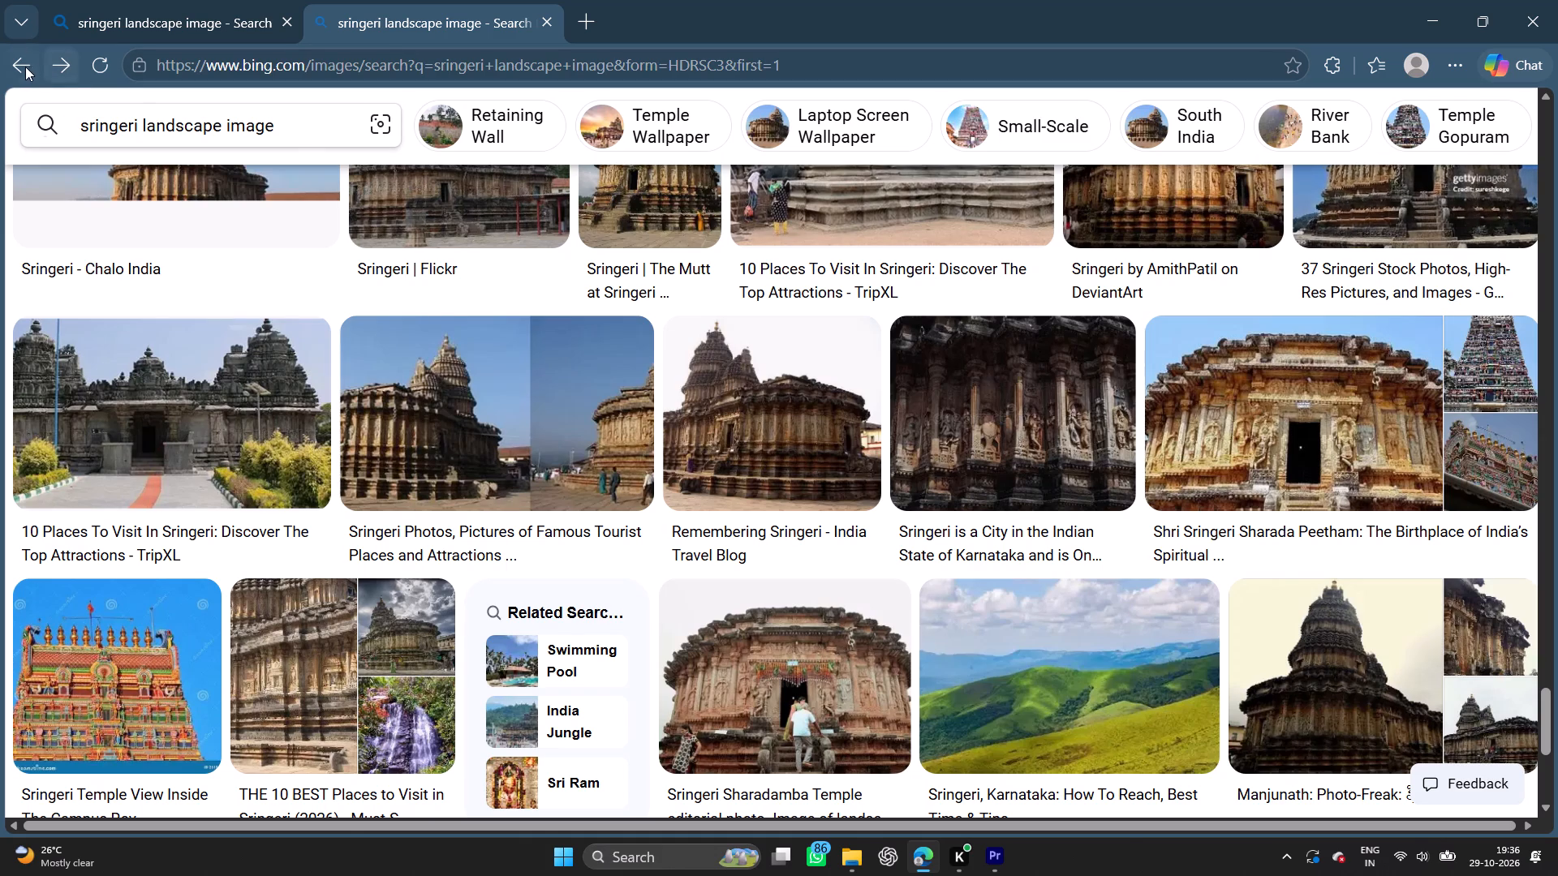
Return to the general "sringeri landscape image" search results and view the Images of Sringeri Landscape section.
left_click(19, 67)
scroll(570, 578, "down", 2)
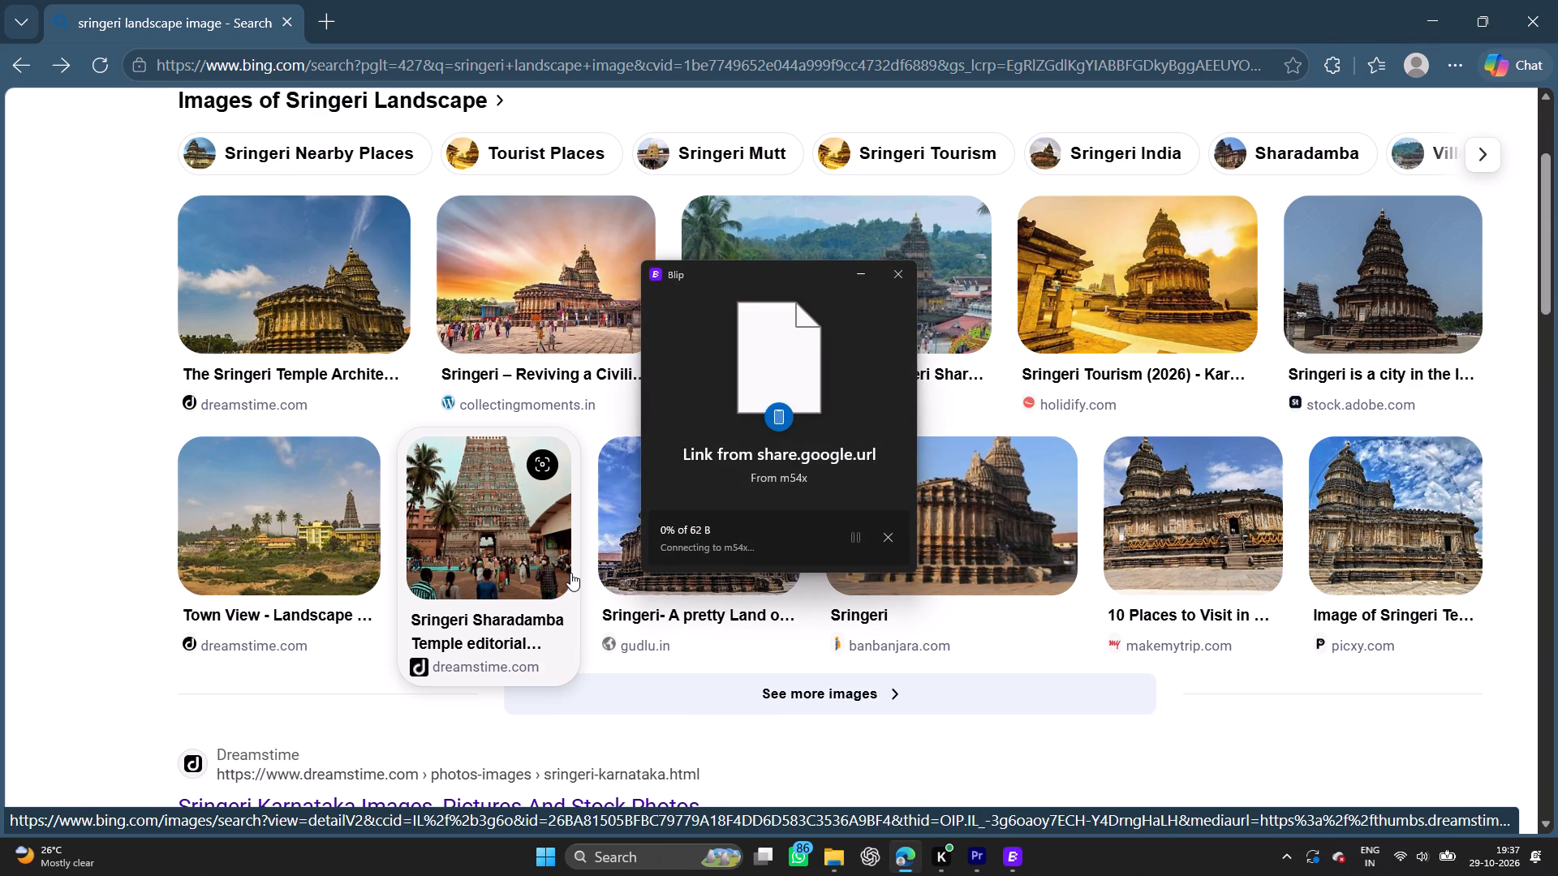
Open the shared Google link received through Blip, look through the images related to the Facebook temple tower picture, and close its page.
left_click(726, 537)
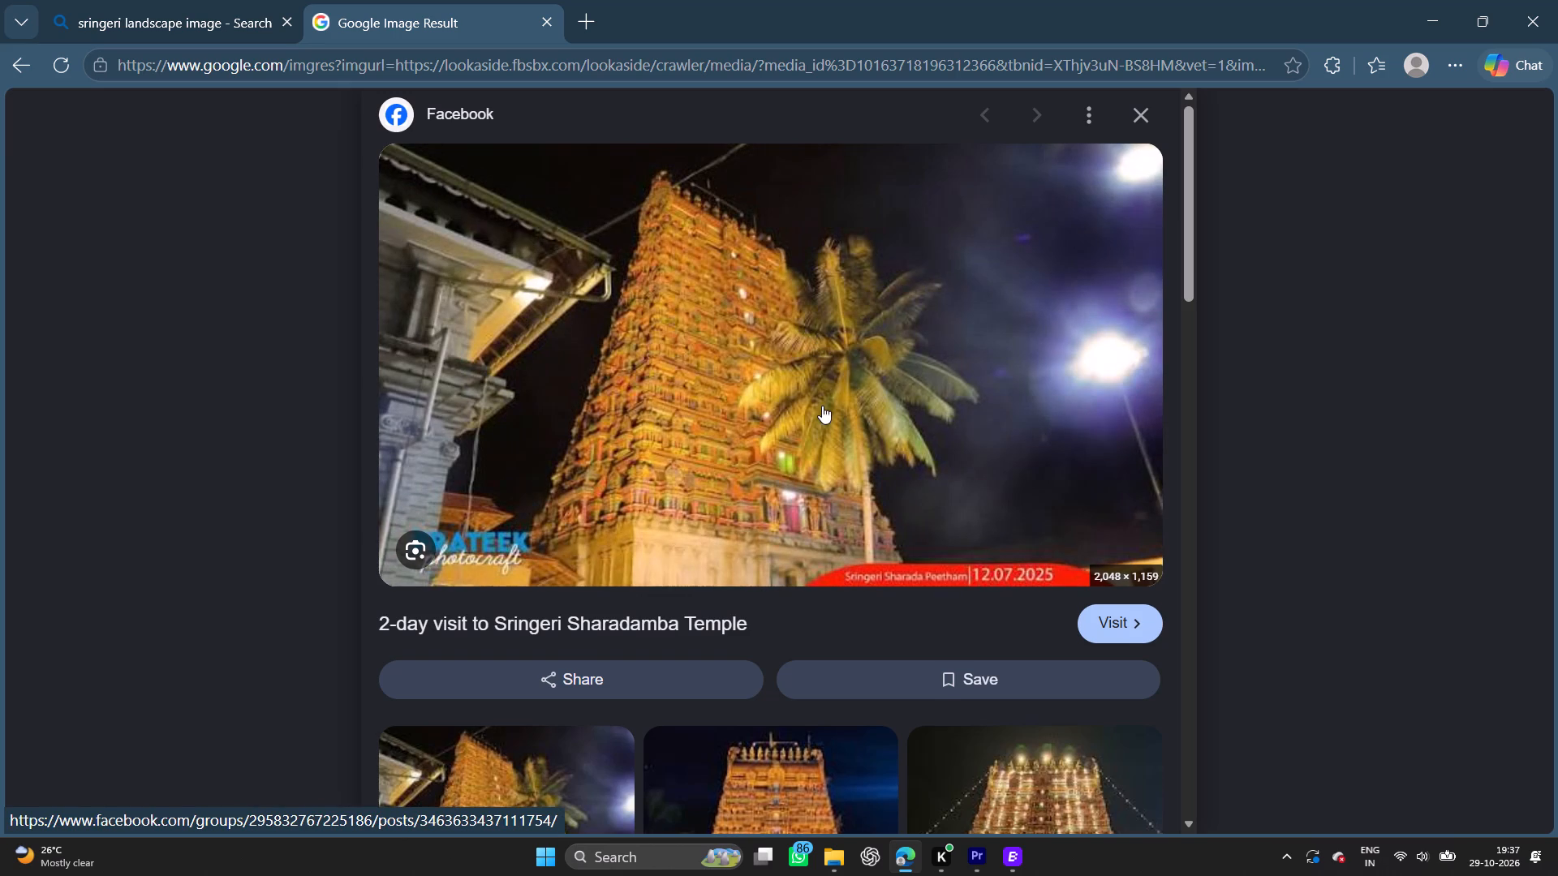
scroll(827, 410, "down", 10)
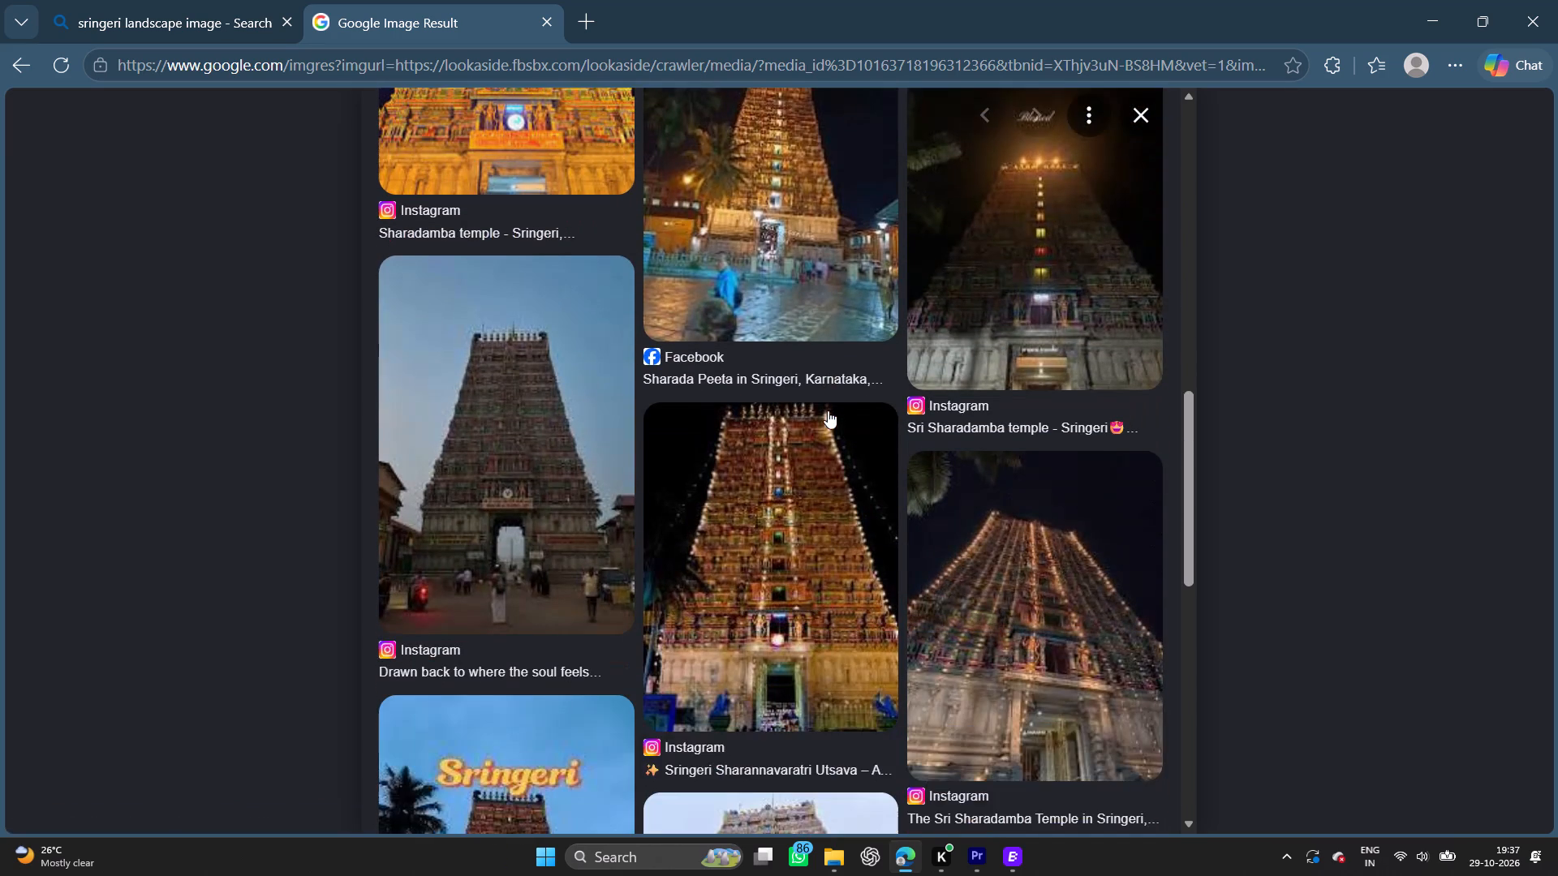
scroll(828, 410, "down", 3)
scroll(828, 410, "up", 9)
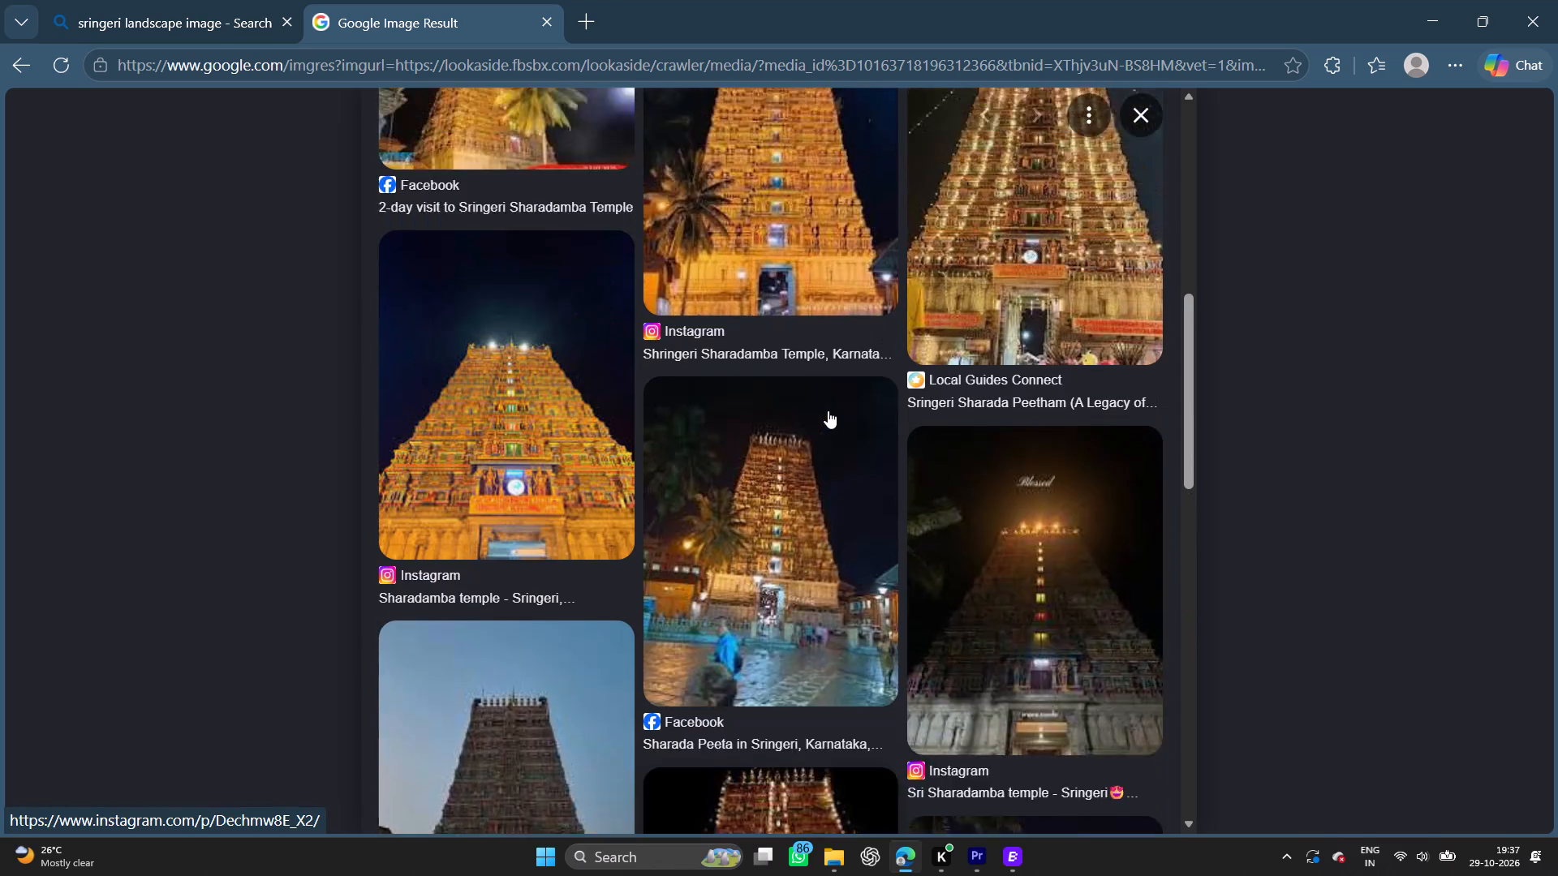
scroll(828, 410, "up", 7)
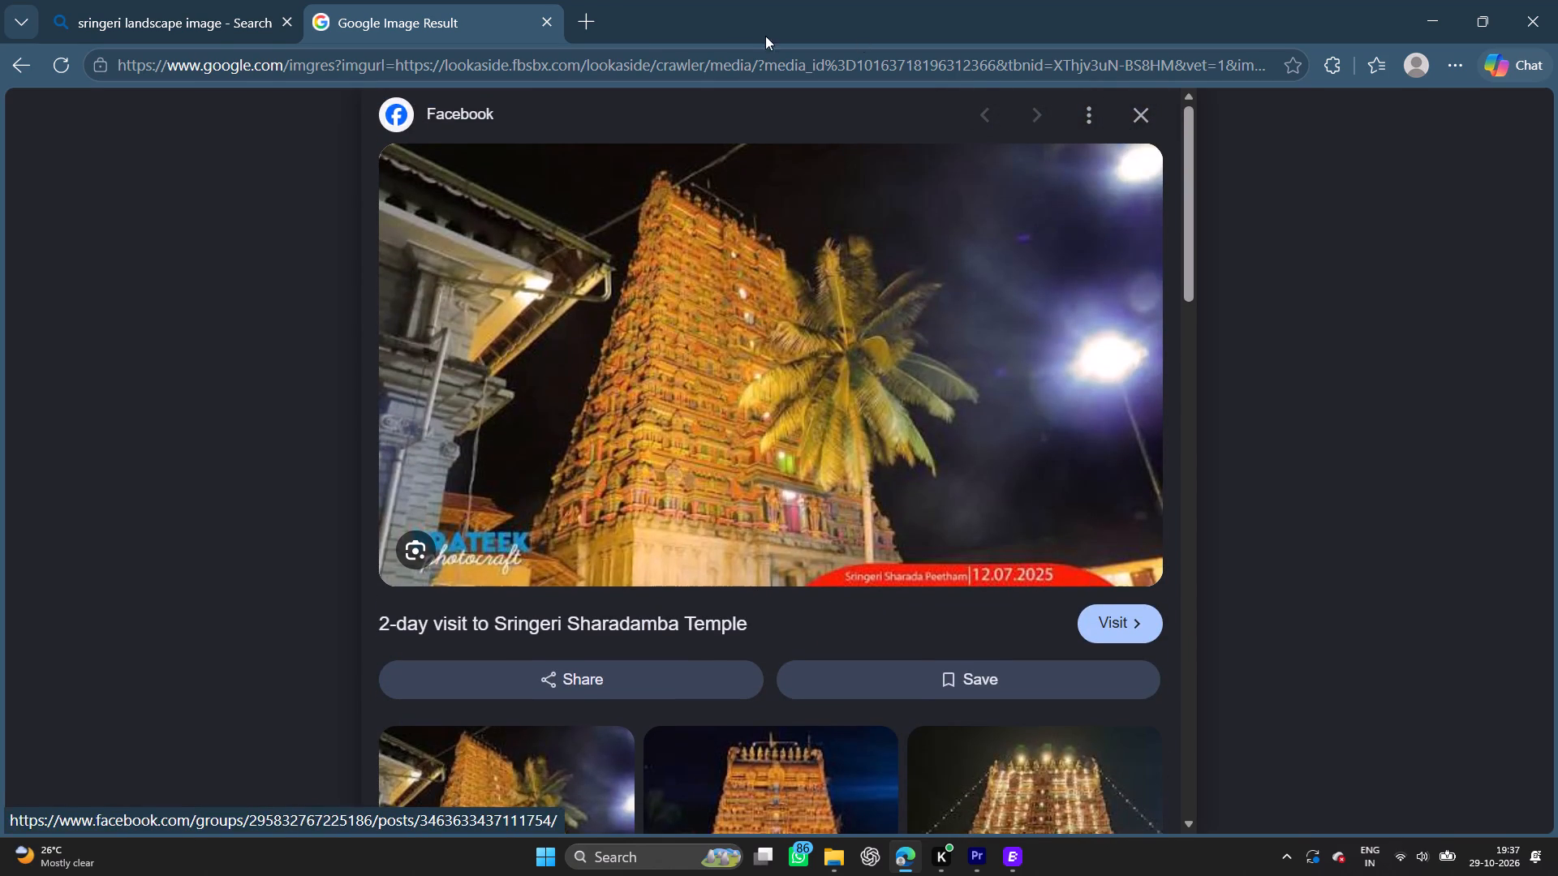
left_click(549, 15)
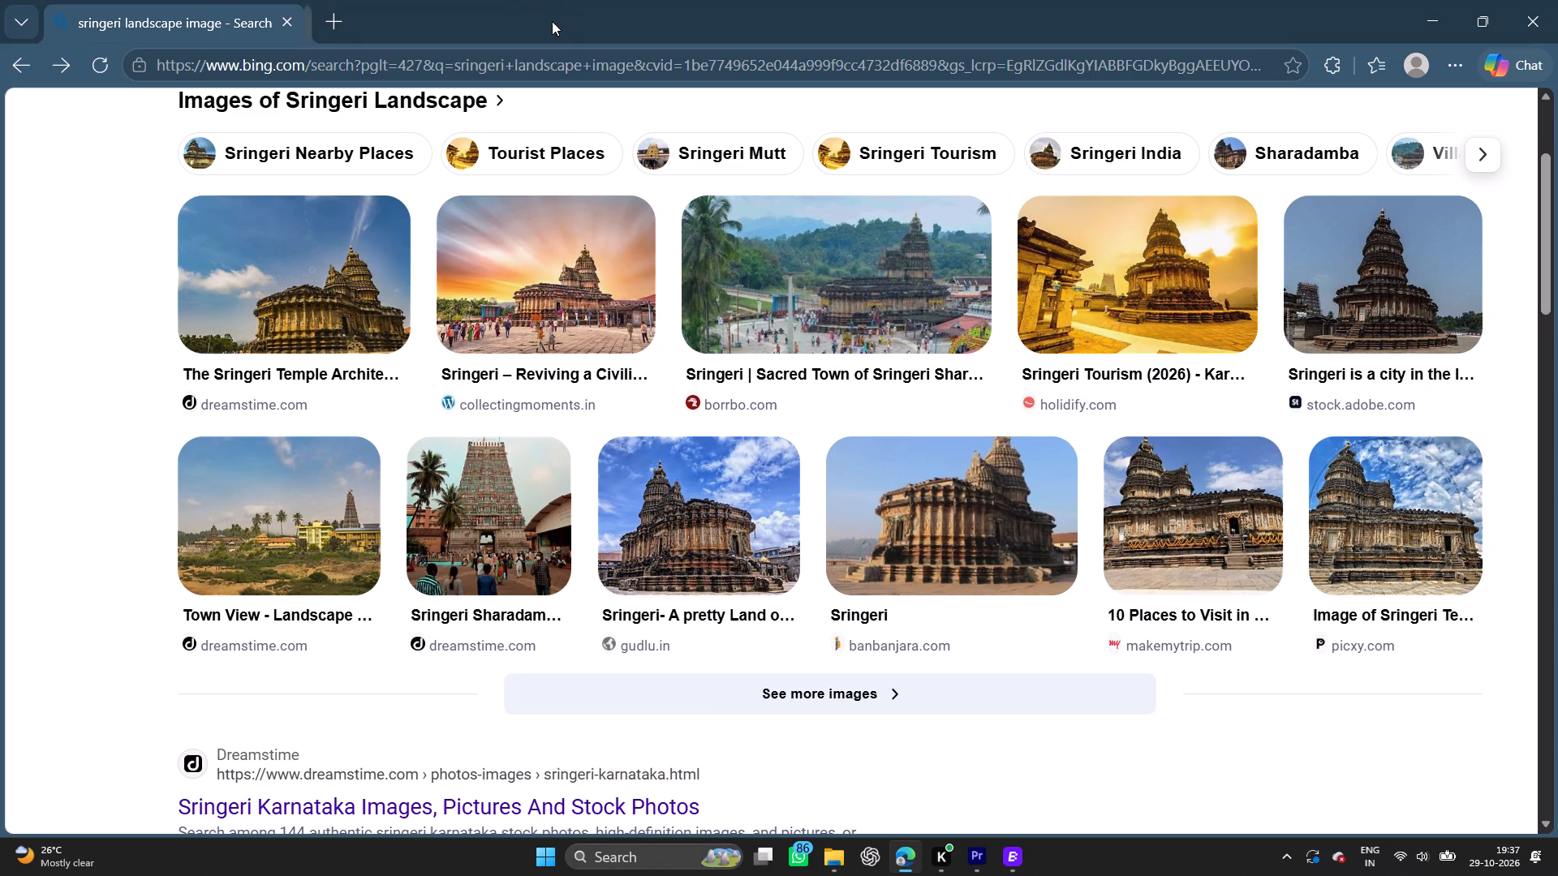
Dismiss the Blip window for the received black-and-white temple JPG and go back to the start of the search results.
scroll(651, 419, "down", 1)
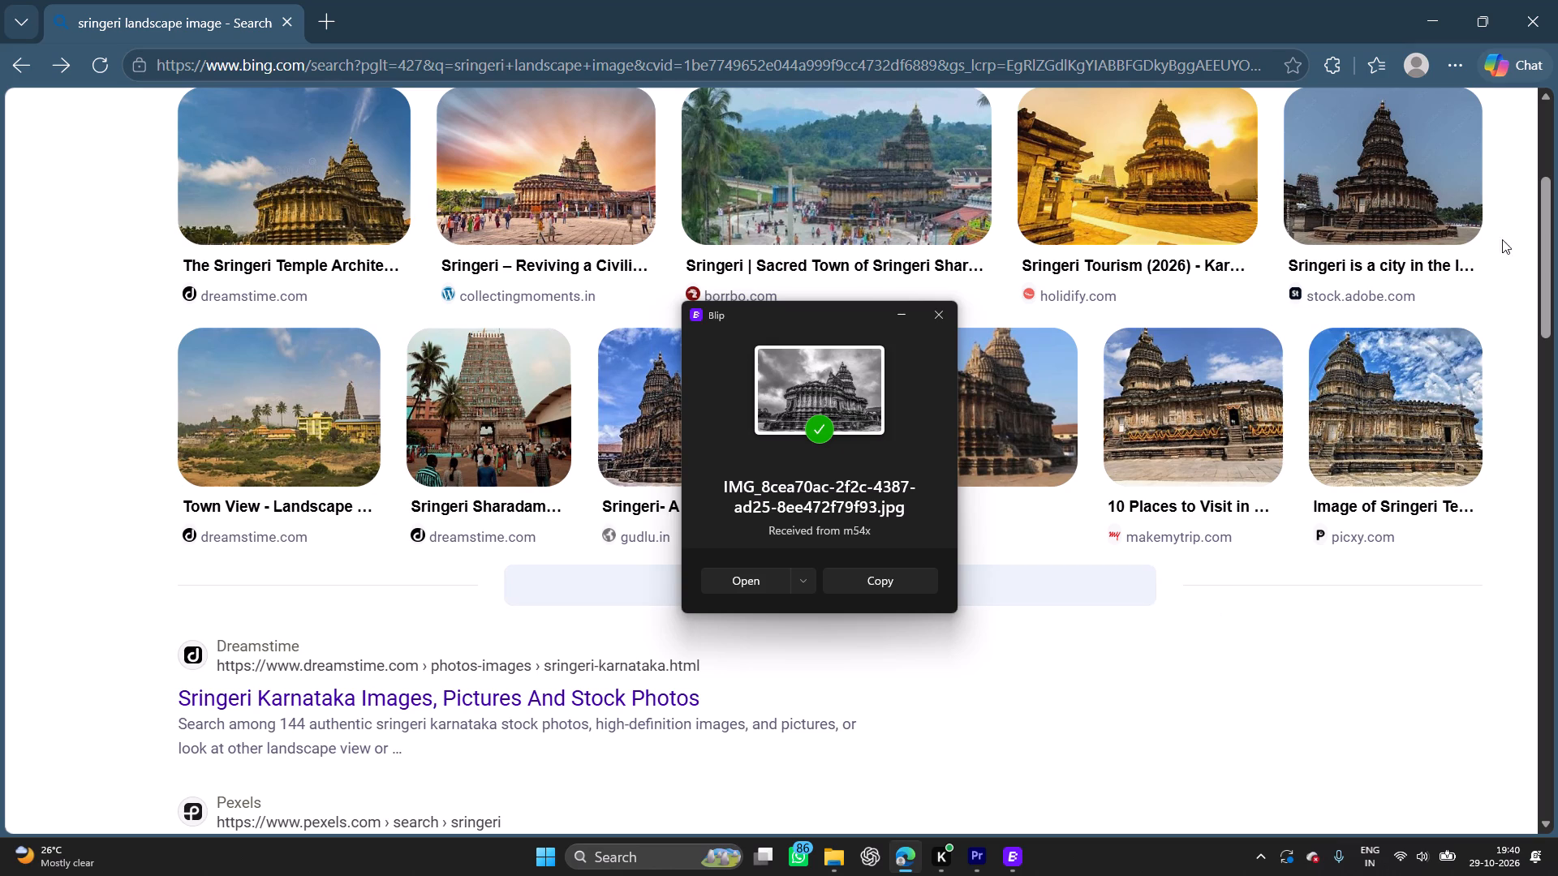
left_click(949, 316)
scroll(930, 335, "up", 11)
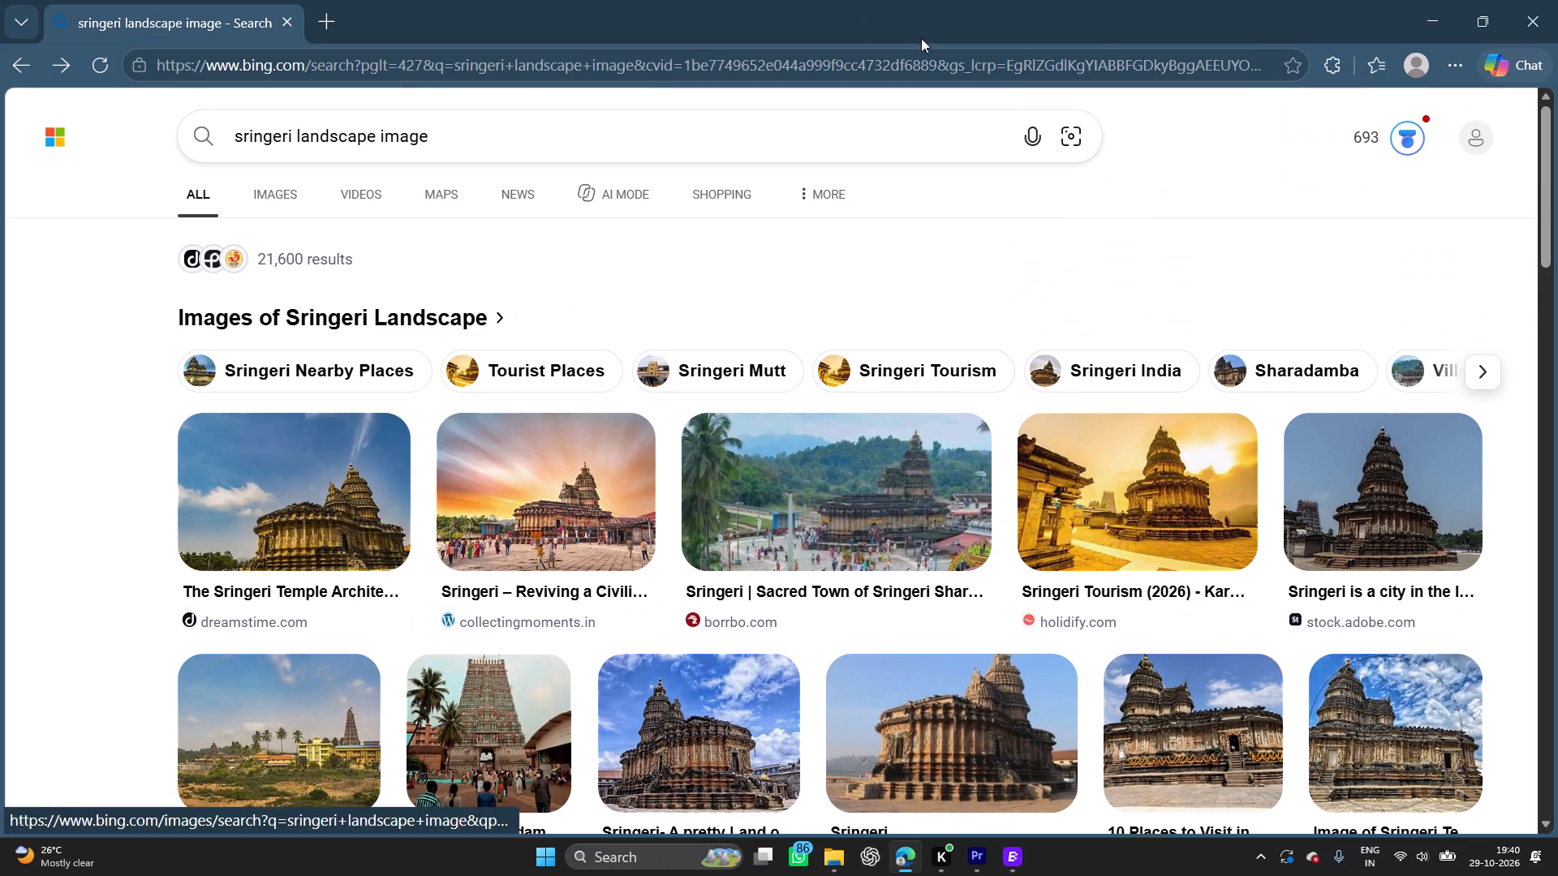
Change the search to "sringeri bridge" and show its image results.
left_click(573, 126)
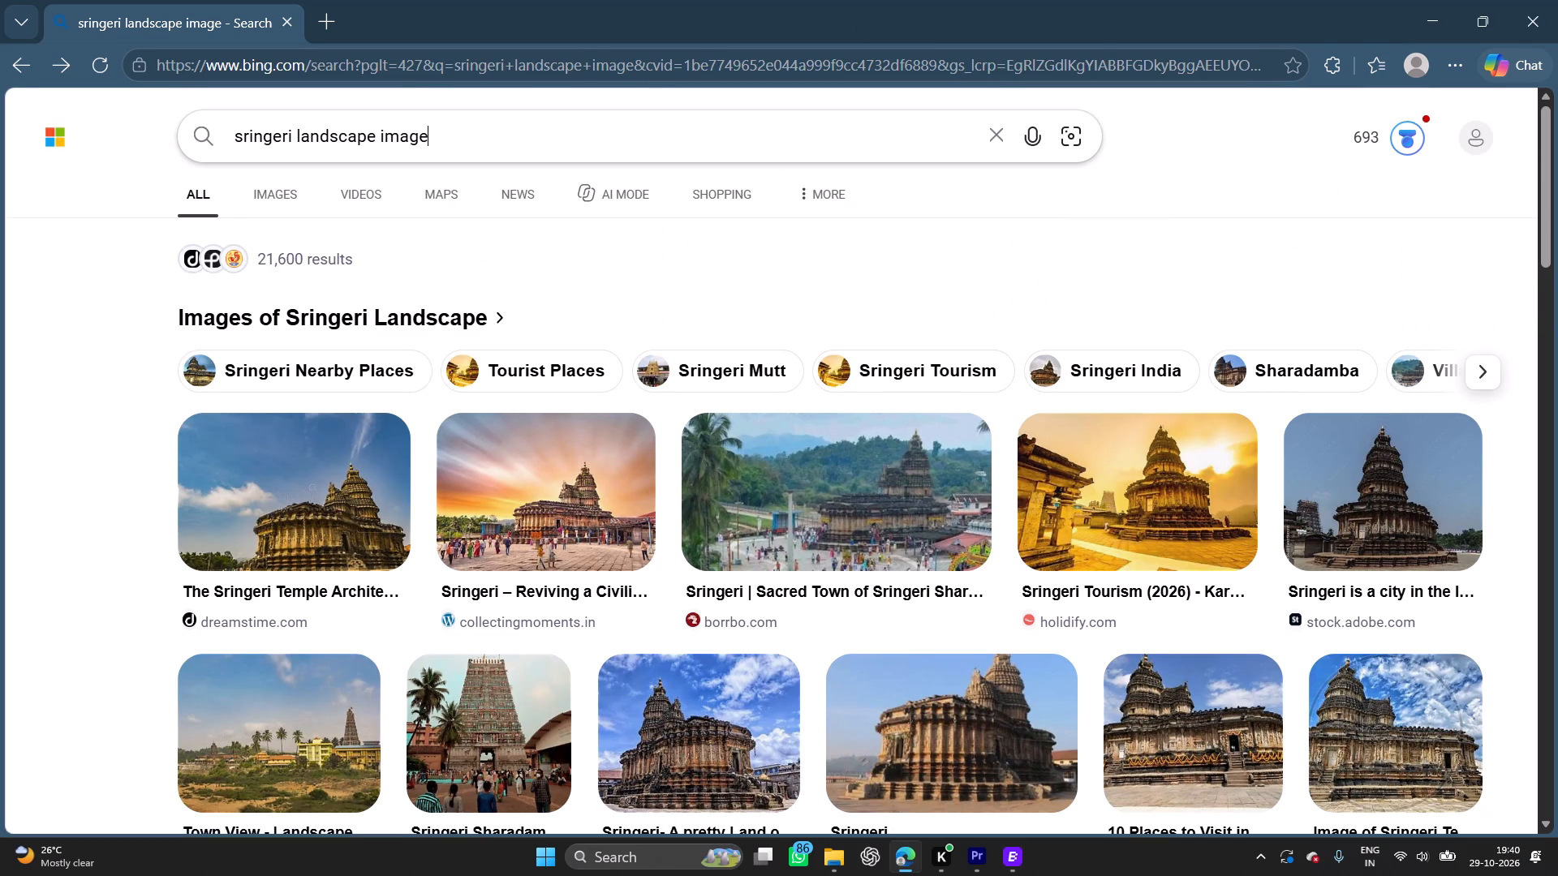
key("BackSpace")
key("BackSpace")
key("BackSpace")
key("BackSpace")
key("BackSpace")
key("BackSpace")
key("BackSpace")
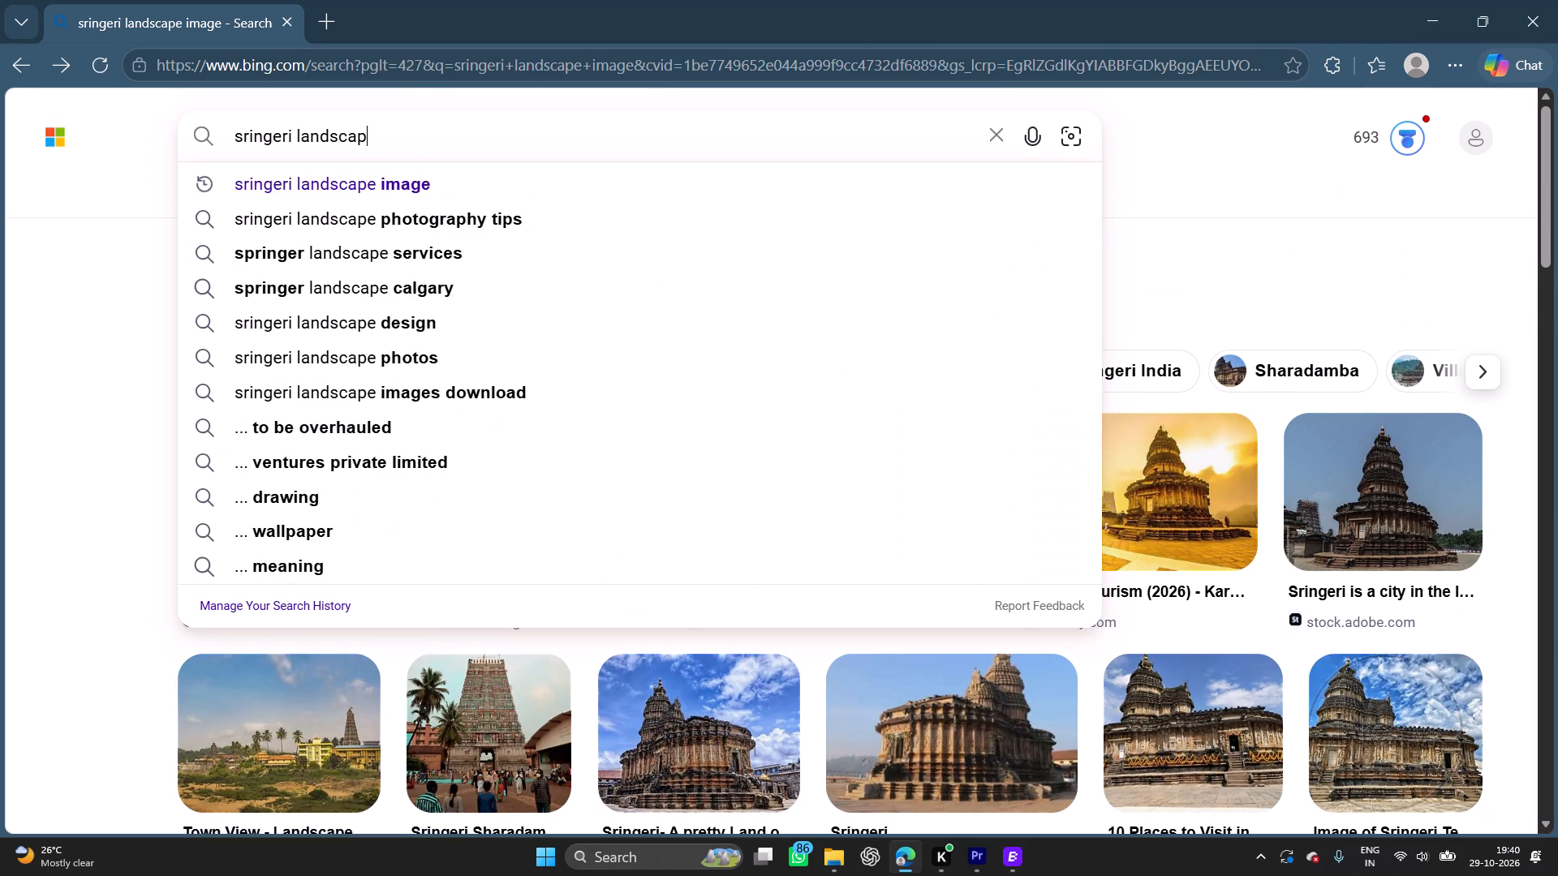
key("BackSpace")
key("BackSpace")
key("BackSpace")
key("BackSpace")
key("BackSpace")
key("BackSpace")
key("BackSpace")
key("BackSpace")
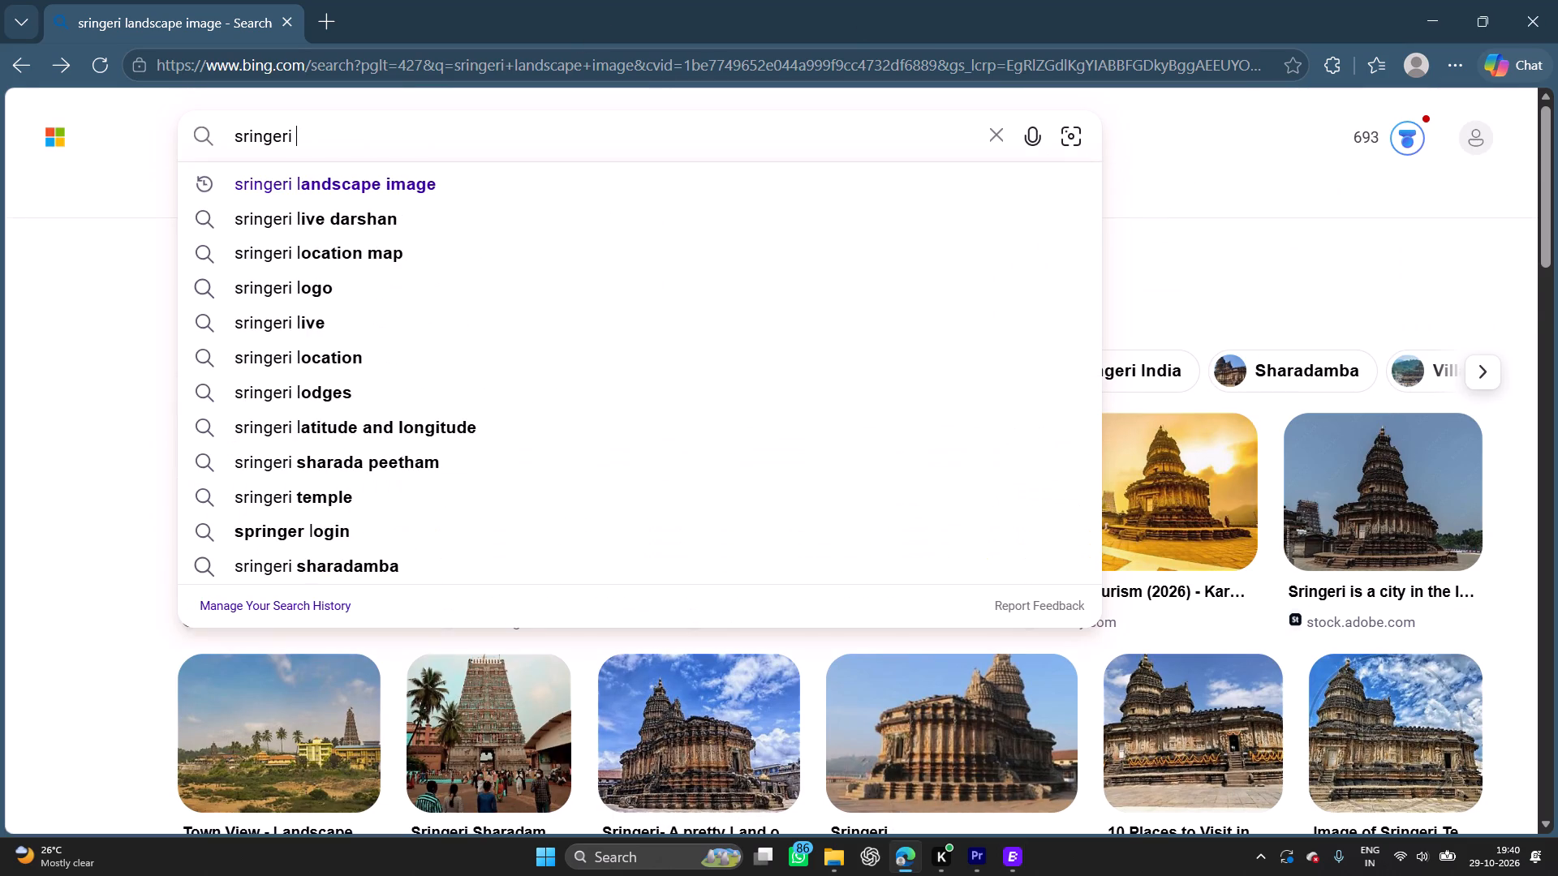
key("b")
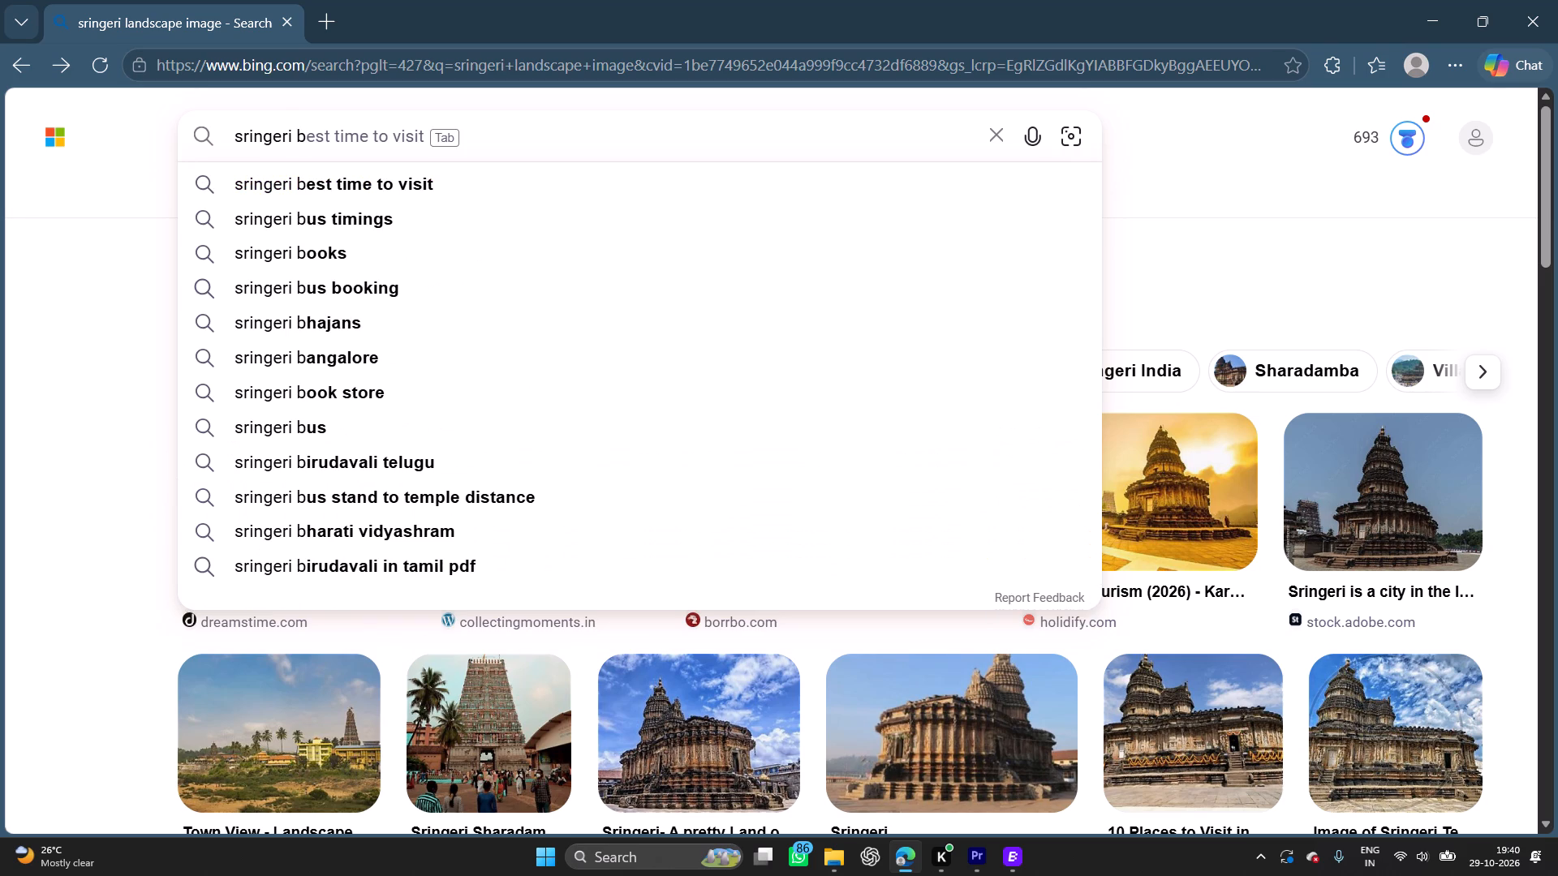
type("ri")
type("dg")
key("e")
key("Return")
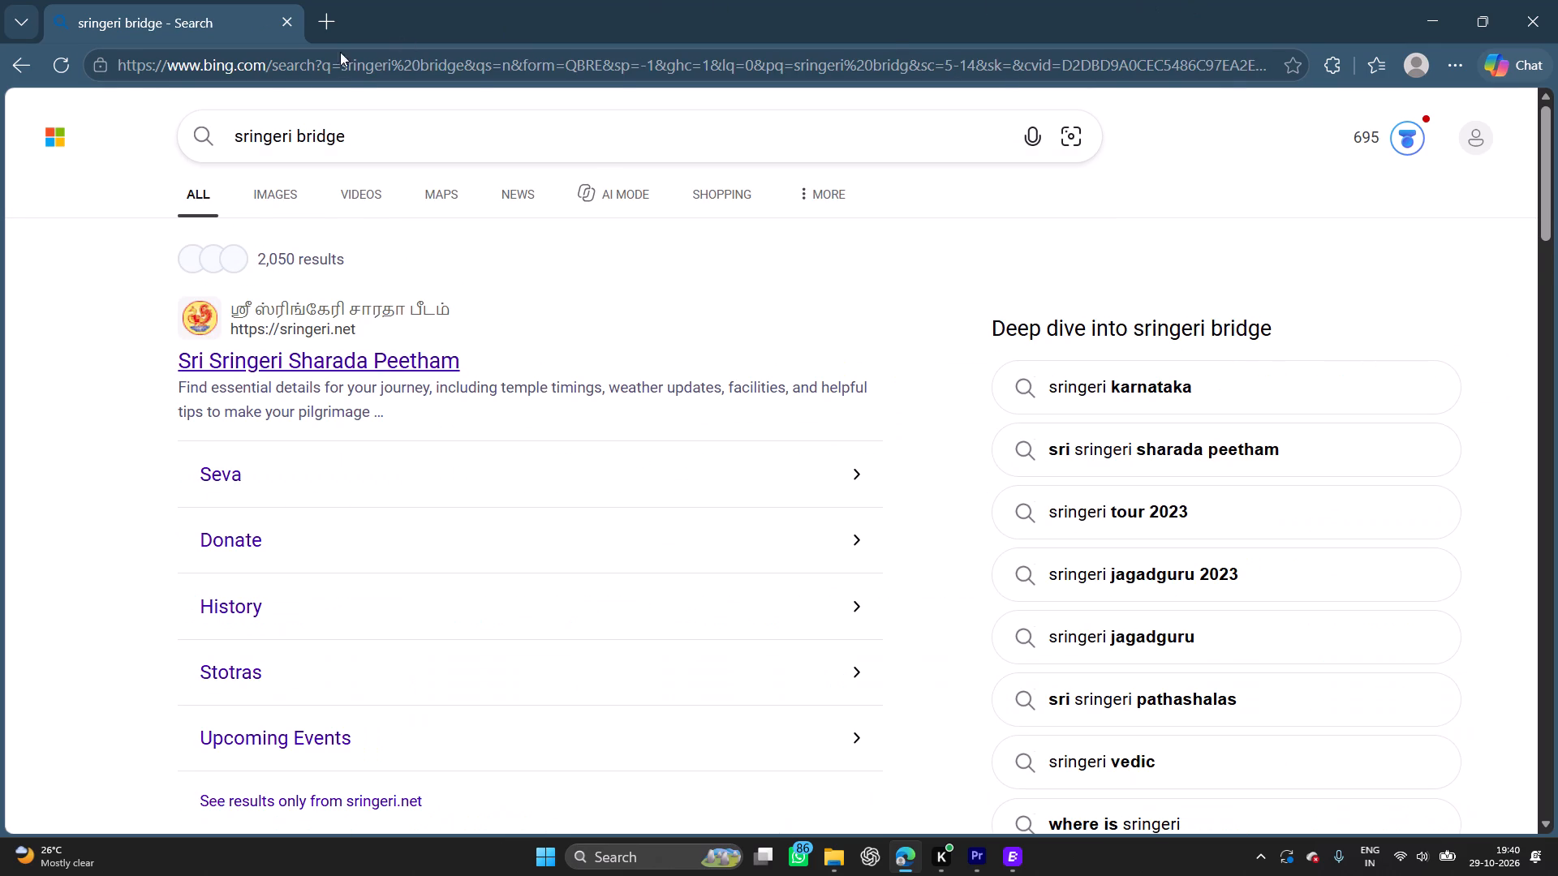
left_click(305, 191)
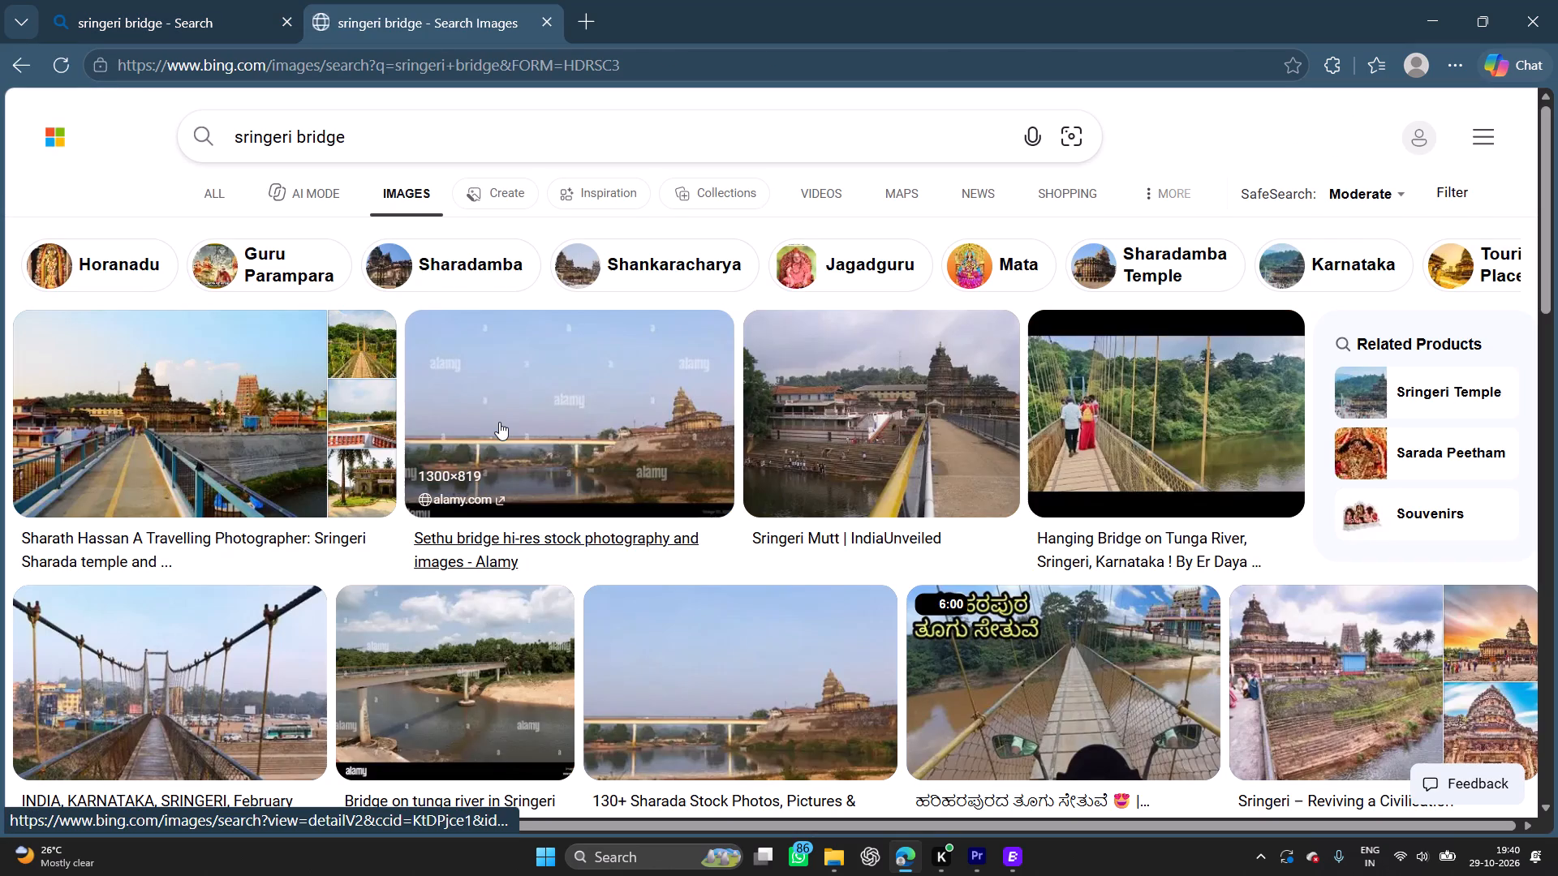
Save the dreamstime.com hanging bridge picture to the Desktop as s4 and close the image viewer.
scroll(499, 422, "down", 1)
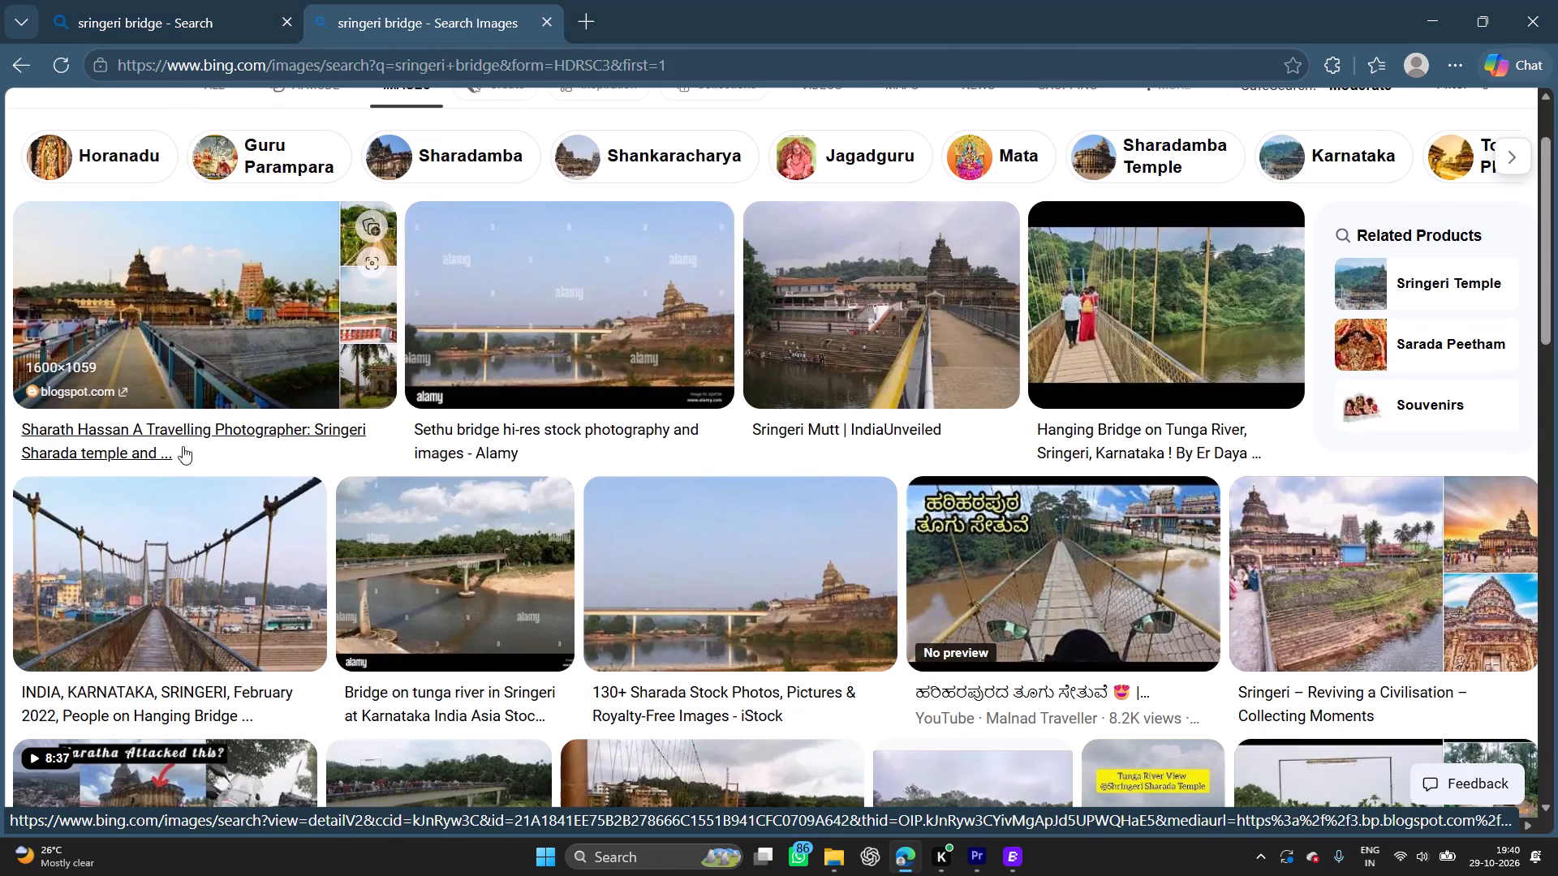
left_click(174, 544)
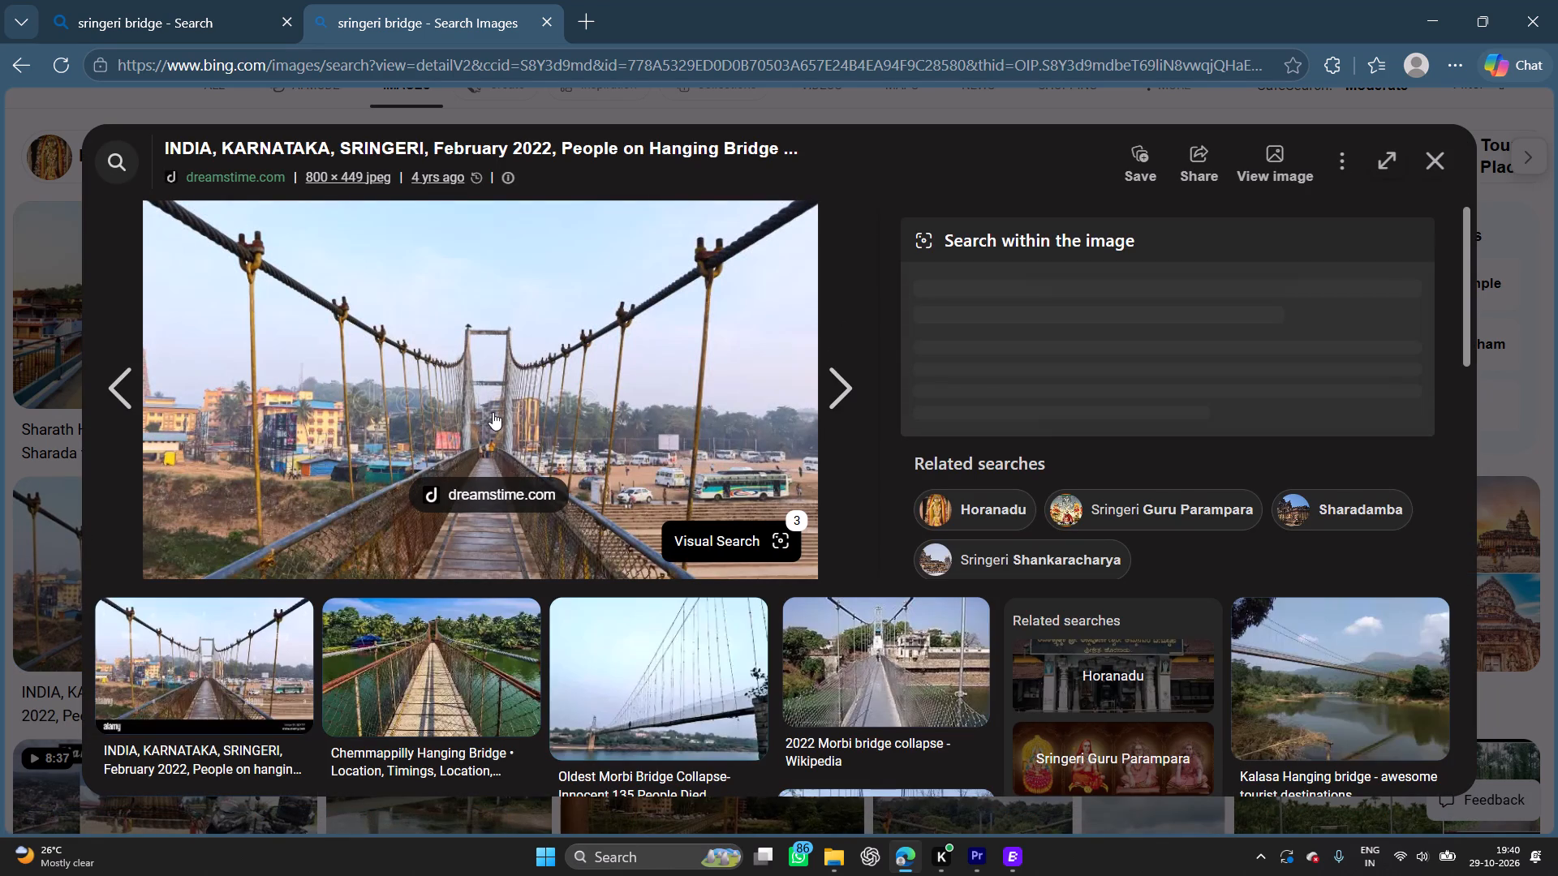
right_click(493, 412)
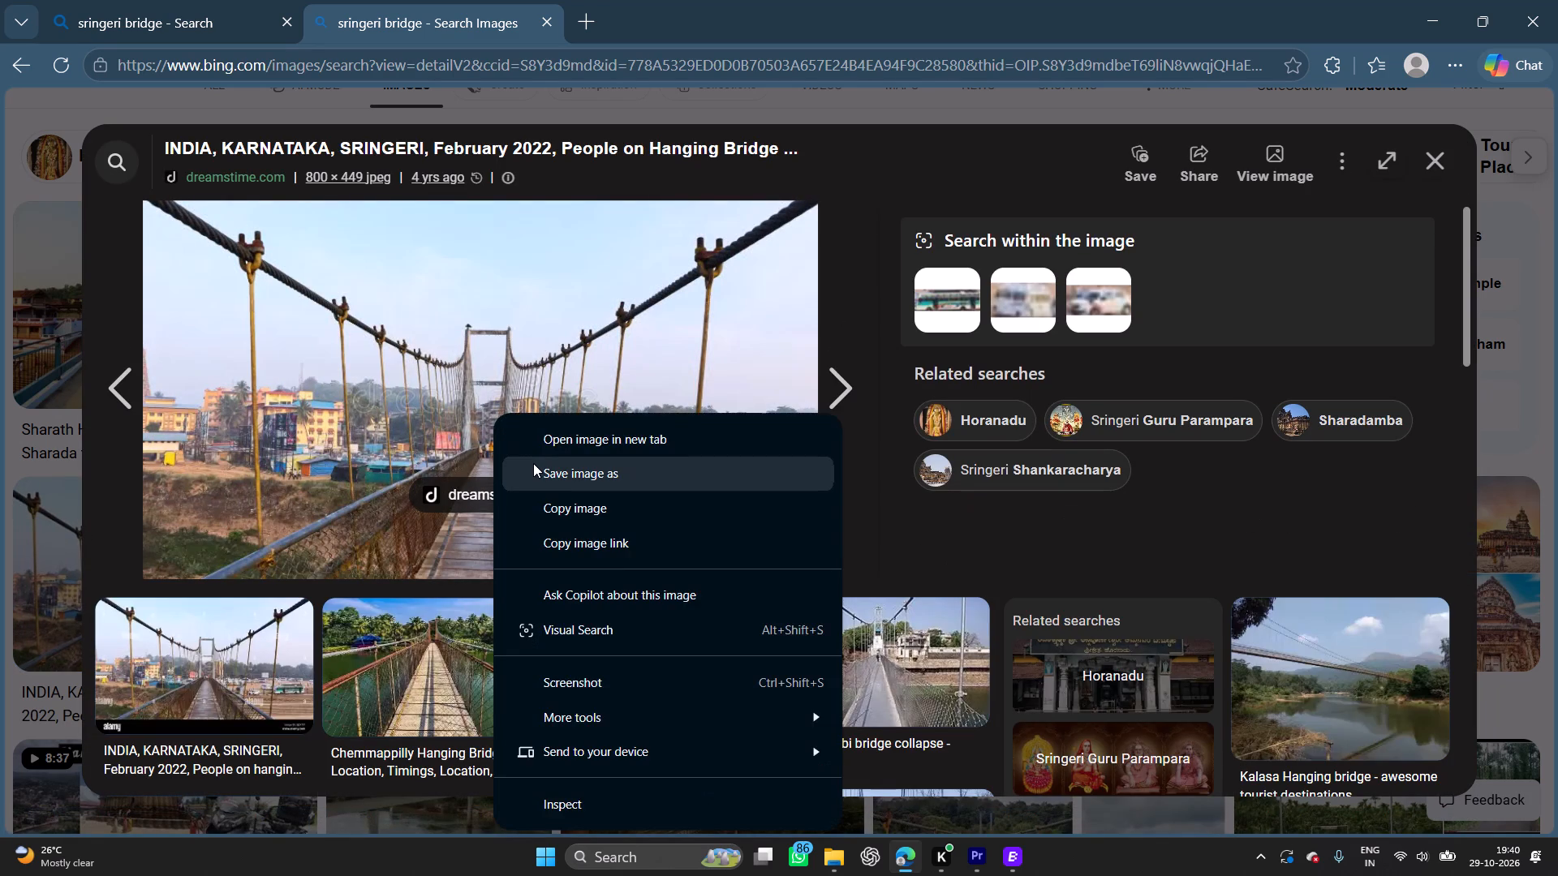
left_click(539, 470)
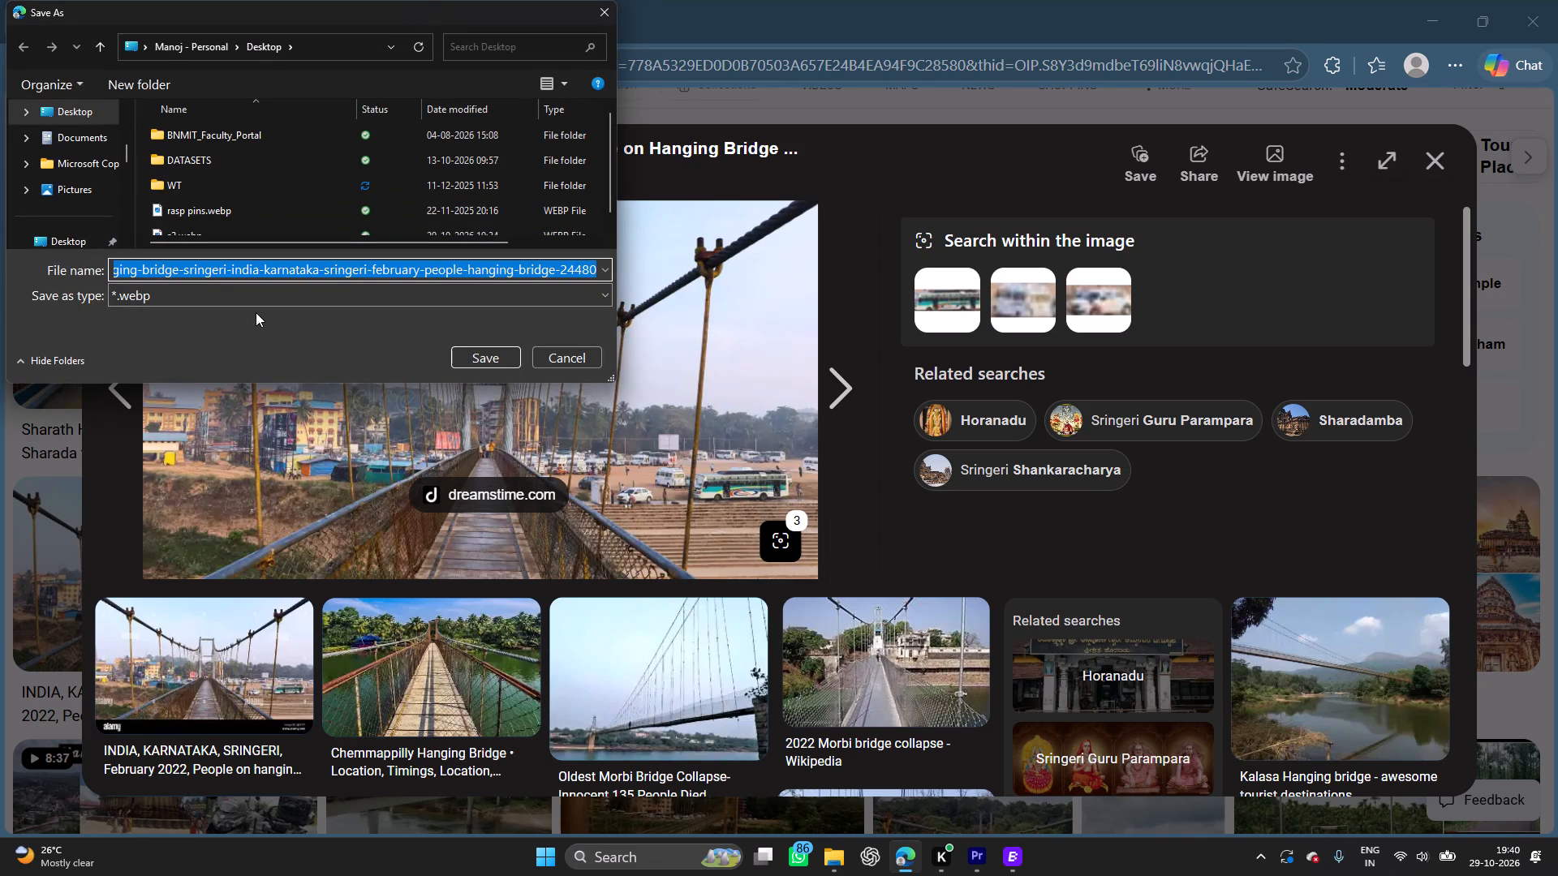
key("BackSpace")
type("s4")
key("Return")
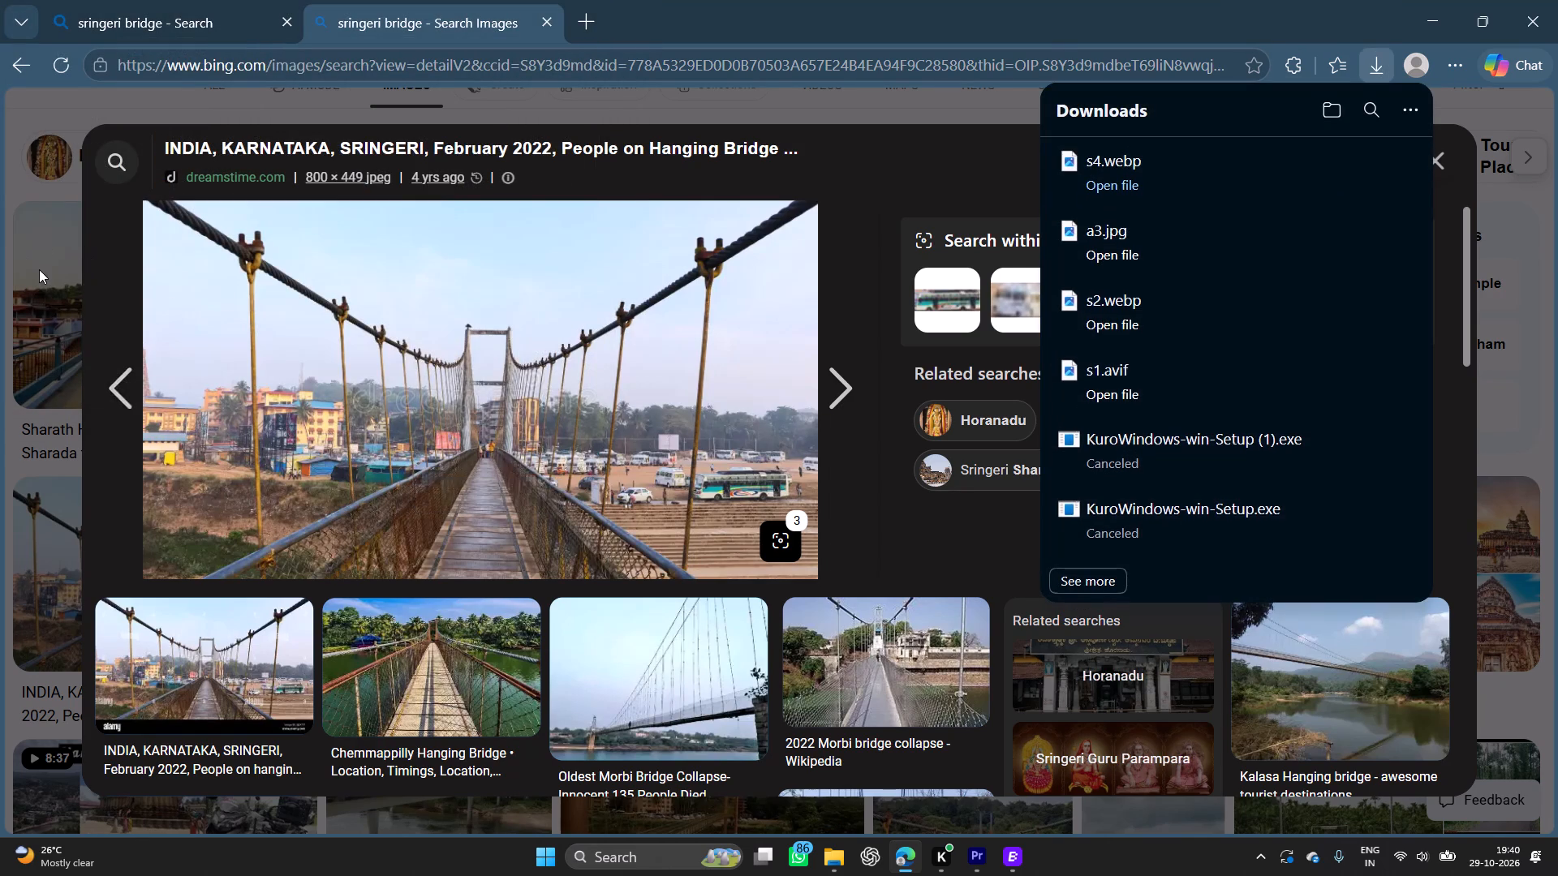
left_click(39, 269)
Browse the "sringeri bridge" image results, examine the youtube.com Sharadamba temple and hanging bridge collage with its related images, and close it.
scroll(338, 380, "down", 3)
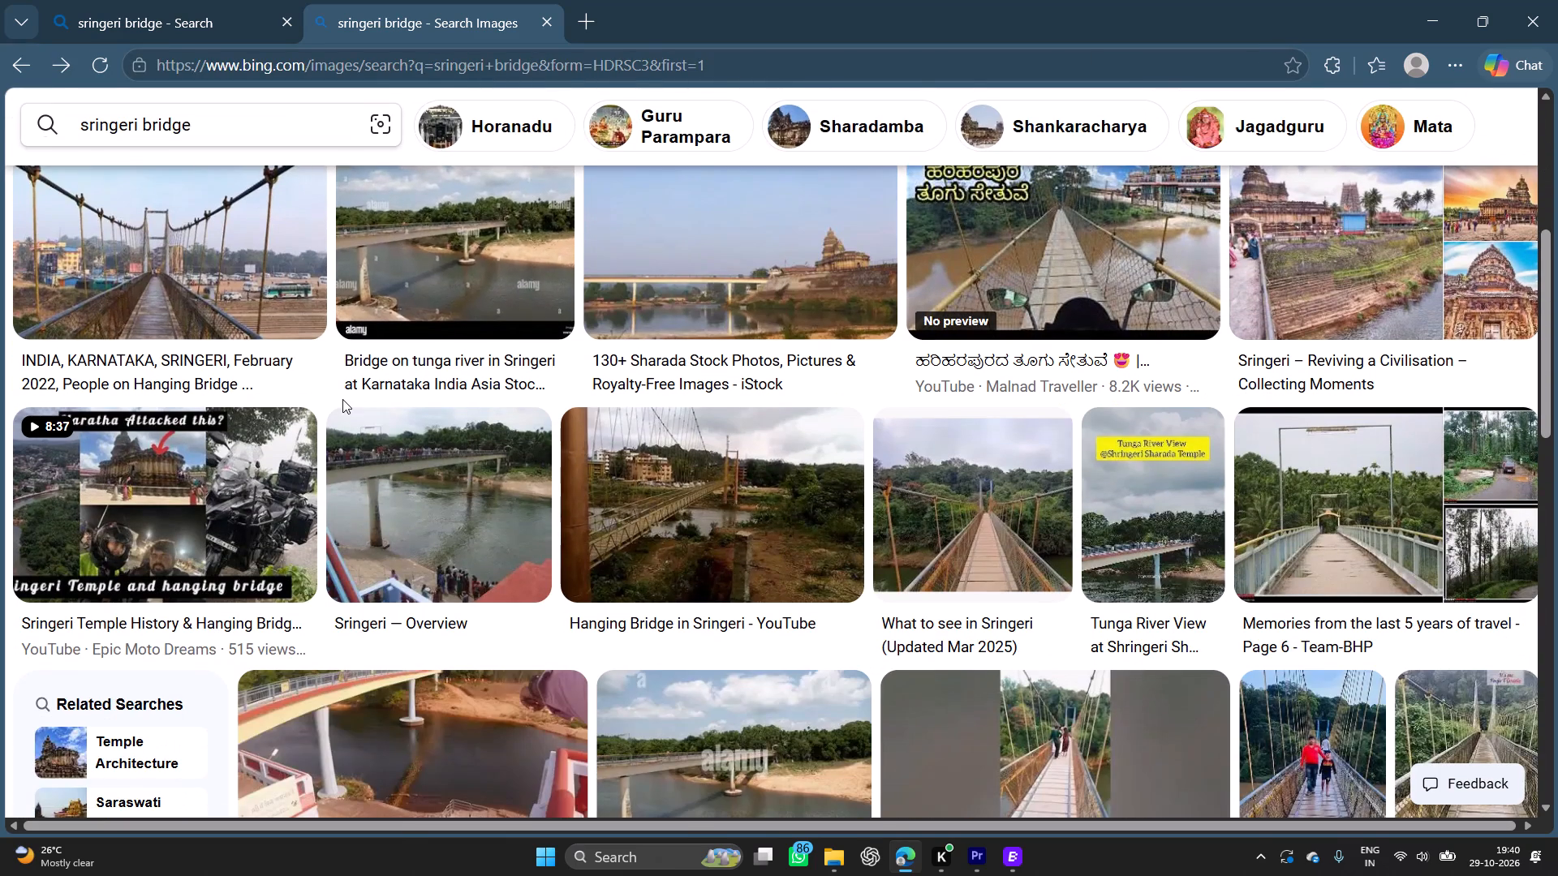
scroll(342, 399, "up", 1)
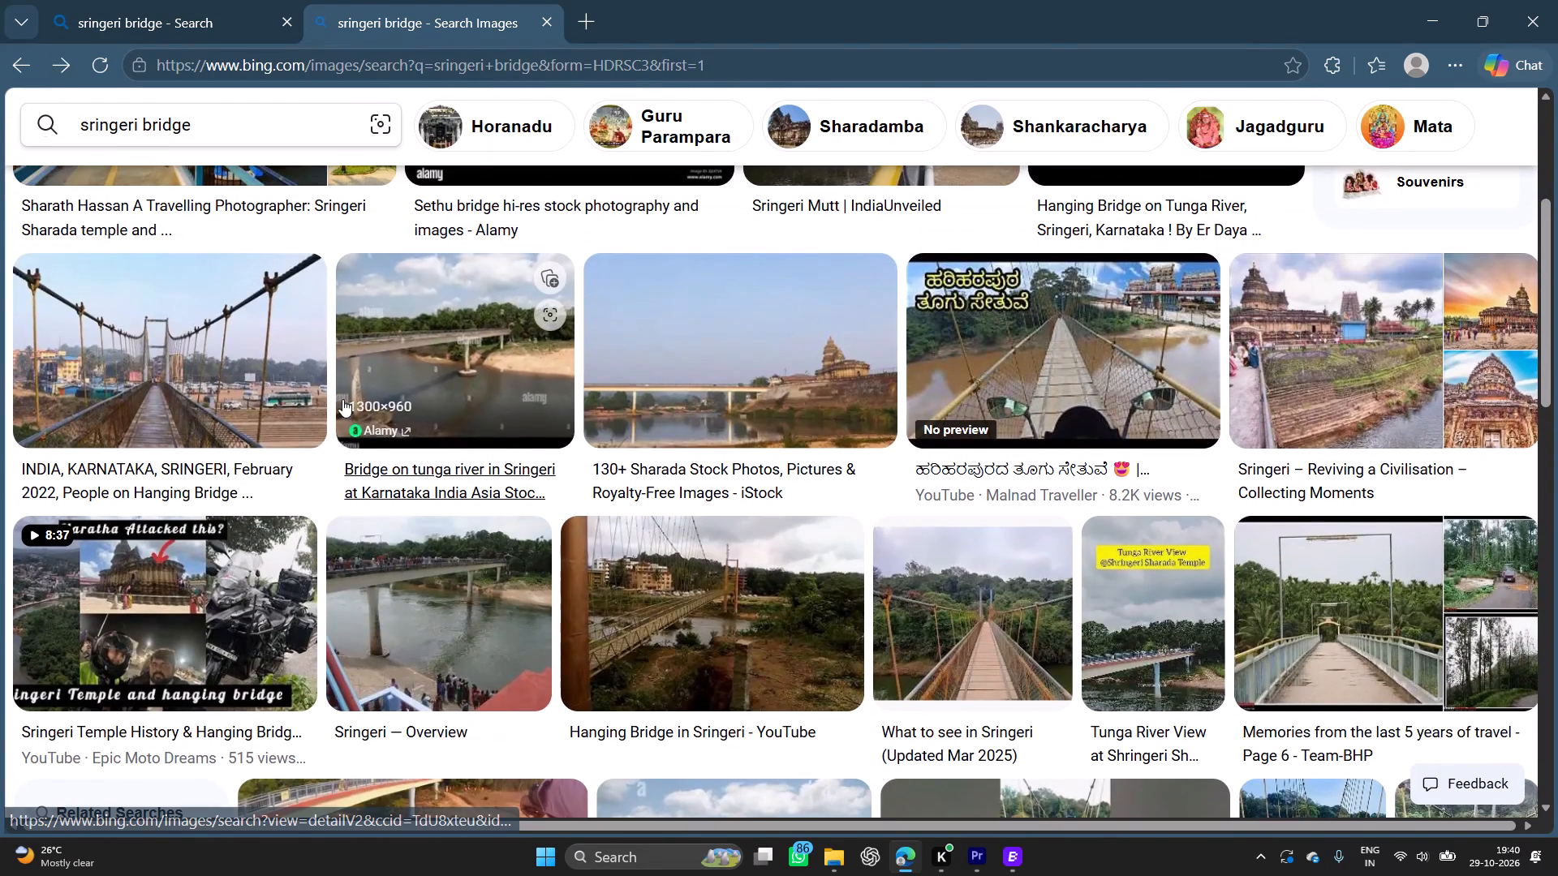
scroll(442, 569, "down", 3)
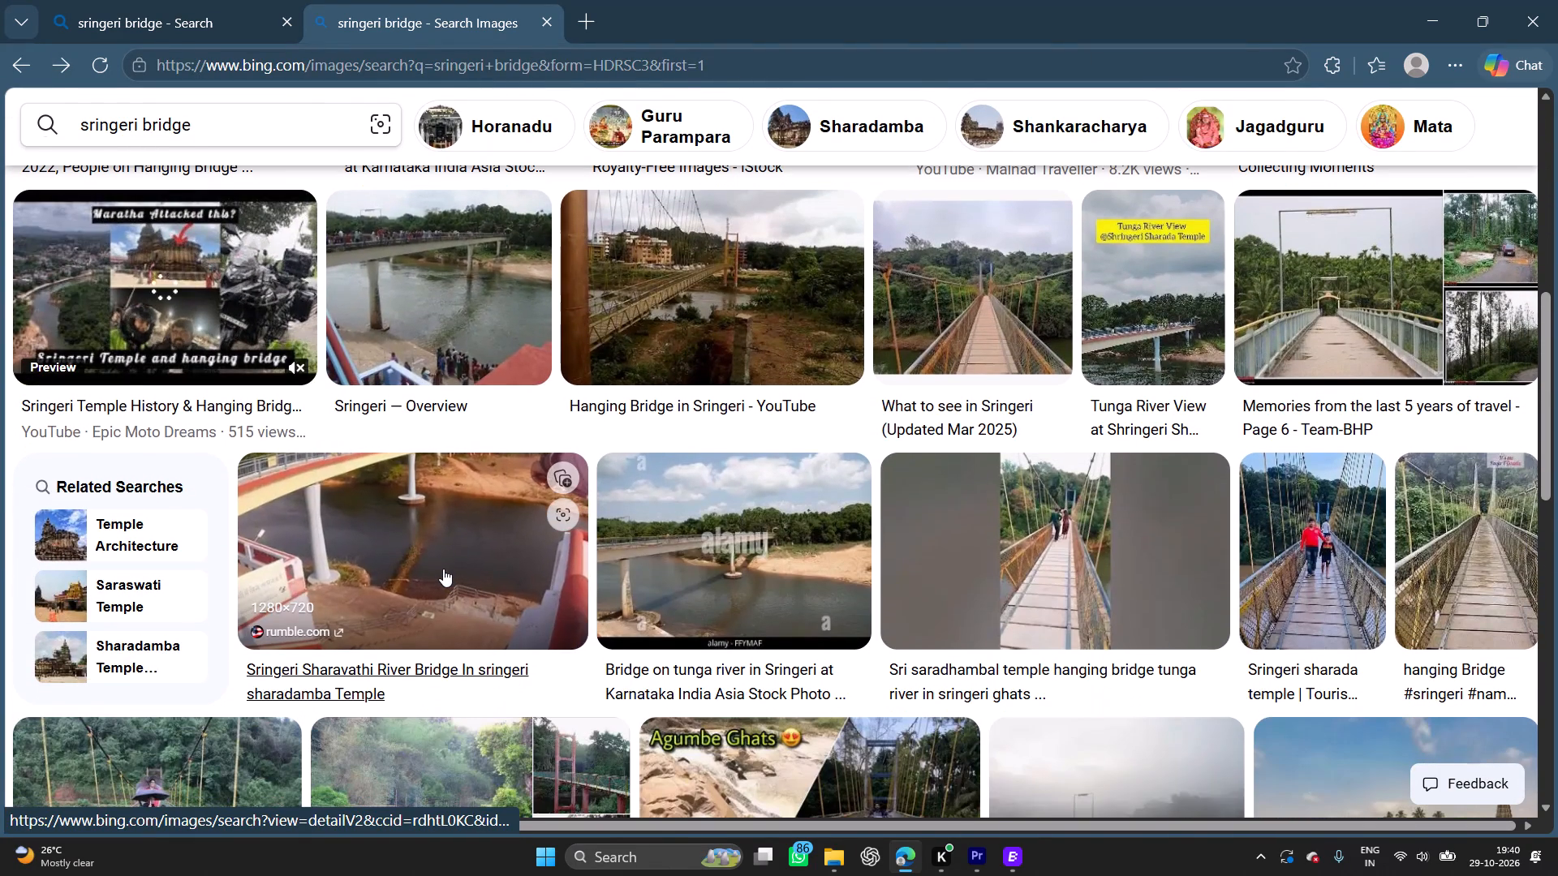
scroll(443, 569, "down", 2)
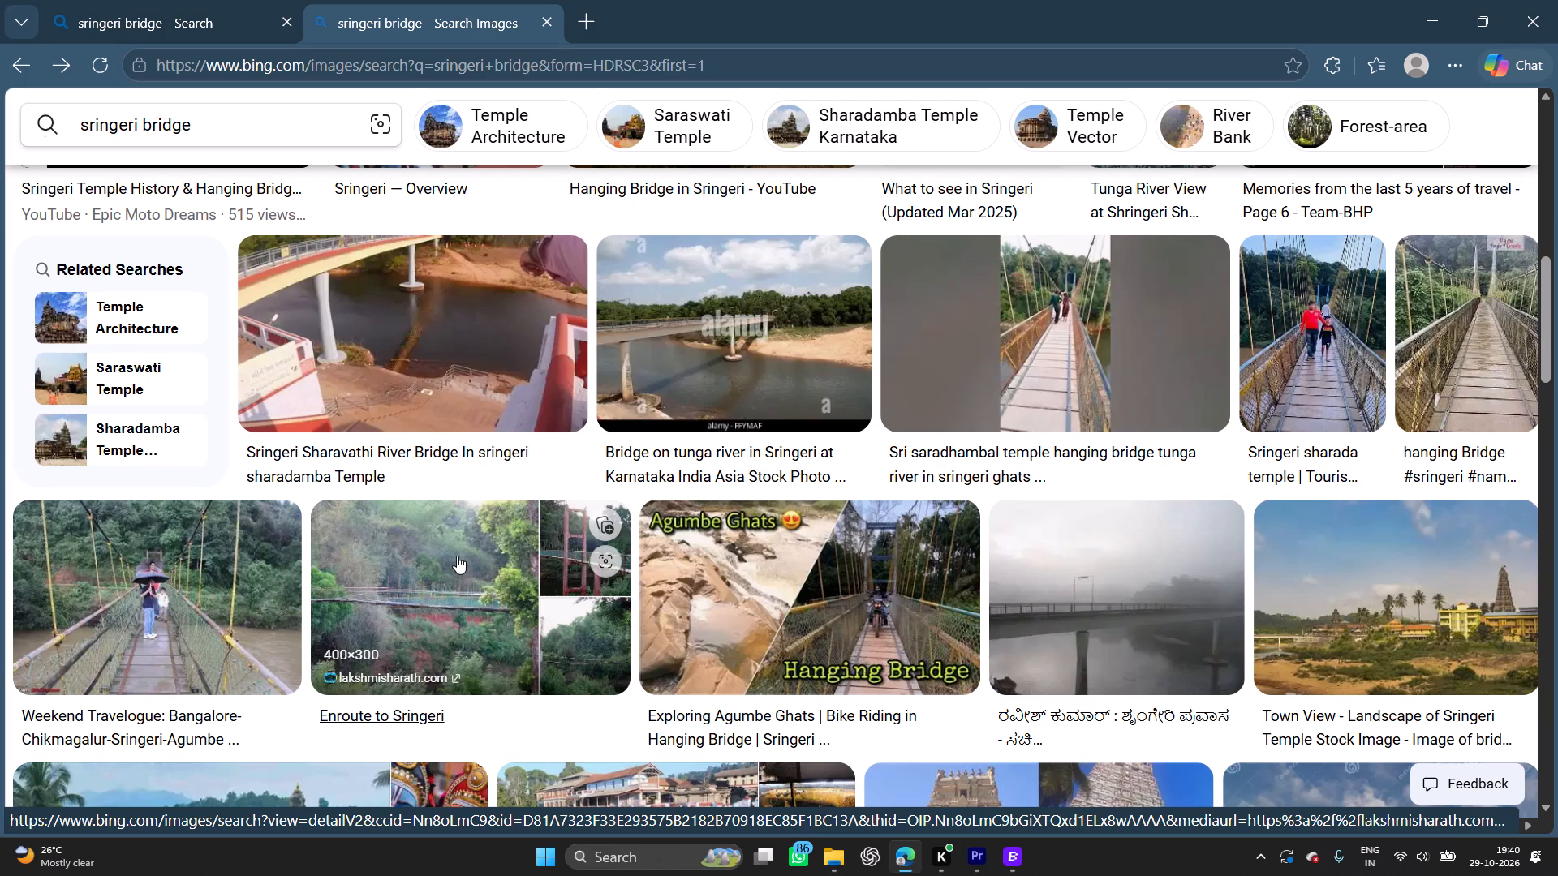
scroll(756, 513, "down", 4)
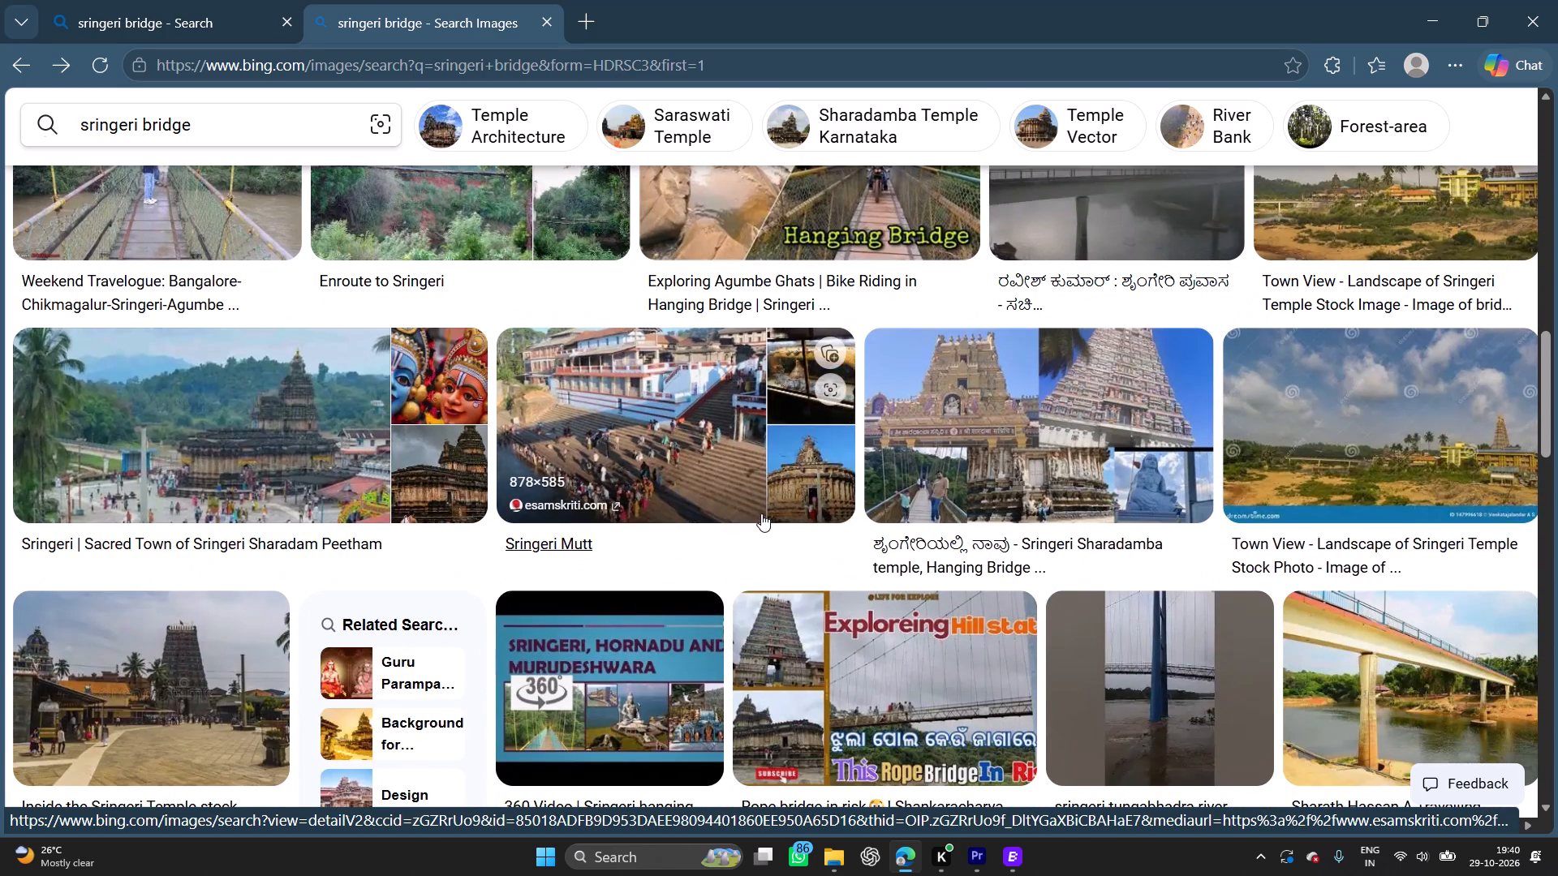
left_click(994, 432)
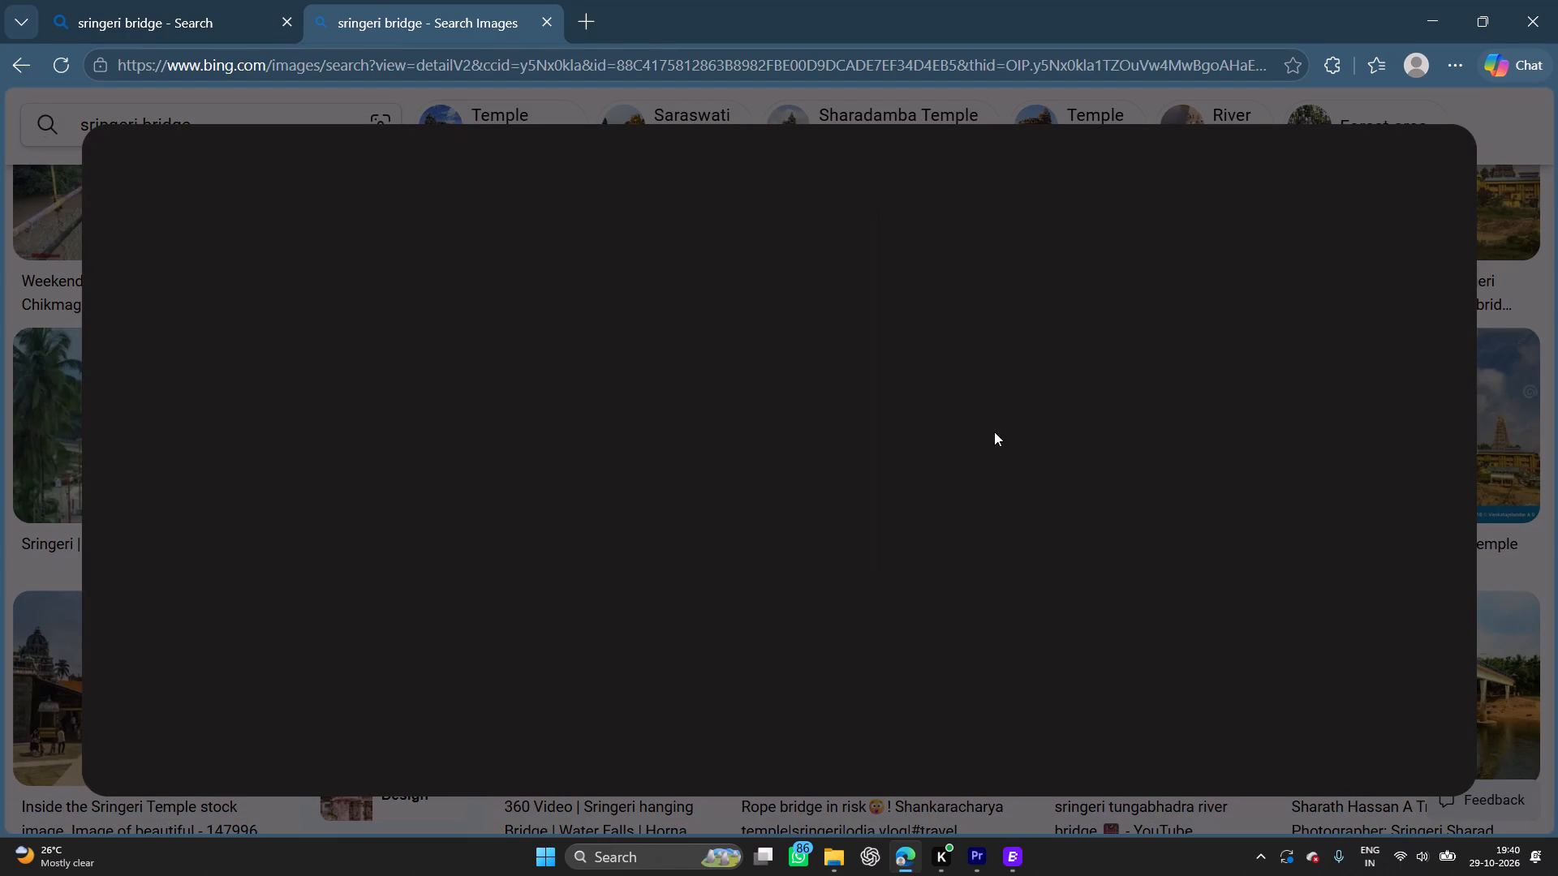
scroll(754, 487, "down", 2)
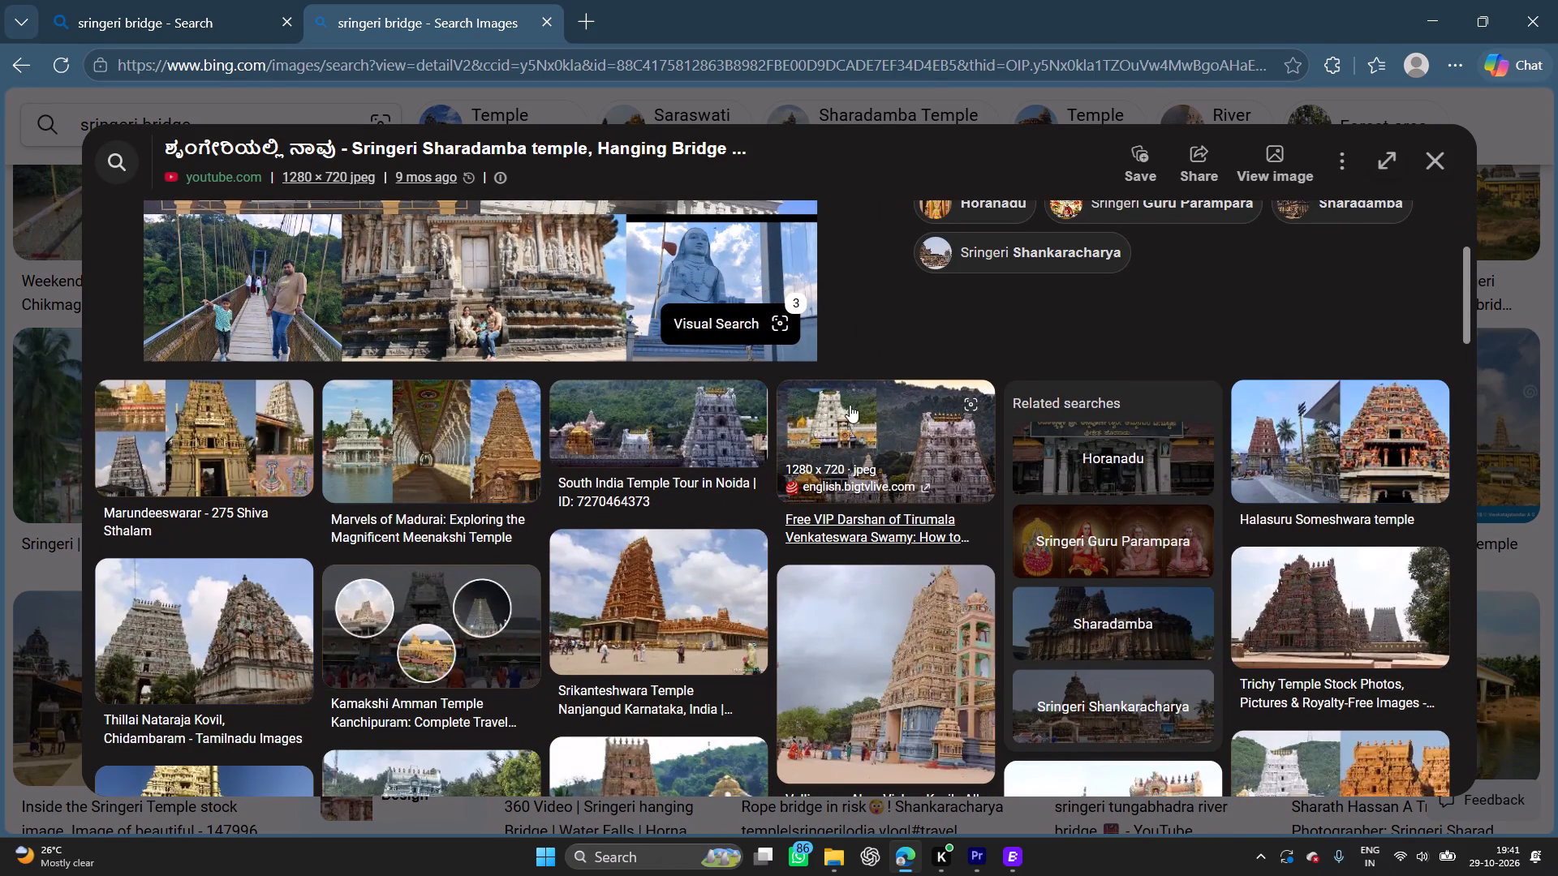
scroll(917, 456, "up", 7)
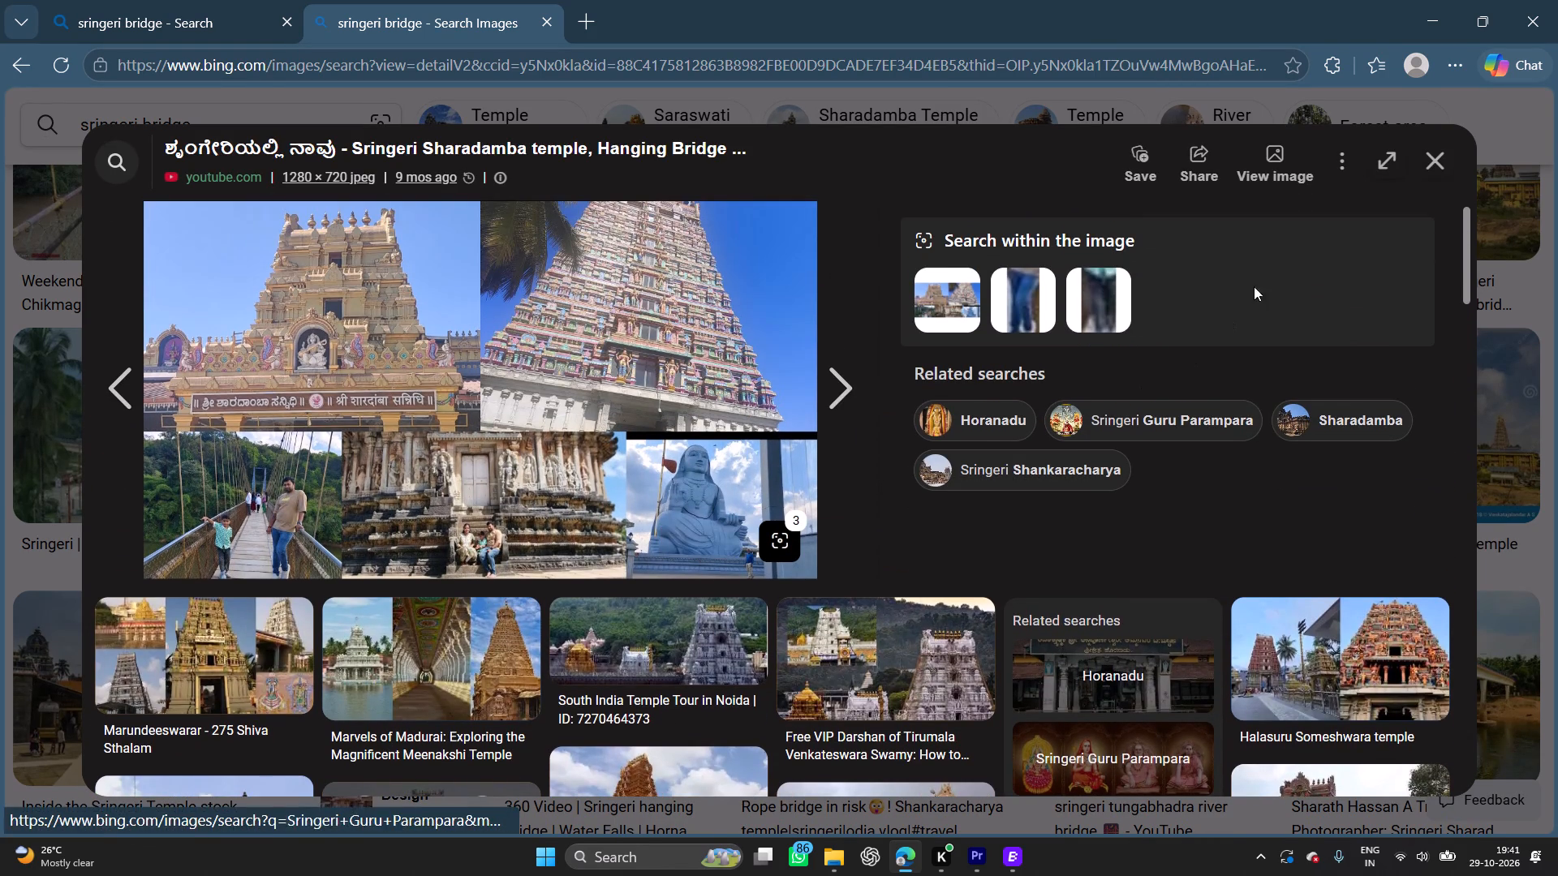
left_click(1515, 308)
Look through the rest of the "sringeri bridge" image results for more usable bridge, river and temple pictures.
scroll(1298, 466, "down", 1)
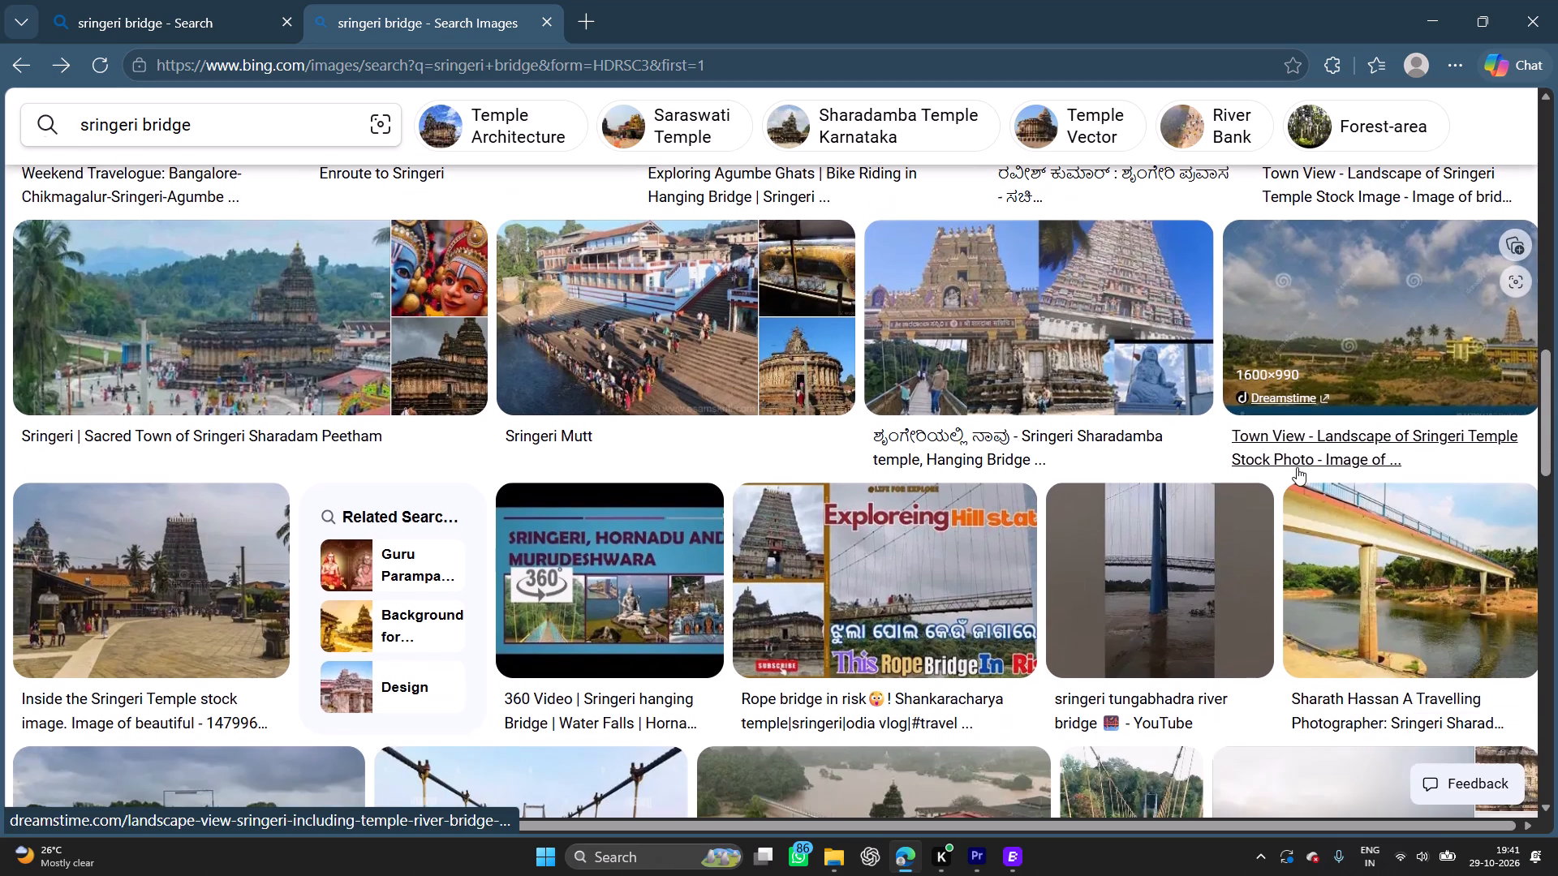
scroll(1297, 467, "down", 1)
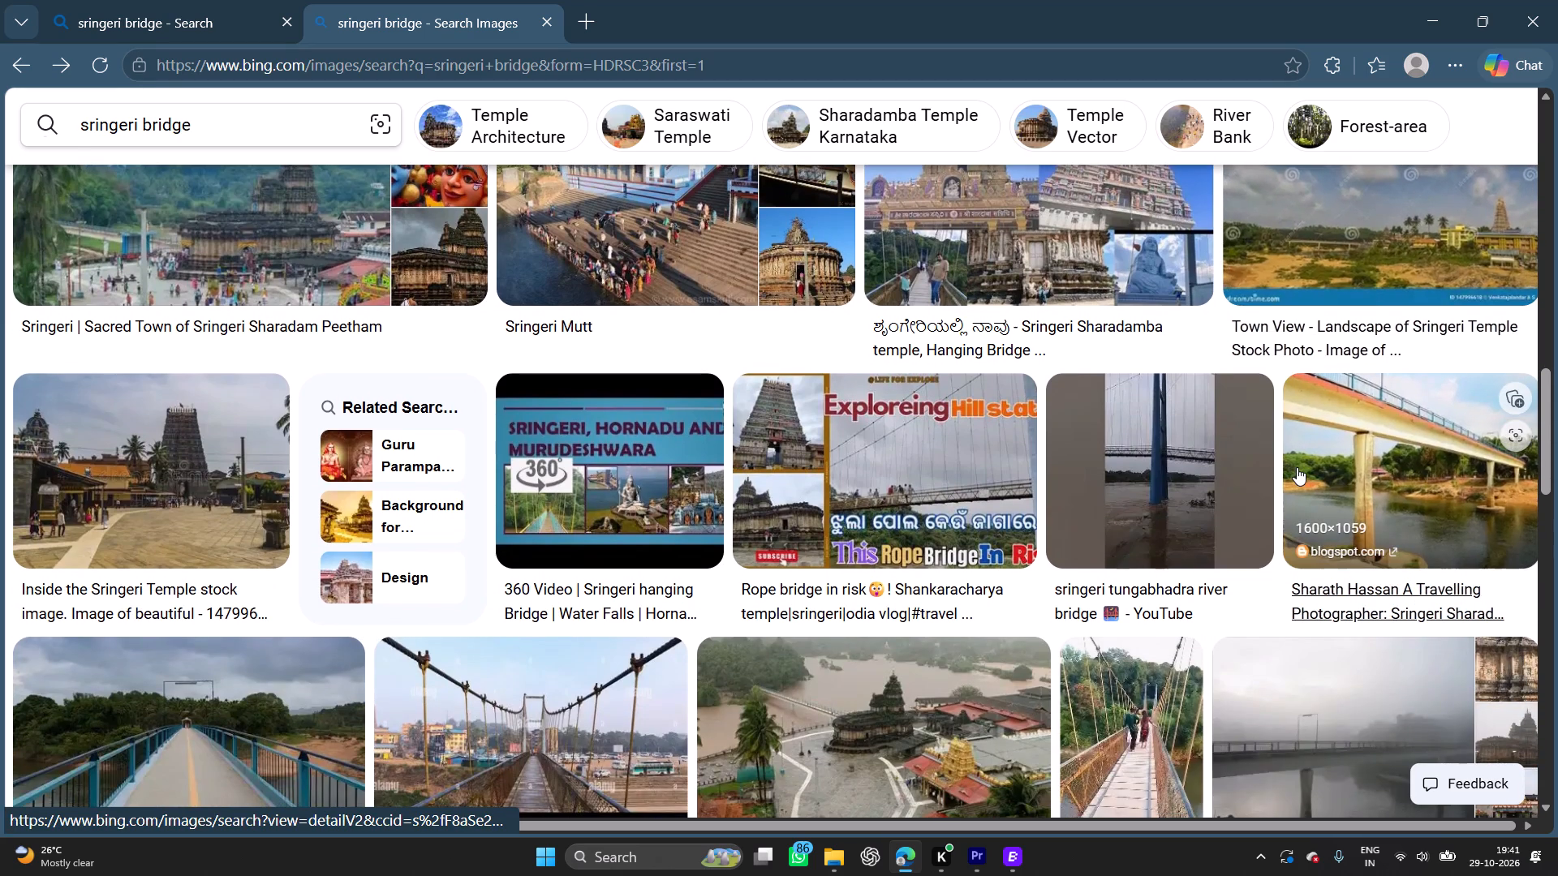
scroll(1297, 467, "down", 4)
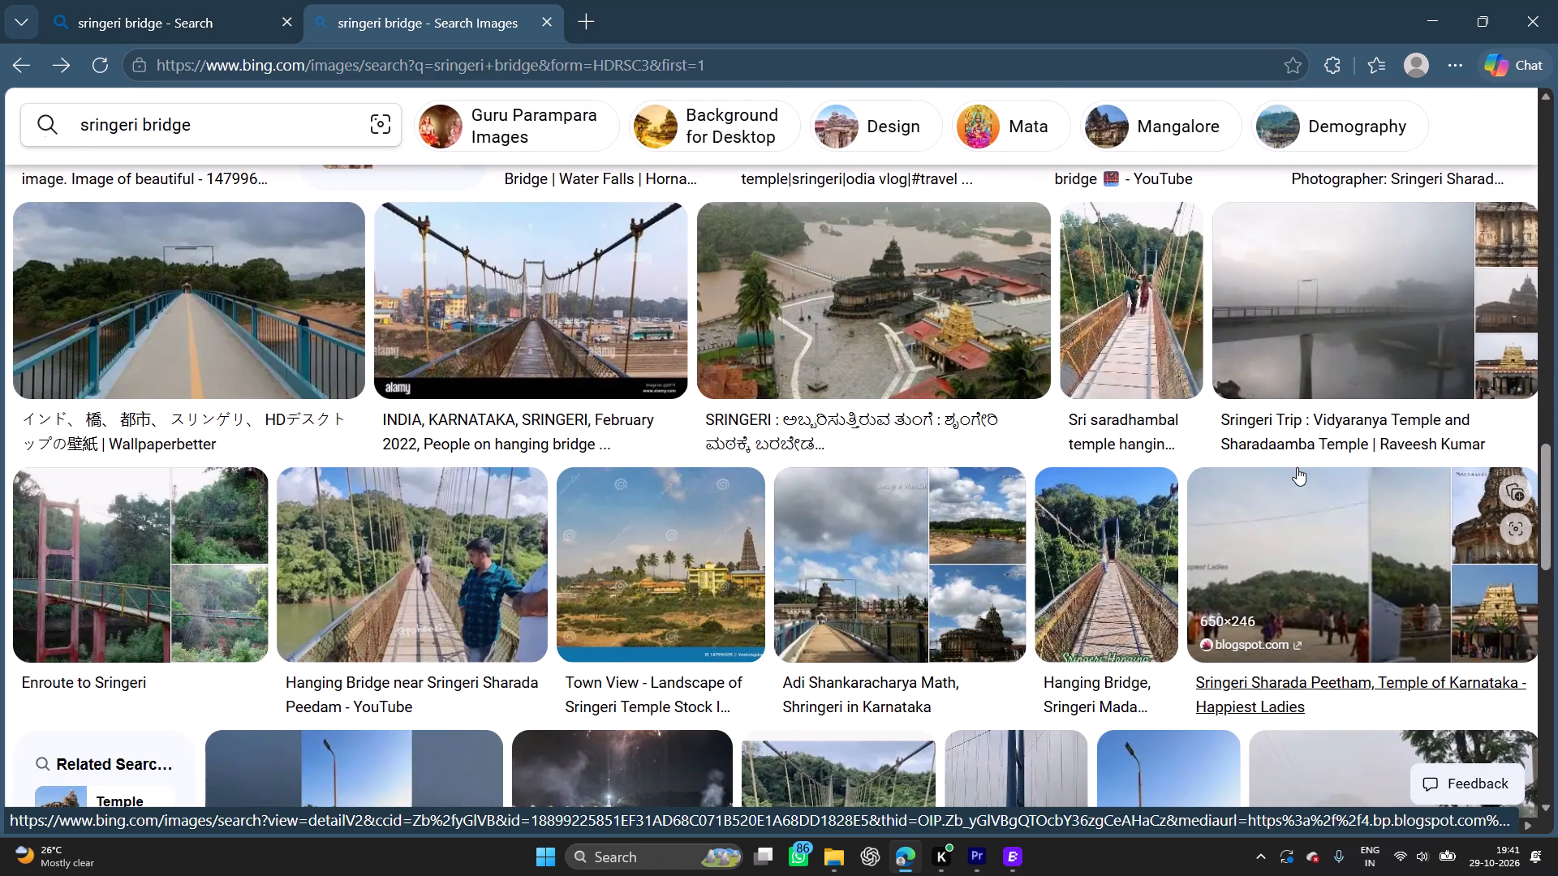
scroll(1297, 467, "down", 4)
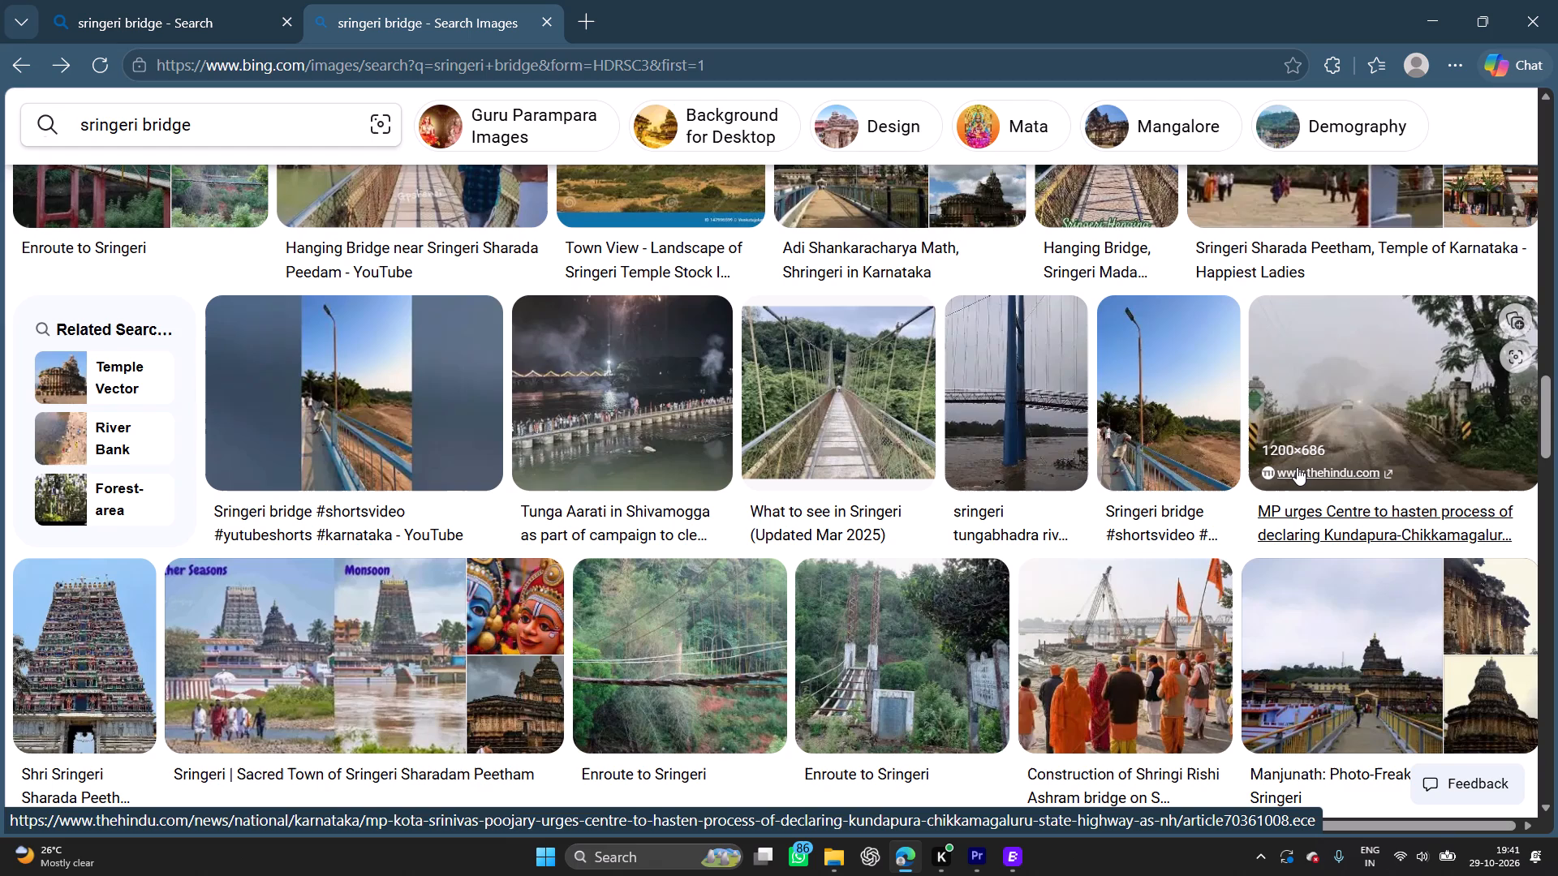
scroll(1297, 467, "down", 4)
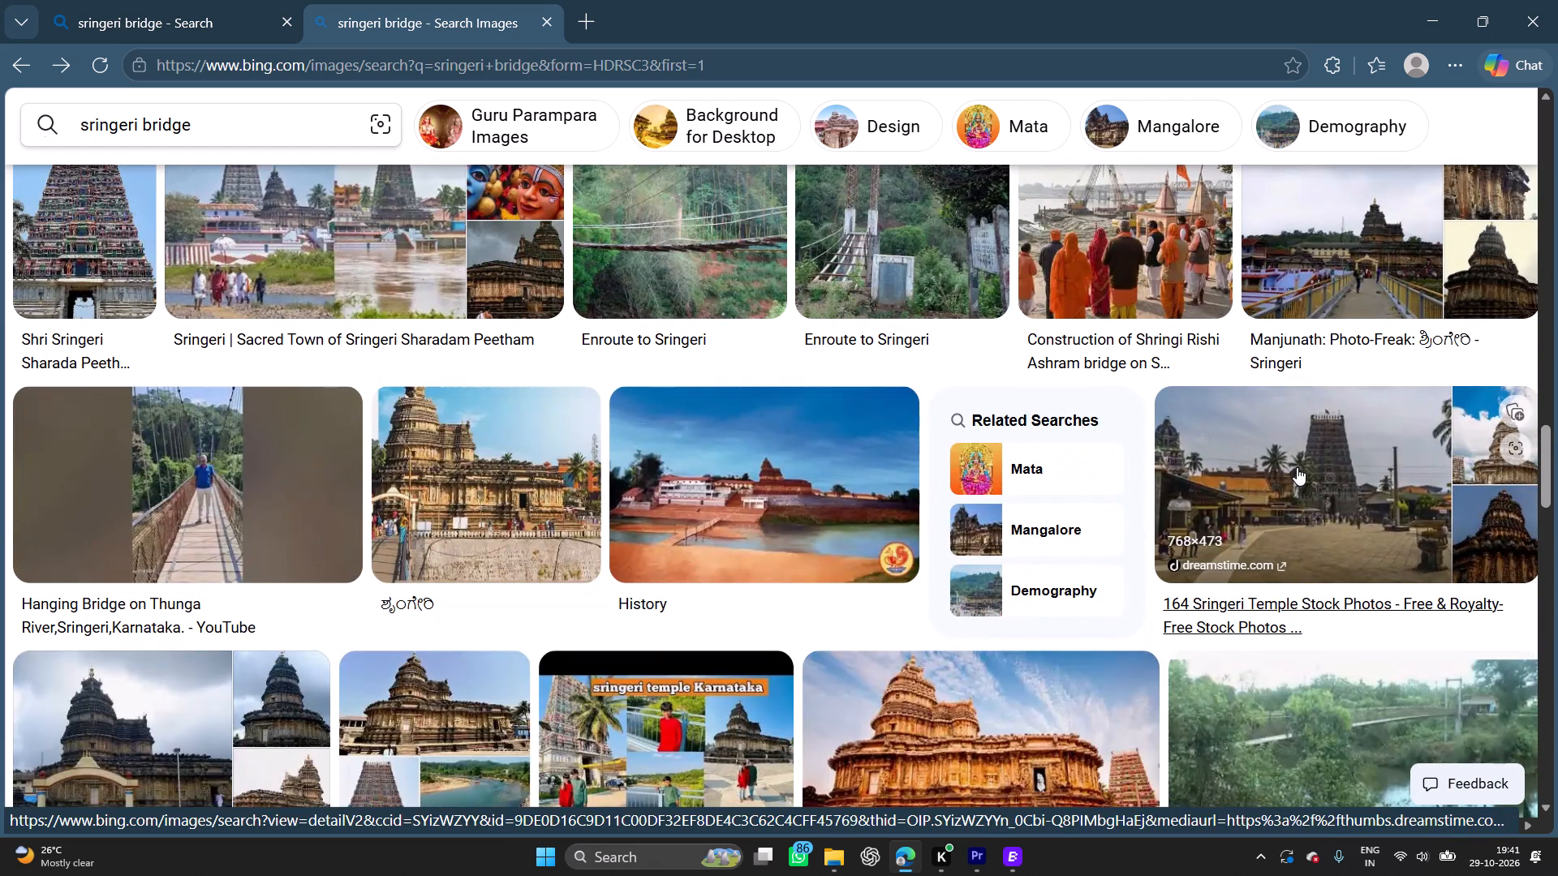
scroll(1297, 467, "down", 5)
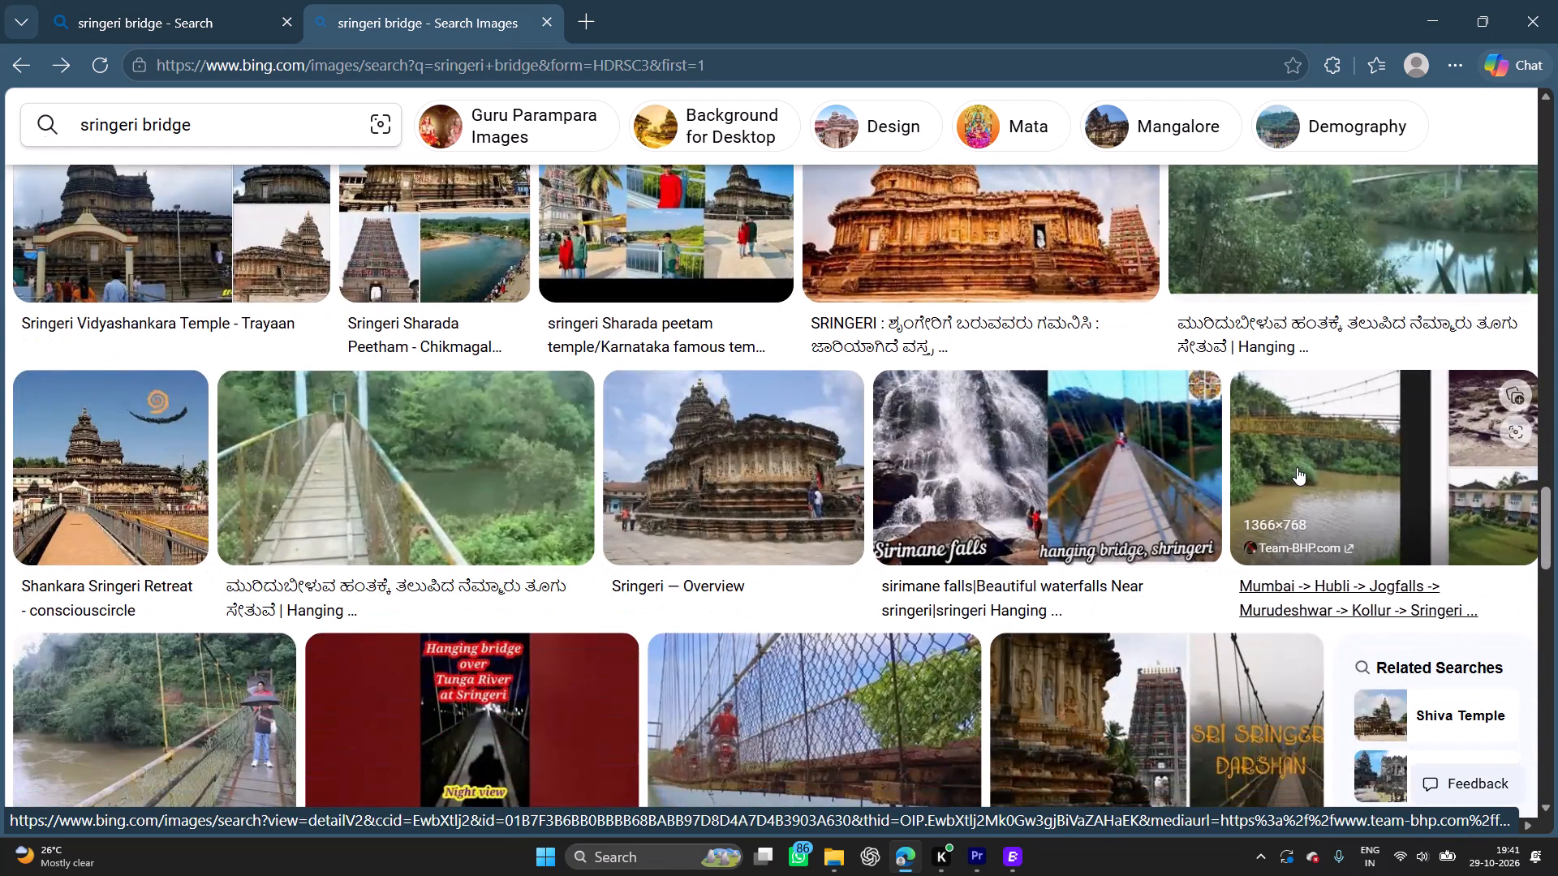
scroll(1297, 467, "down", 5)
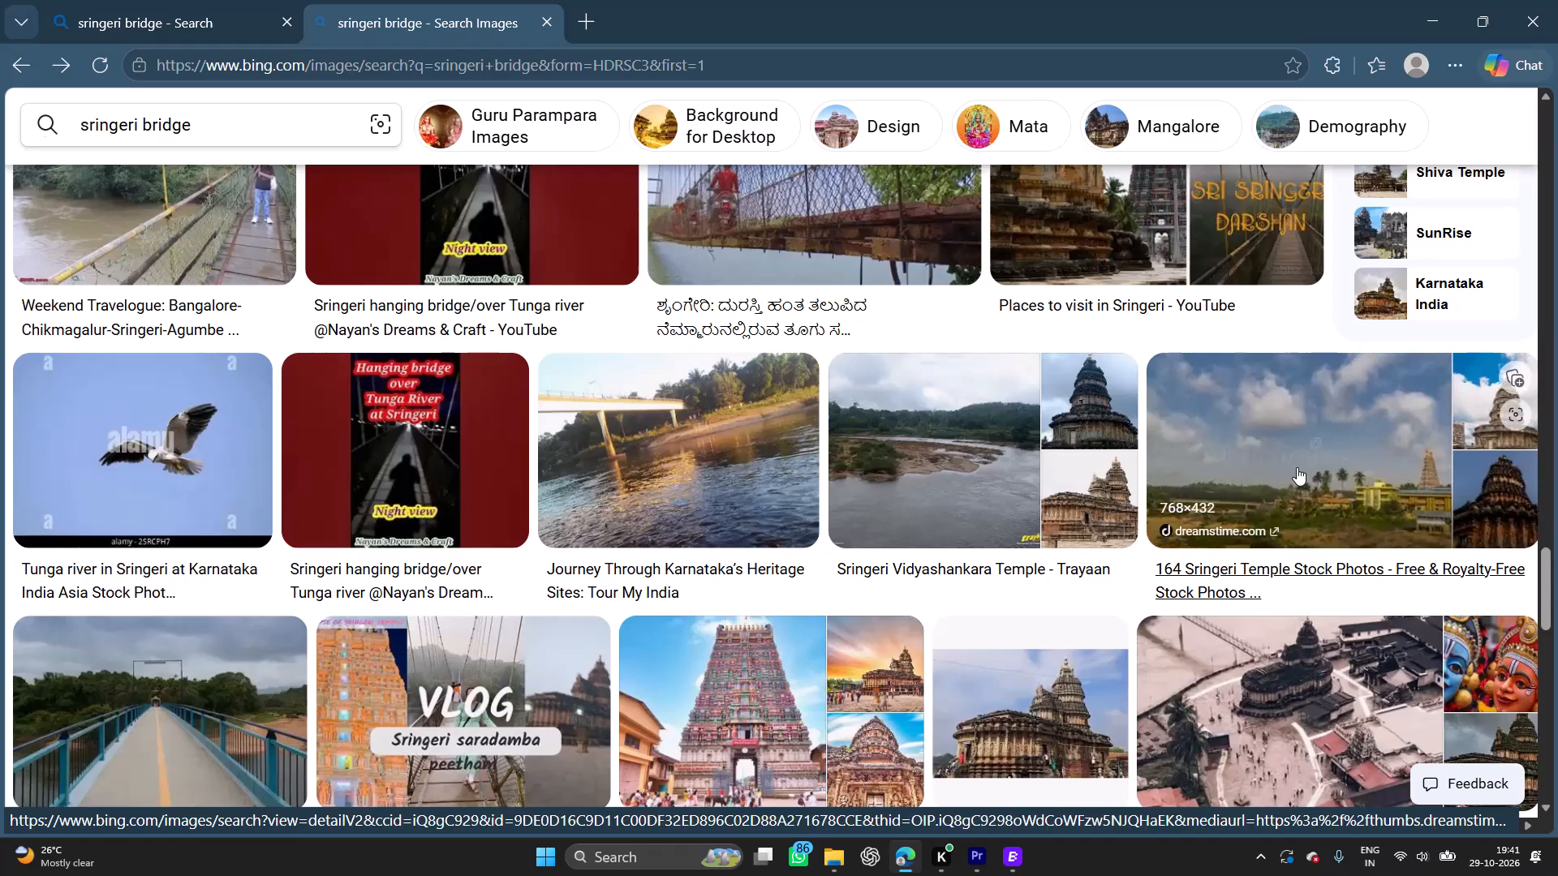
scroll(1297, 467, "down", 5)
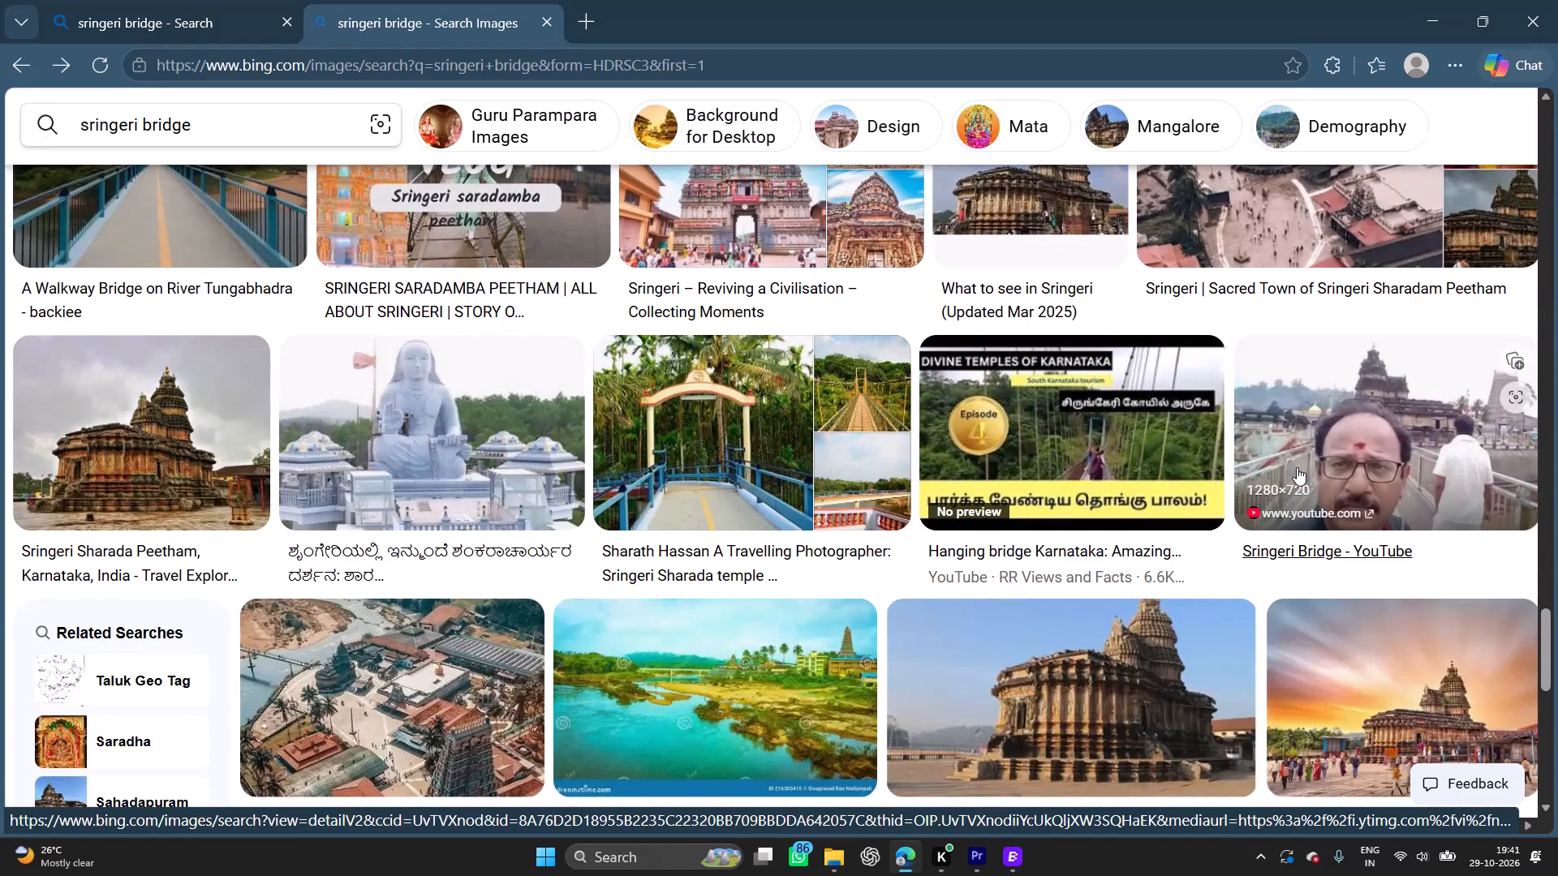
scroll(1297, 467, "down", 4)
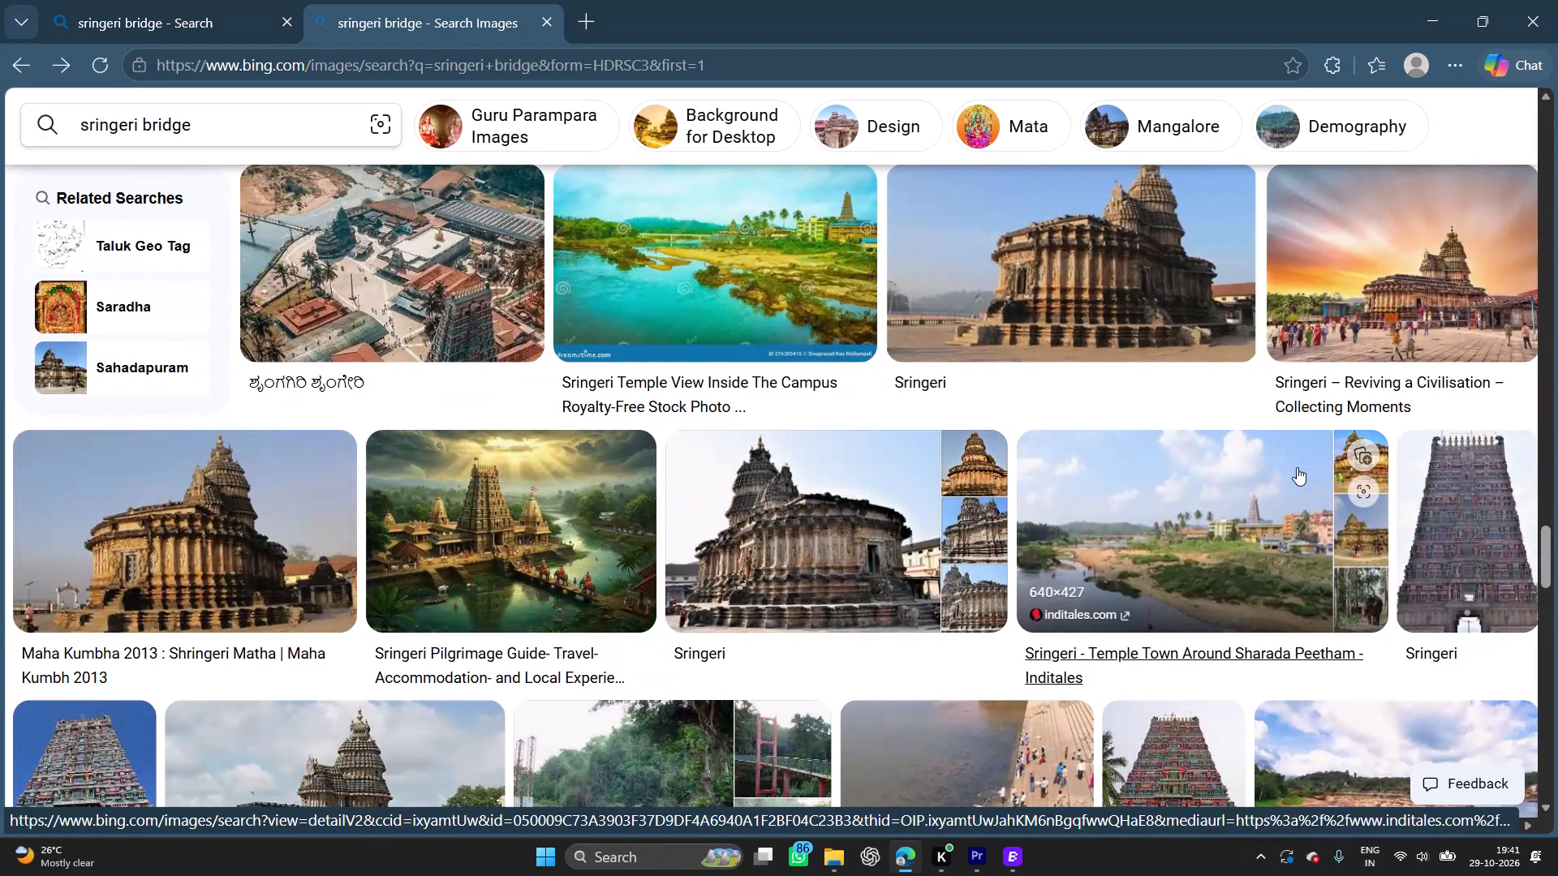
scroll(1297, 467, "down", 3)
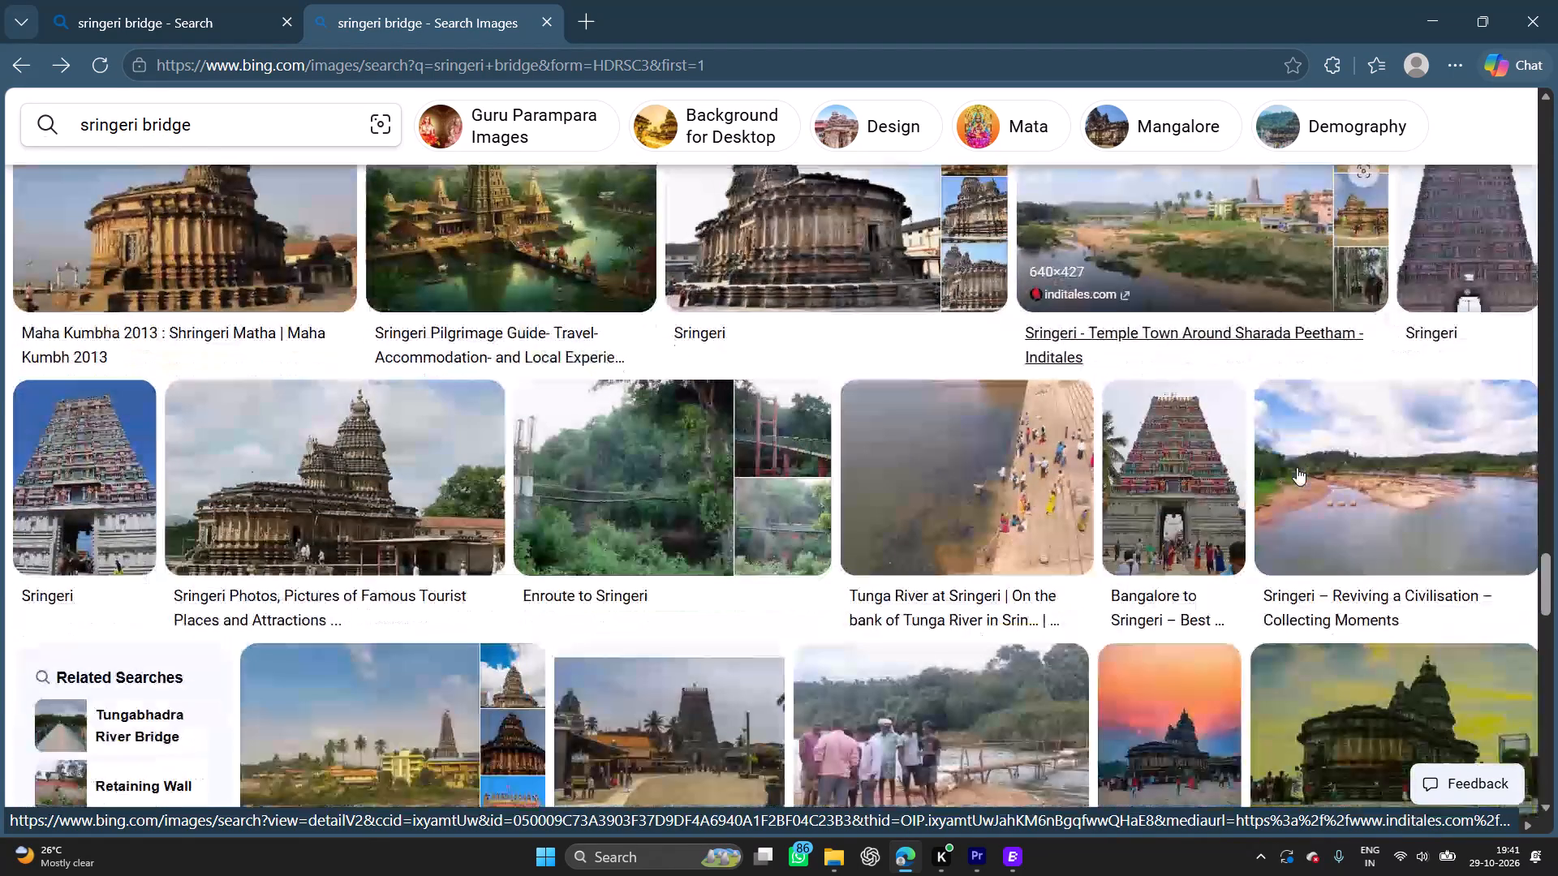
scroll(1297, 467, "down", 2)
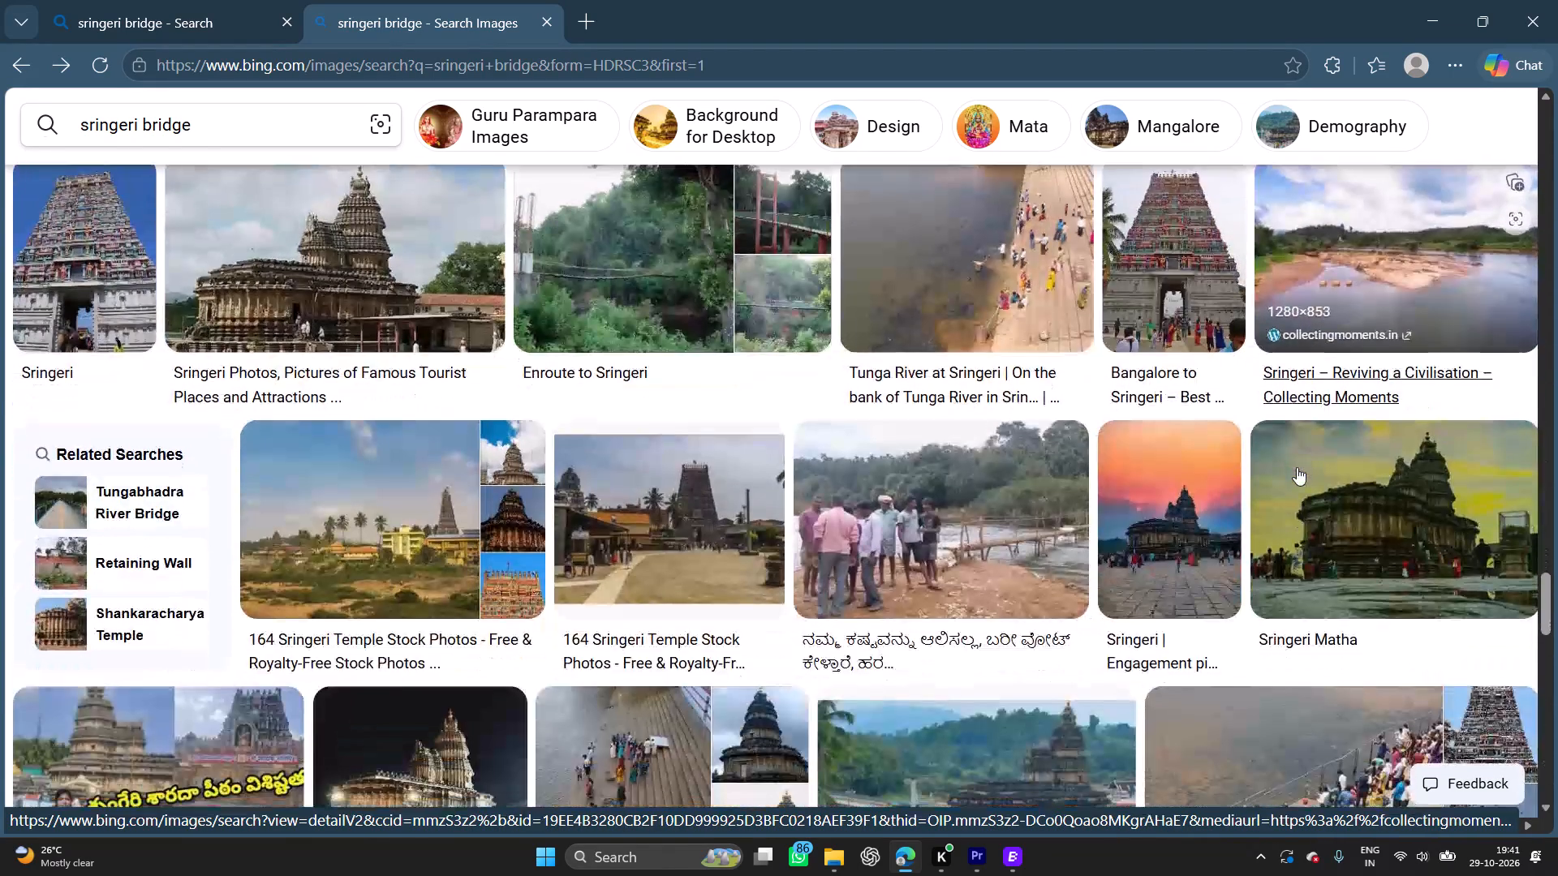
scroll(1297, 467, "down", 7)
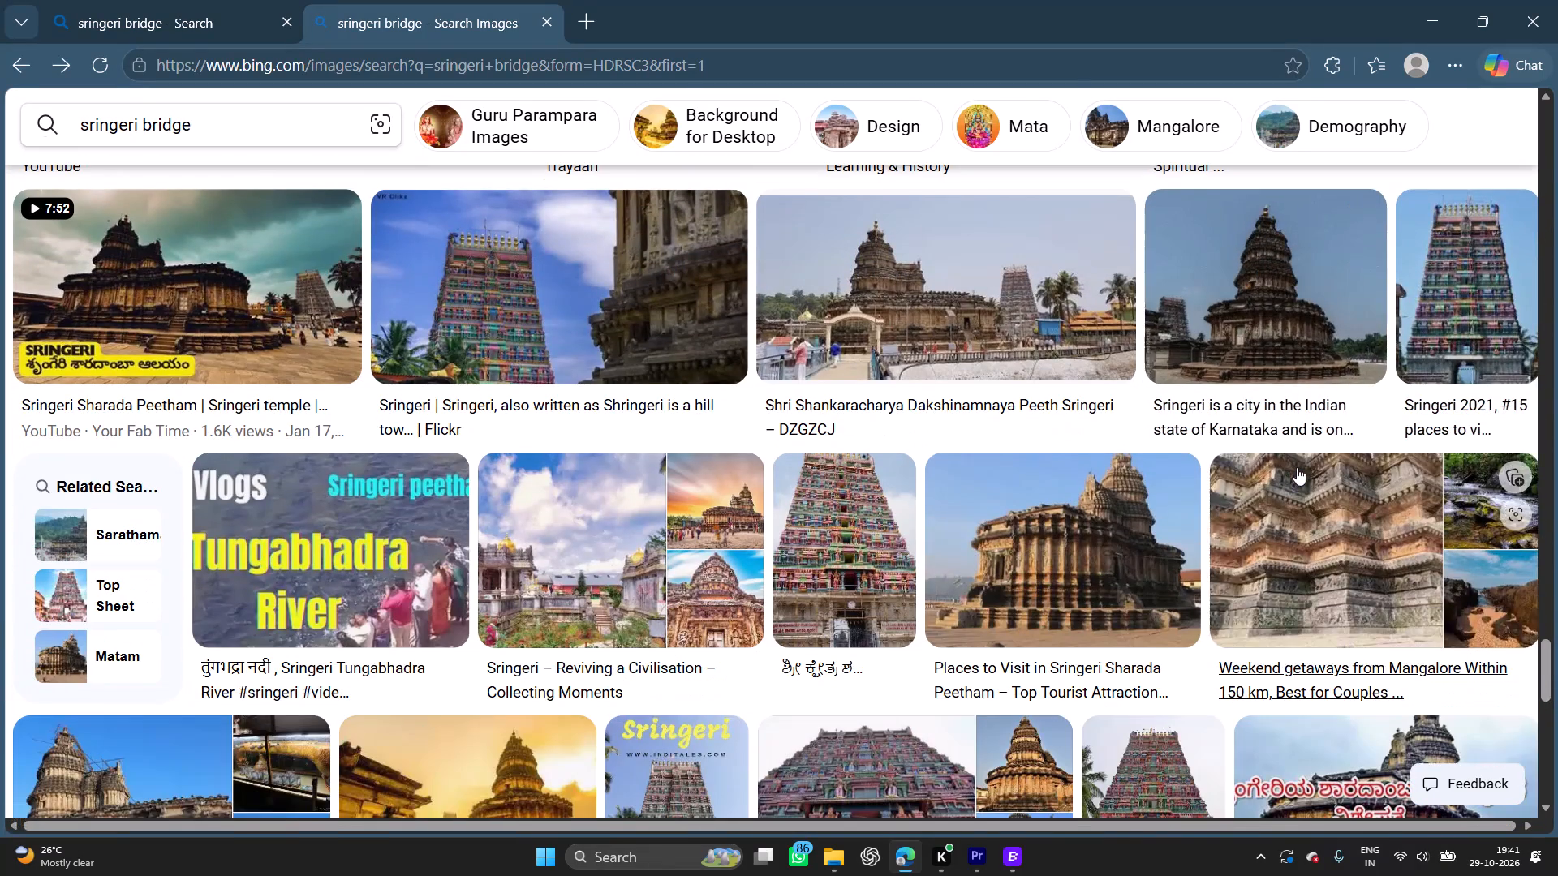
scroll(1297, 467, "down", 3)
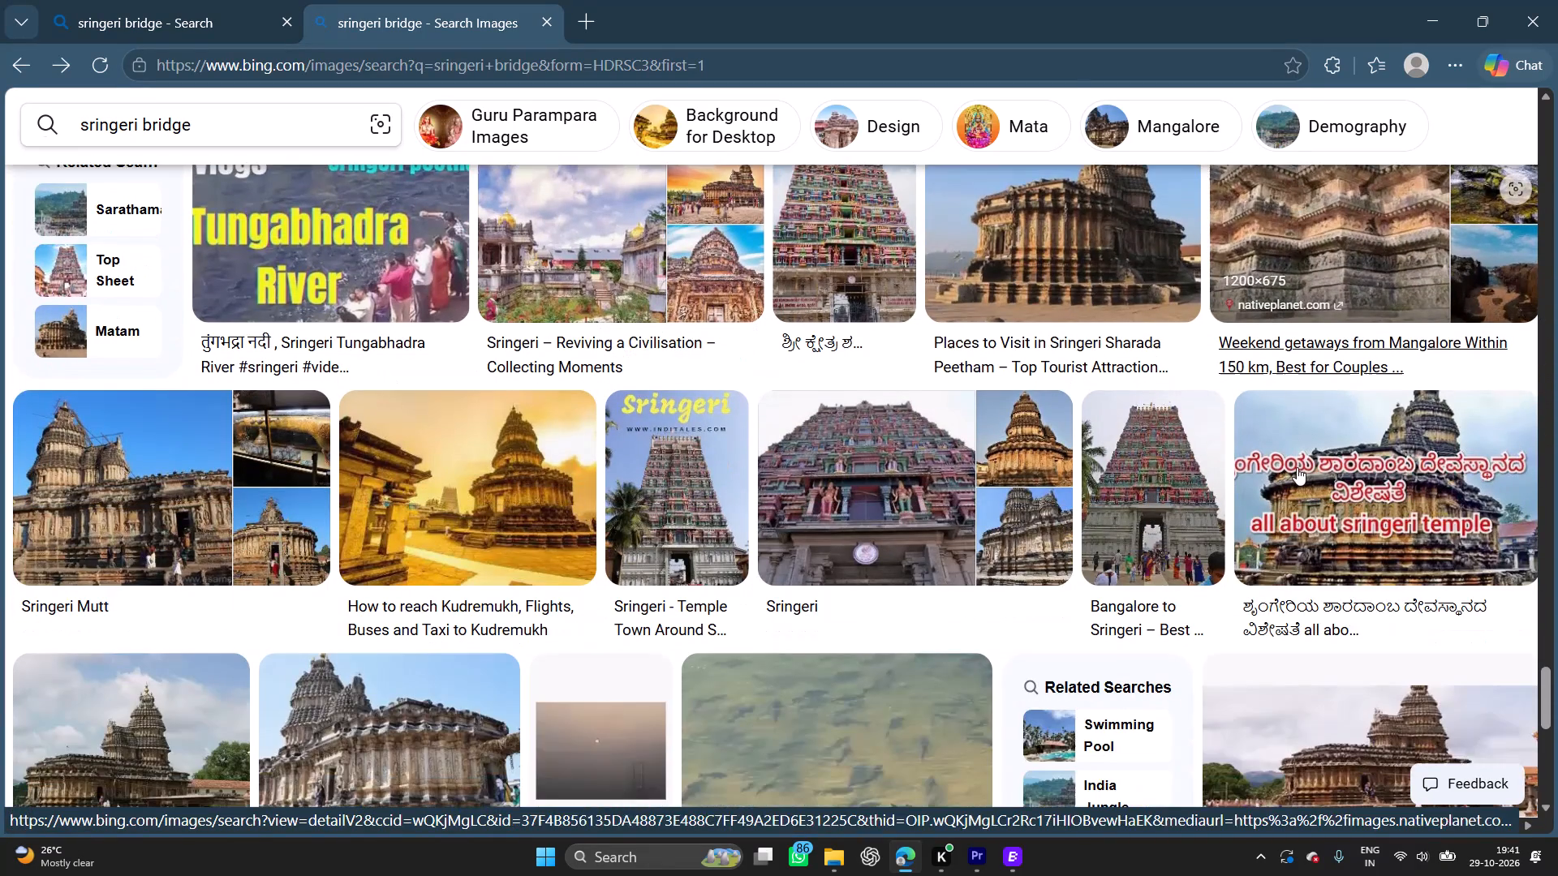
scroll(1297, 467, "down", 2)
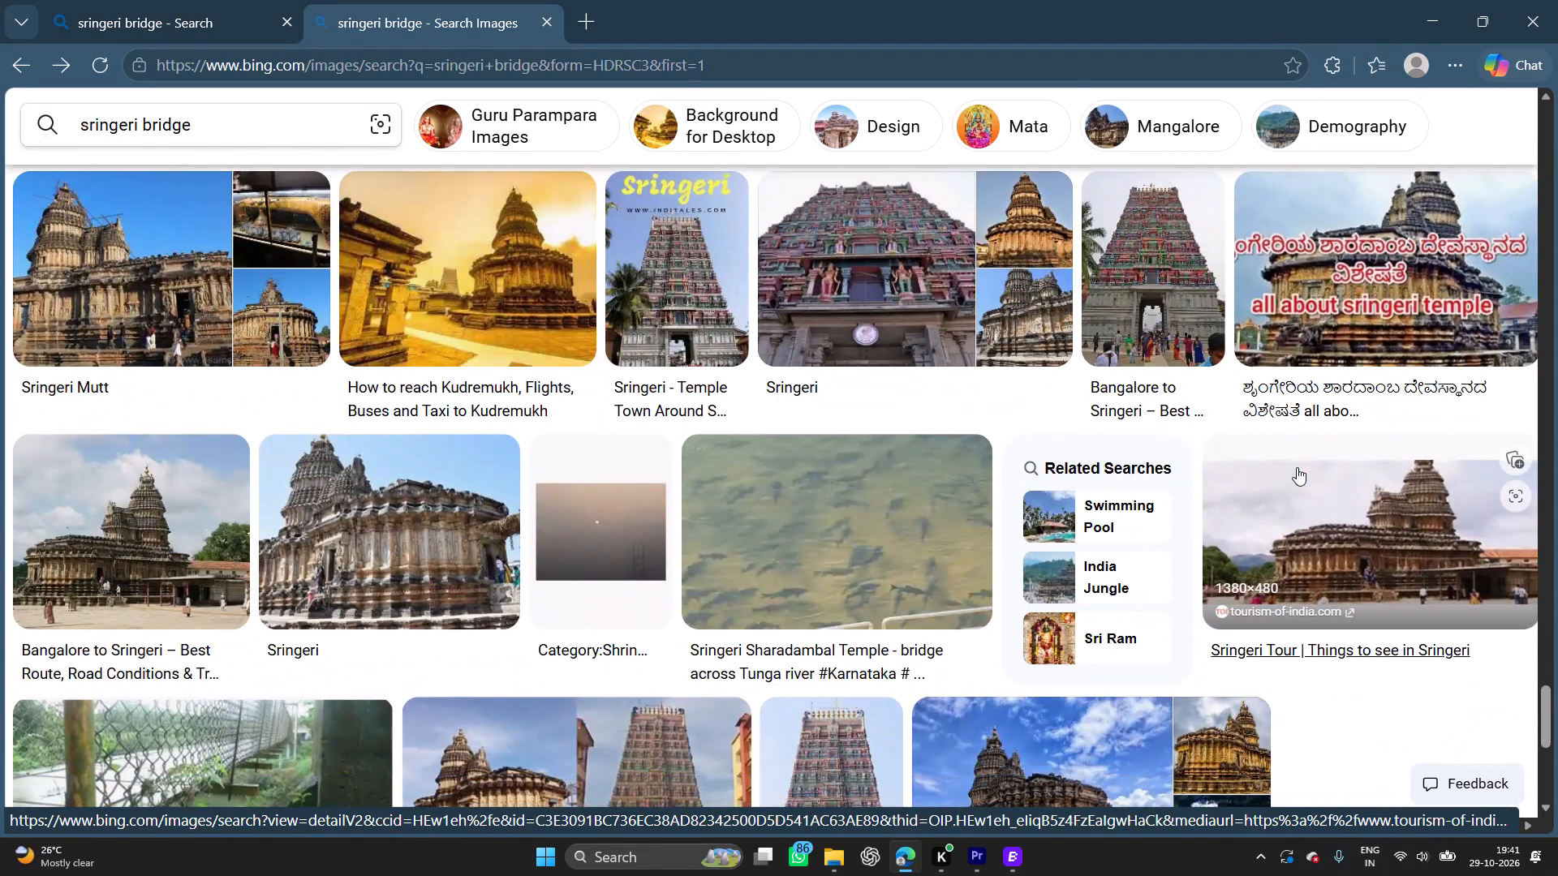
scroll(1297, 467, "down", 2)
scroll(1297, 467, "up", 20)
scroll(1297, 467, "up", 2)
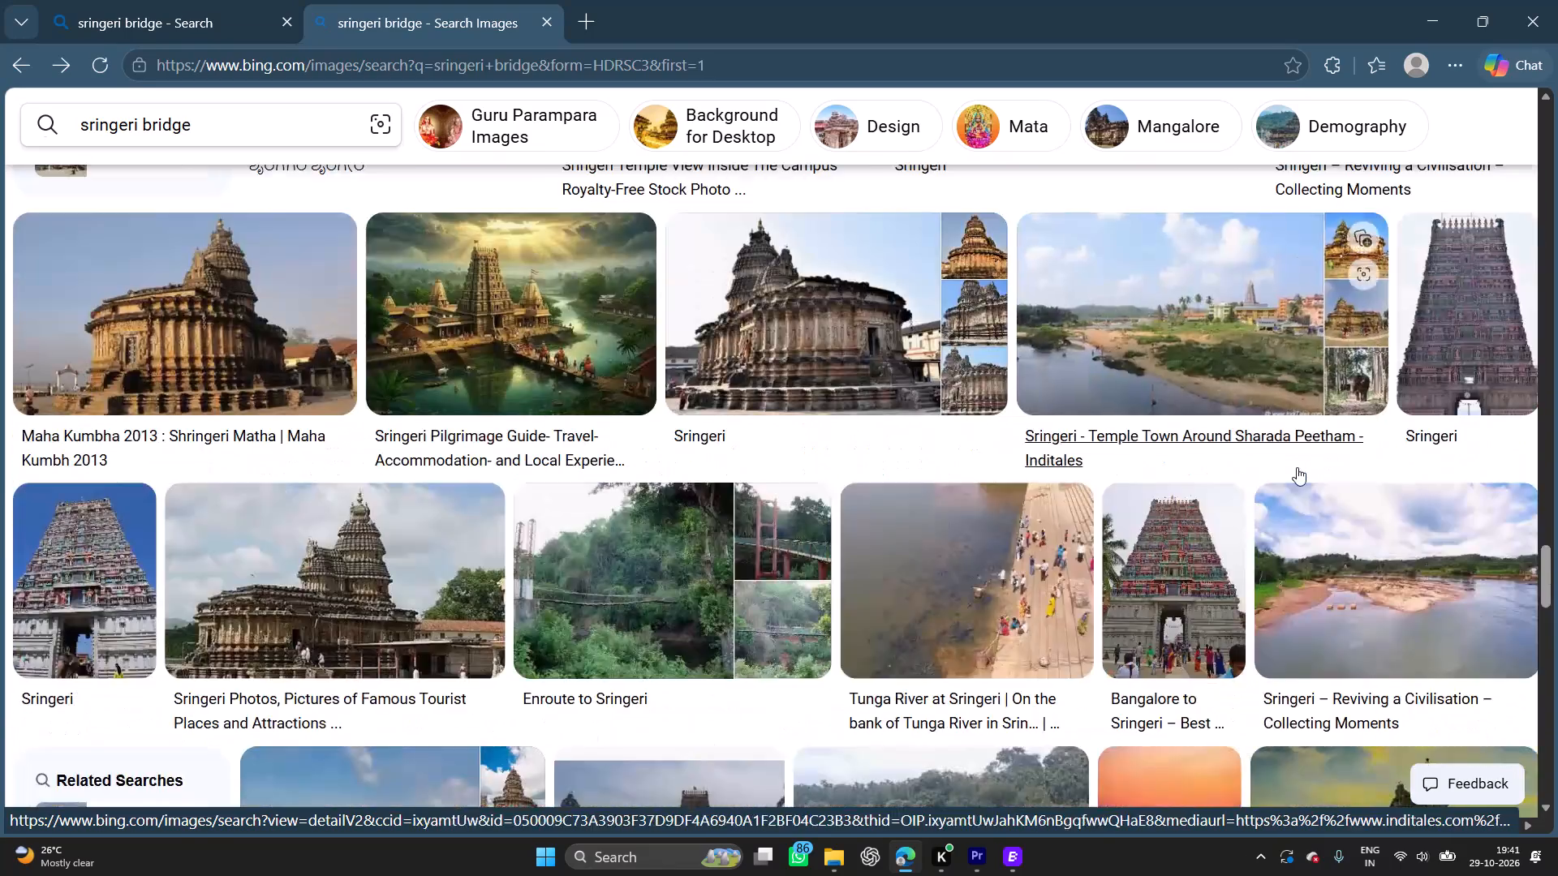
scroll(1297, 467, "up", 20)
scroll(1297, 467, "up", 20)
scroll(1297, 467, "up", 11)
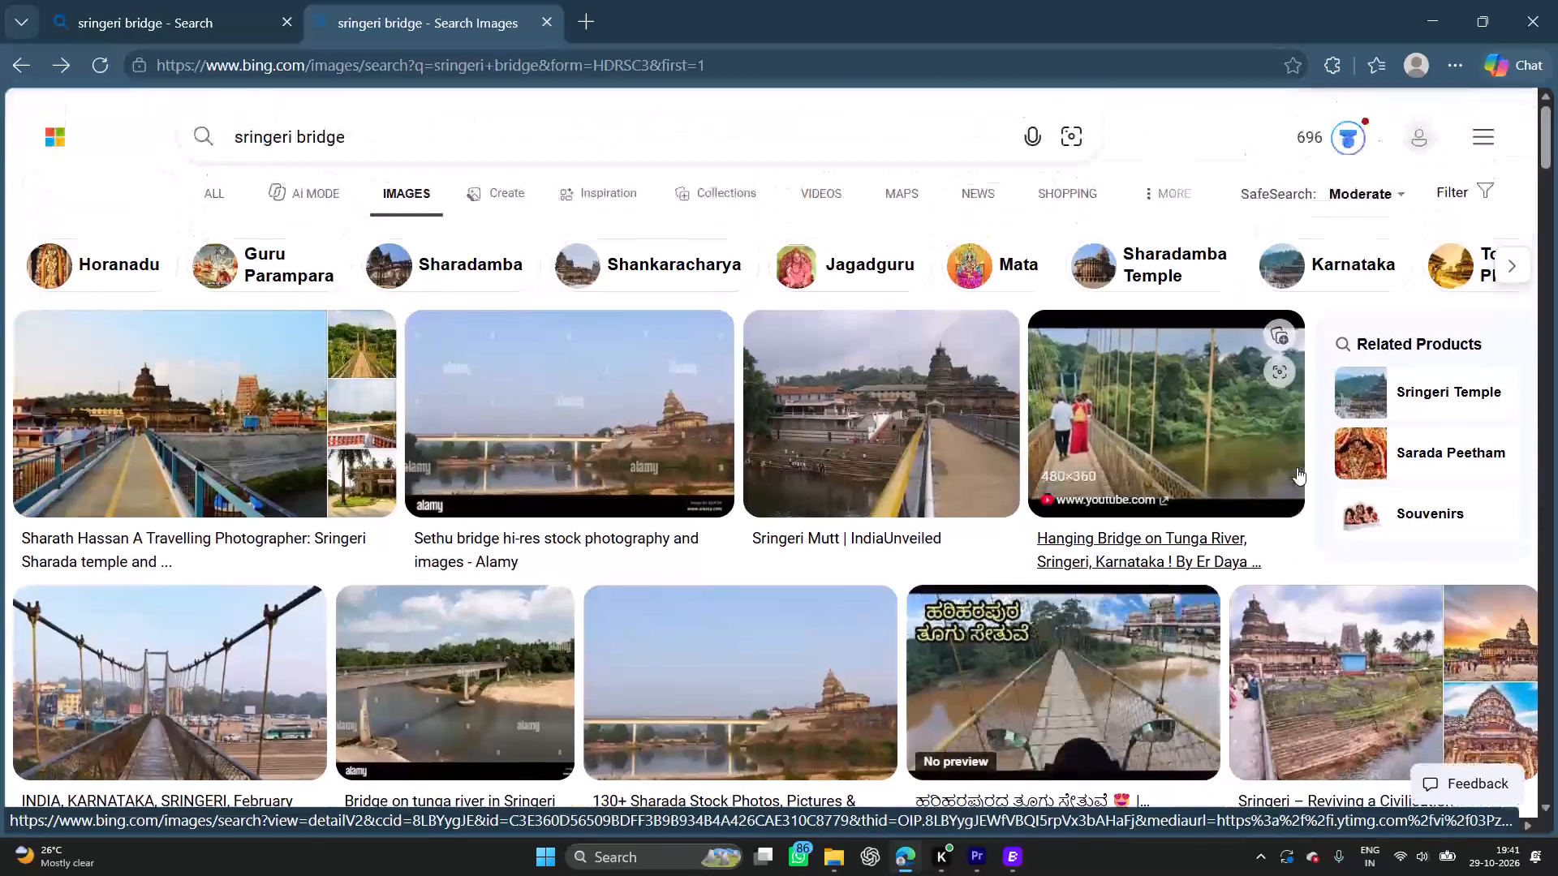
scroll(1297, 467, "up", 3)
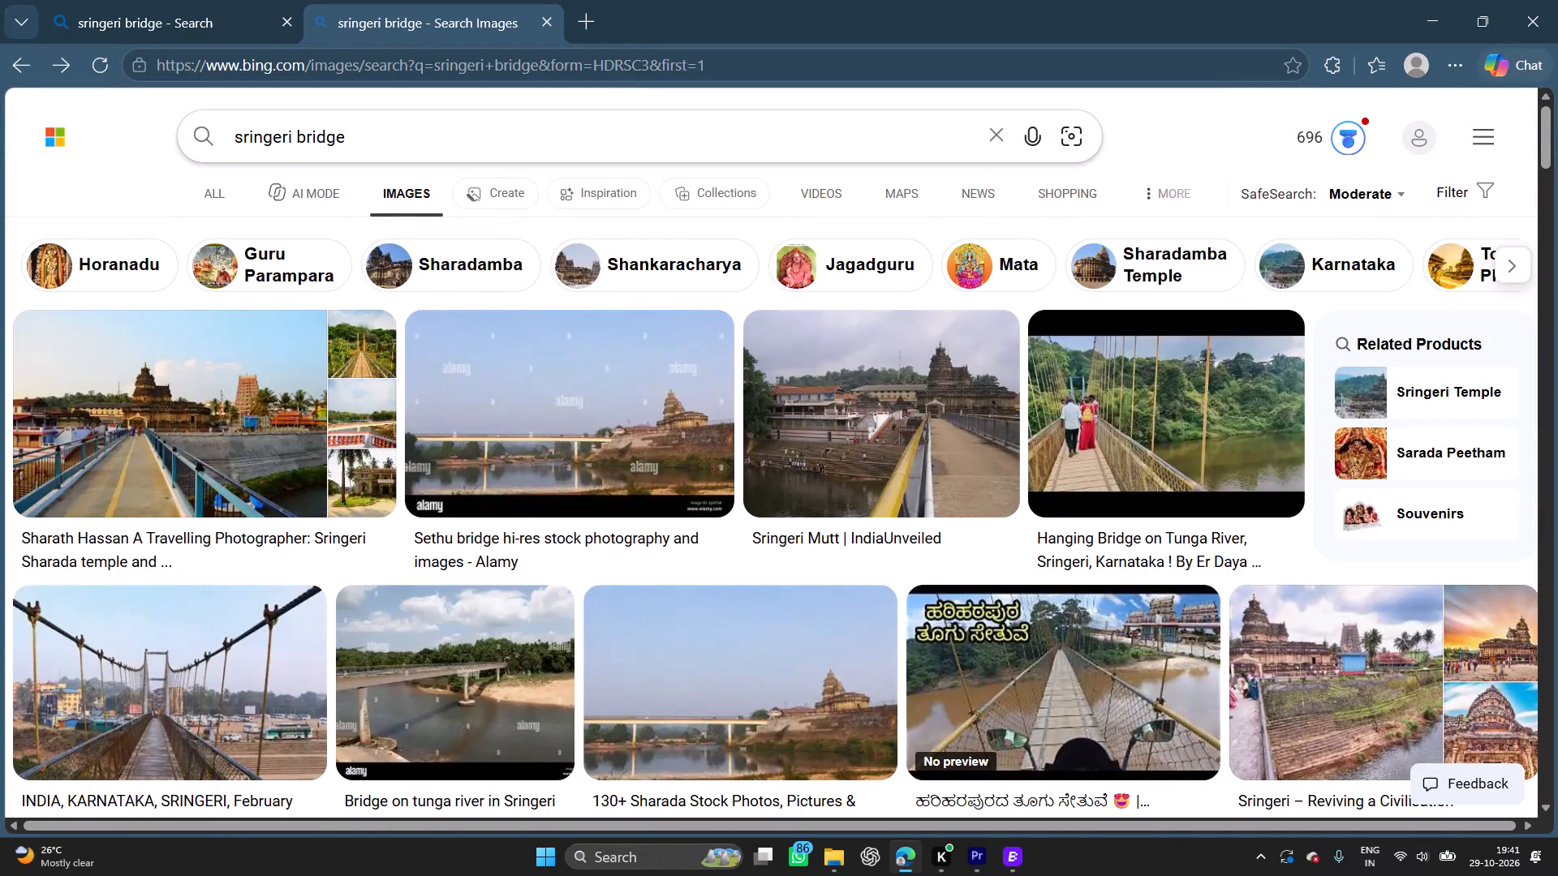
Change the image search to "sringeri sharada gopura" and look at the first results.
left_click(618, 122)
key("BackSpace")
key("BackSpace")
key("BackSpace")
key("BackSpace")
key("BackSpace")
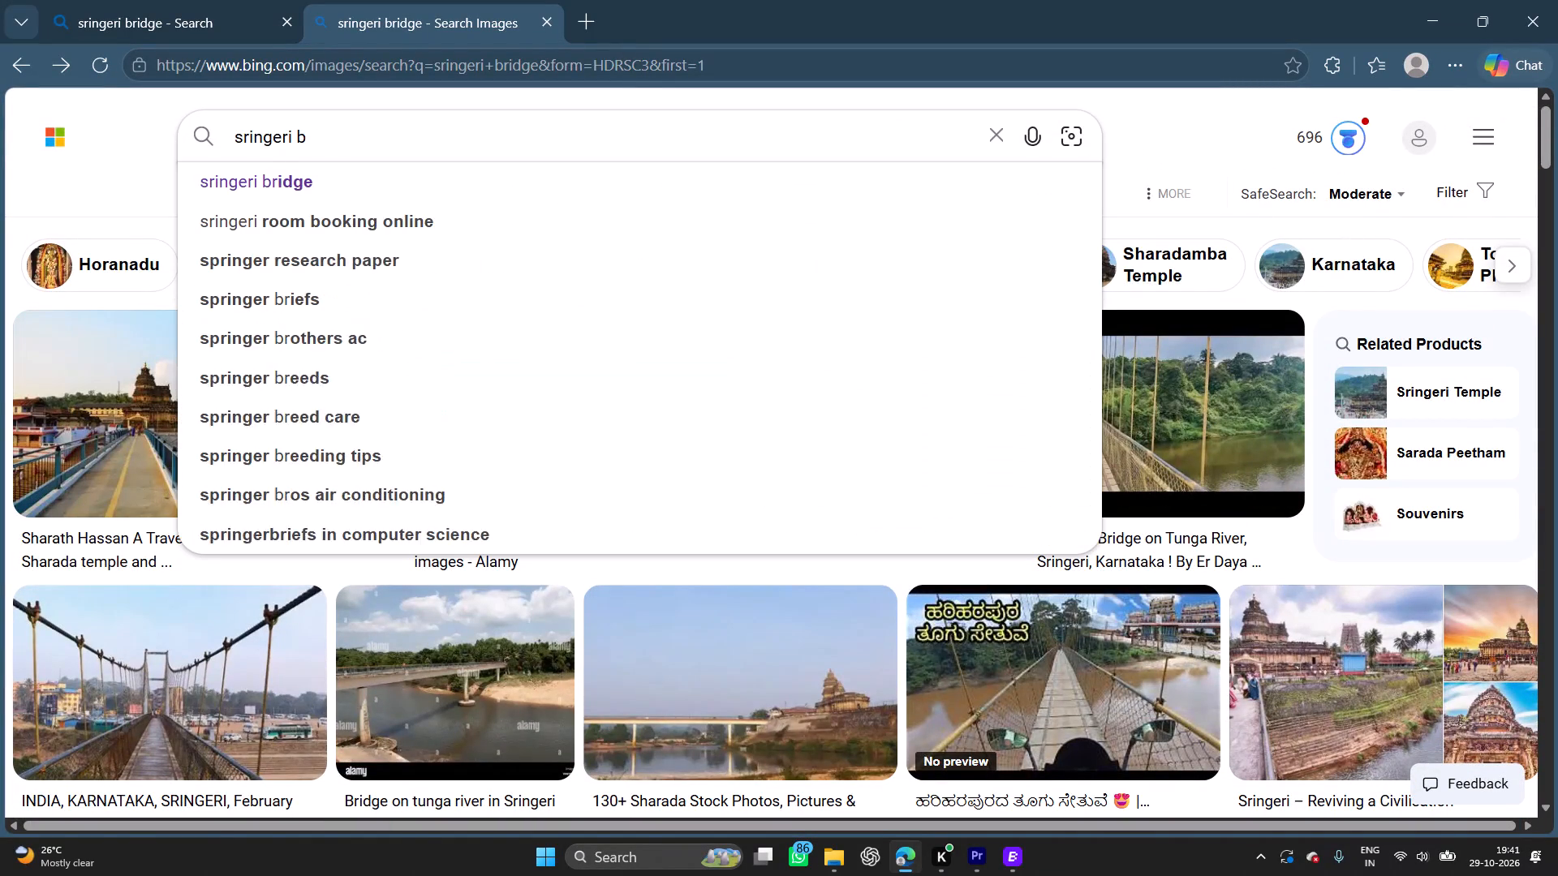
key("BackSpace")
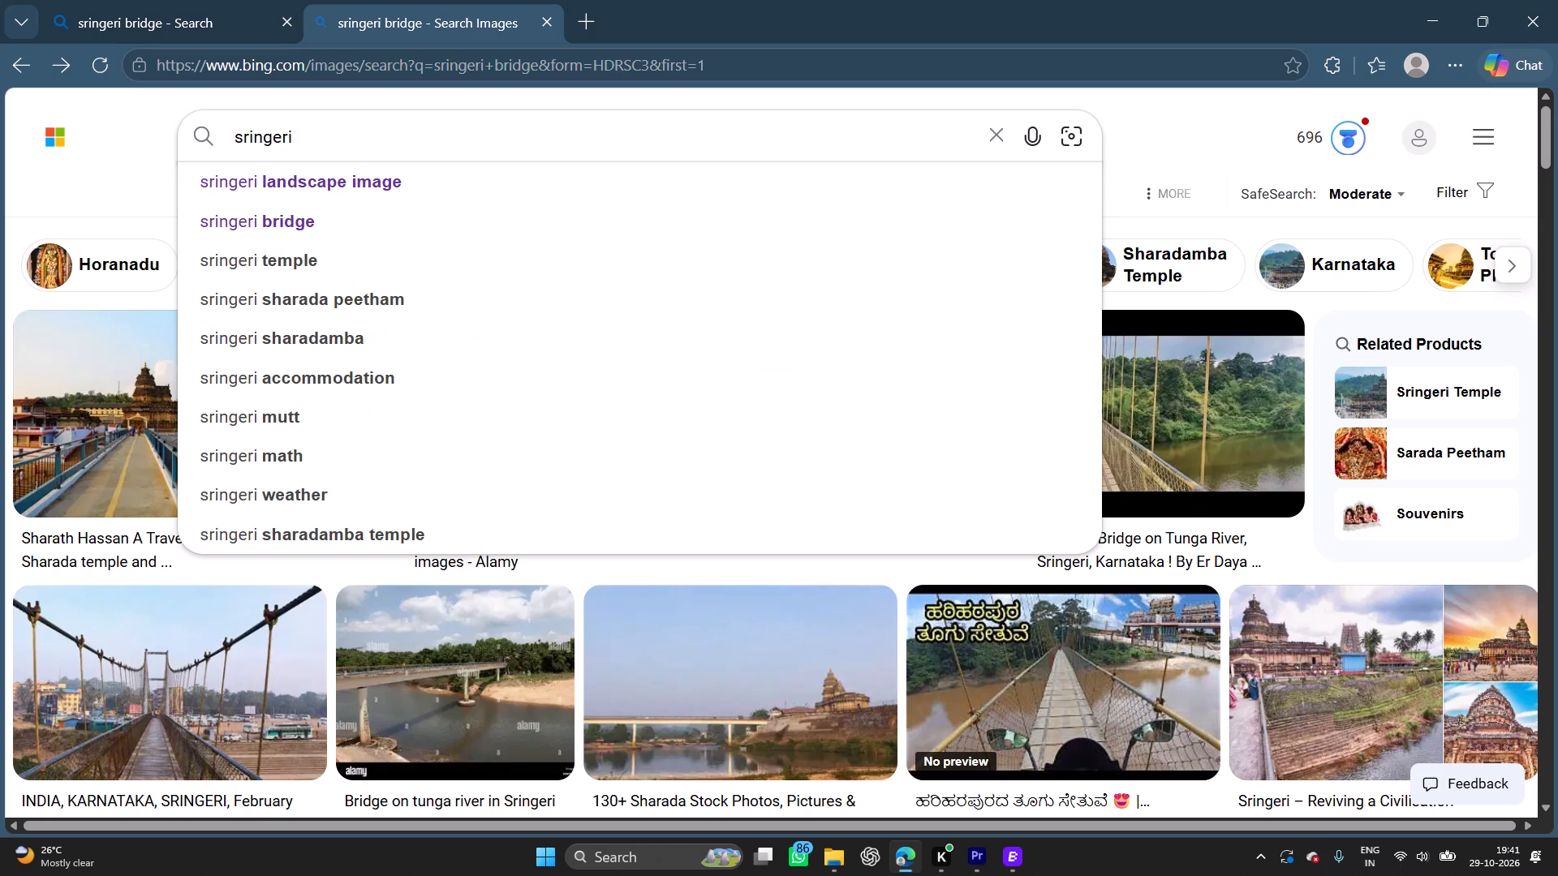
type("sha")
type("rada")
key("space")
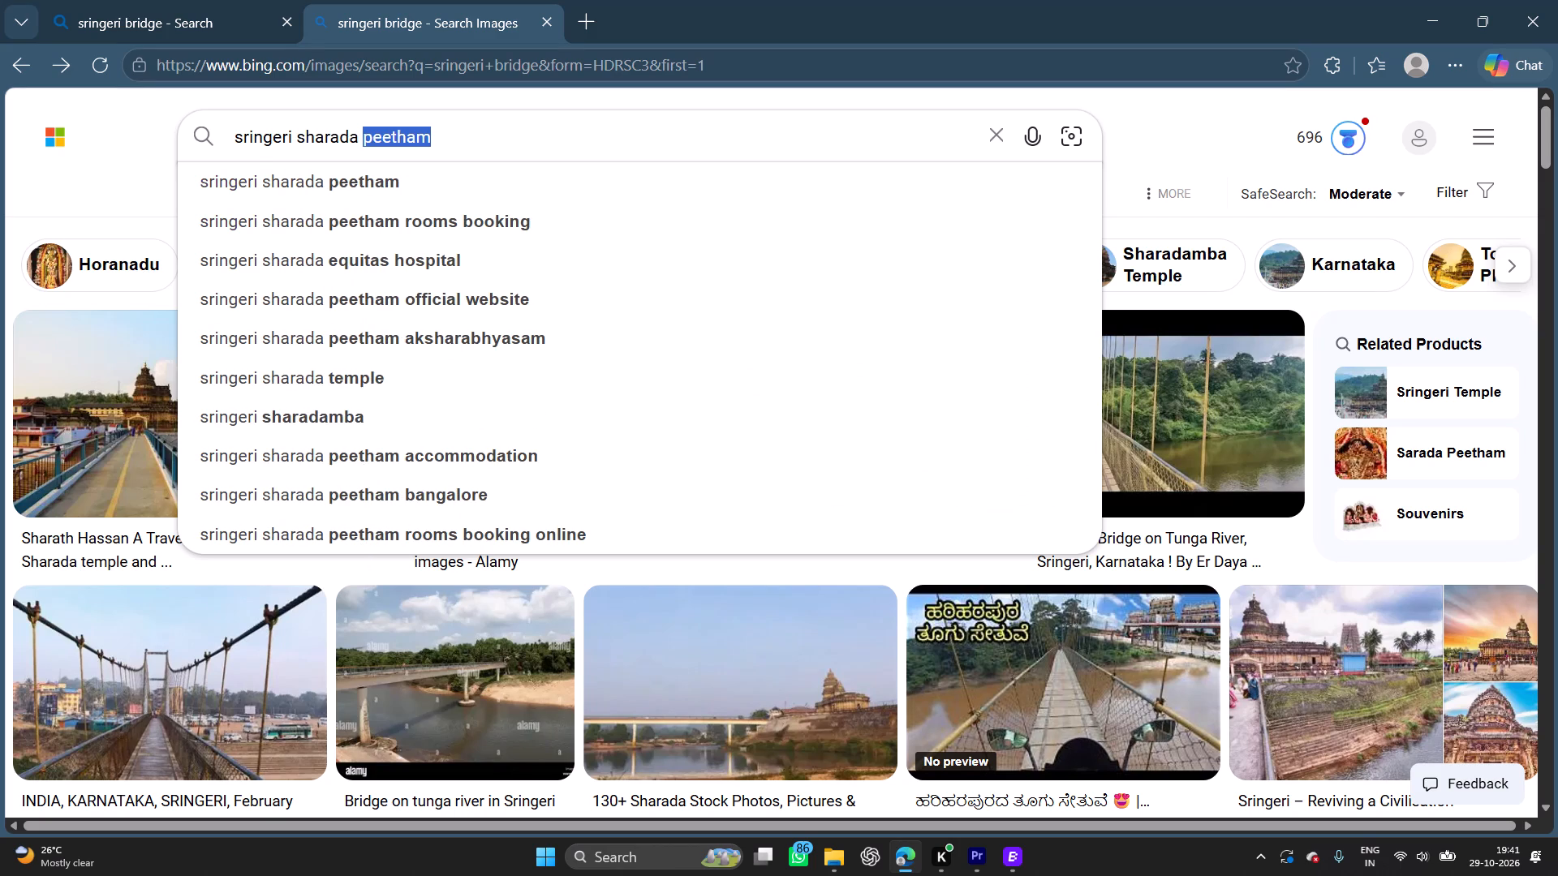
type("go")
type("pu")
type("ra")
key("Return")
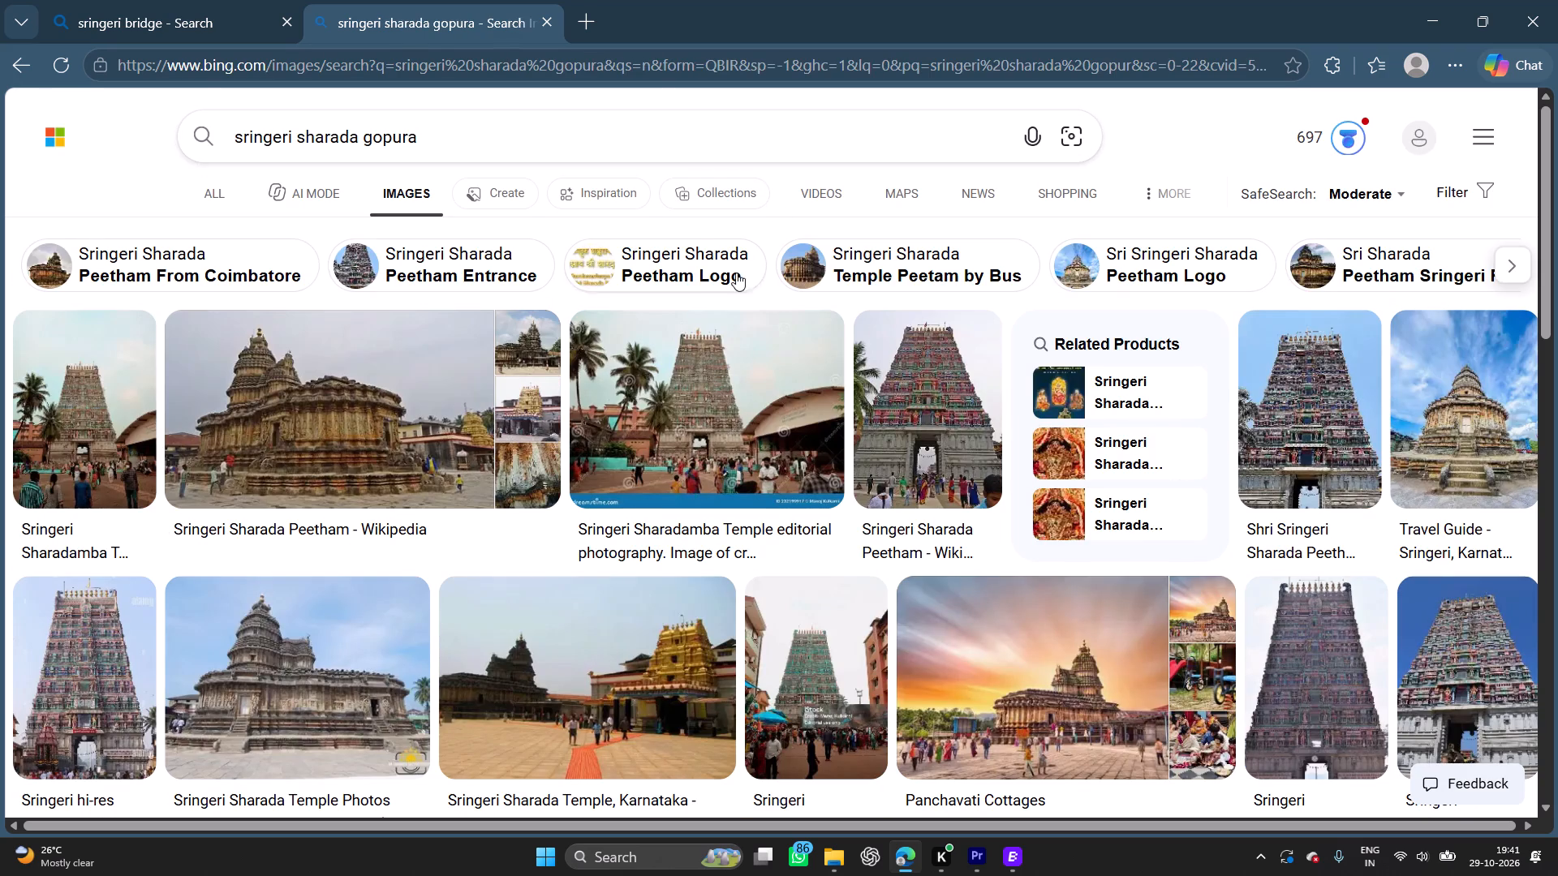
scroll(893, 238, "down", 1)
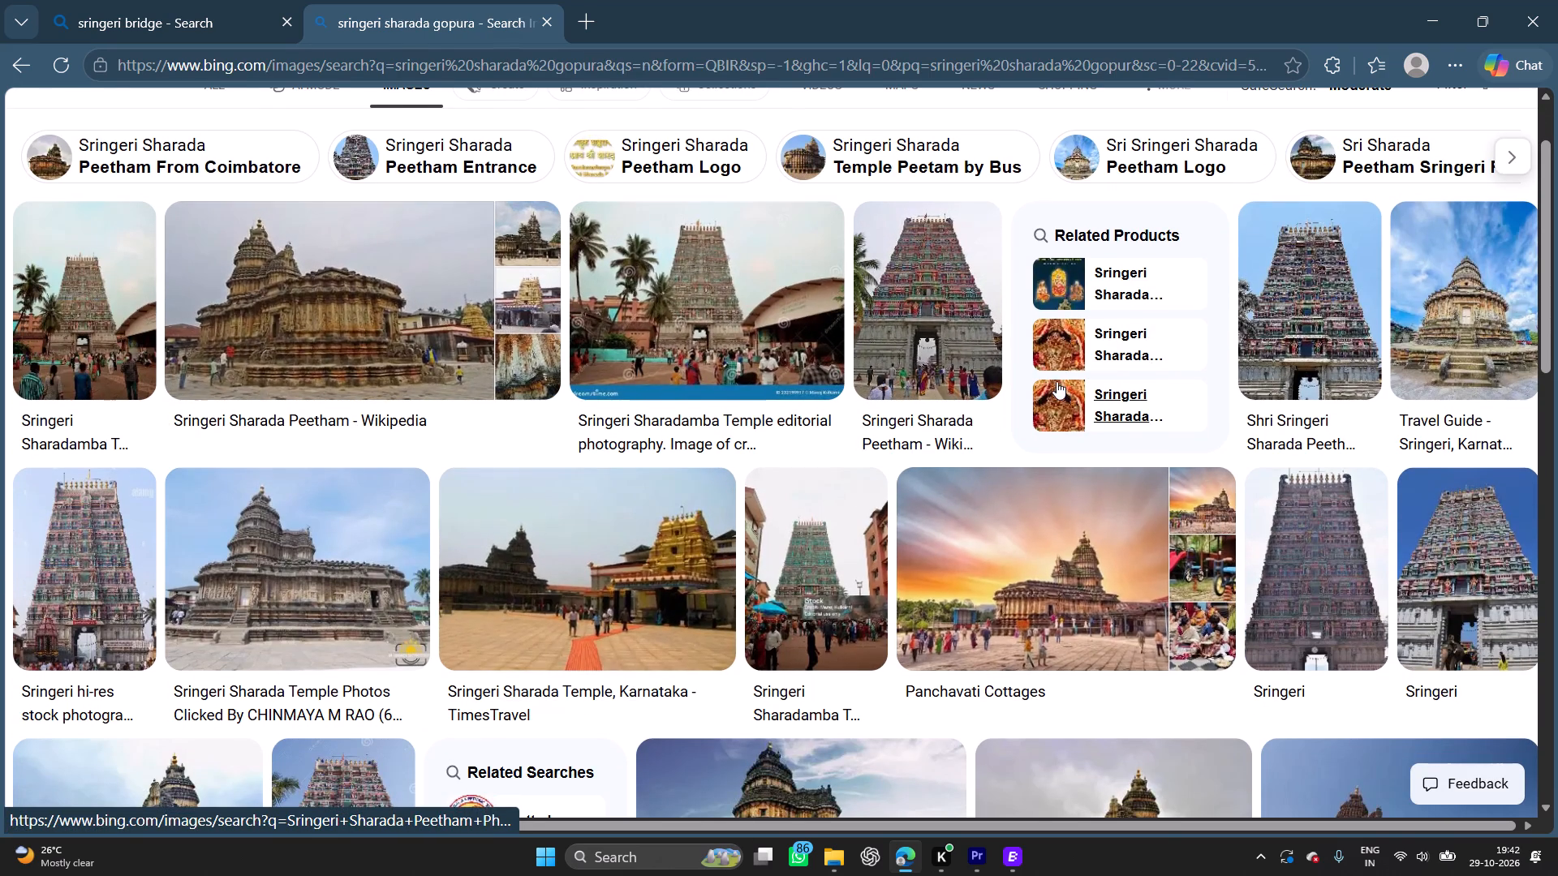
Browse the "sringeri sharada gopura" results, examine the 1024 × 678 blogspot.com gopura-behind-palms picture with its related images, and close it.
scroll(1057, 382, "down", 5)
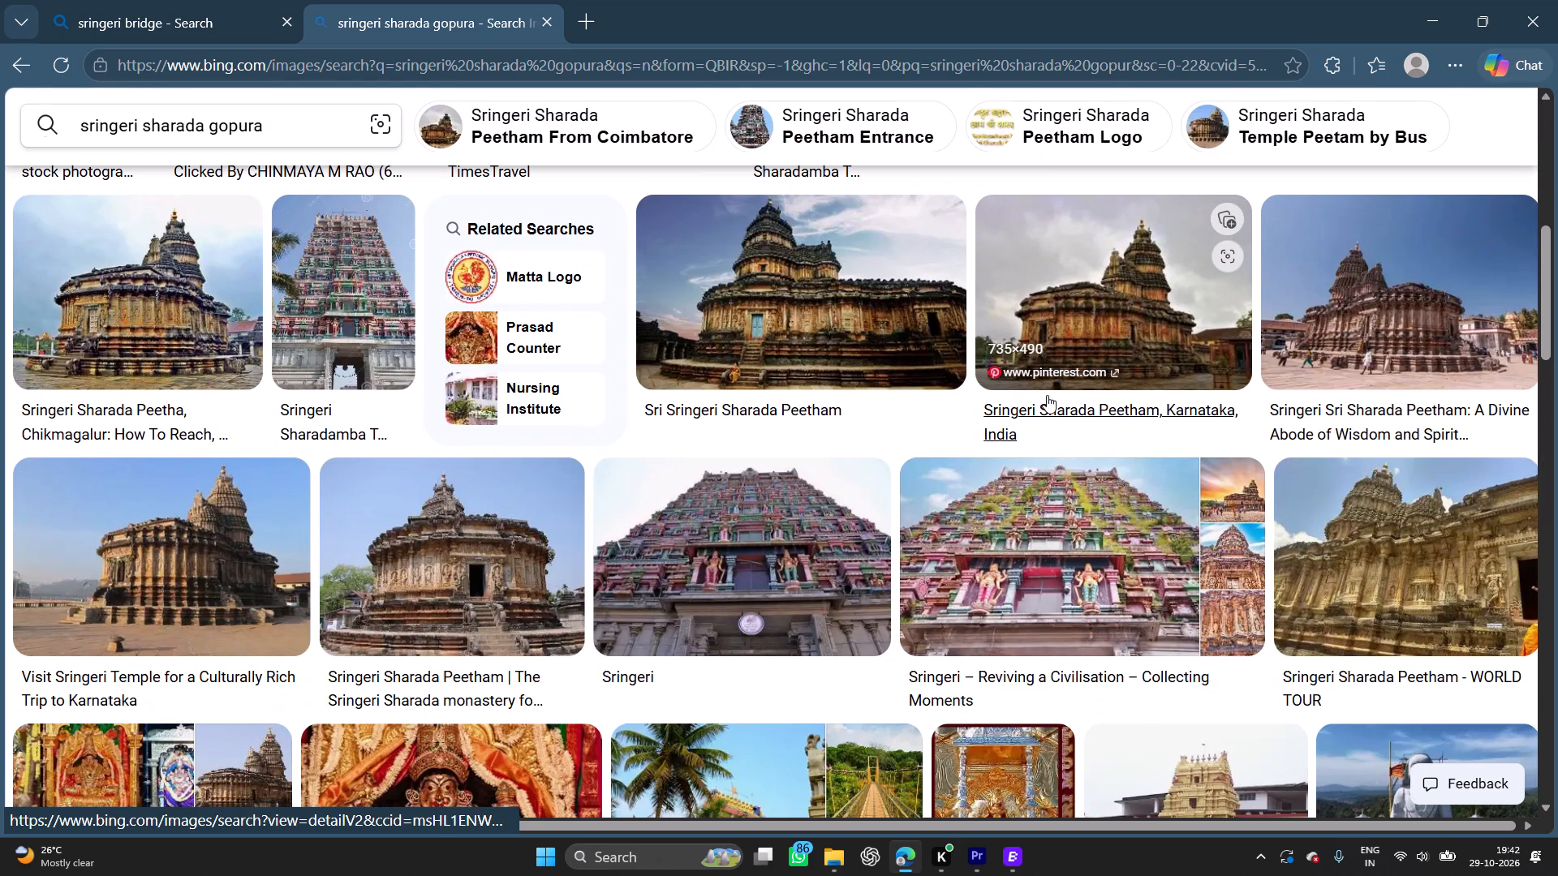
scroll(1047, 395, "down", 3)
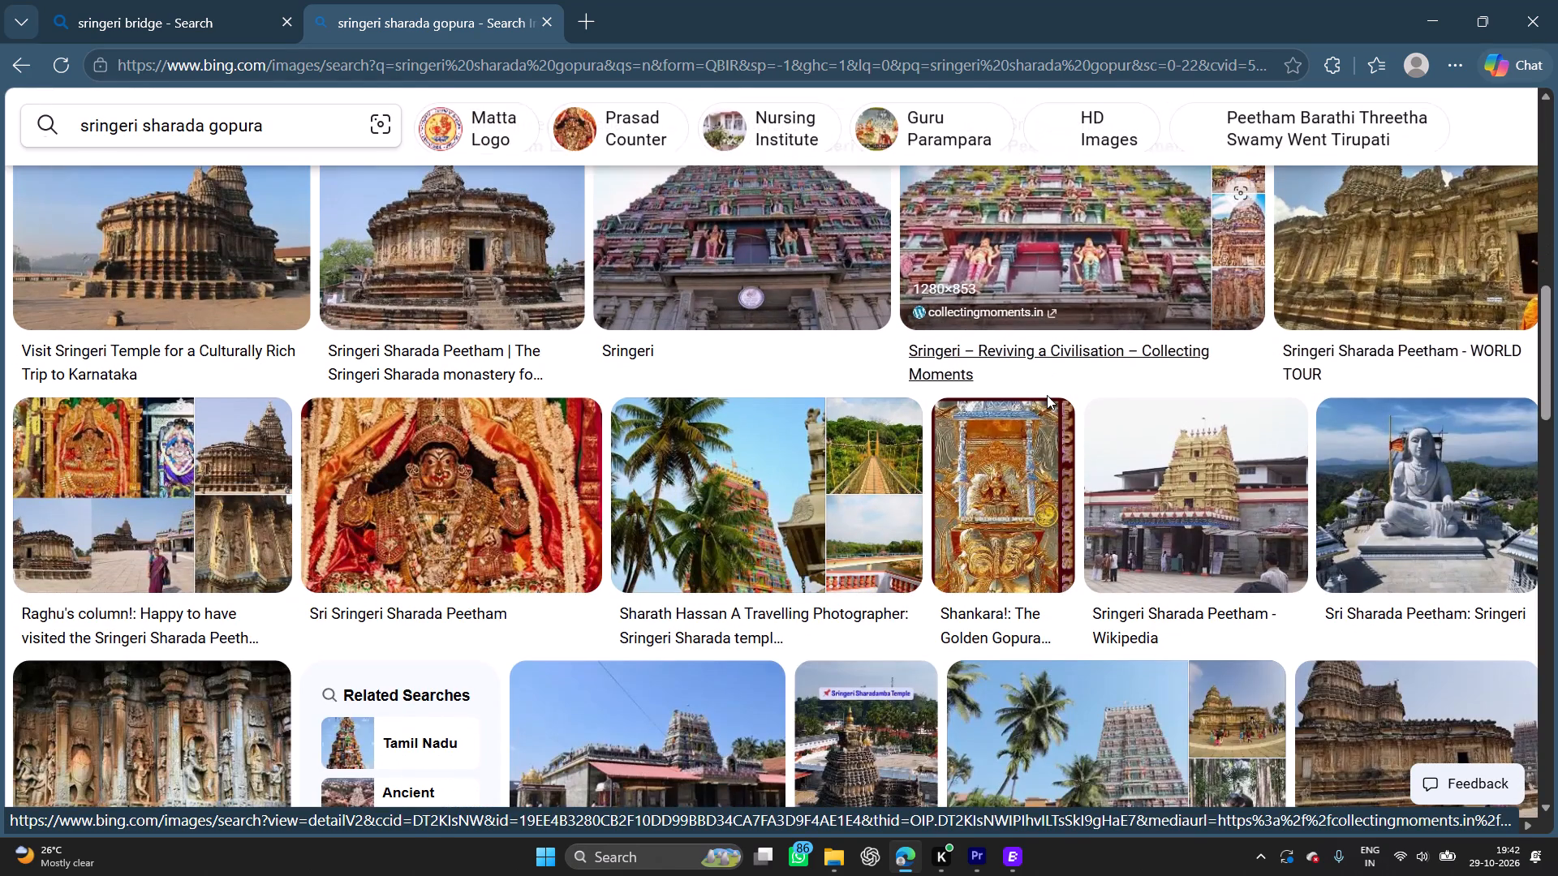
left_click(767, 530)
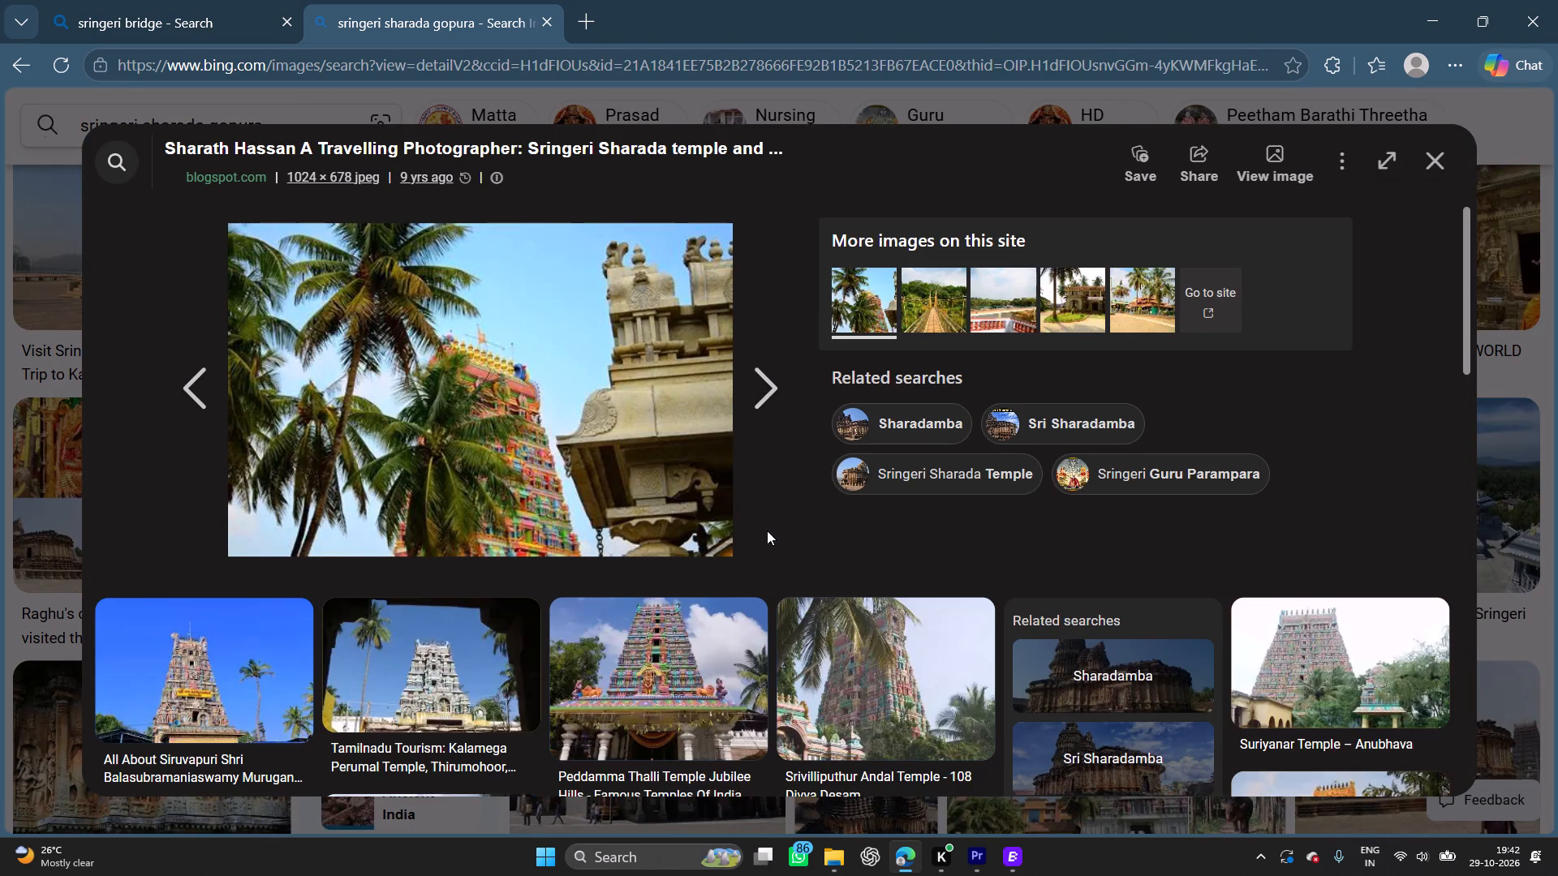
scroll(615, 432, "down", 2)
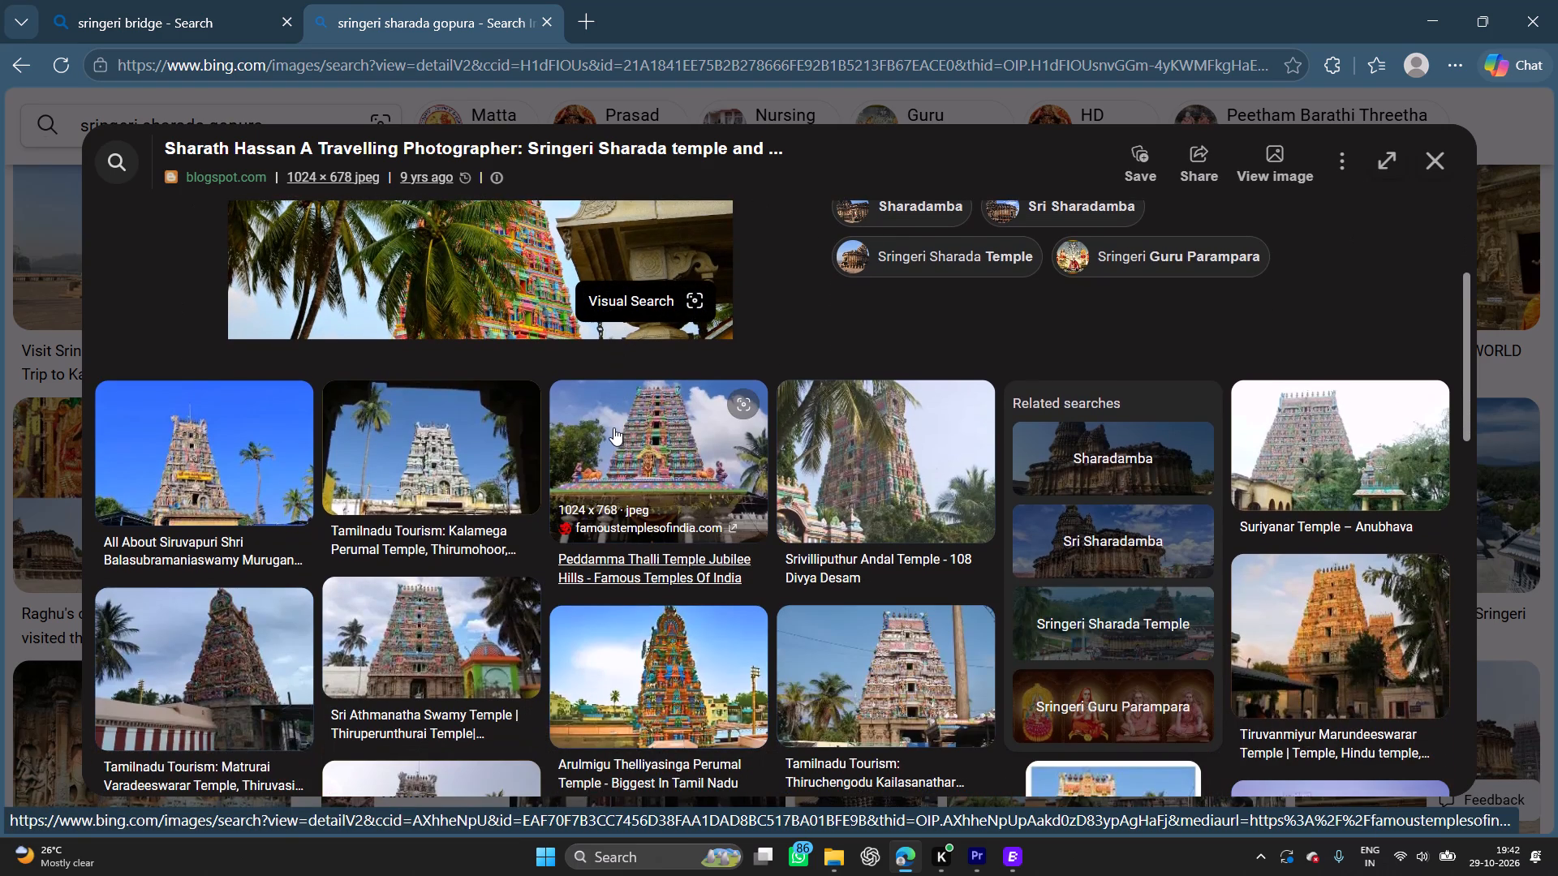
scroll(611, 420, "down", 1)
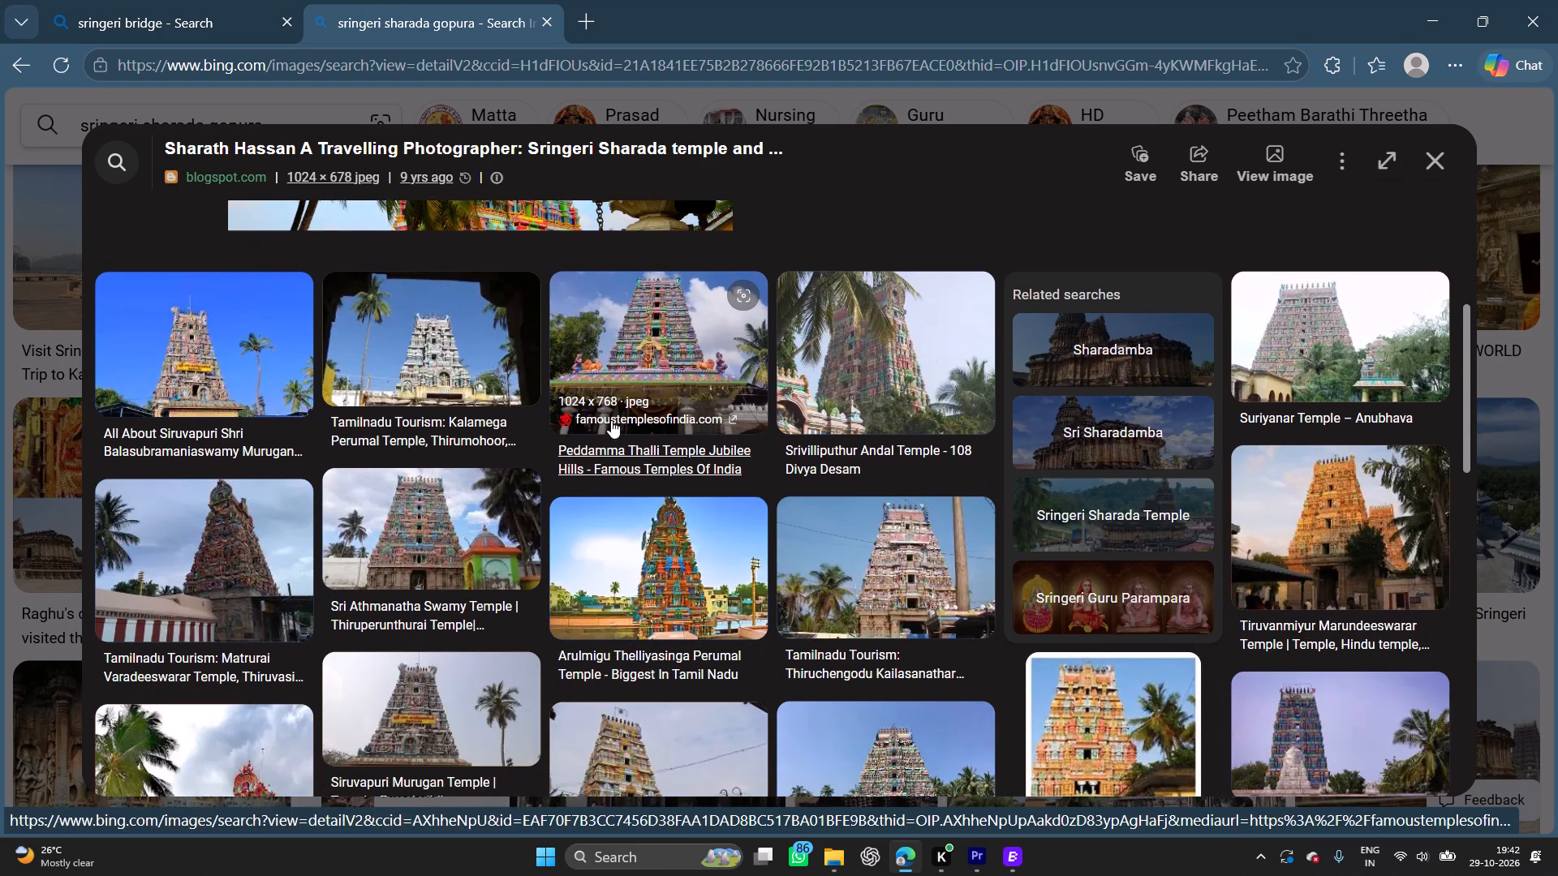
scroll(611, 420, "down", 2)
scroll(611, 420, "up", 8)
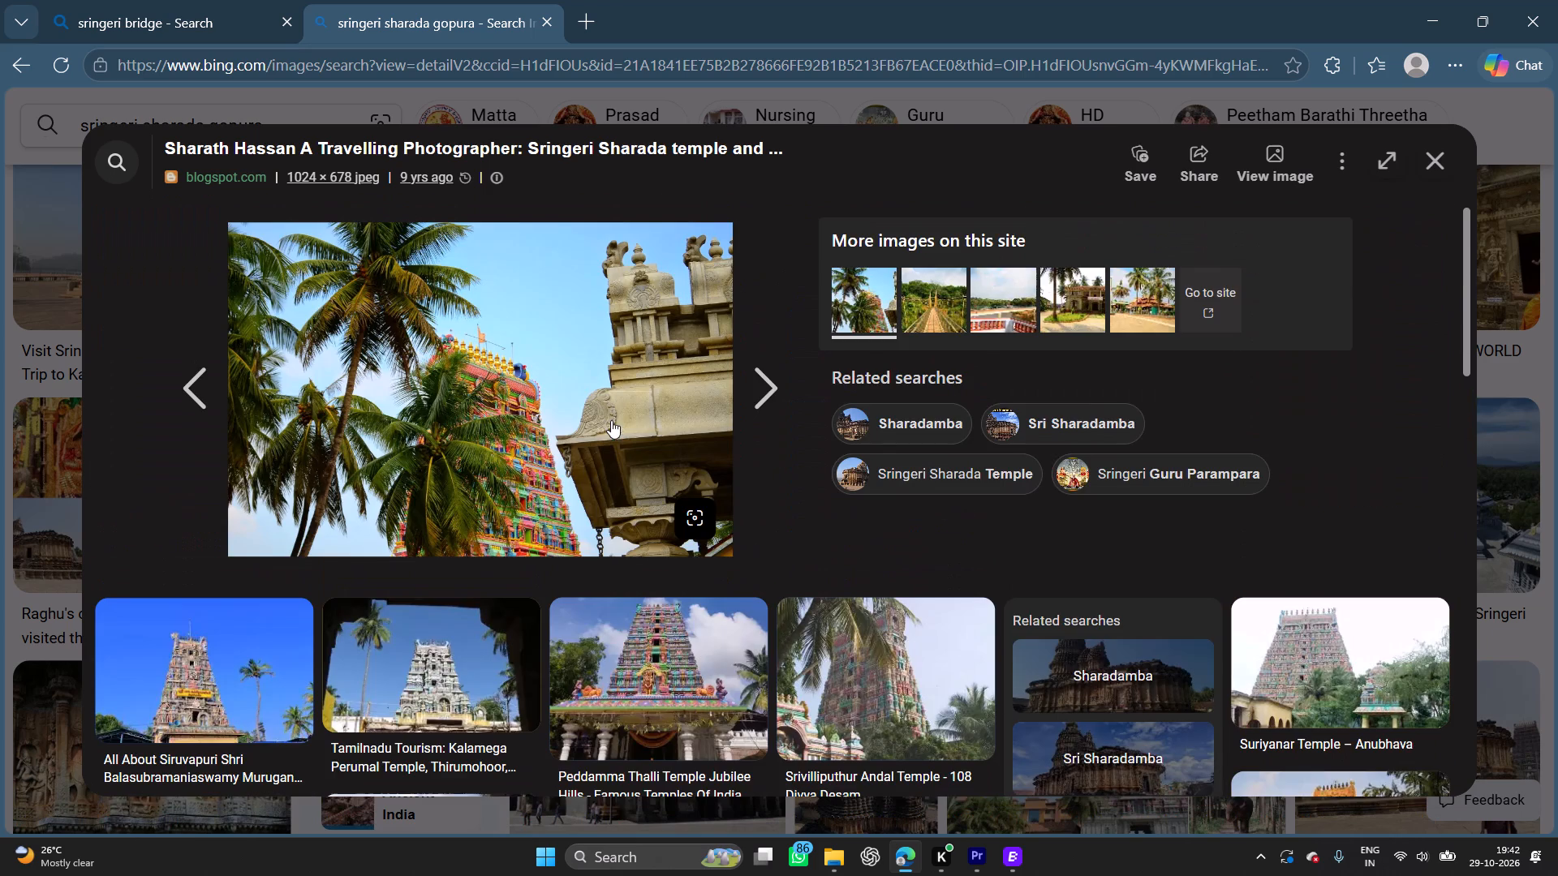
scroll(611, 420, "up", 2)
left_click(328, 99)
Look further through the gopura results and examine the itslife.in Sharada Devi Temple picture with its golden gopura and related images.
scroll(618, 384, "down", 1)
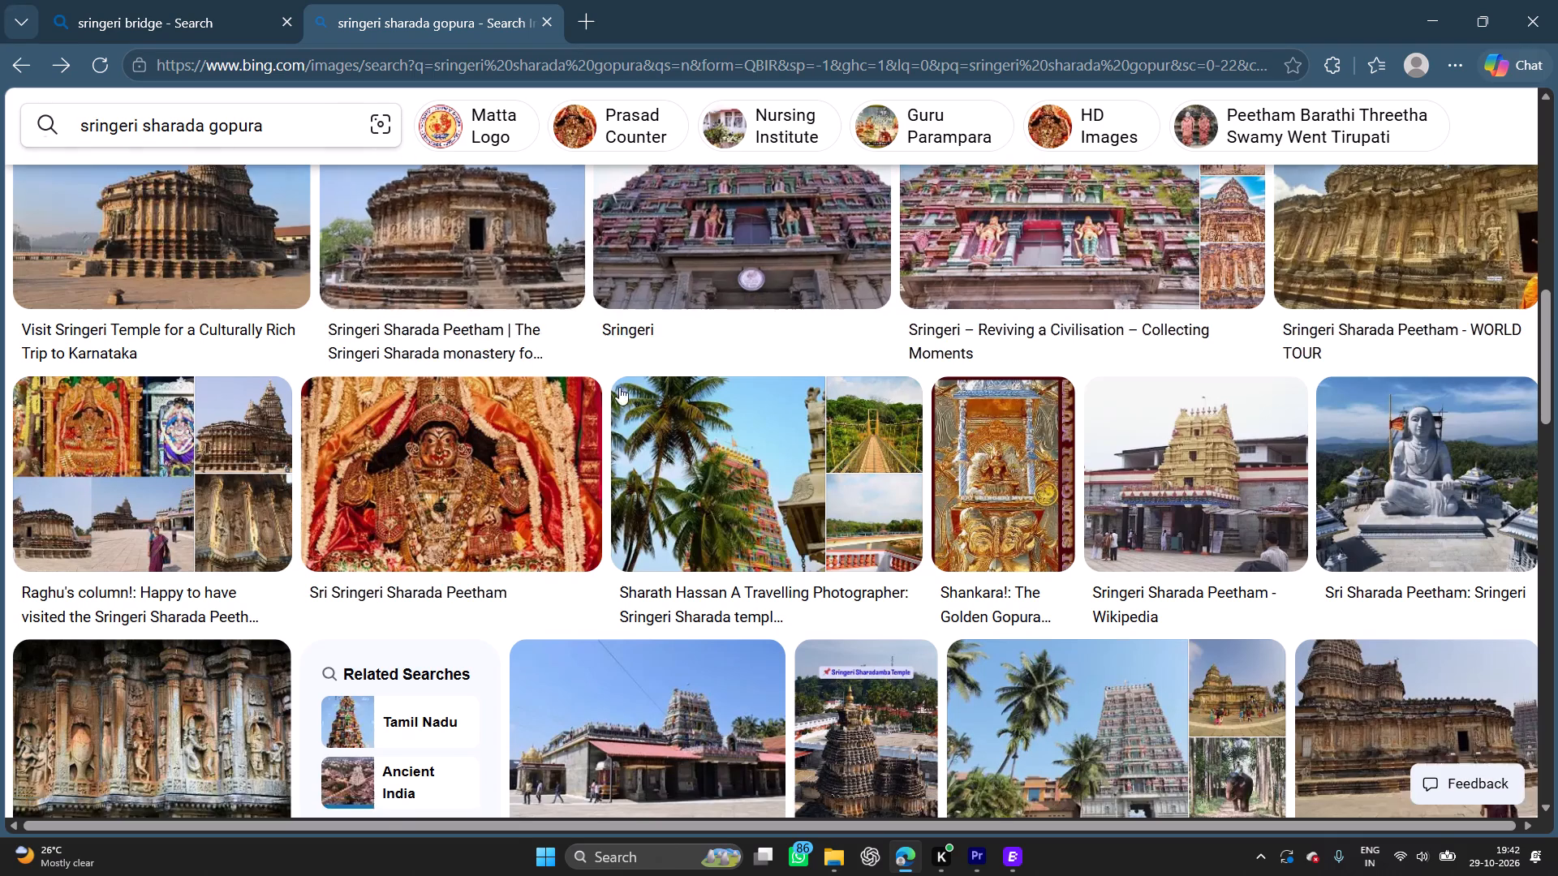
scroll(619, 387, "down", 1)
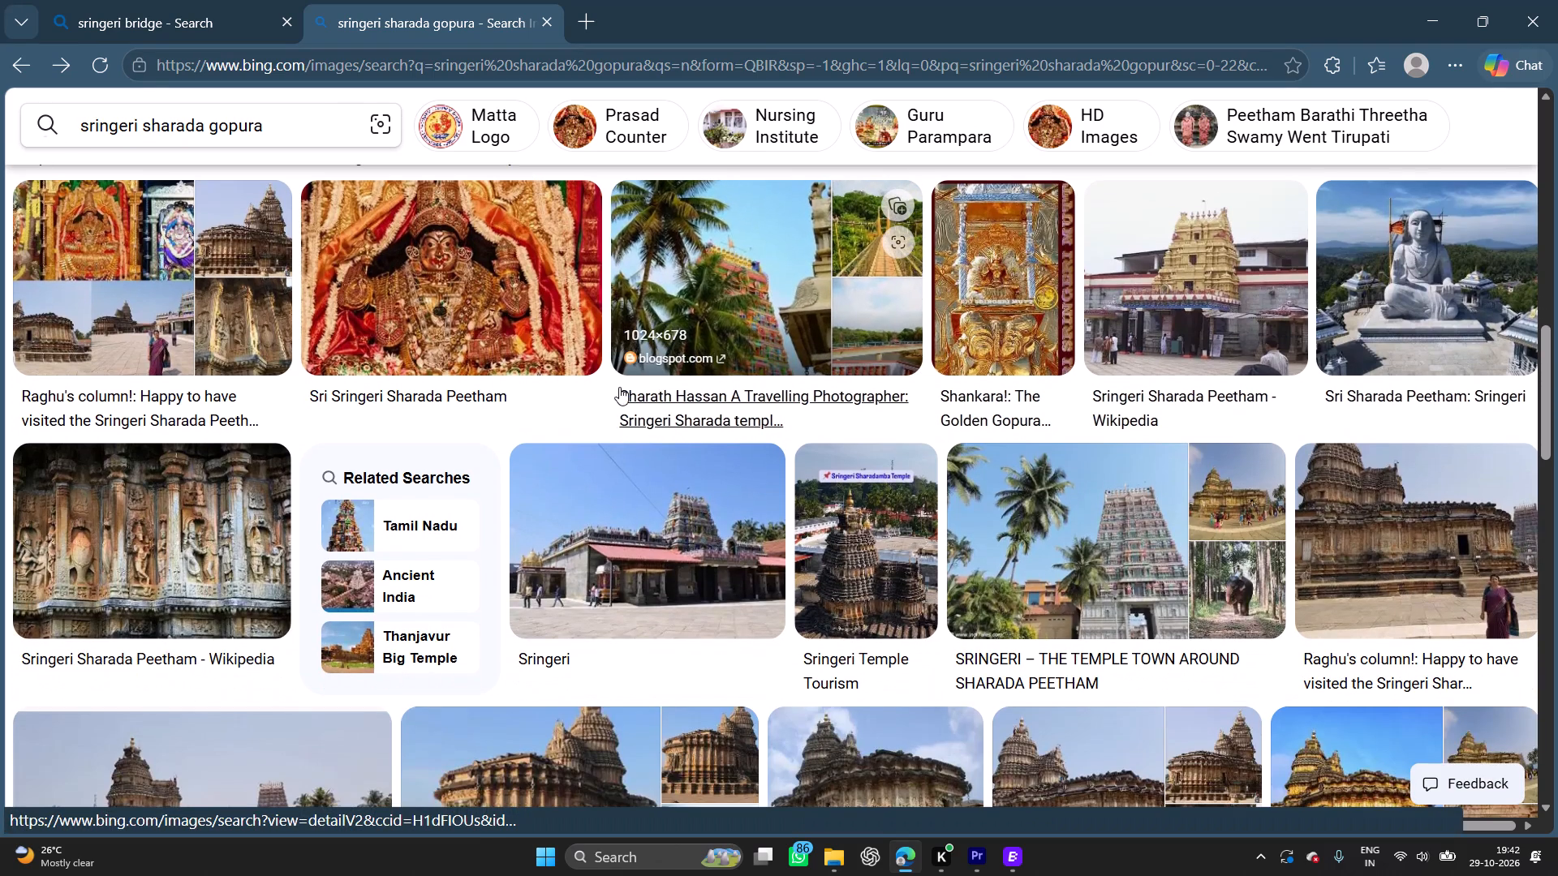
scroll(619, 387, "down", 1)
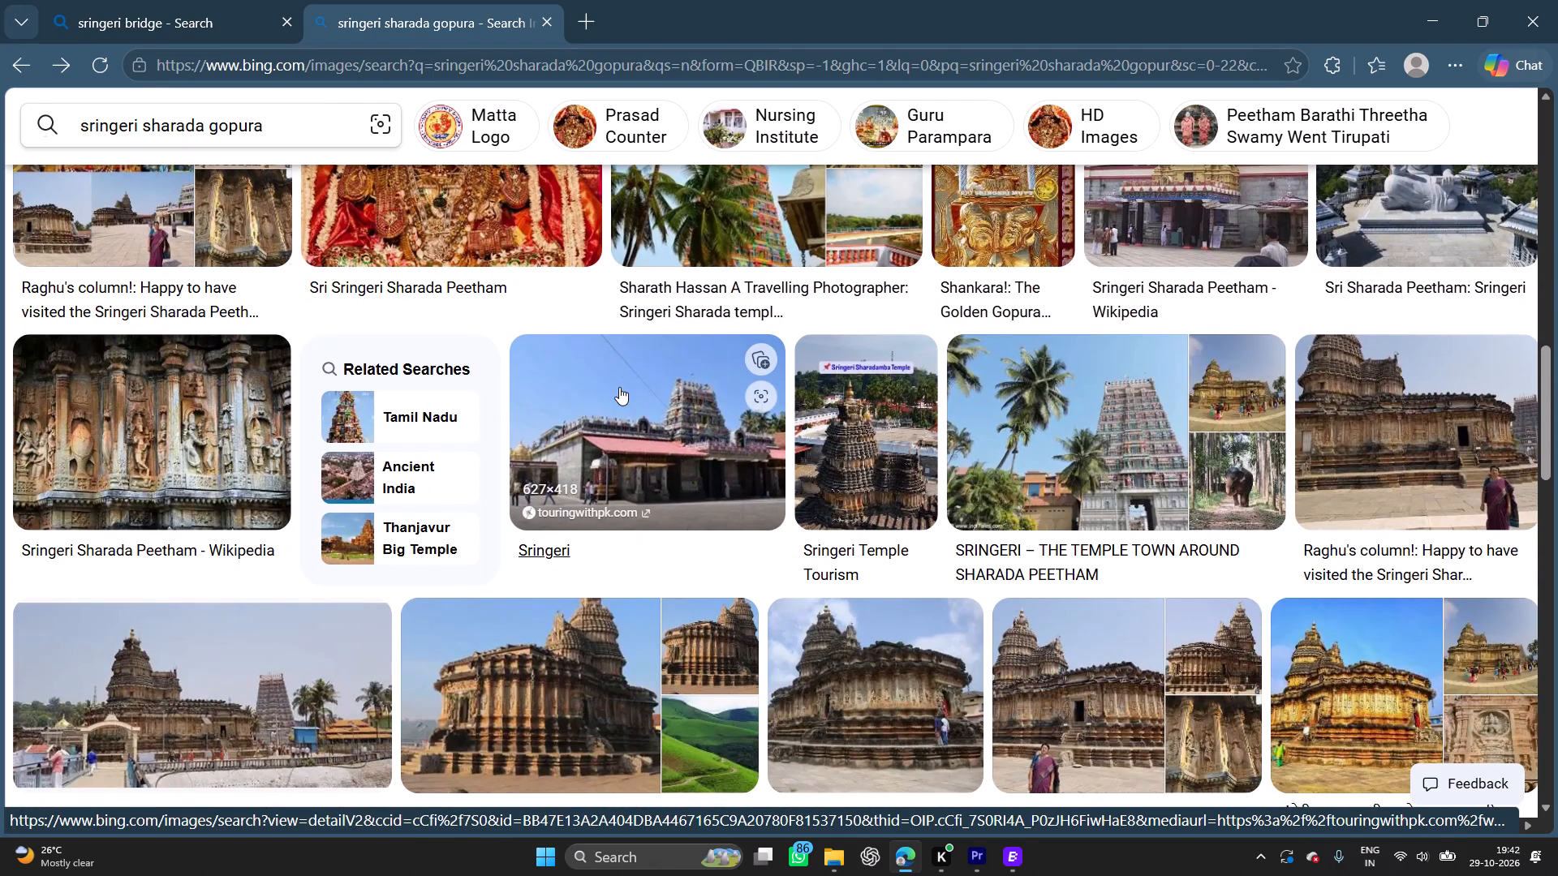
scroll(619, 387, "down", 3)
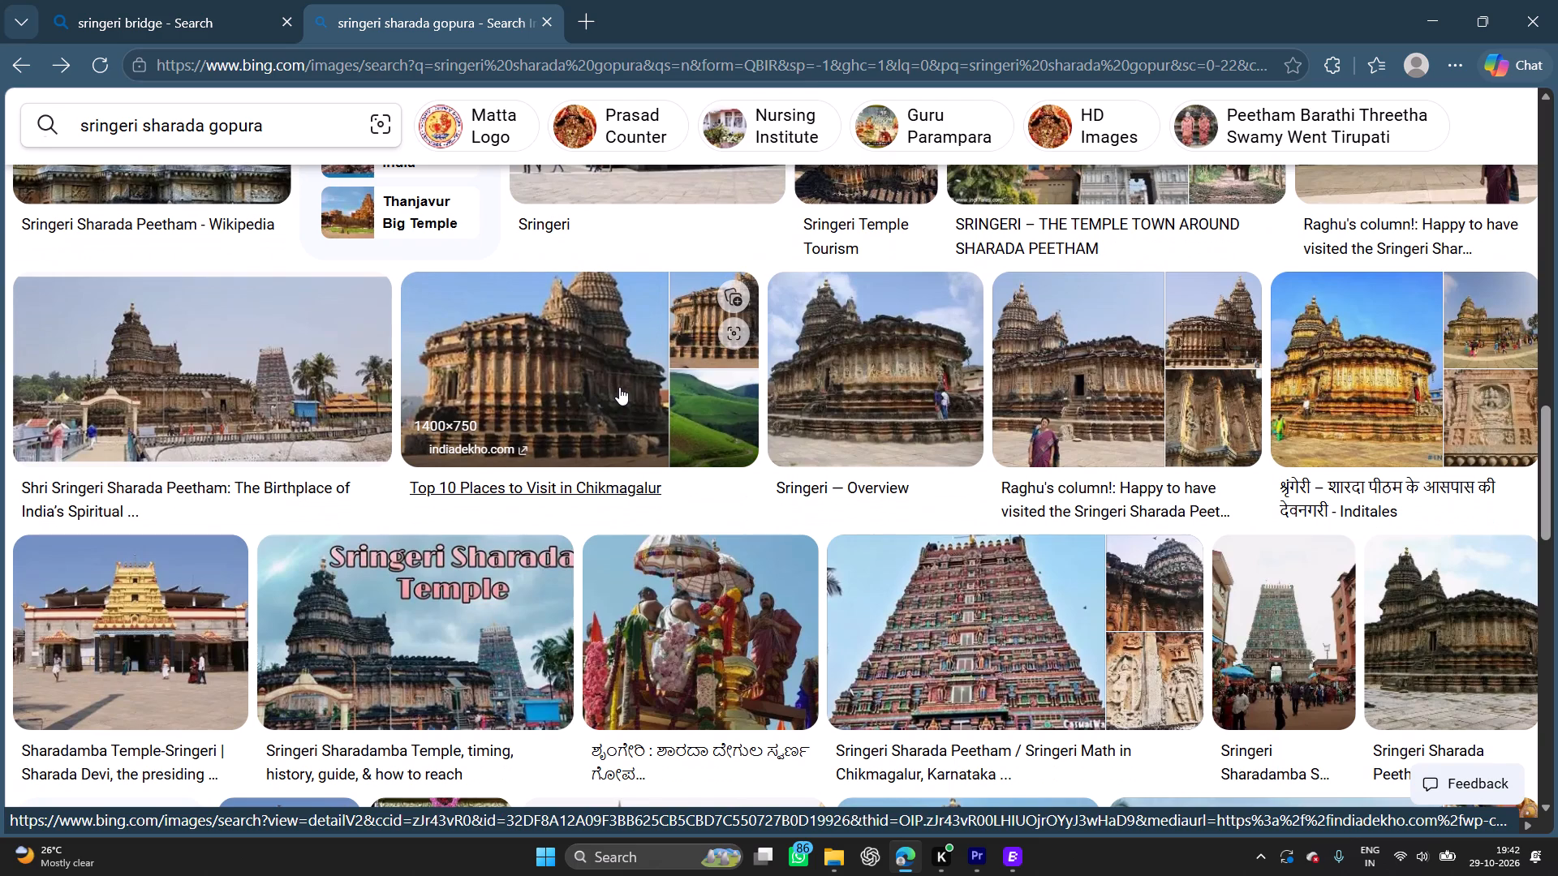
scroll(621, 387, "down", 3)
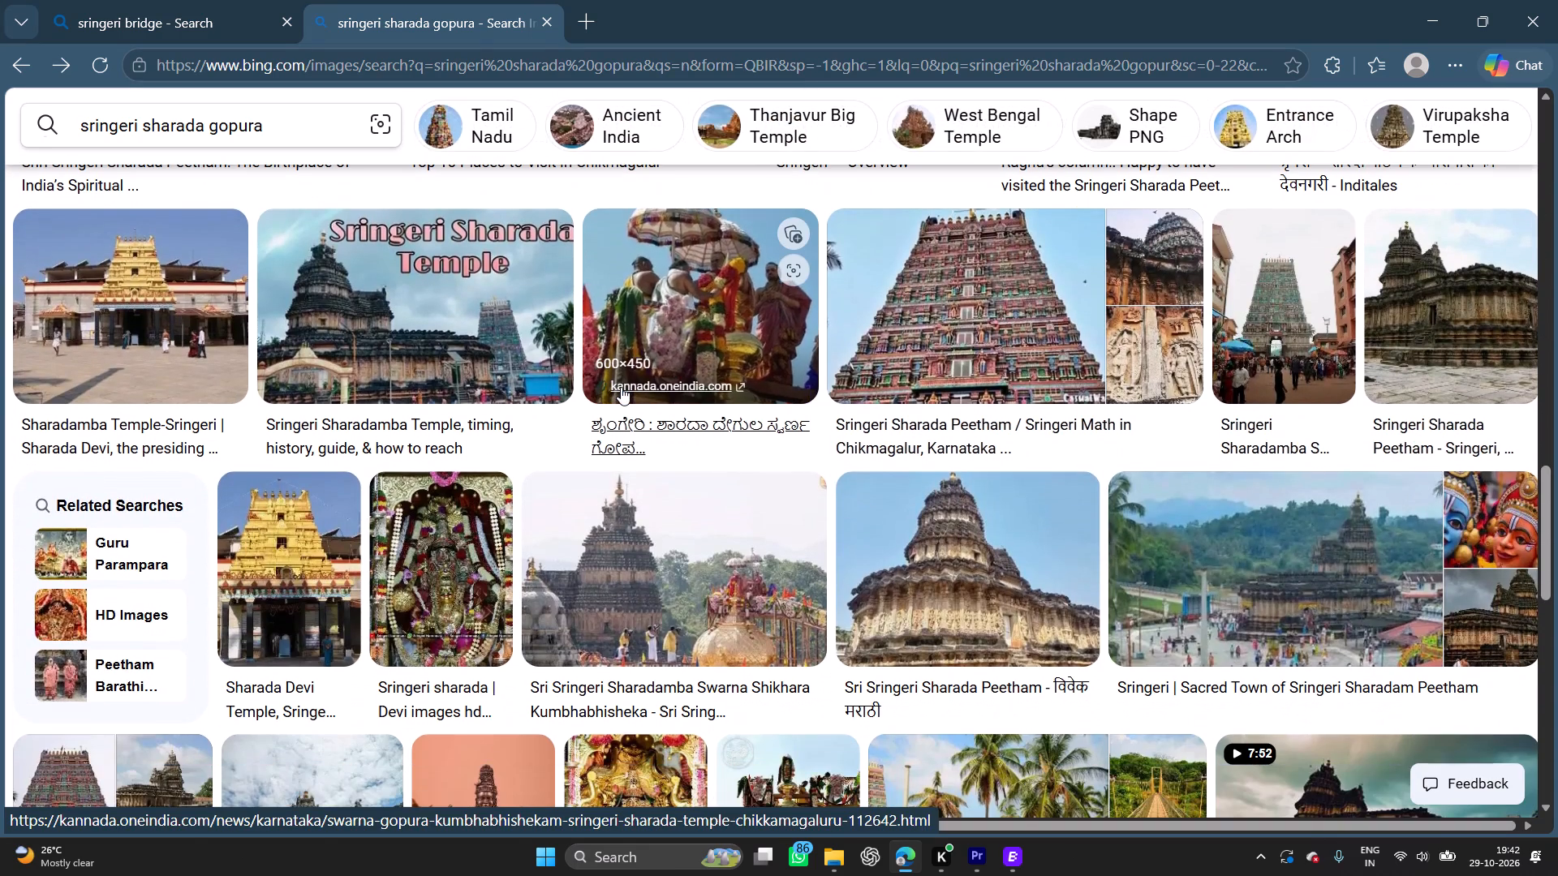
scroll(621, 387, "down", 2)
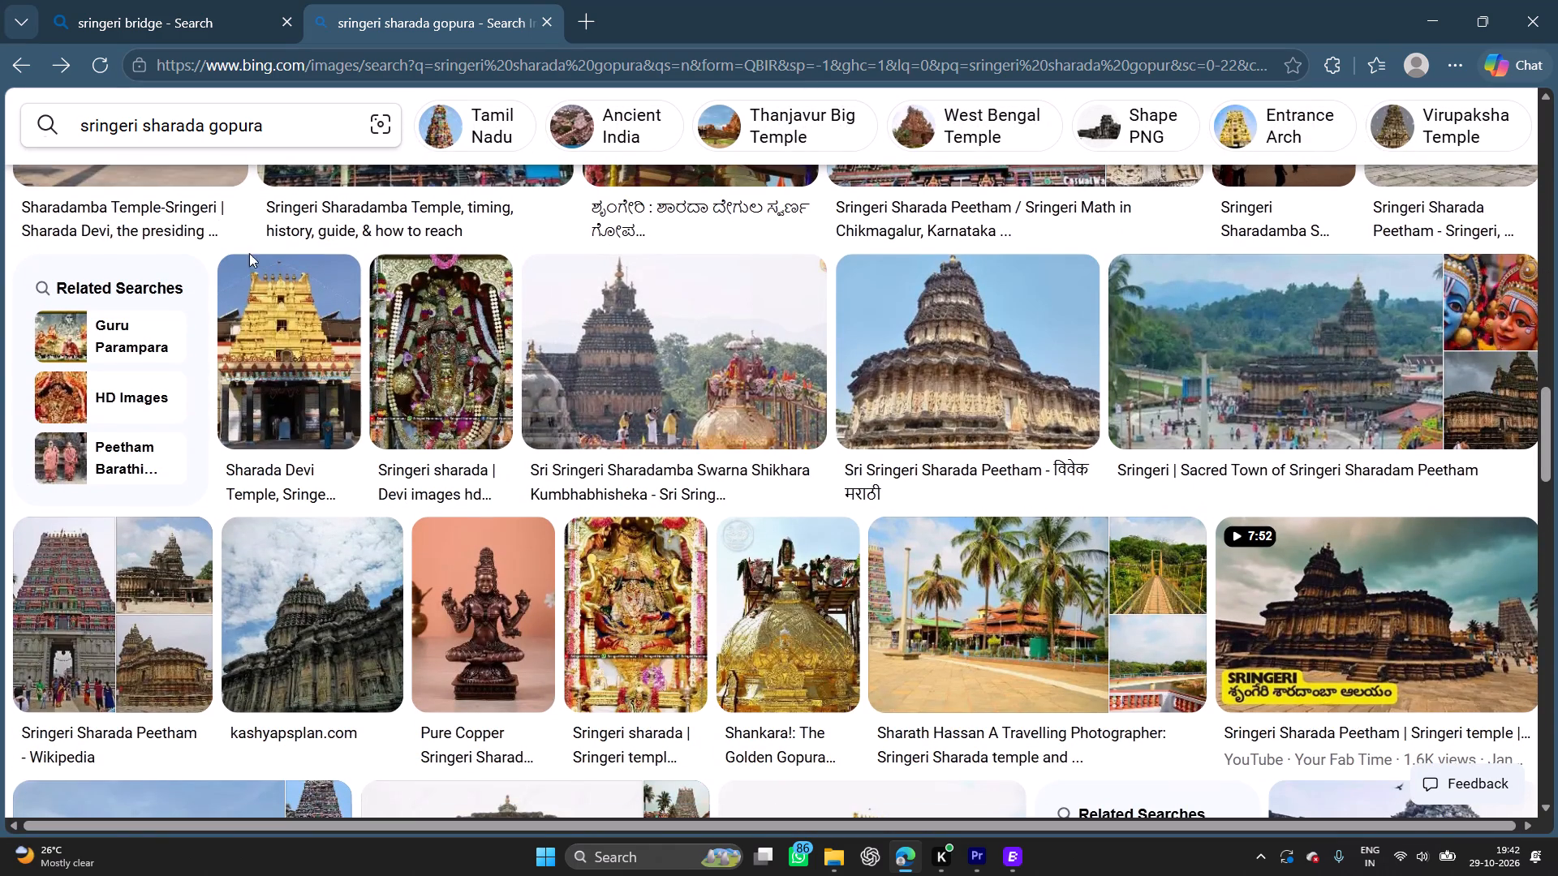
left_click(281, 300)
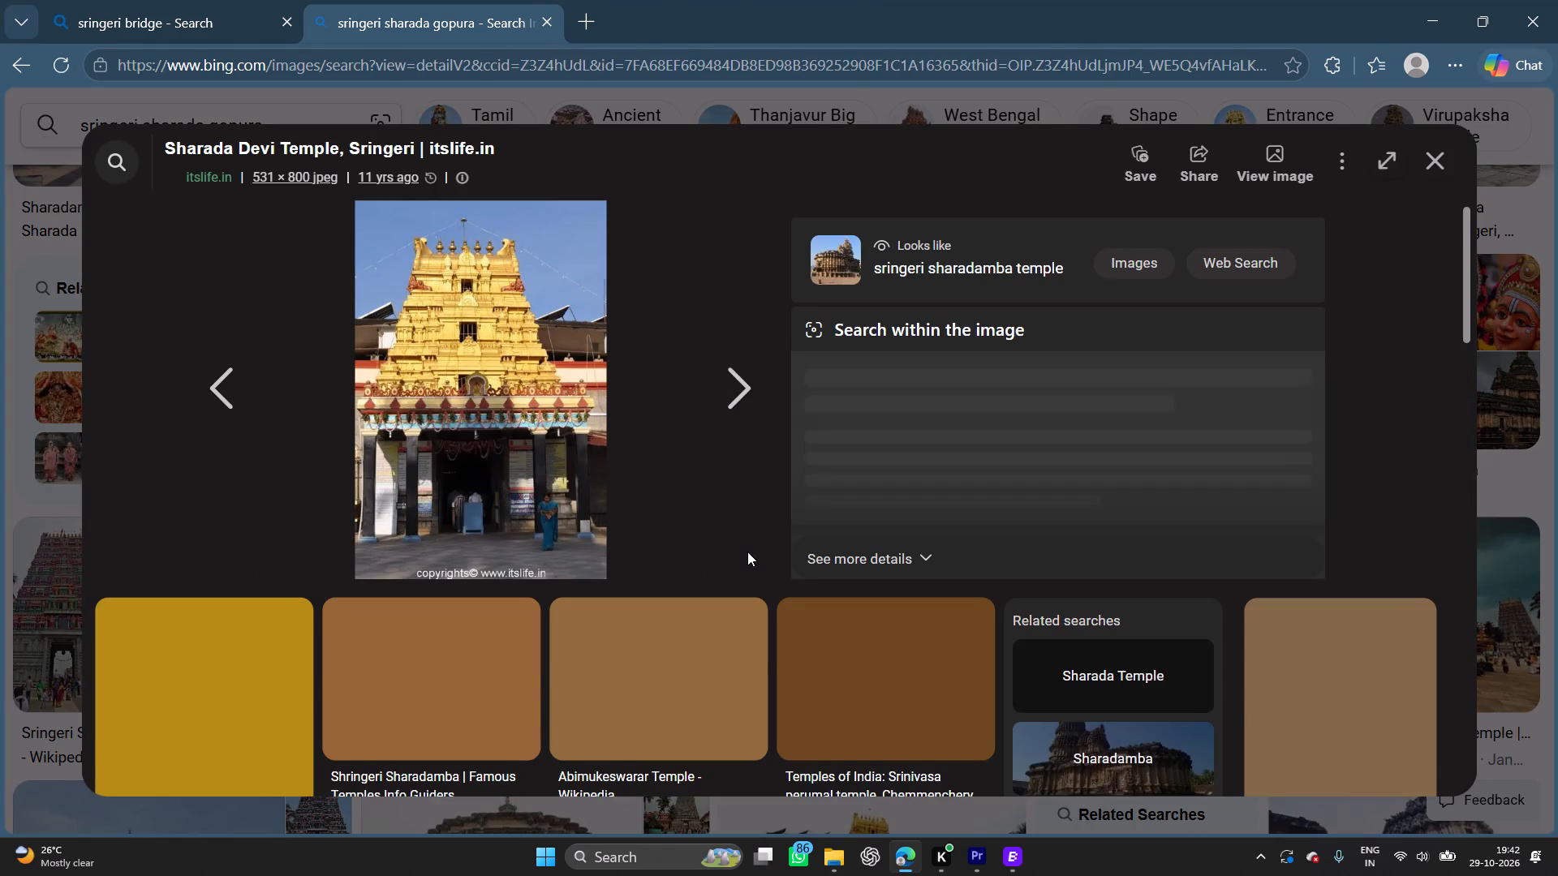
scroll(747, 552, "down", 1)
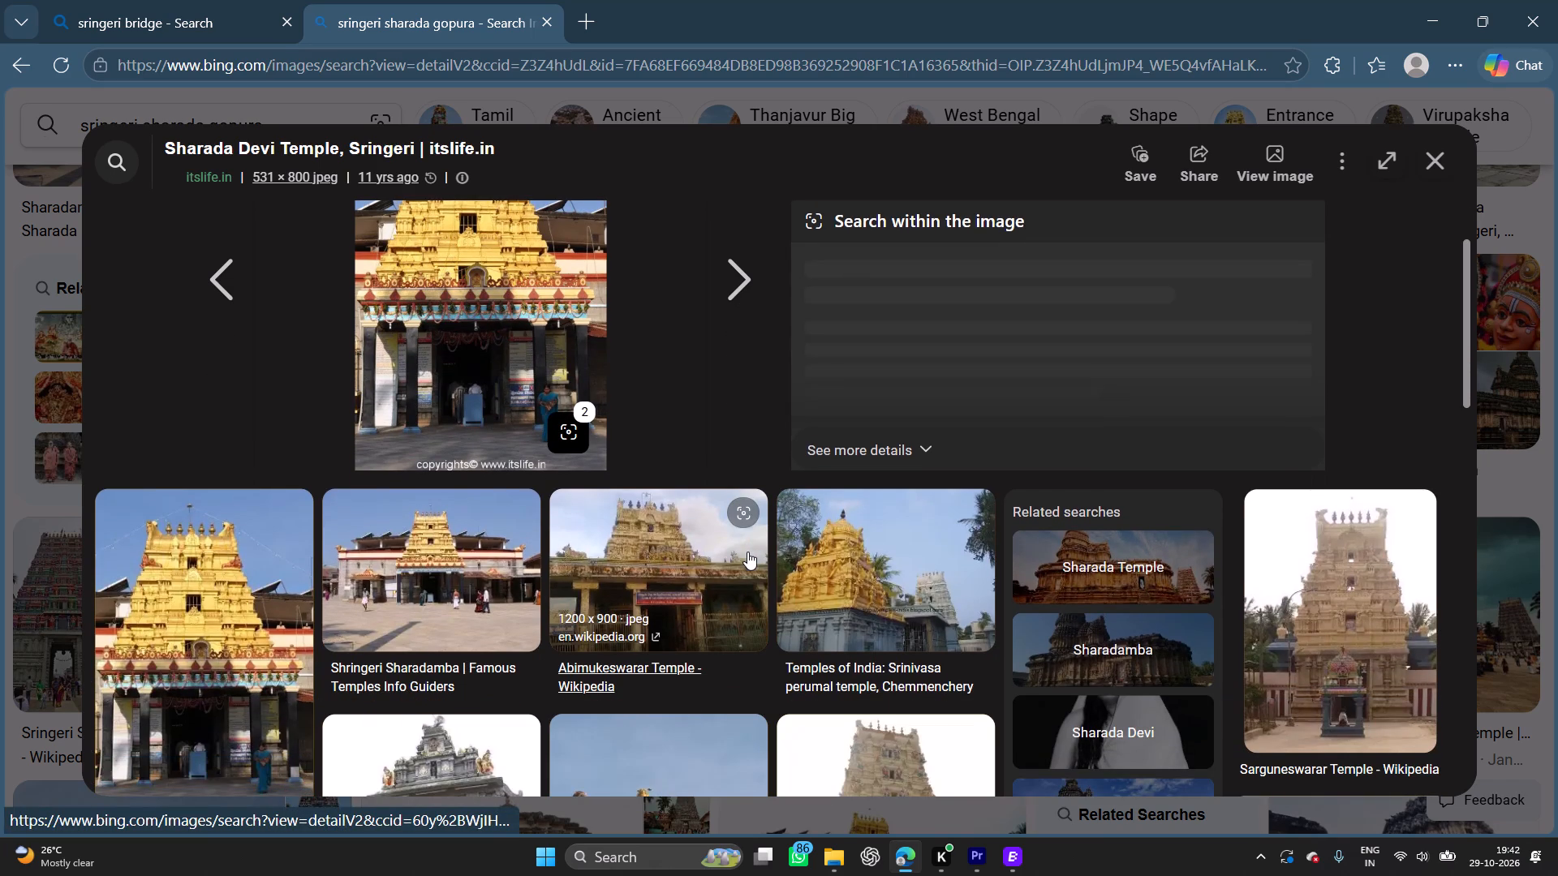
Examine the related templeinkarnataka.com Shringeri Sharadamba picture, look through its similar temple images, and close the image viewer.
left_click(491, 564)
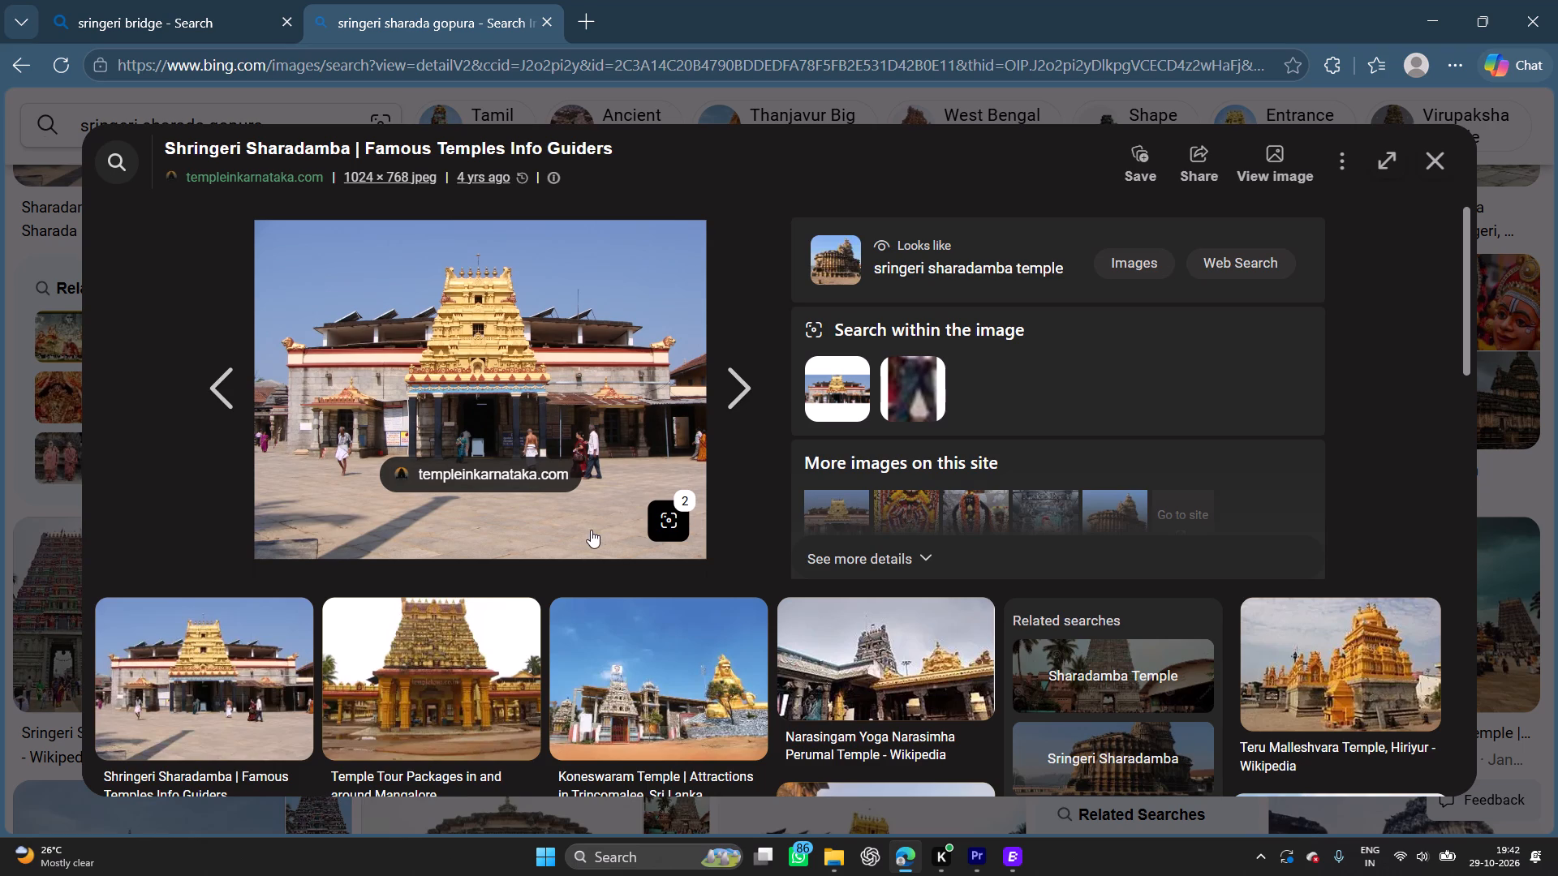
scroll(618, 493, "down", 2)
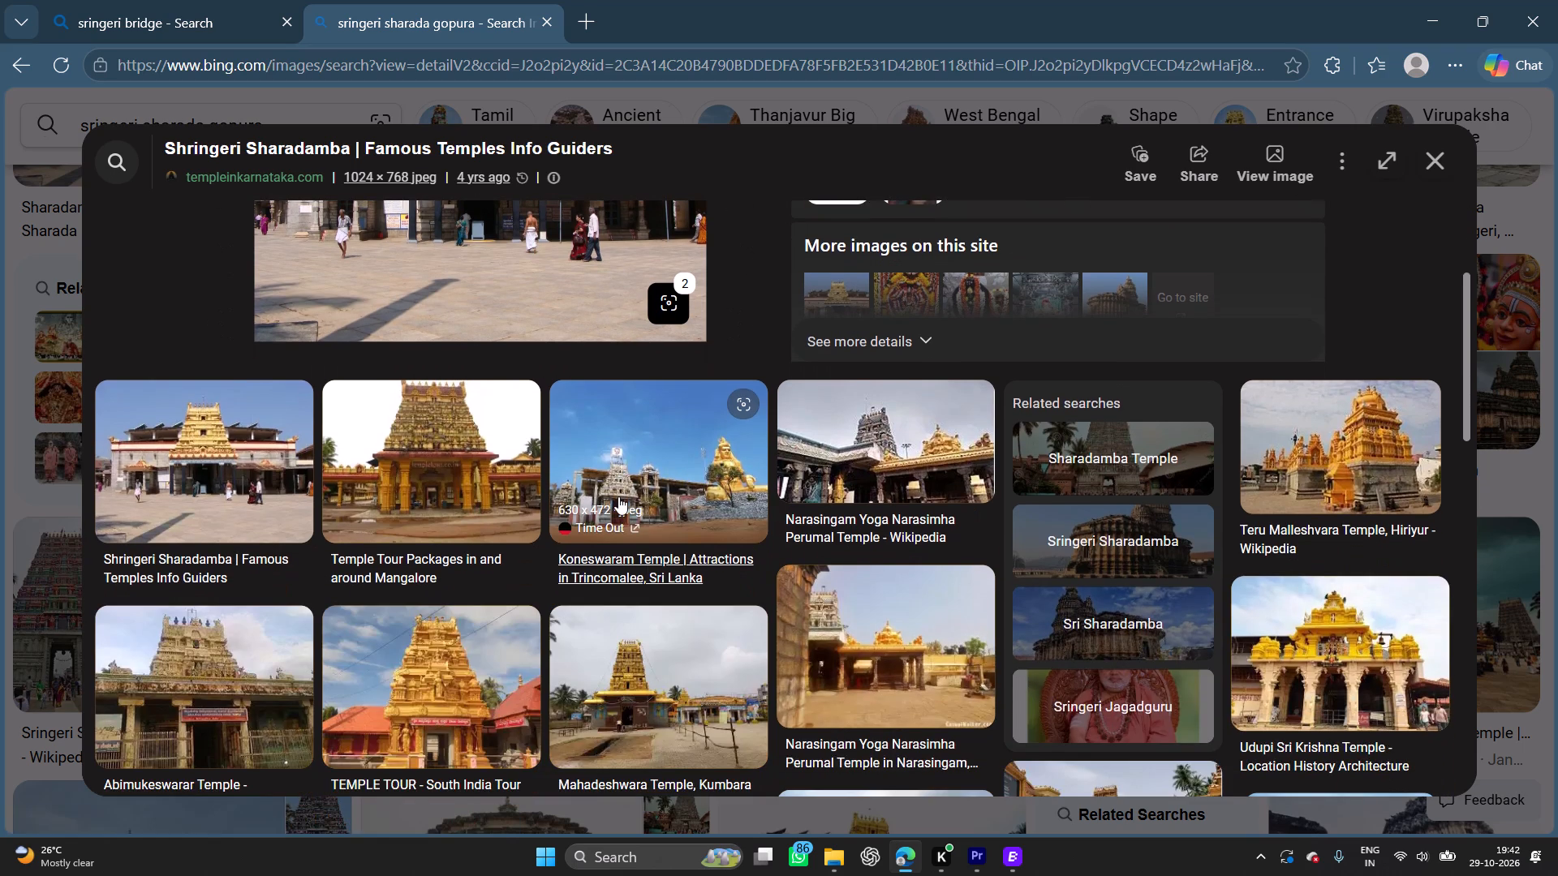
scroll(618, 496, "down", 2)
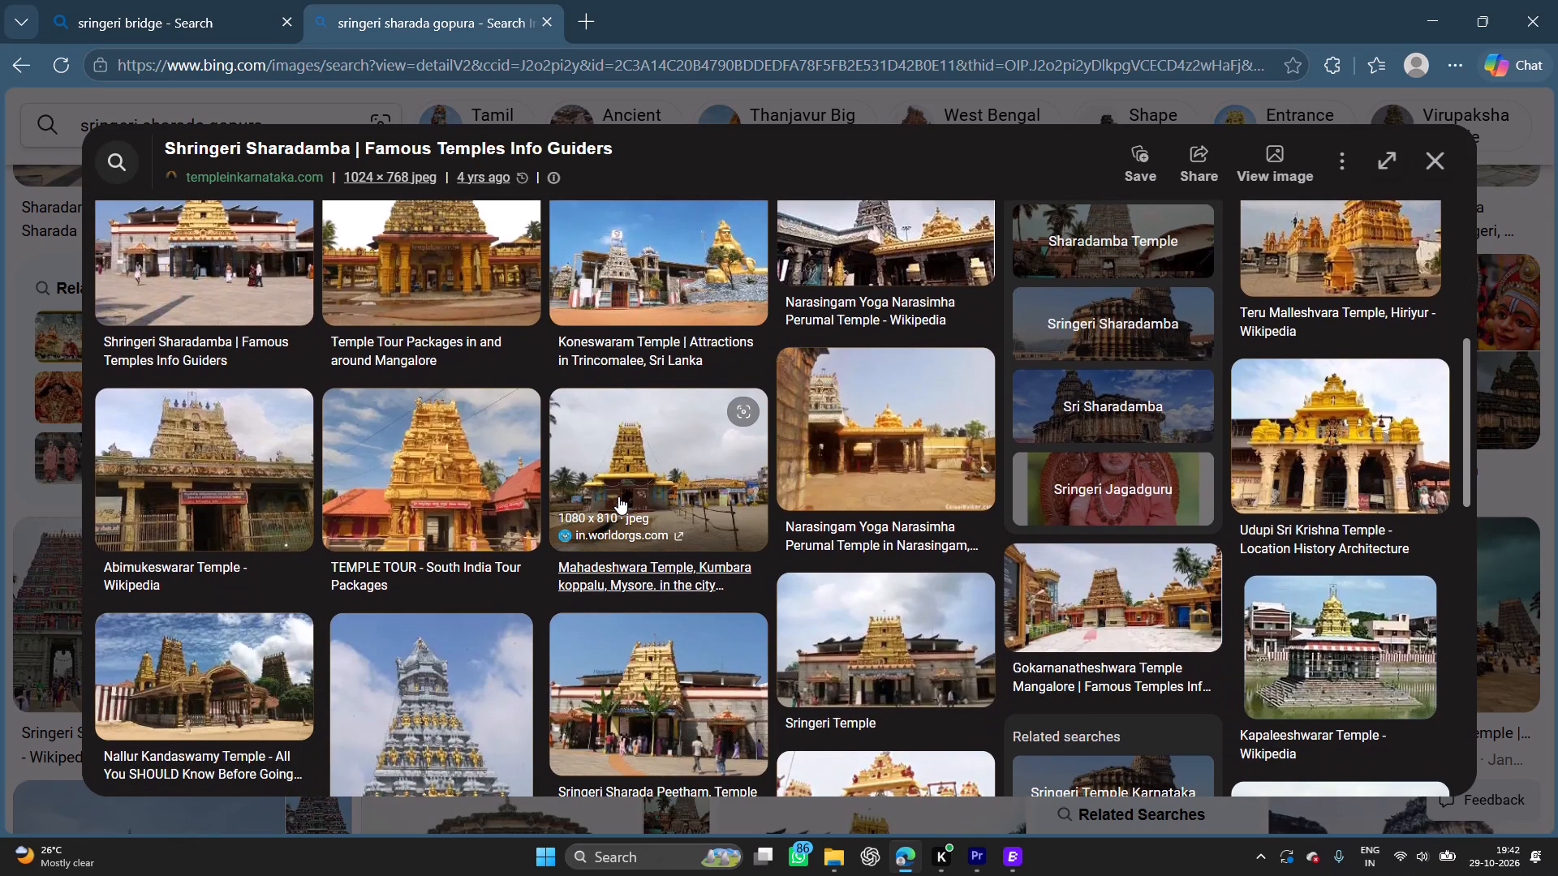
scroll(618, 496, "down", 3)
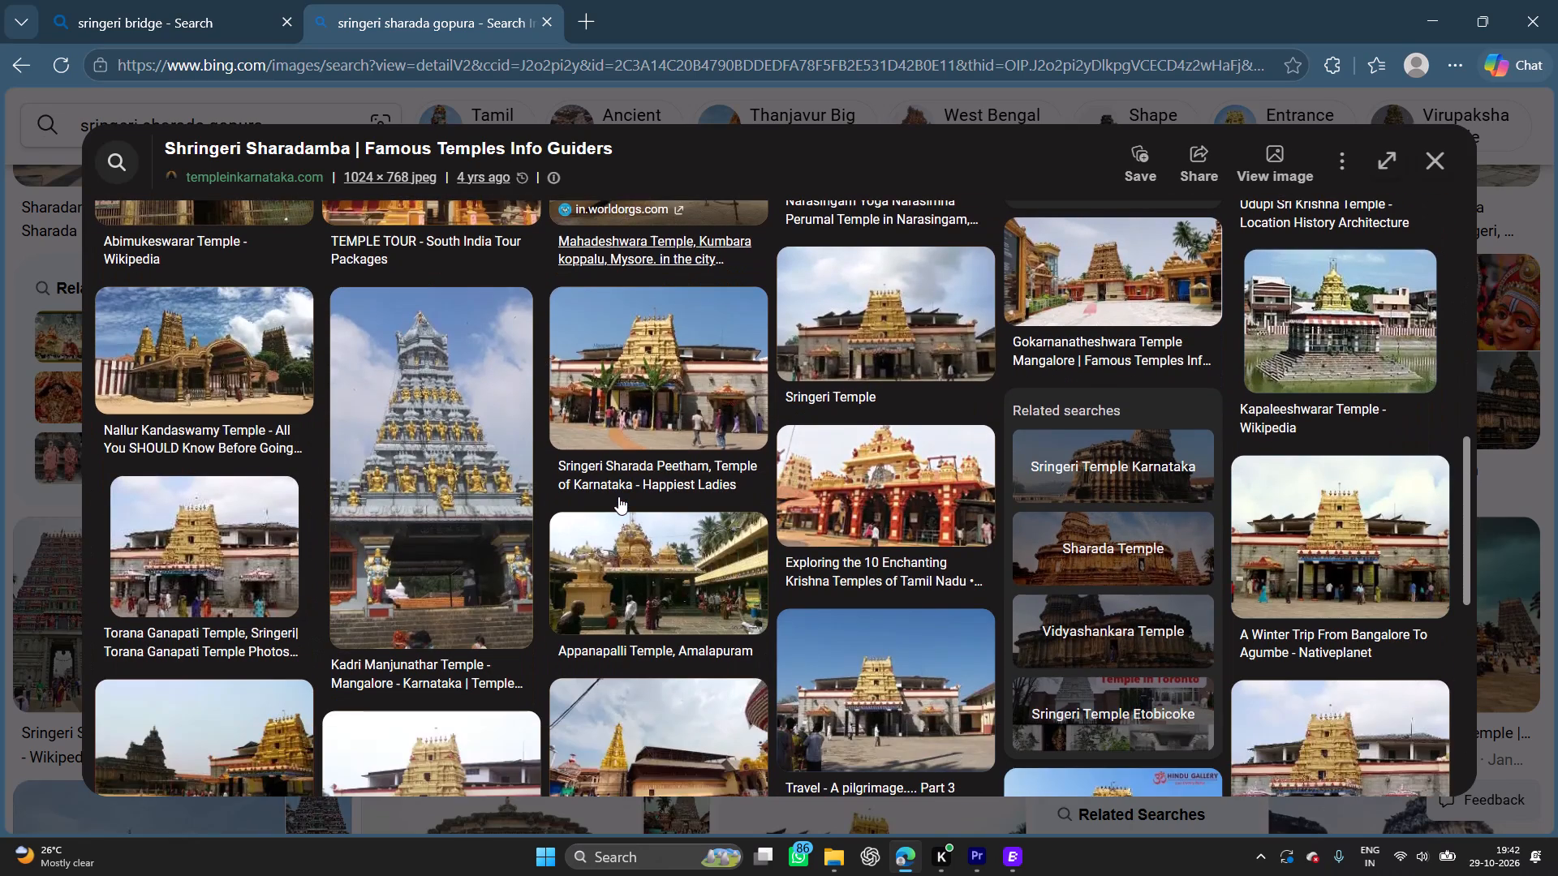
scroll(618, 496, "up", 11)
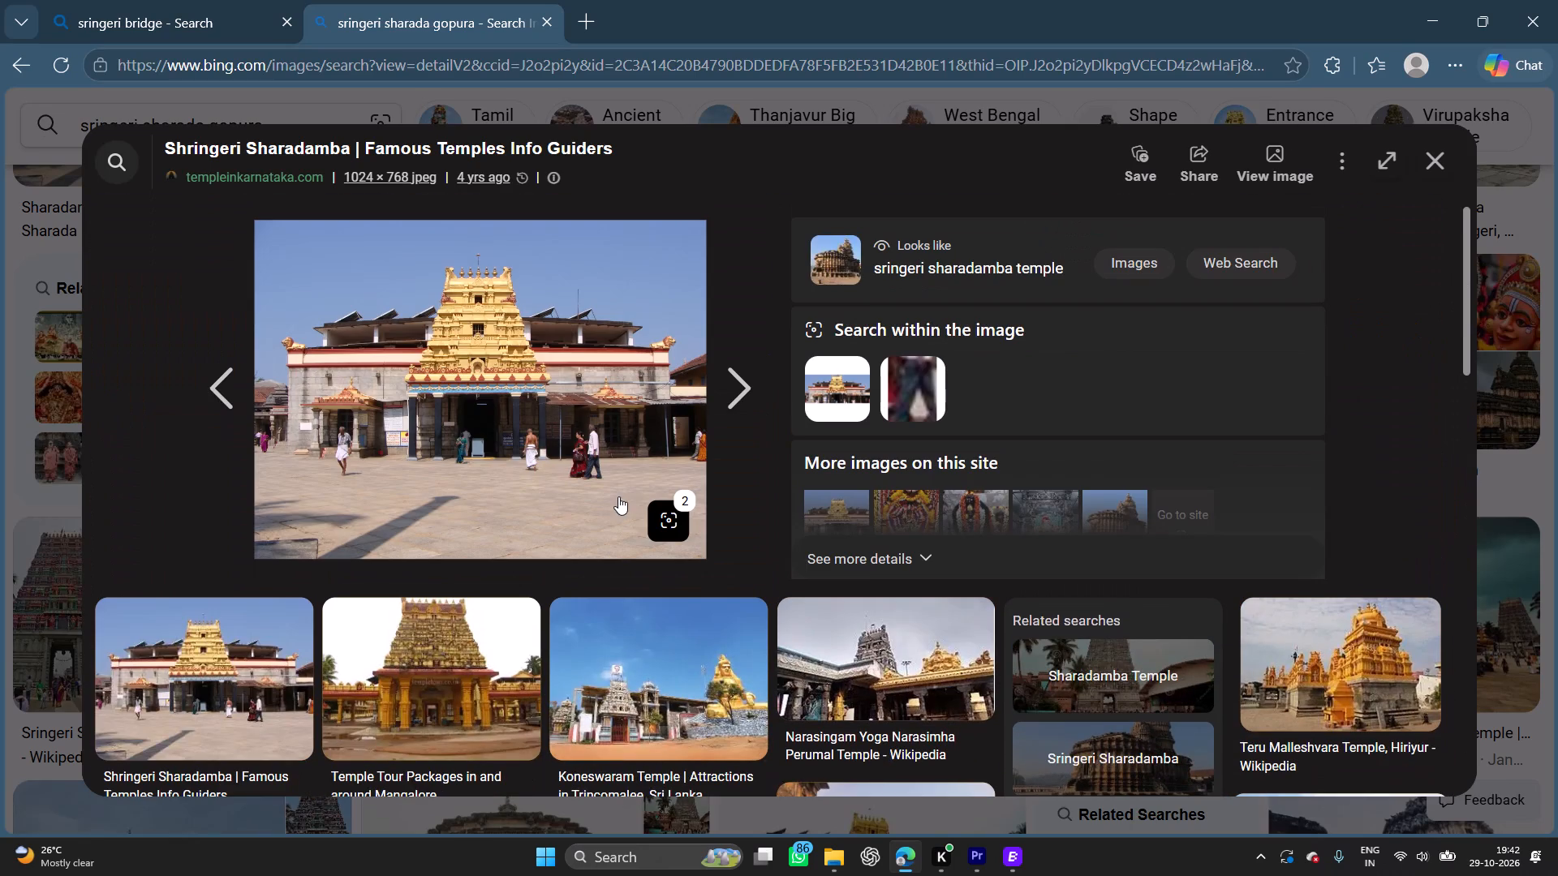
left_click(688, 91)
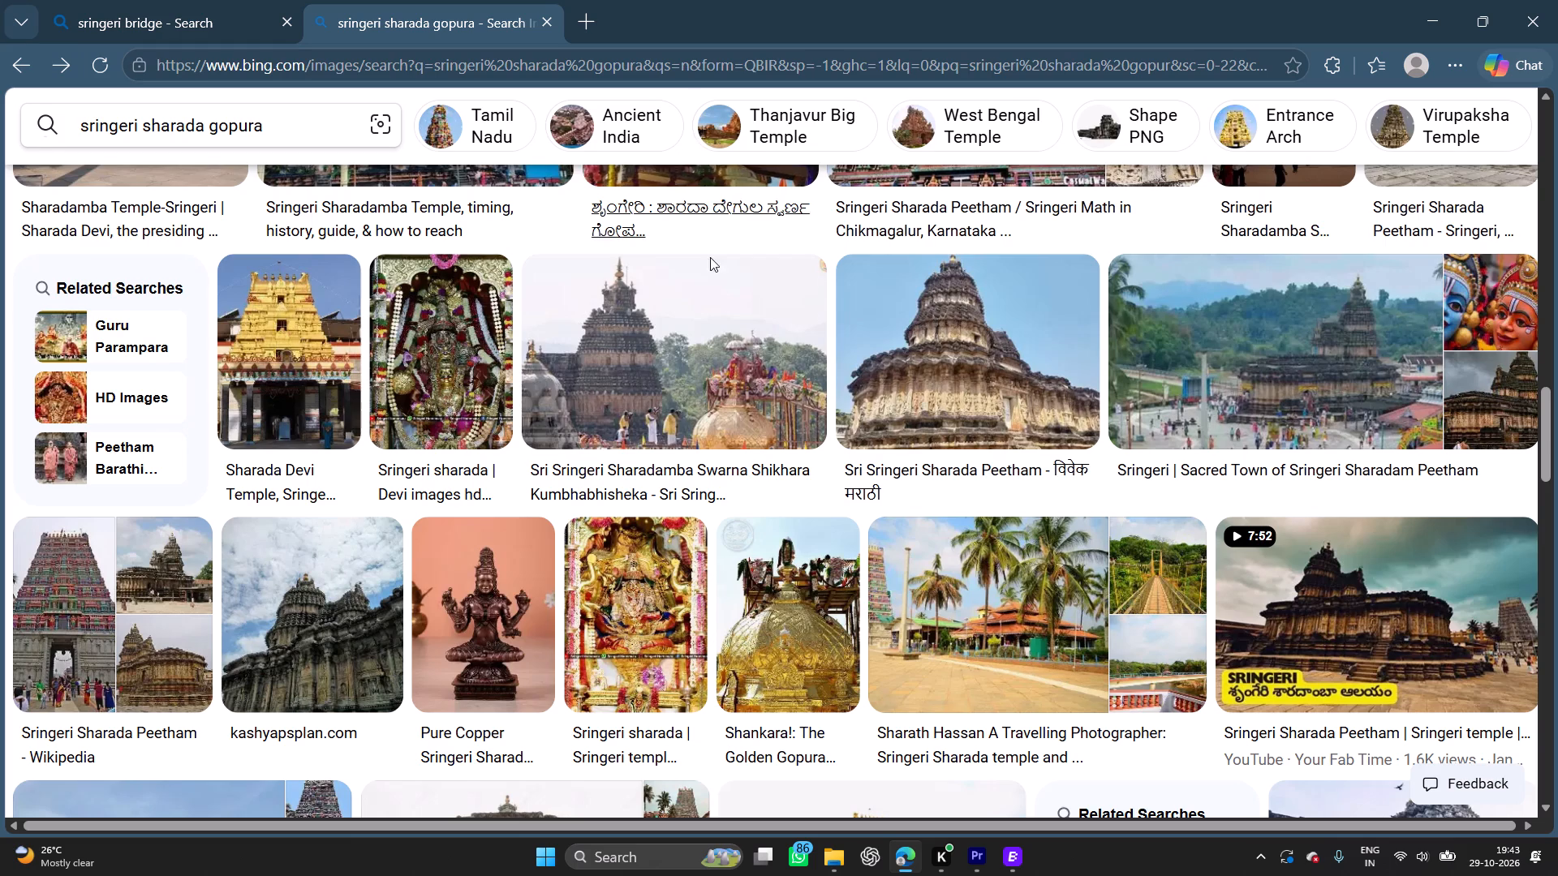
Examine the 1600 × 1059 blogspot.com picture of the golden gopura and courtyard with its related images, and close it.
scroll(717, 306, "down", 2)
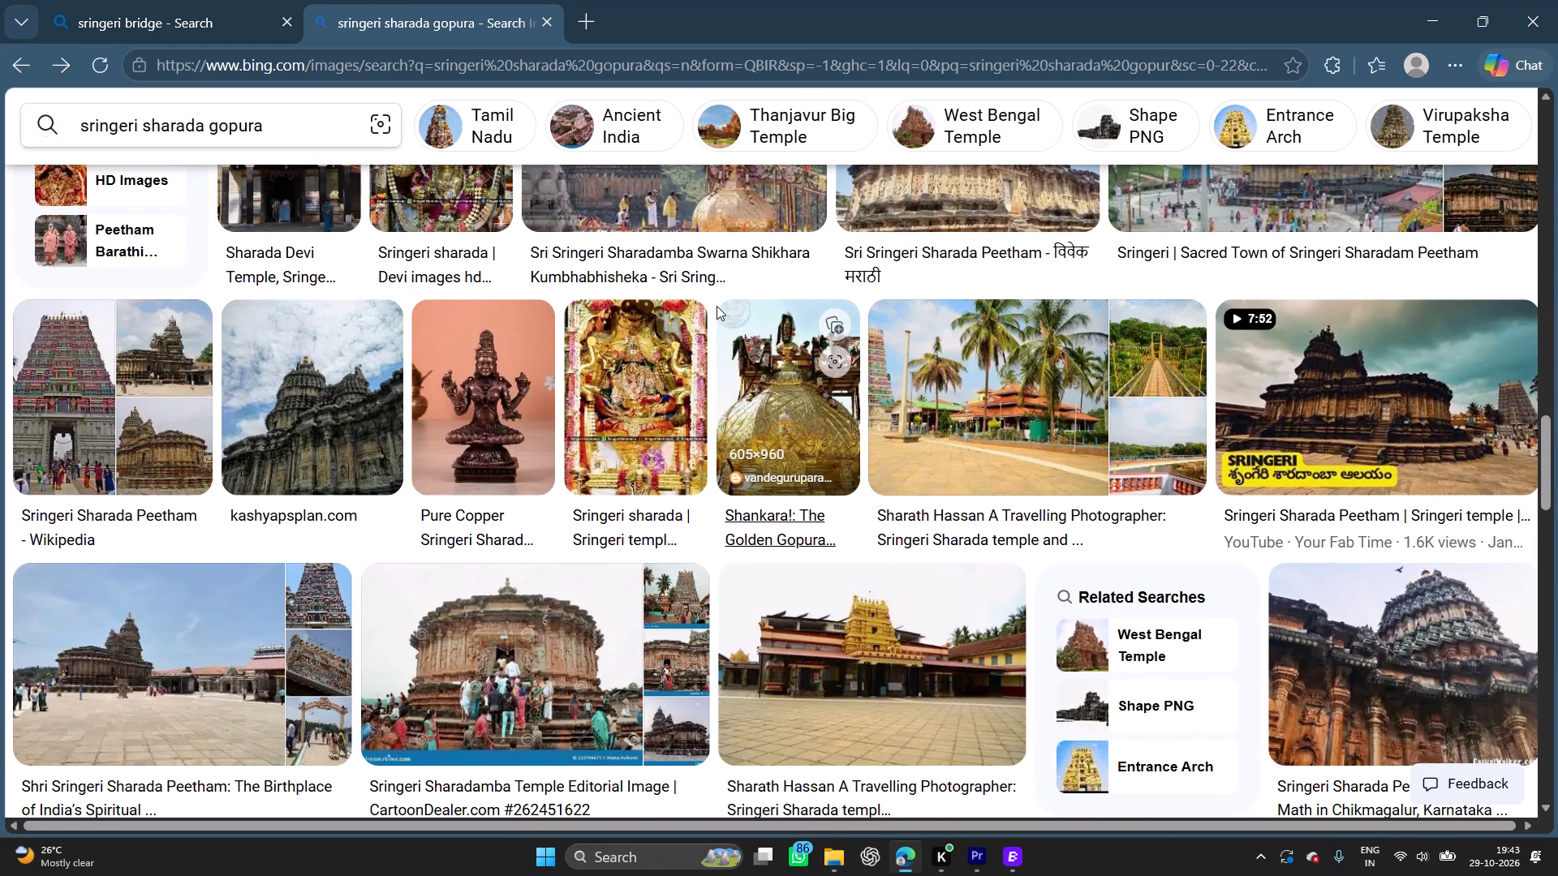
scroll(717, 306, "down", 2)
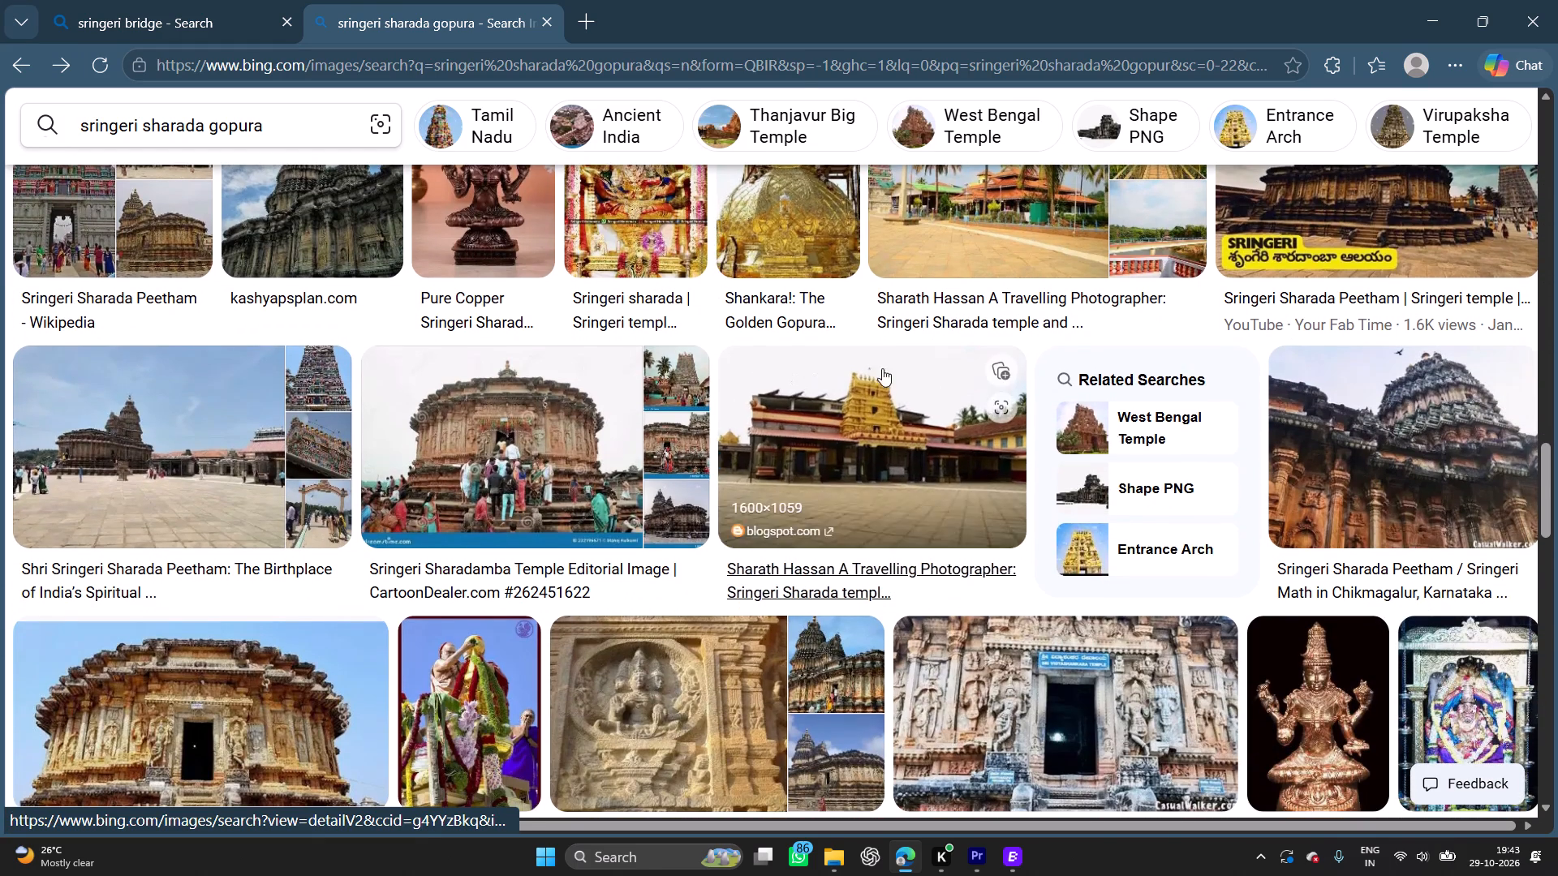
left_click(910, 457)
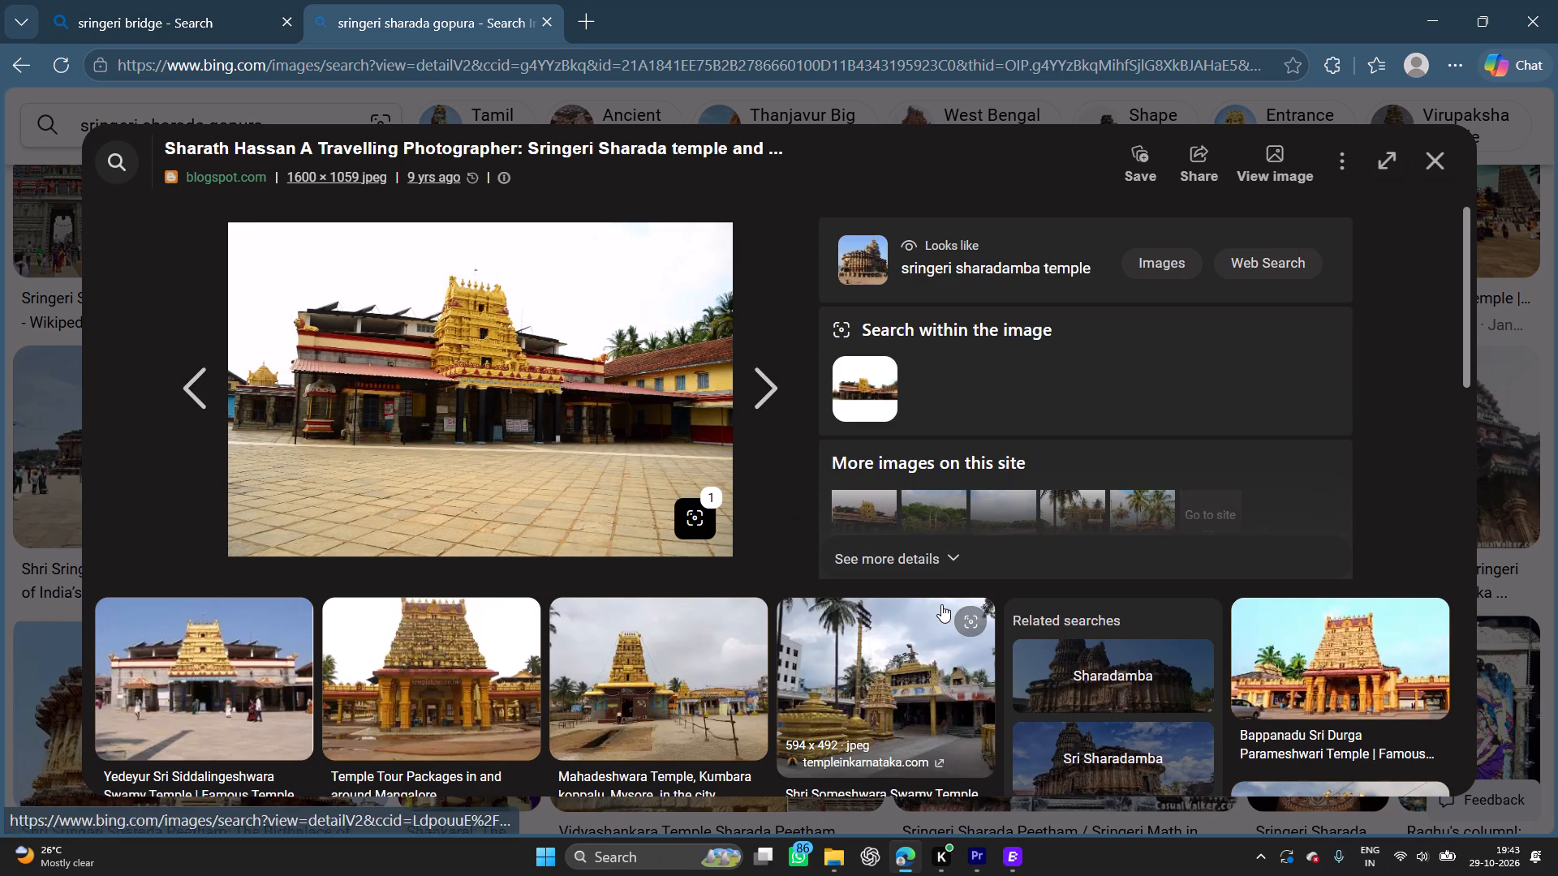
scroll(1412, 640, "down", 4)
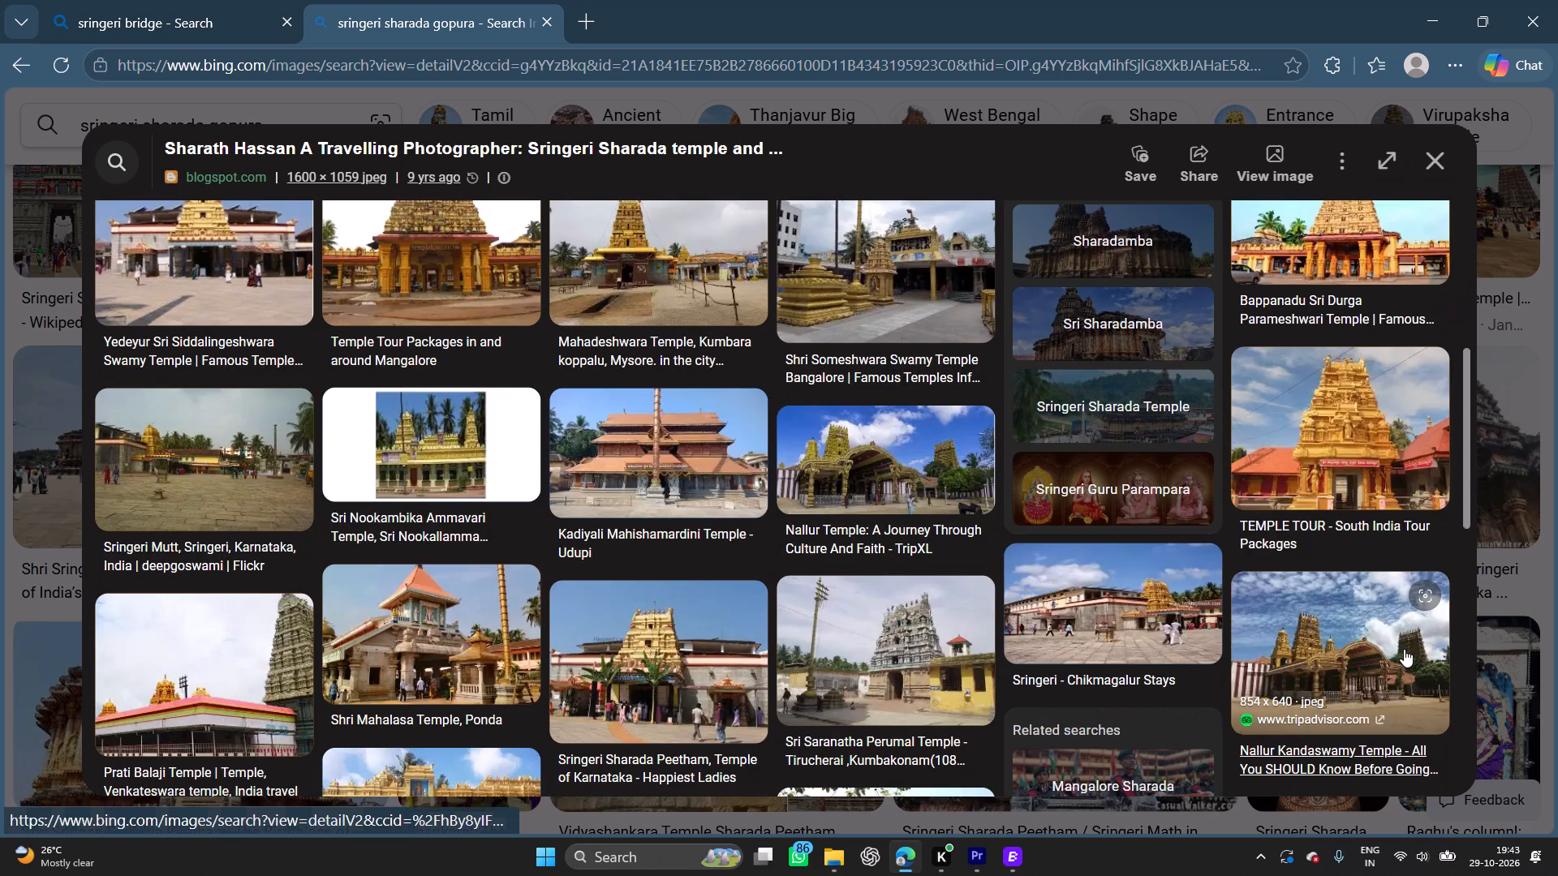
scroll(1327, 613, "up", 9)
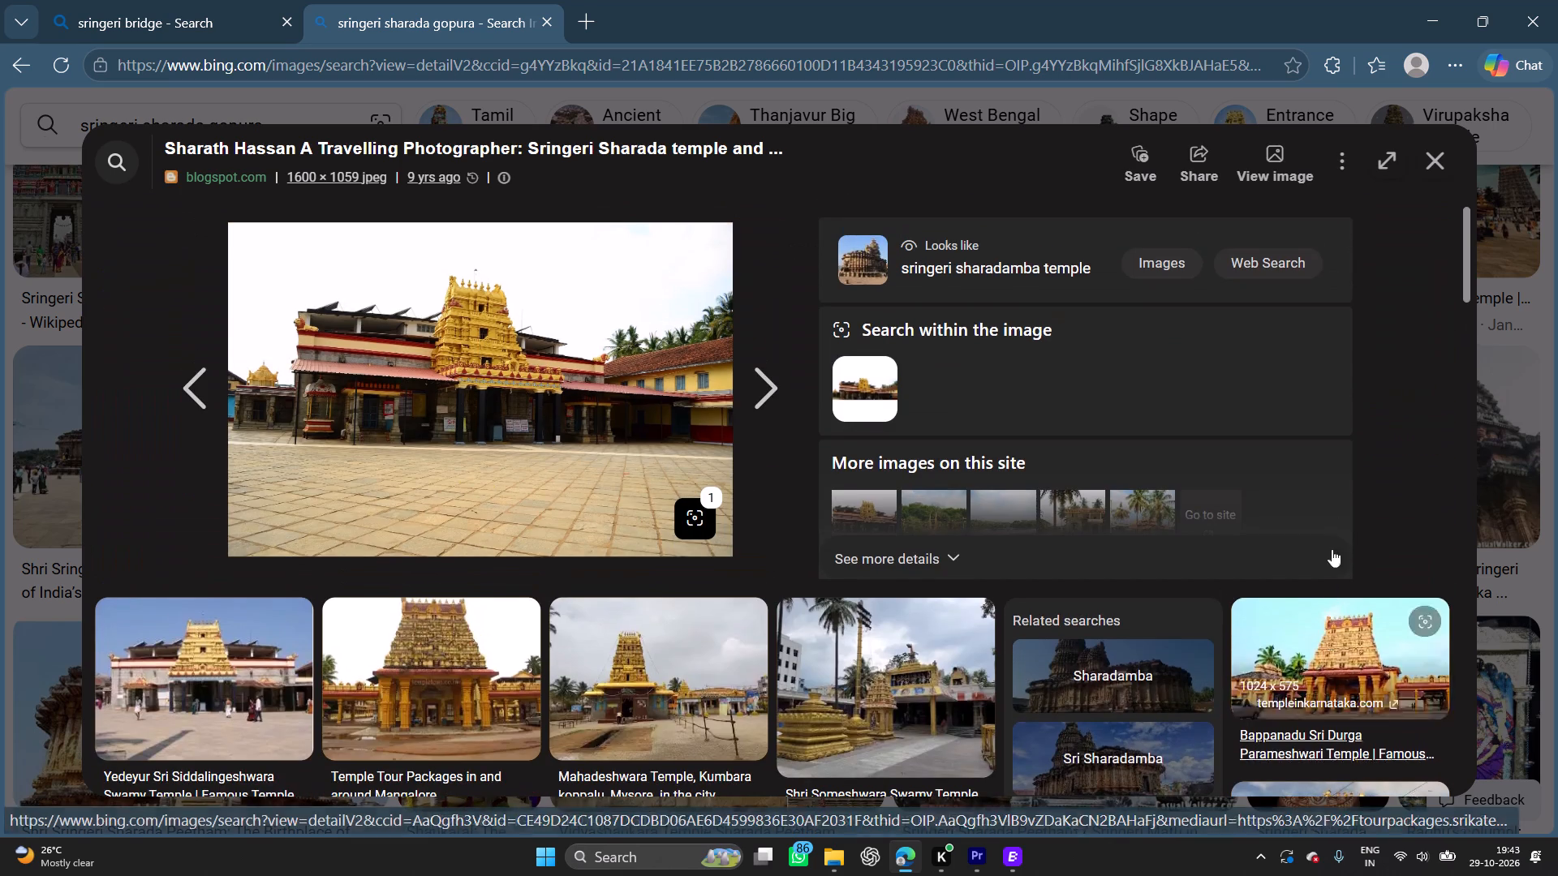
left_click(827, 97)
Look through the remaining "sringeri sharada gopura" results, including the gettyimages stone temple picture, for more usable temple and gopura images.
scroll(847, 402, "down", 3)
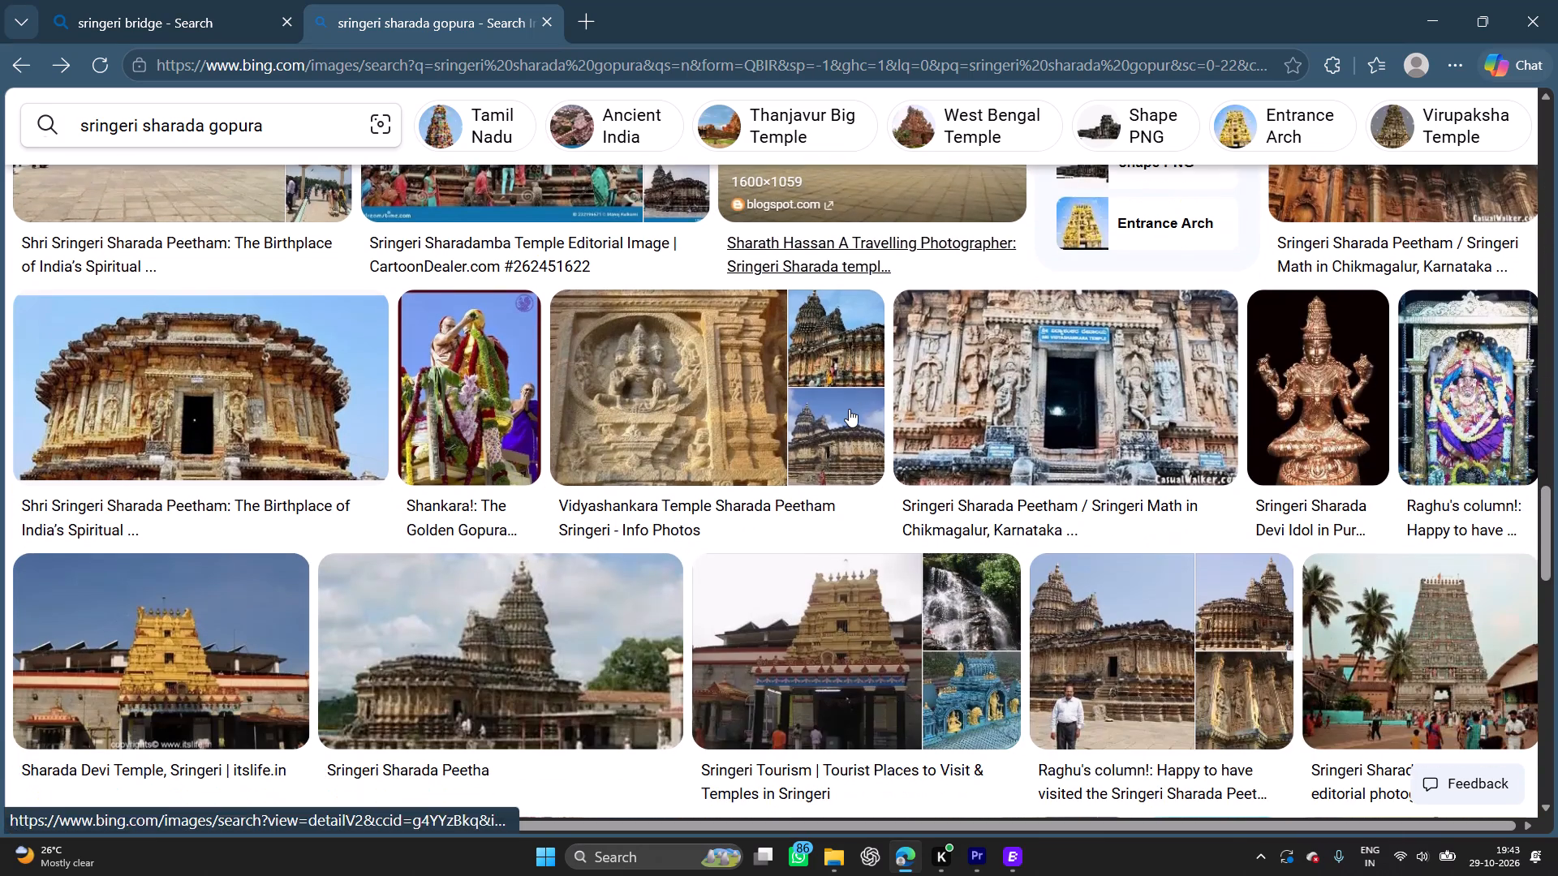
scroll(849, 409, "down", 2)
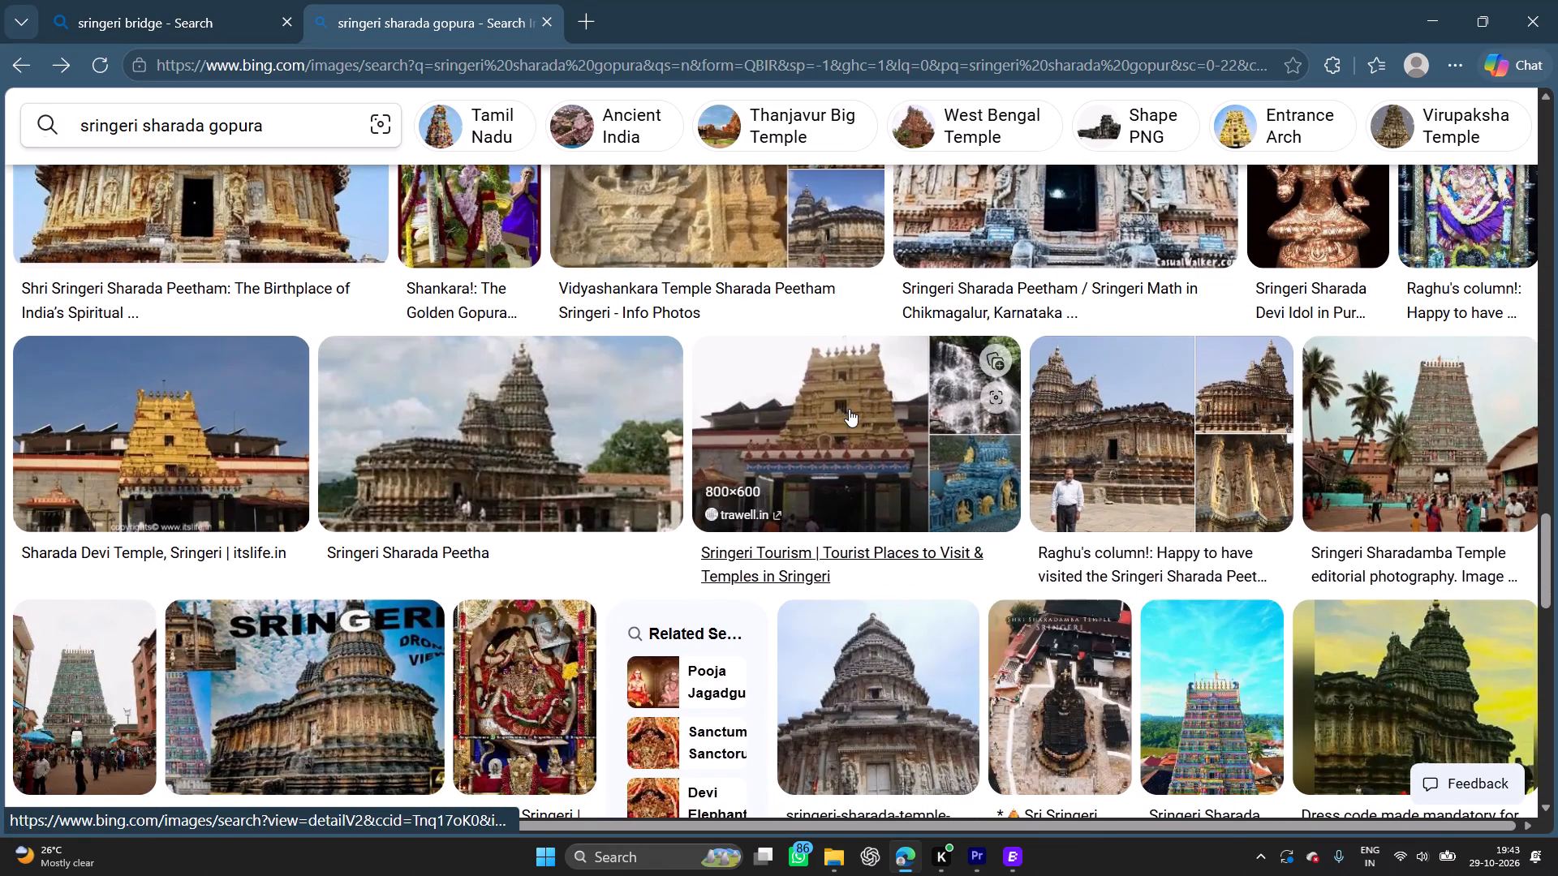
scroll(849, 409, "down", 4)
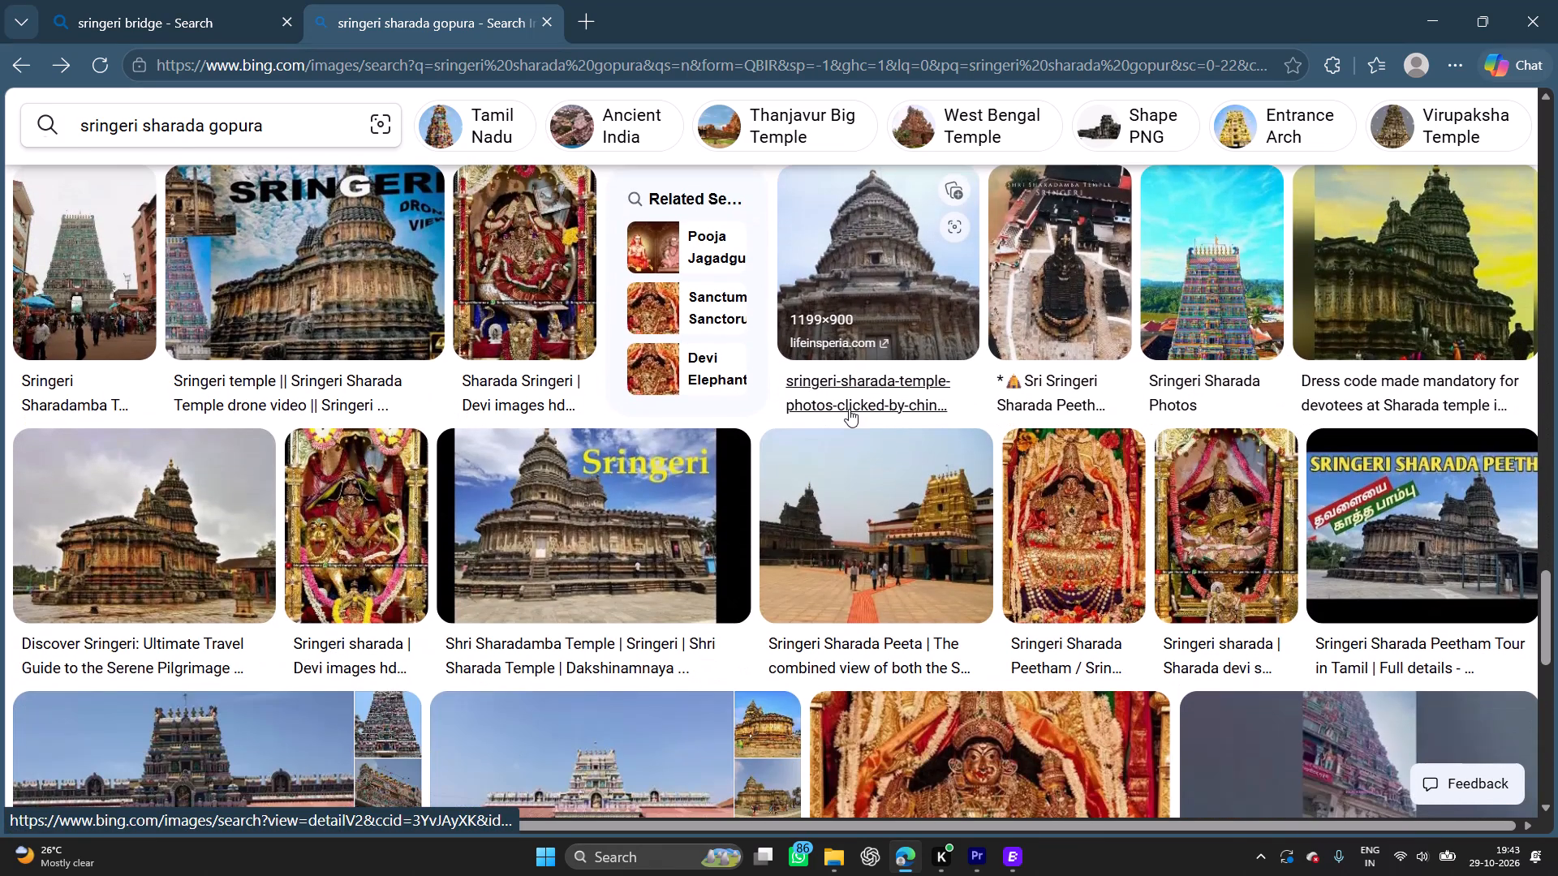
scroll(849, 409, "down", 4)
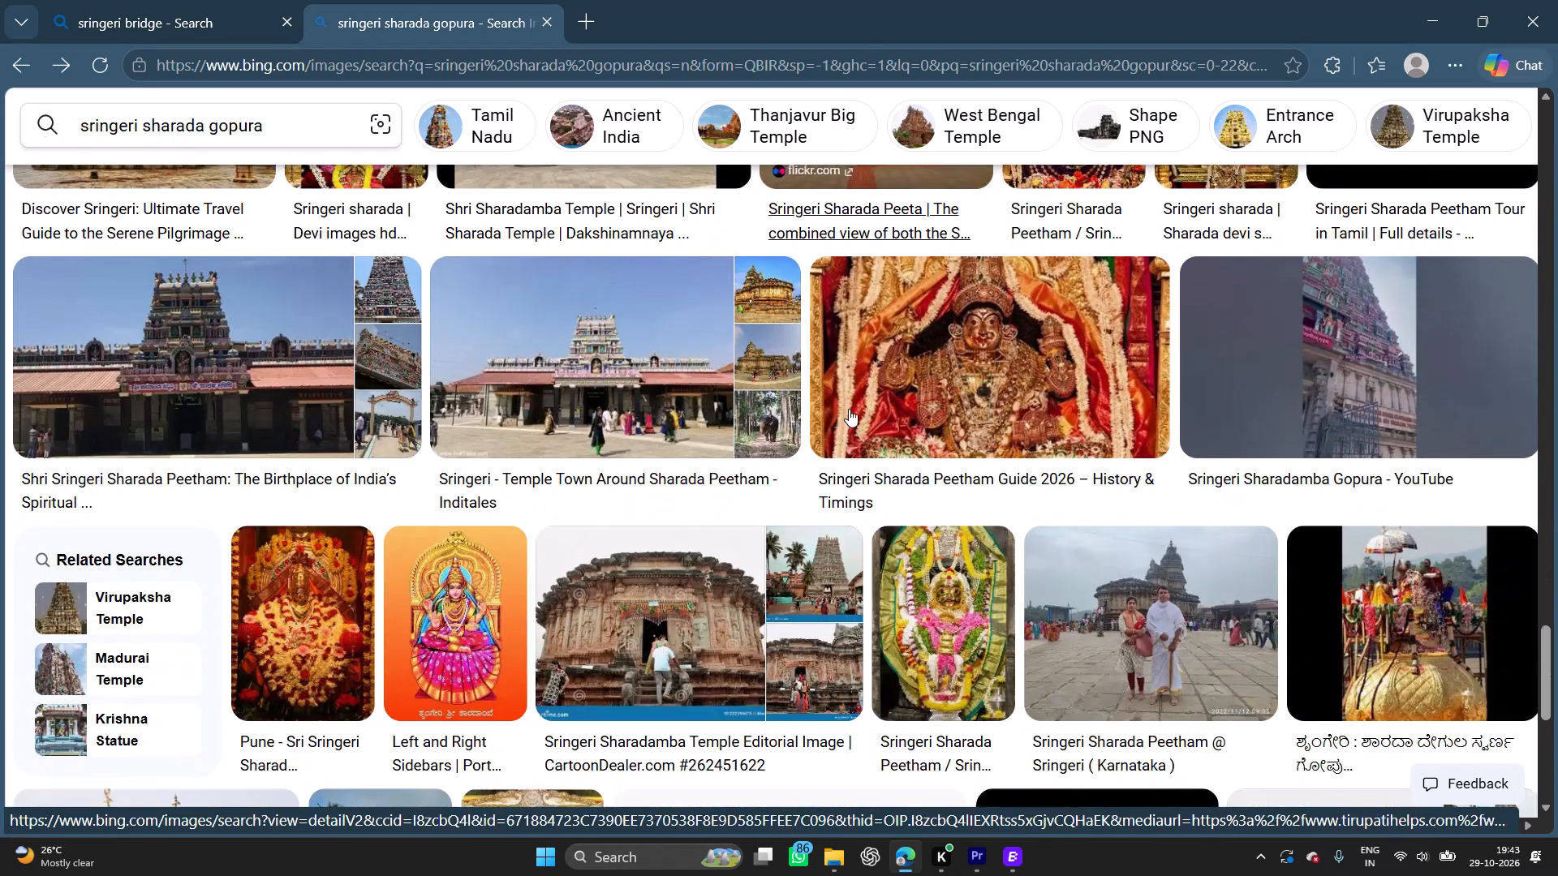
scroll(849, 409, "down", 4)
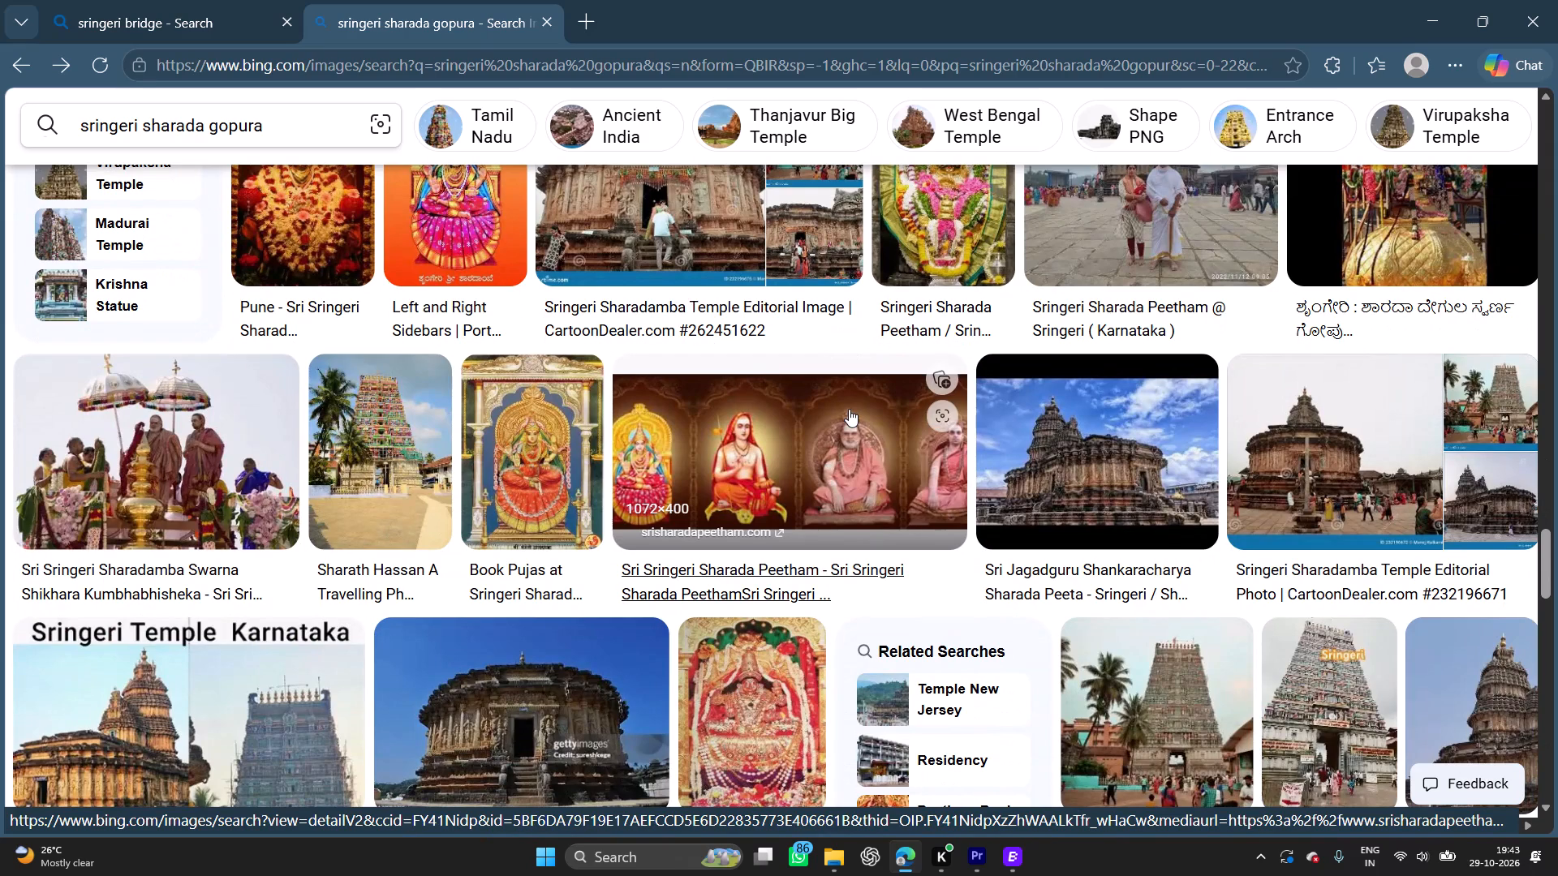
scroll(849, 409, "down", 2)
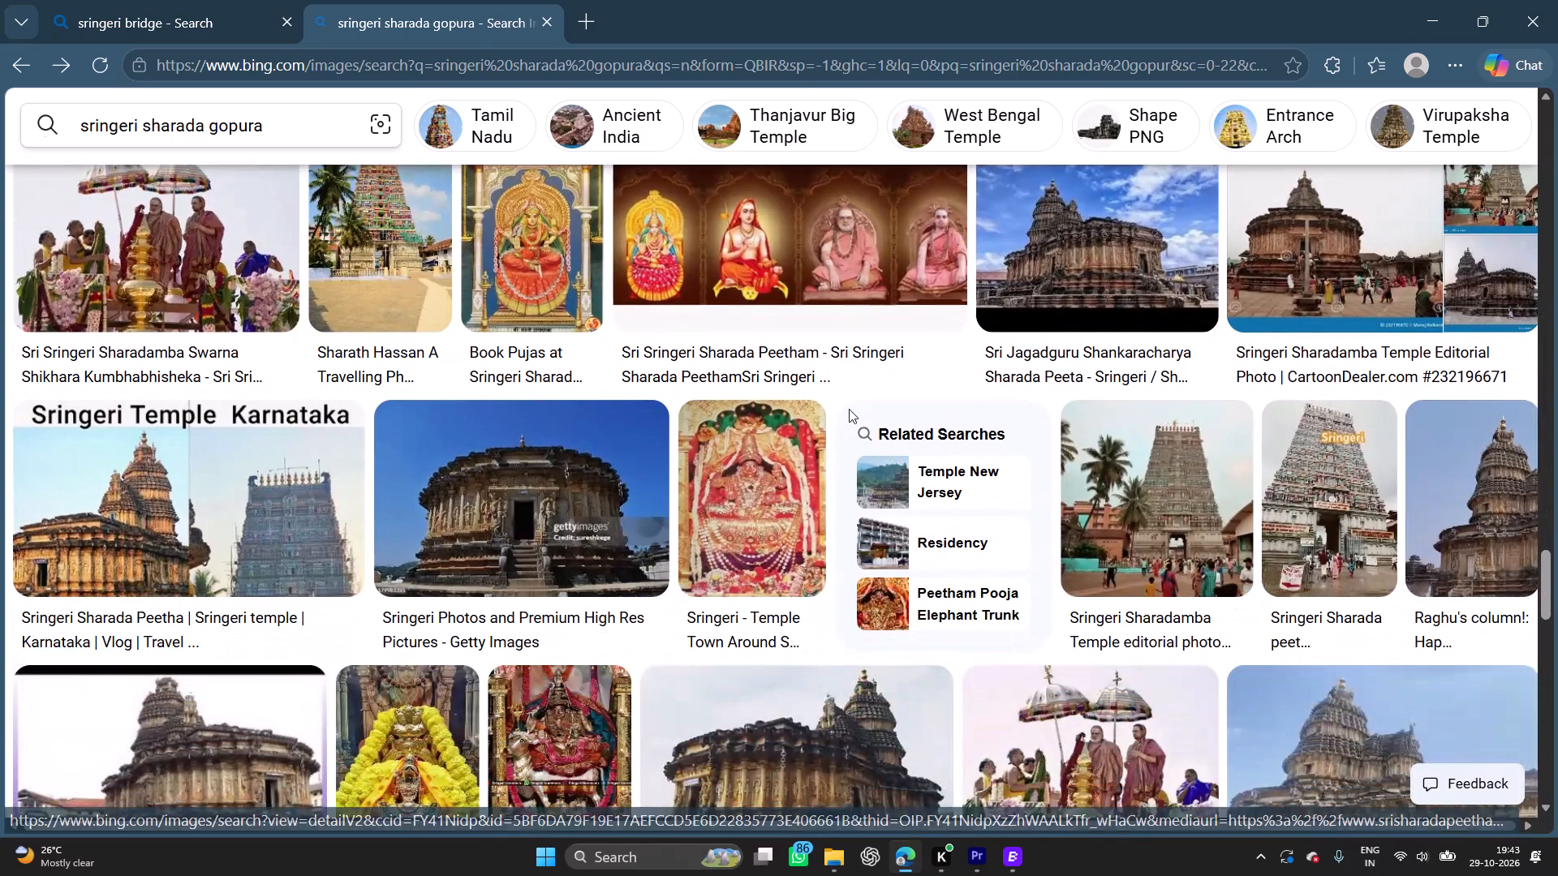
scroll(849, 409, "down", 1)
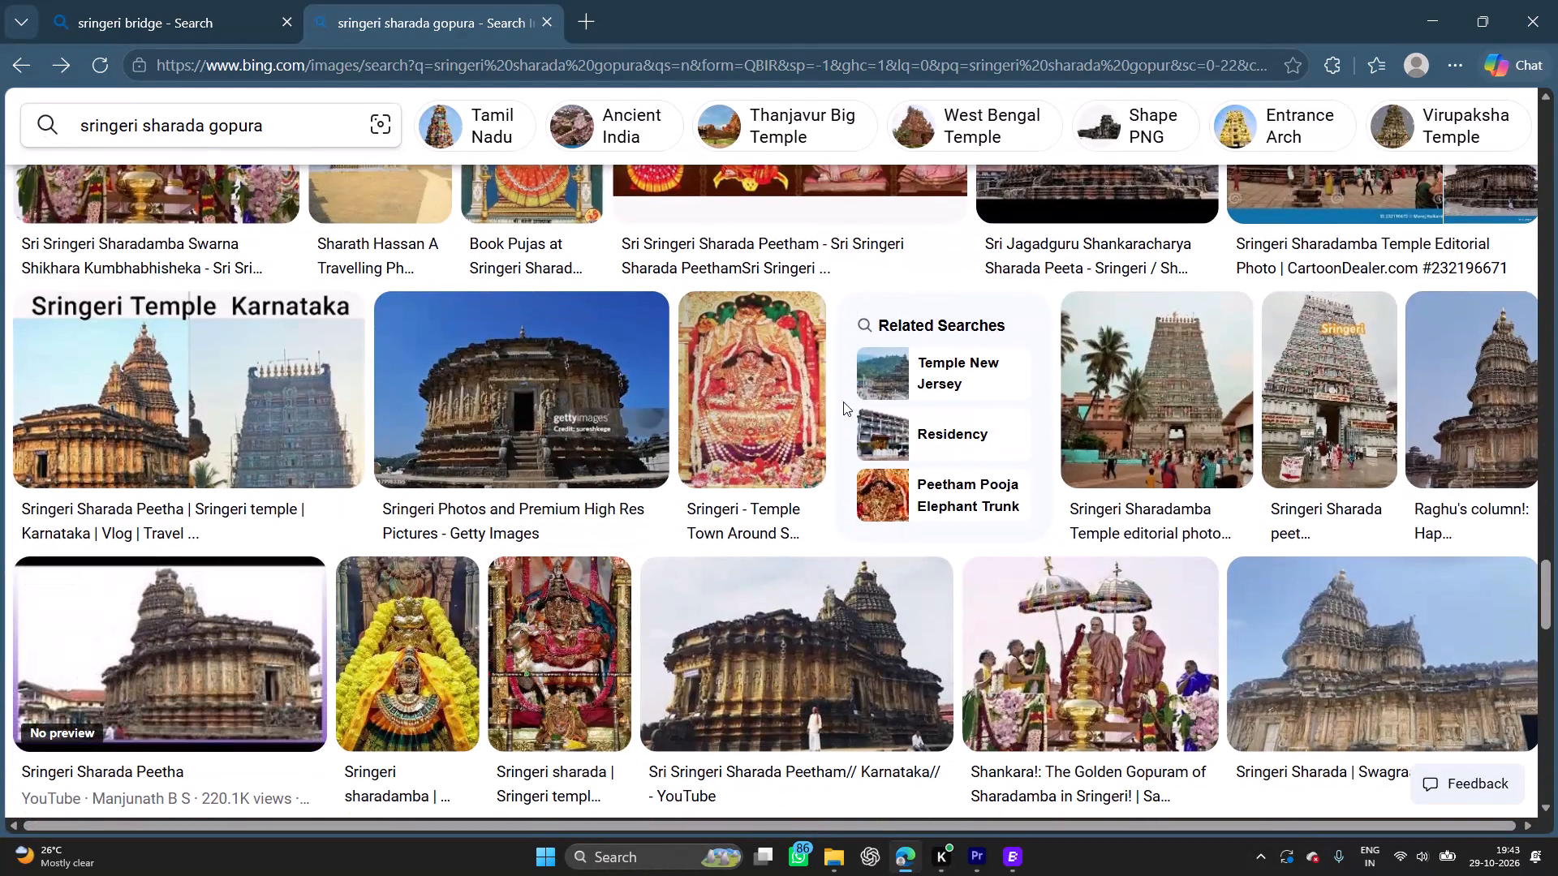
left_click(570, 373)
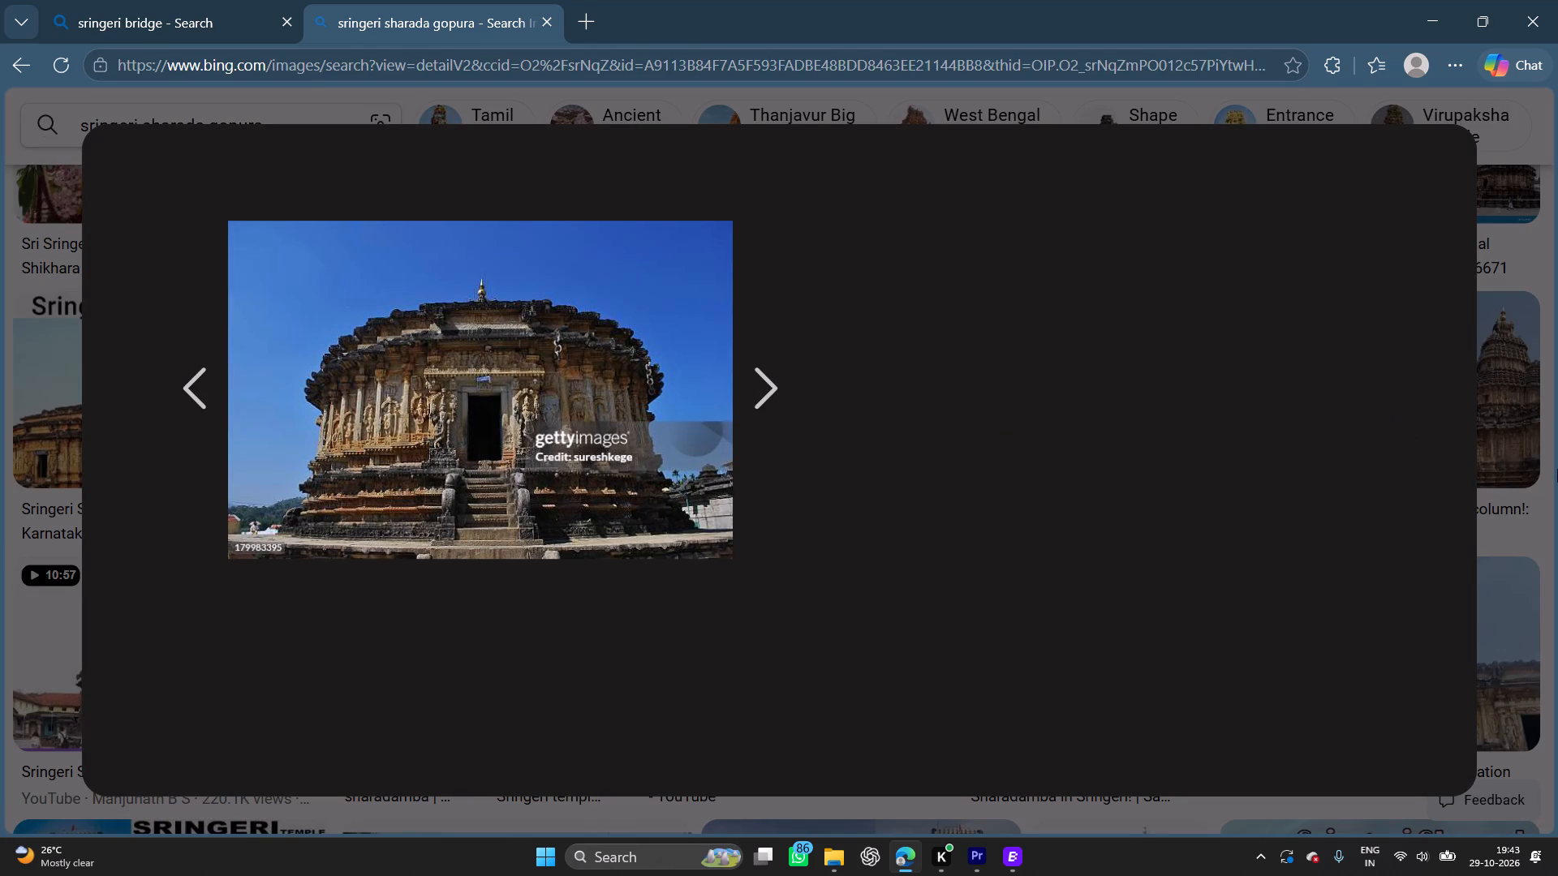
left_click(1517, 475)
scroll(1121, 642, "down", 5)
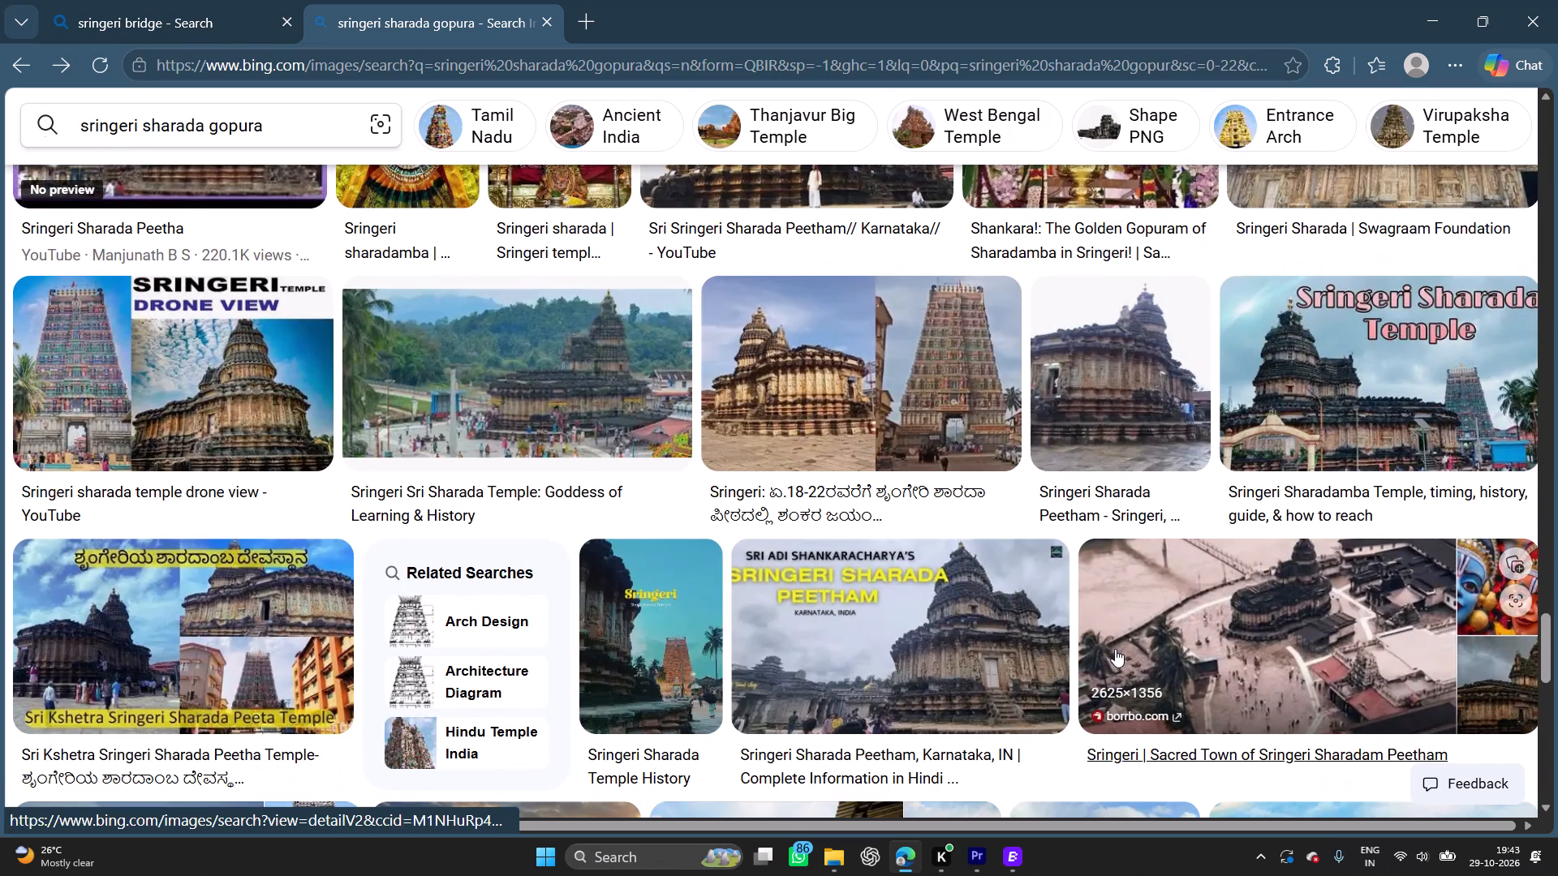
scroll(1115, 649, "up", 7)
Switch back to Premiere Pro, dismiss the Blip transfer window, and play the 20261017_174546 sequence from the current playhead position.
left_click(1427, 19)
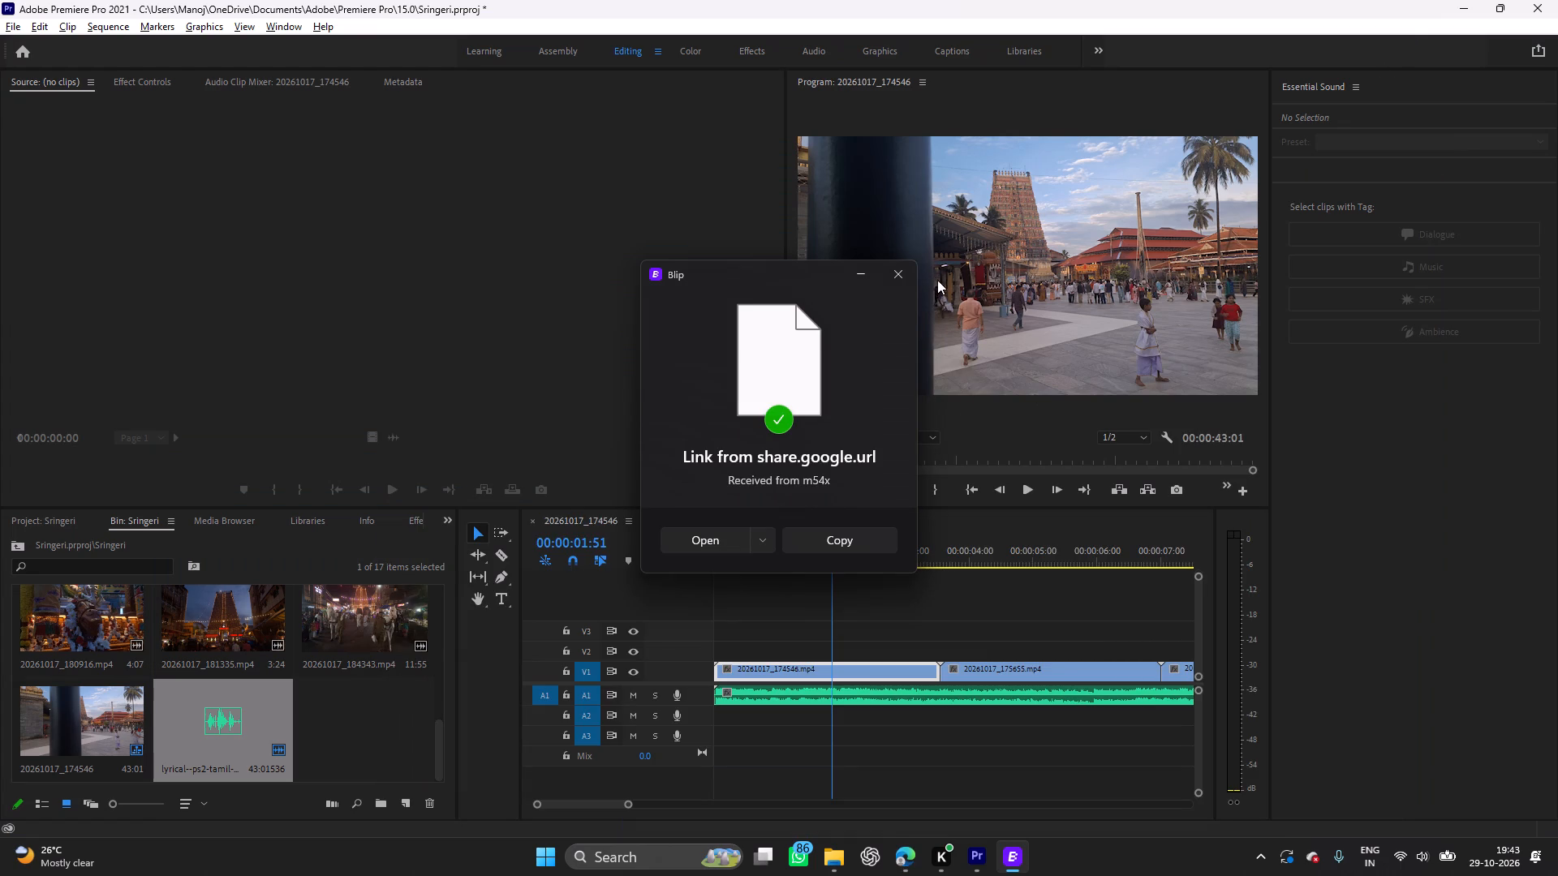
left_click(897, 274)
key("space")
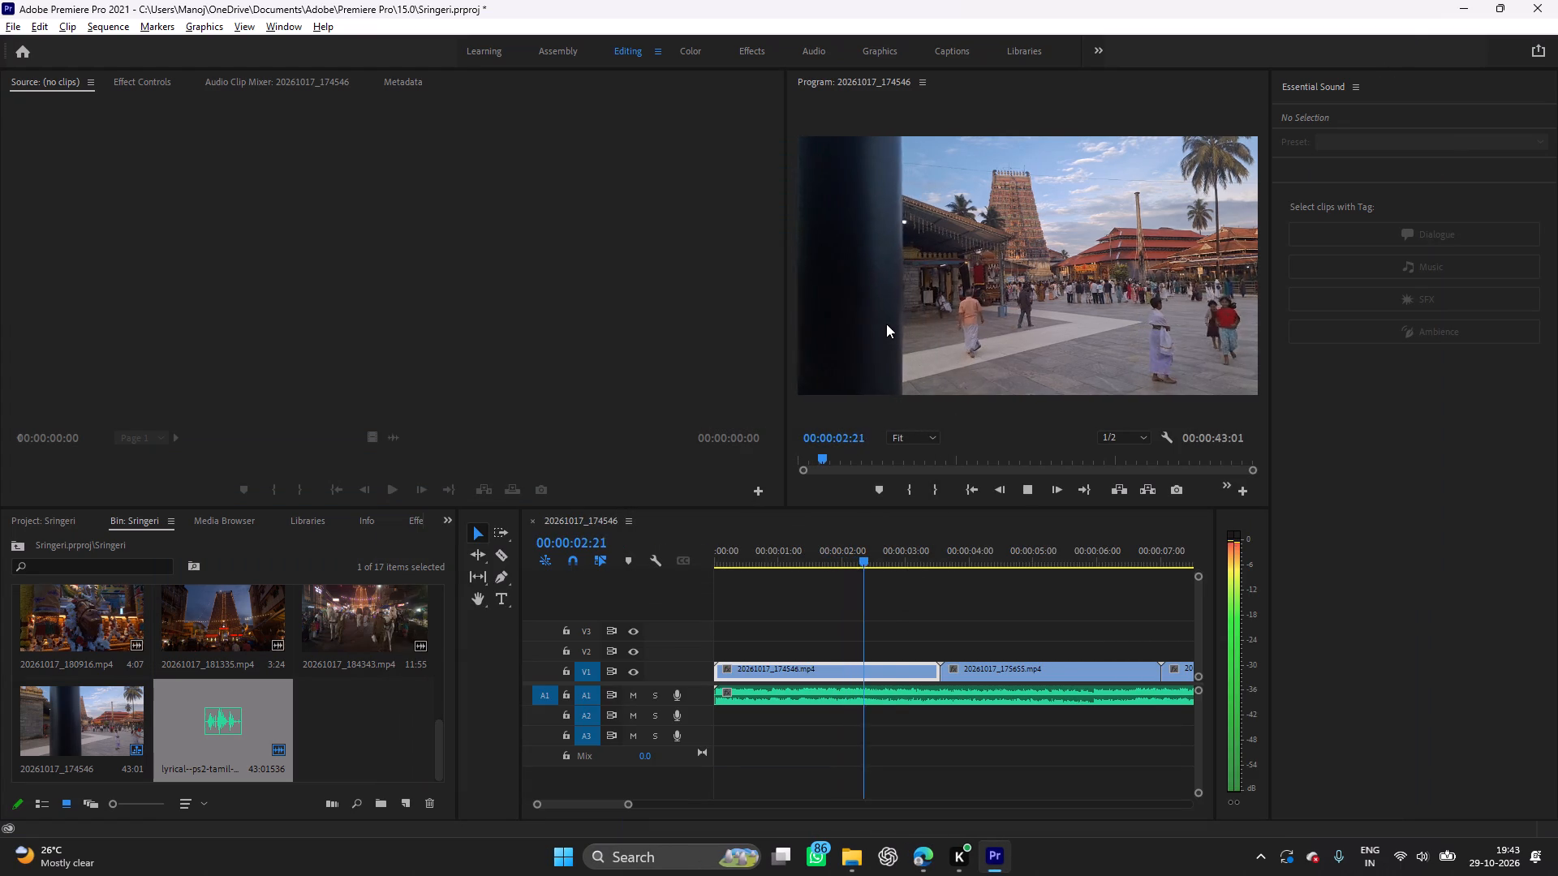
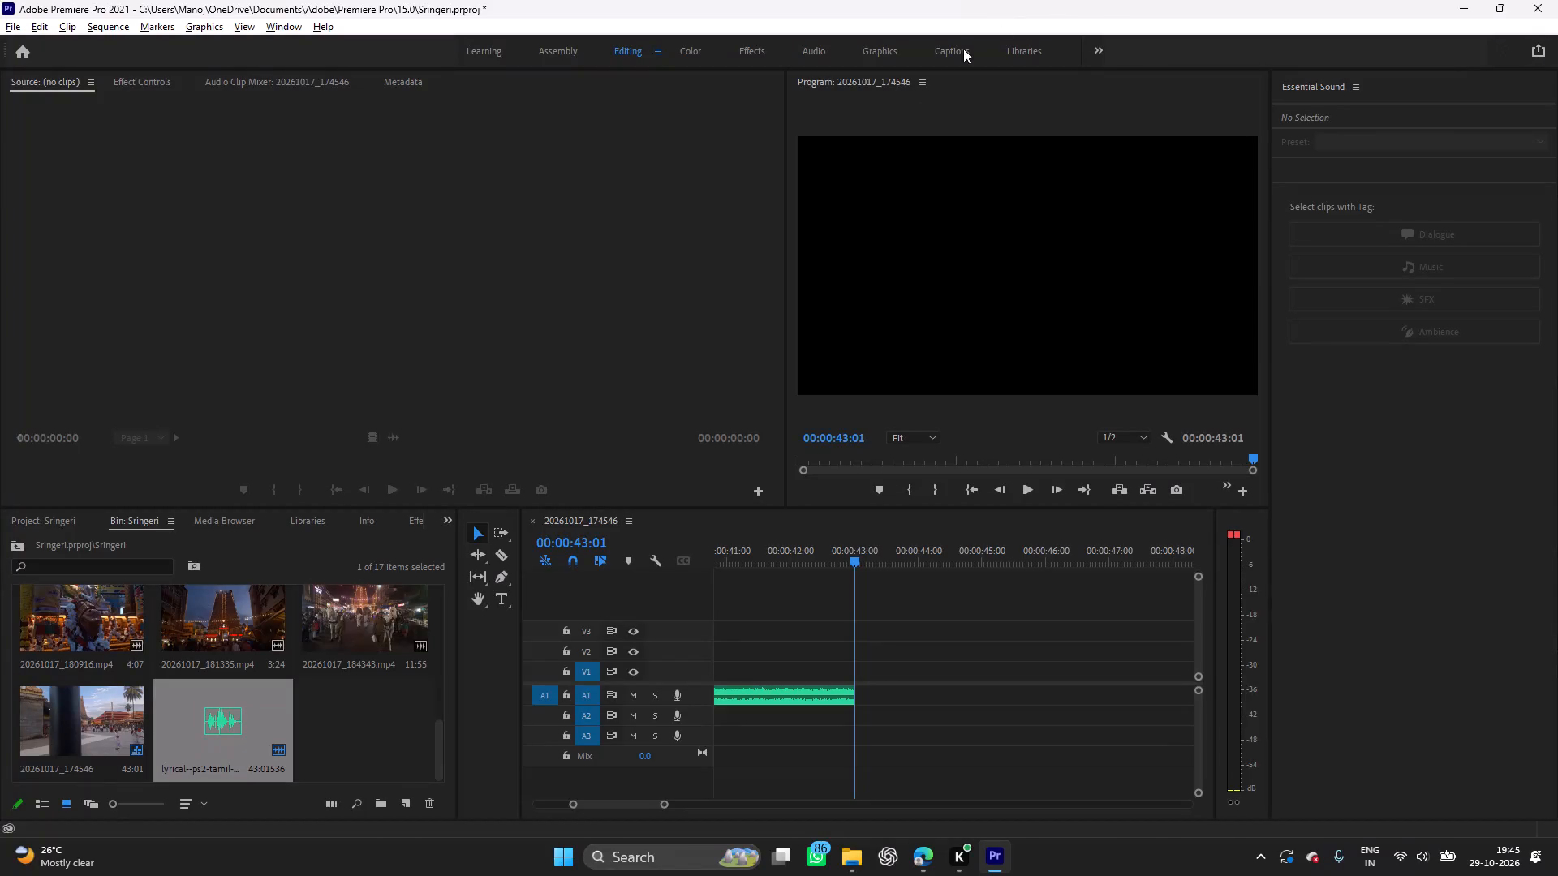
Switch to the Effects workspace and replay the 20261017_174546 sequence from its start.
left_click(761, 54)
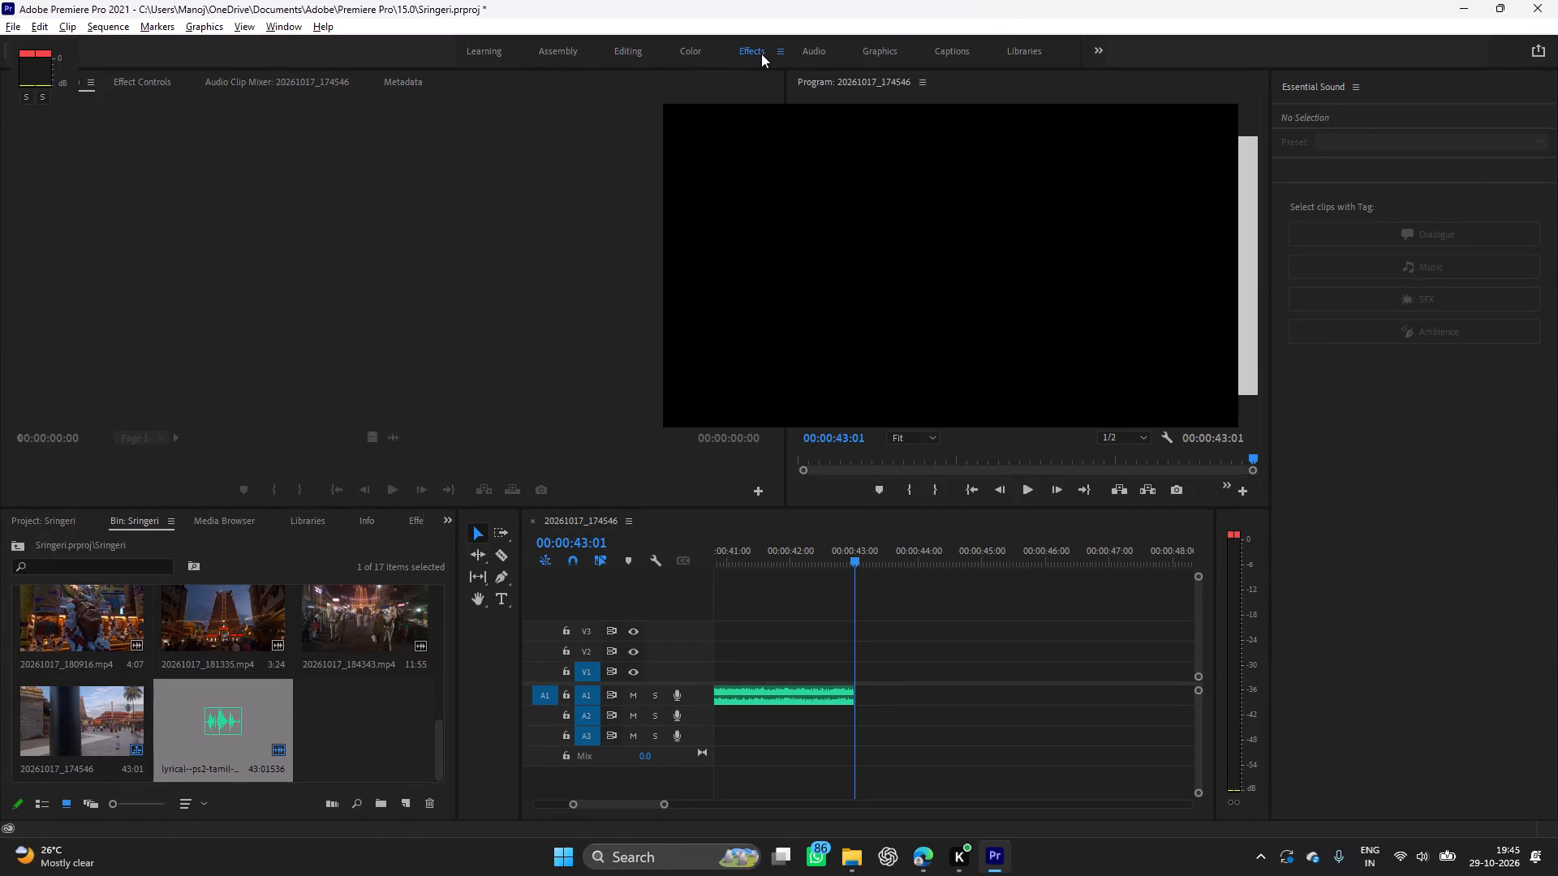
key("space")
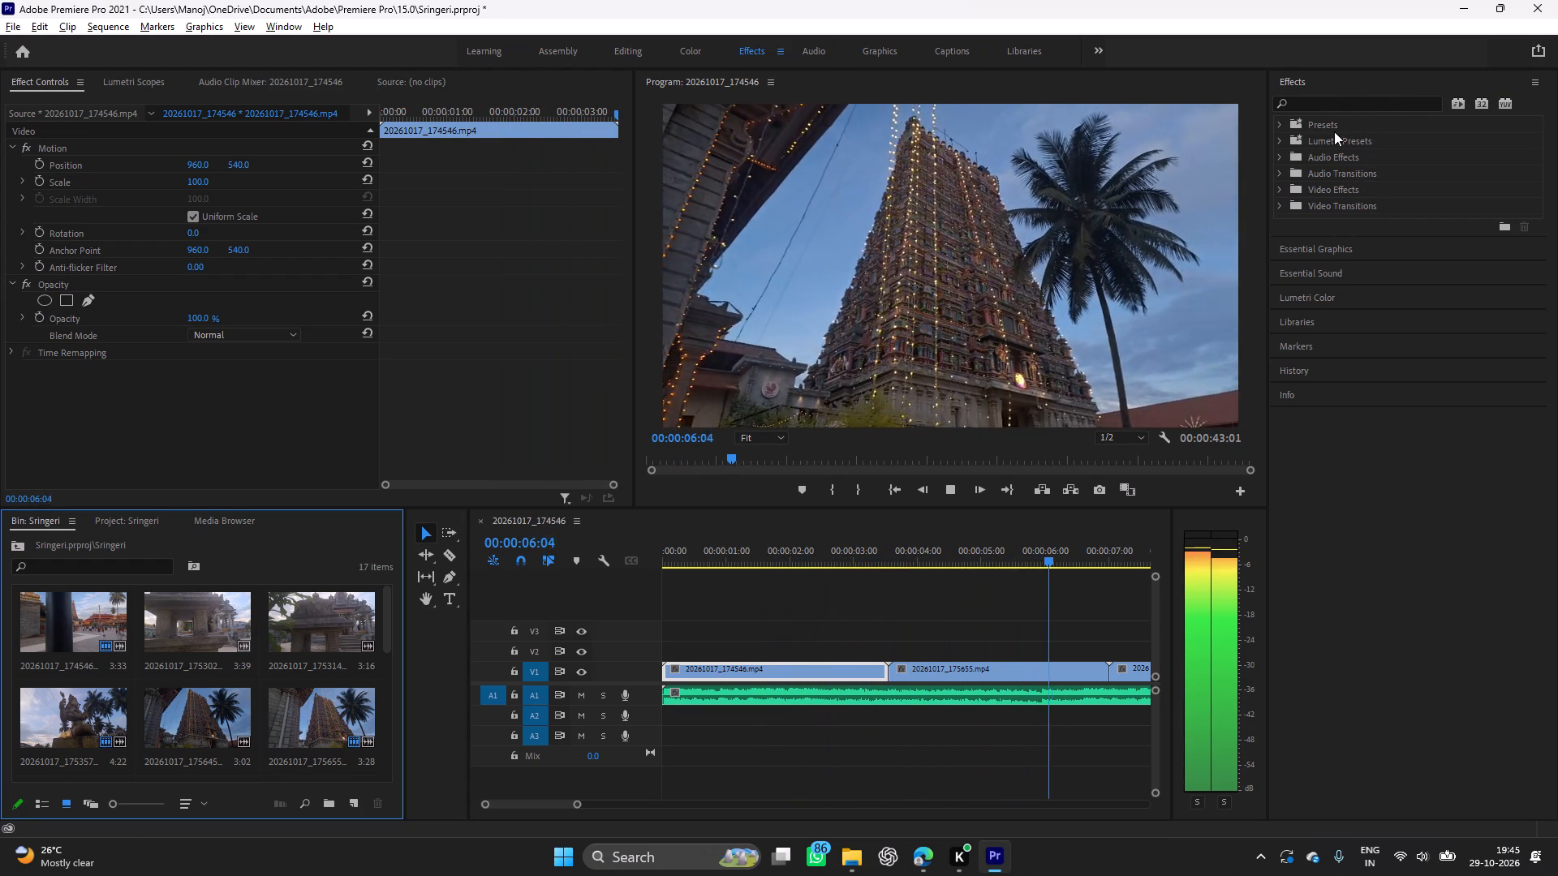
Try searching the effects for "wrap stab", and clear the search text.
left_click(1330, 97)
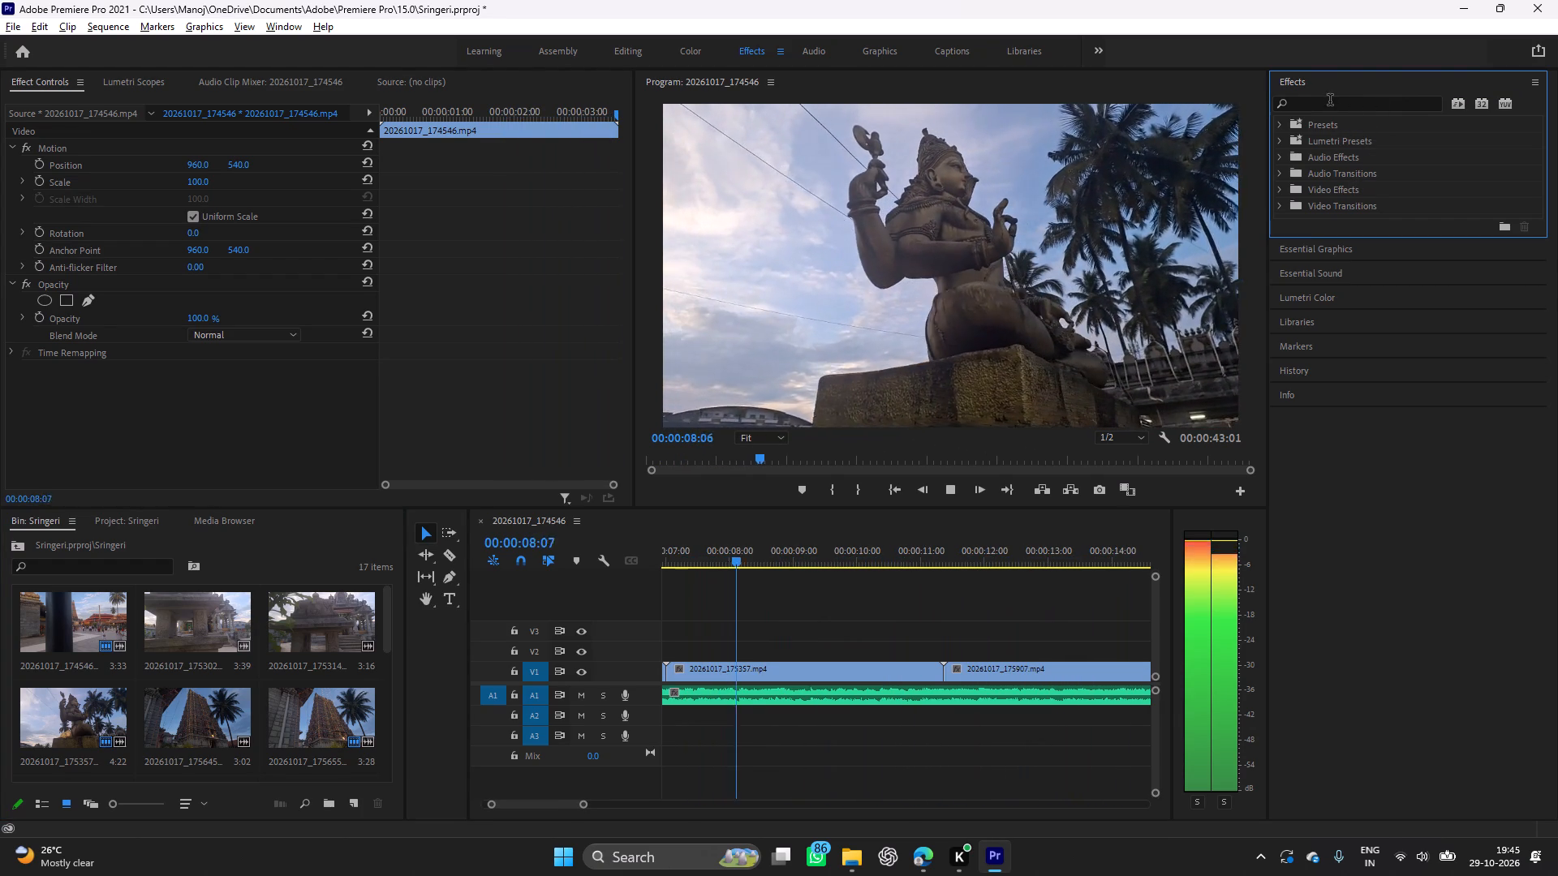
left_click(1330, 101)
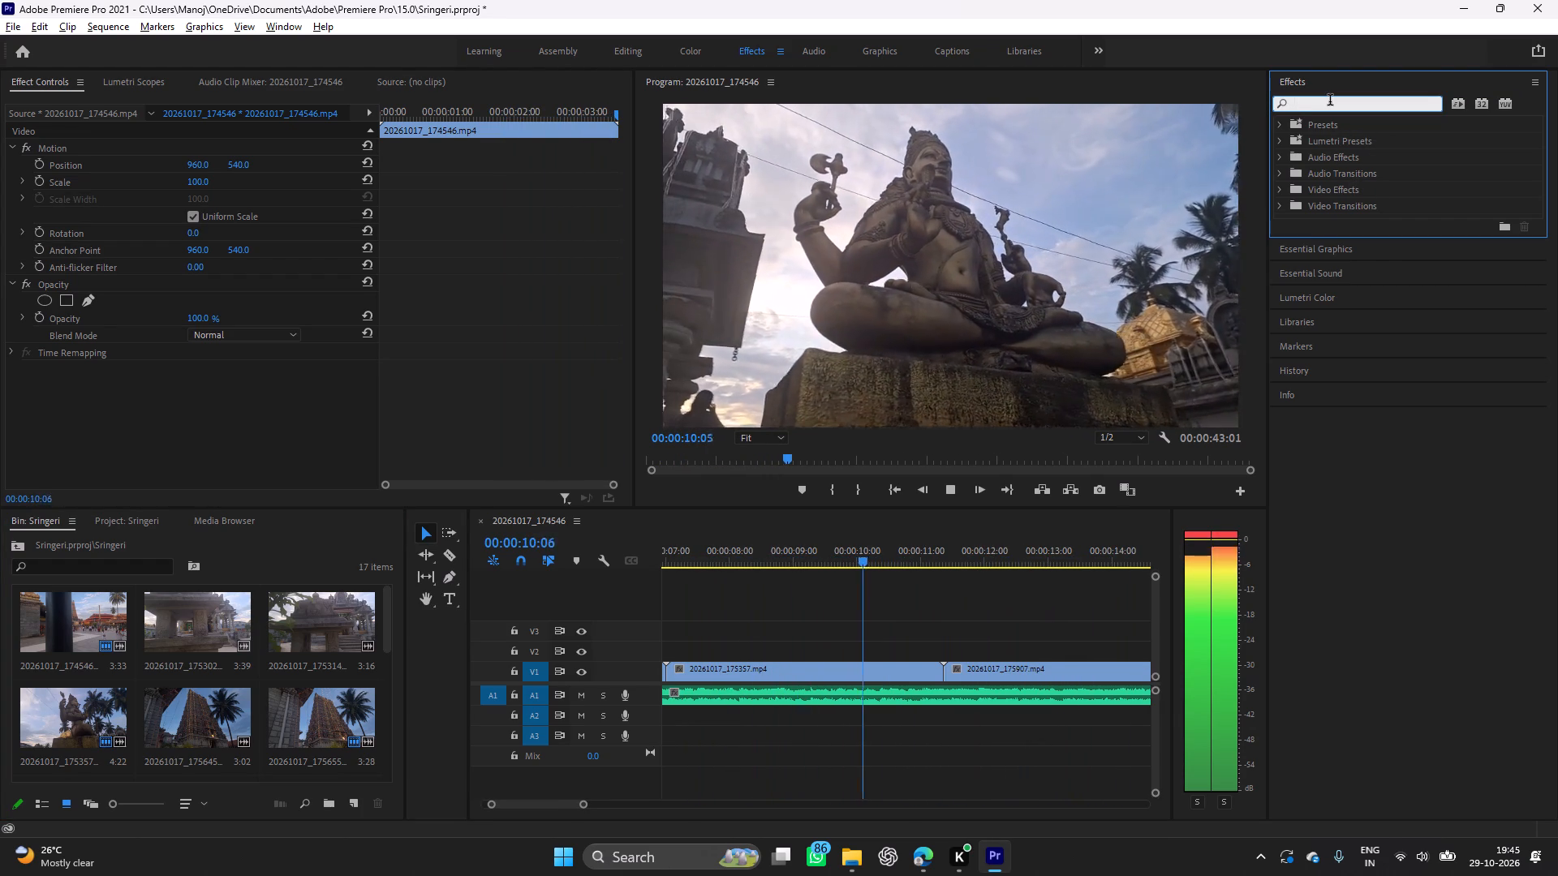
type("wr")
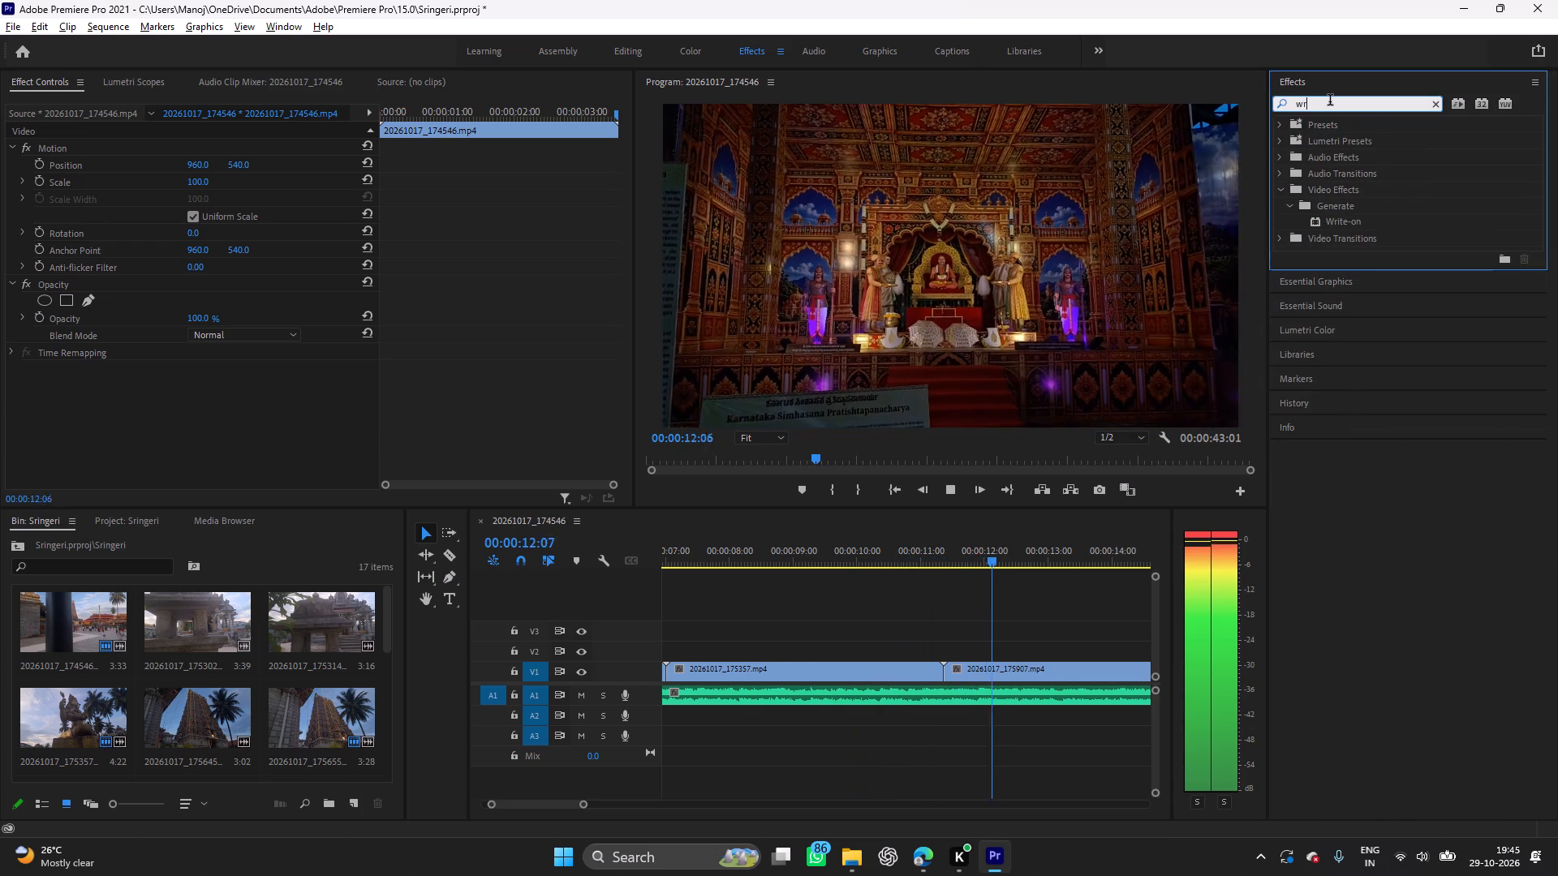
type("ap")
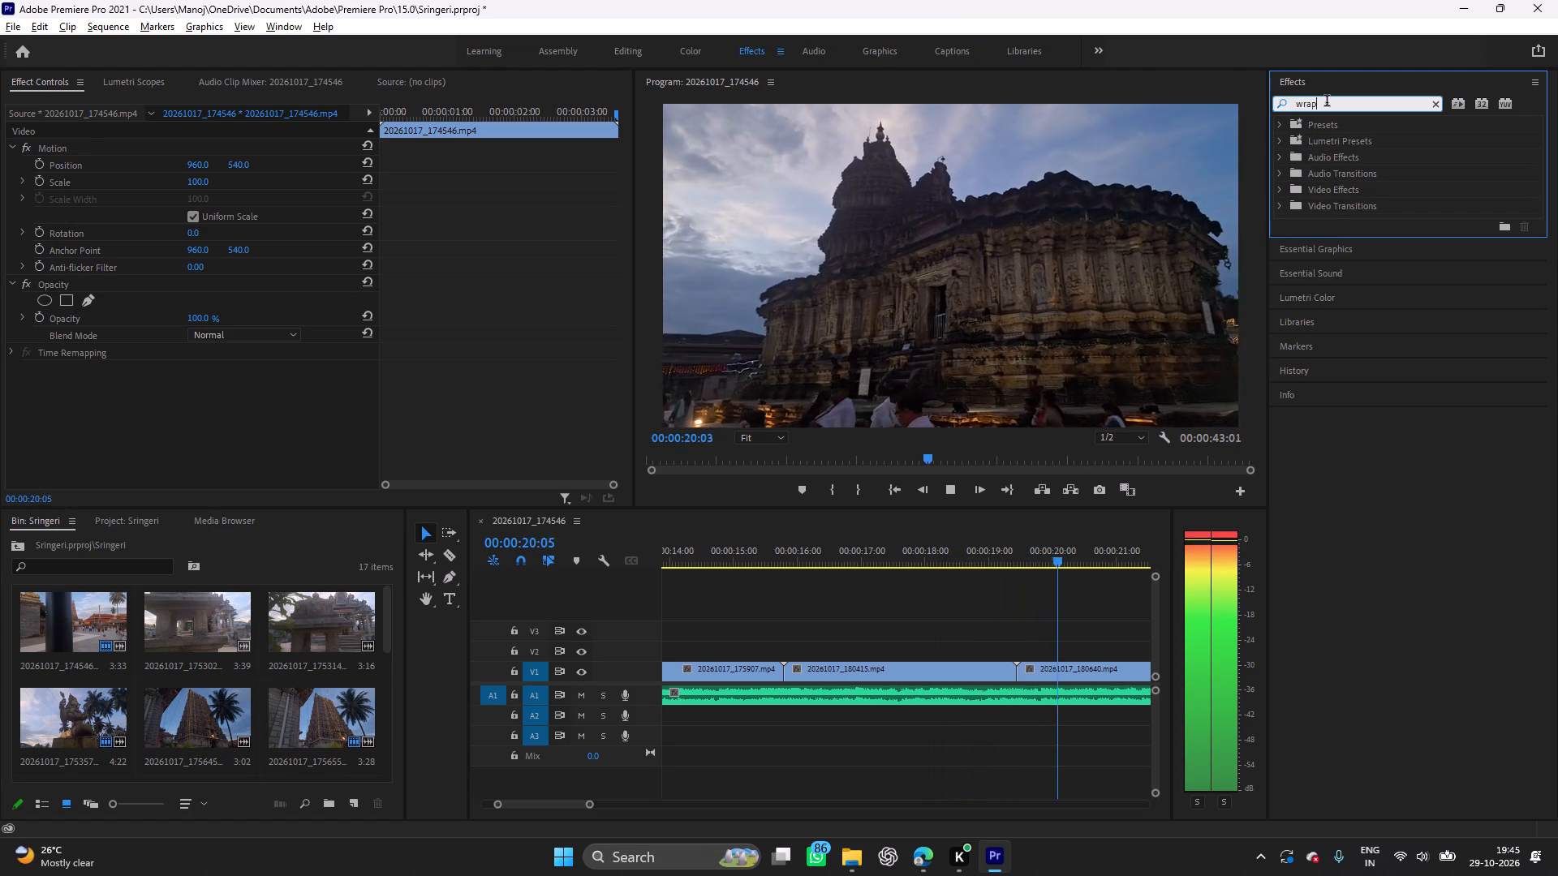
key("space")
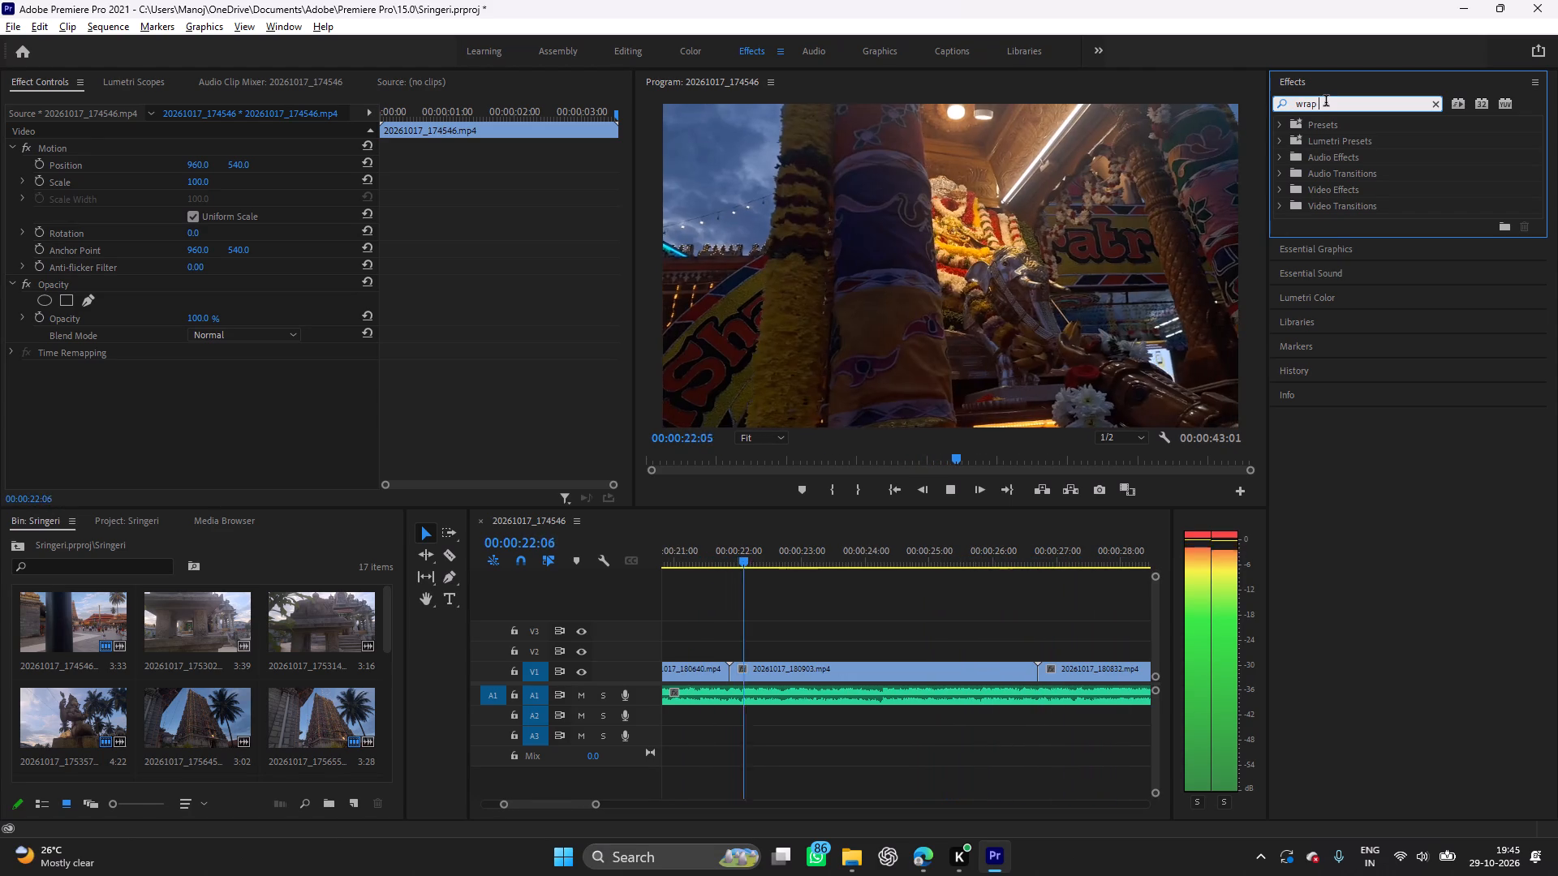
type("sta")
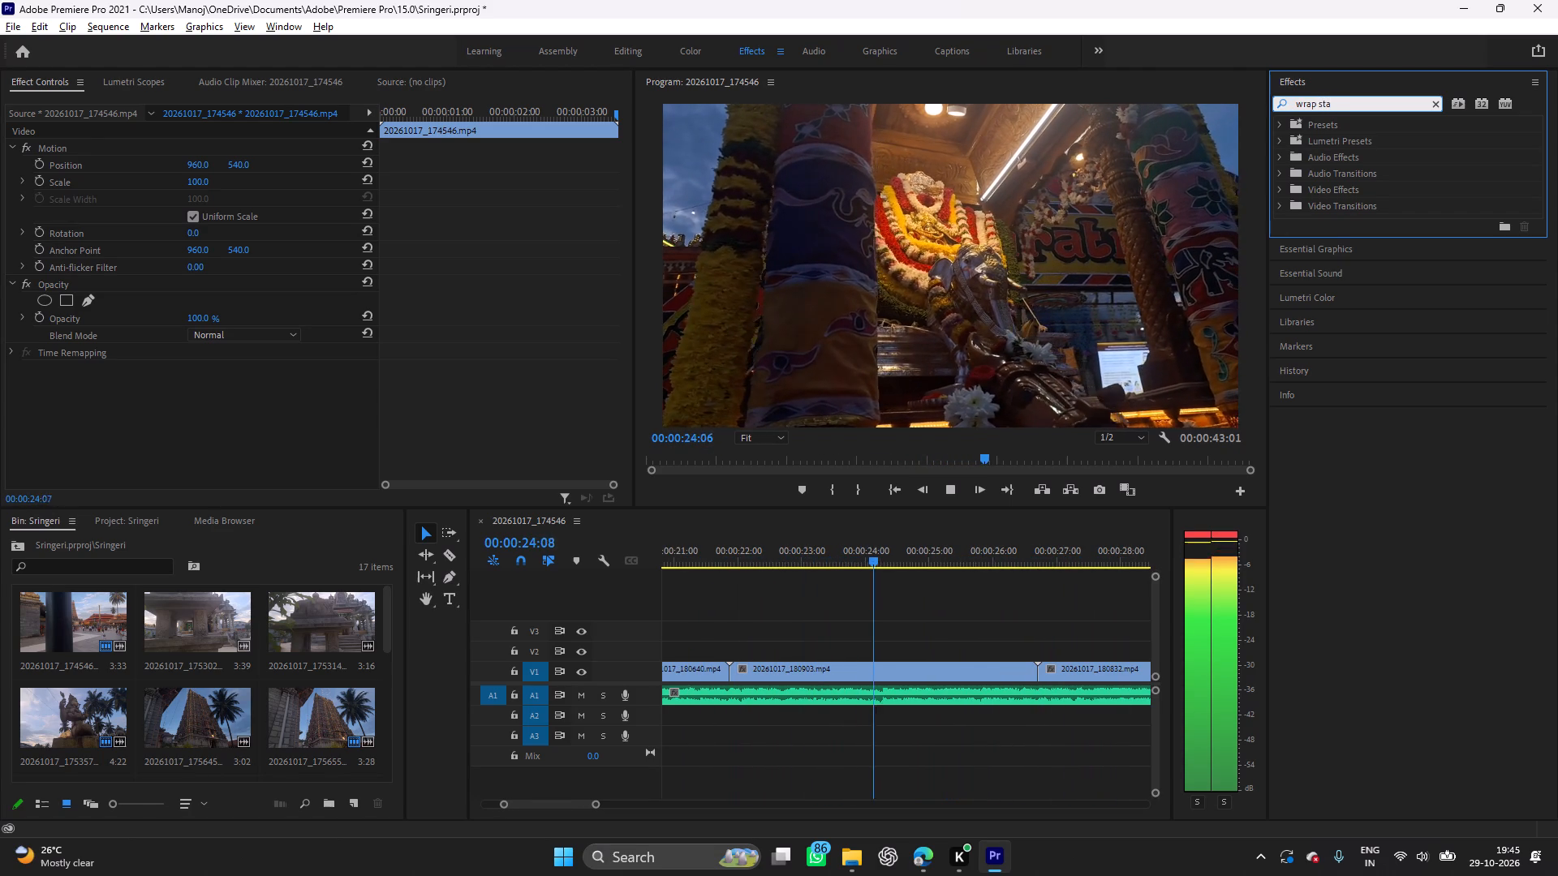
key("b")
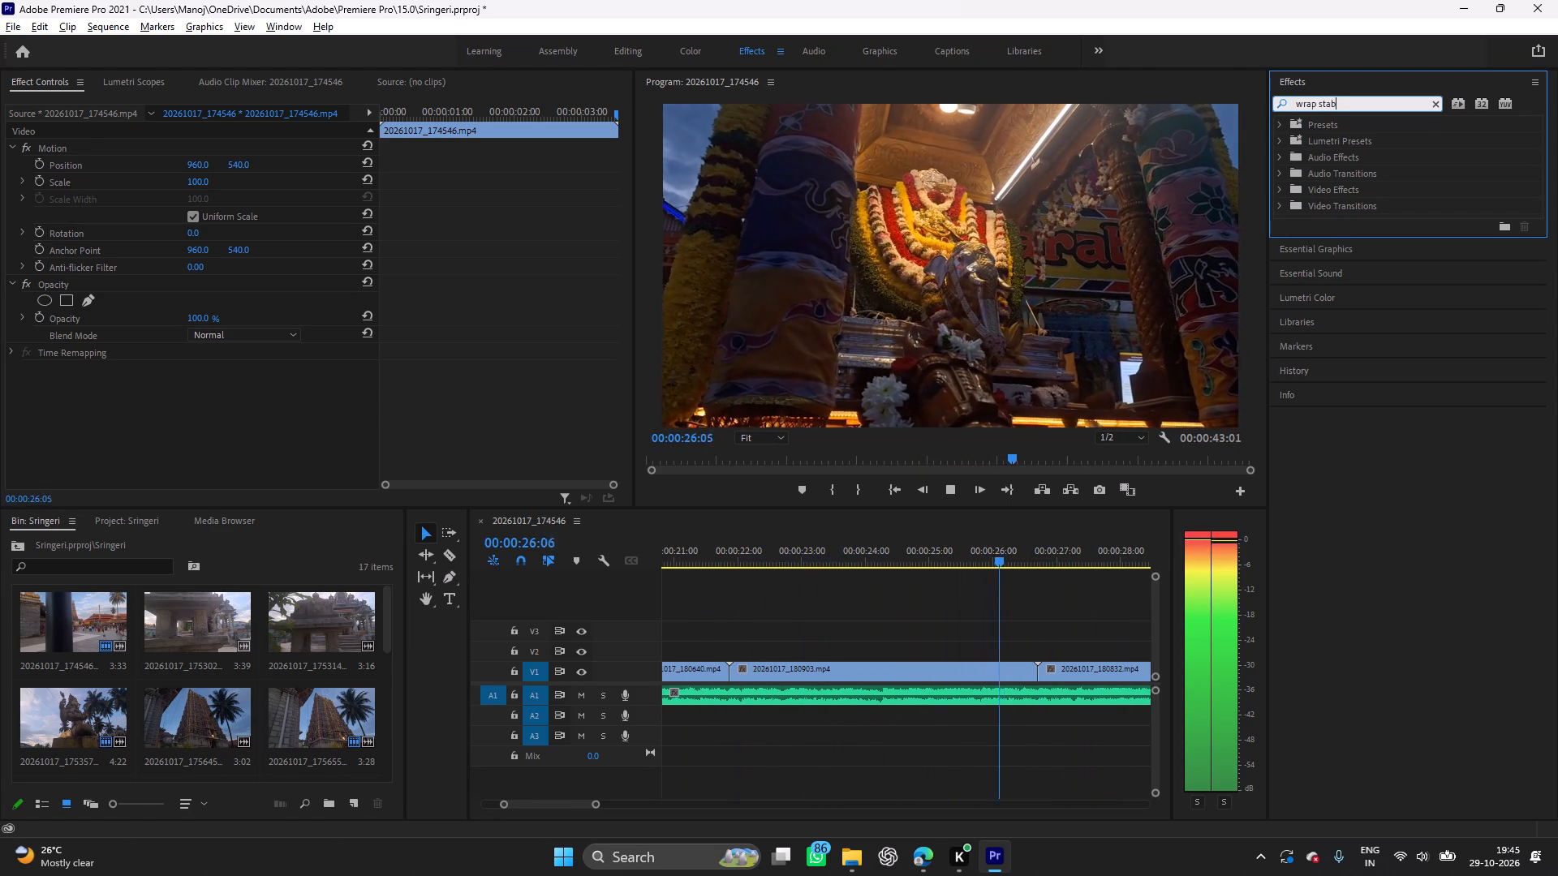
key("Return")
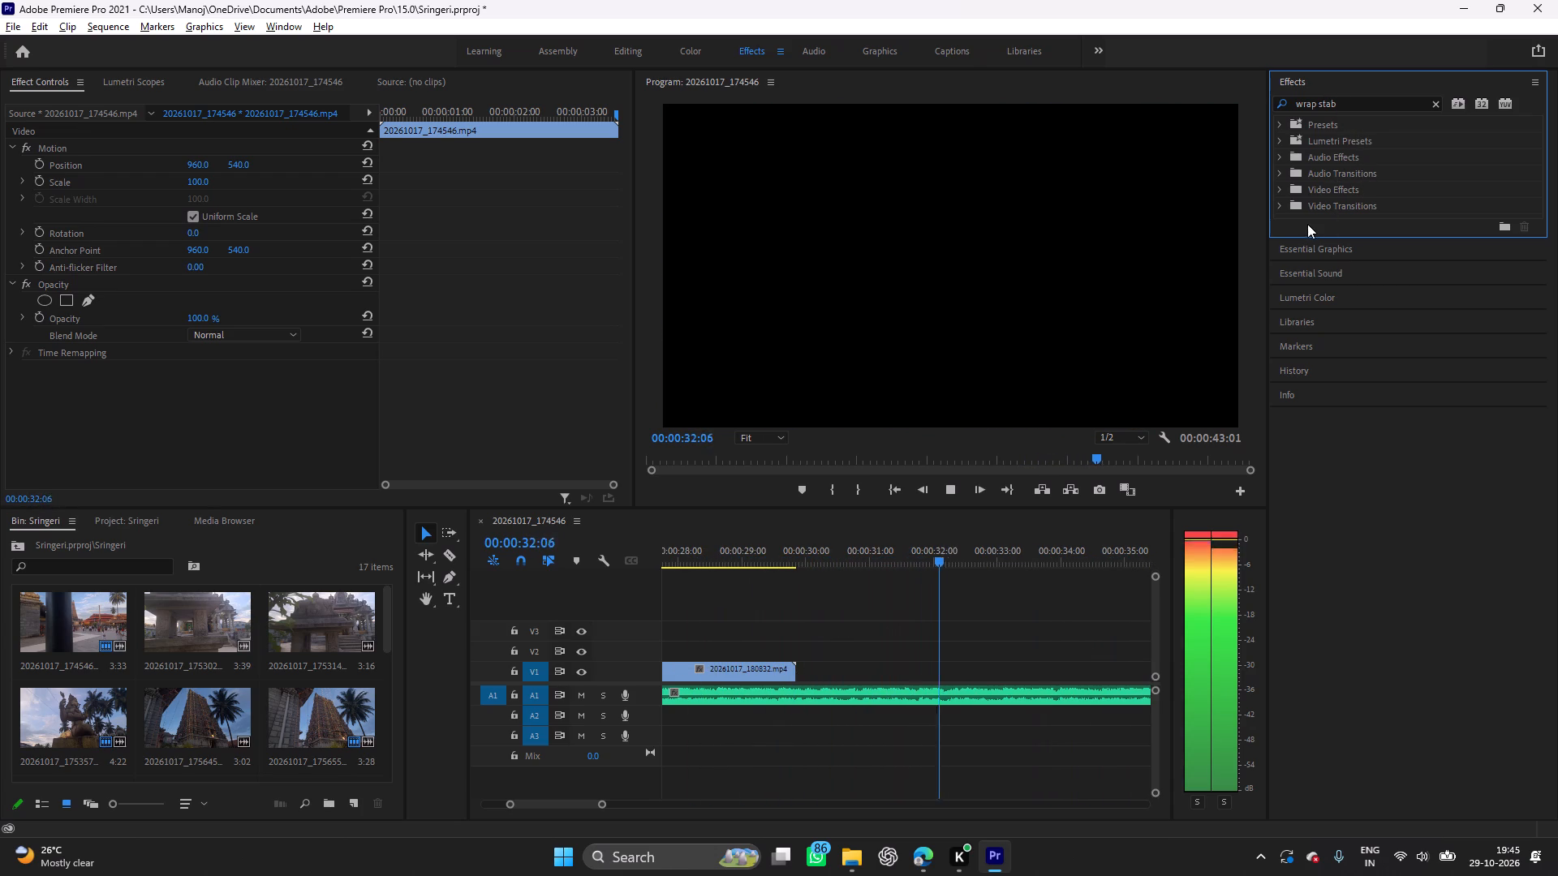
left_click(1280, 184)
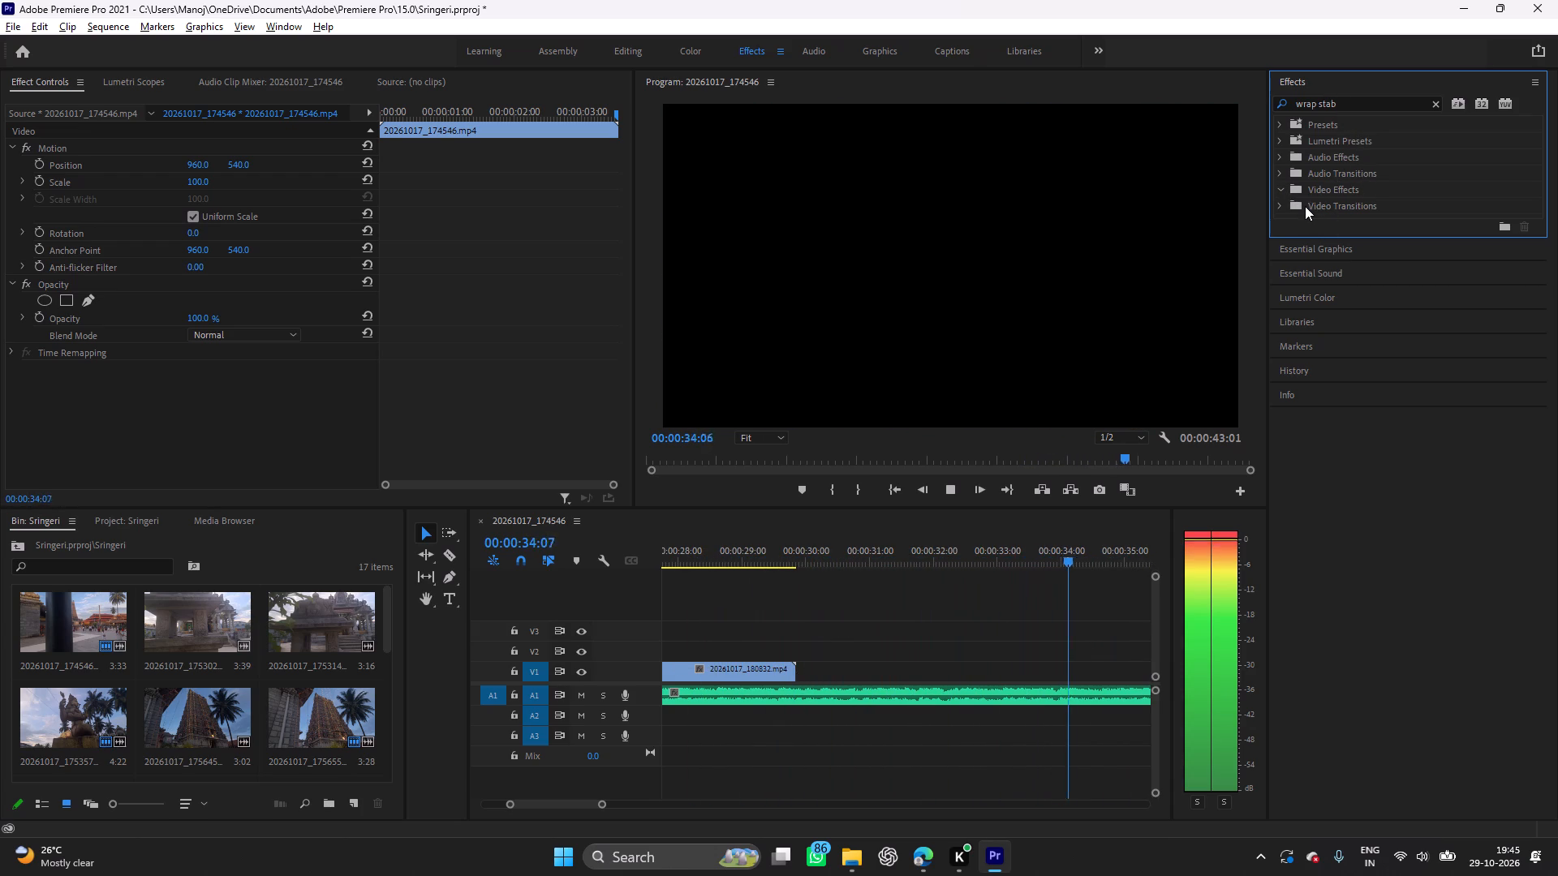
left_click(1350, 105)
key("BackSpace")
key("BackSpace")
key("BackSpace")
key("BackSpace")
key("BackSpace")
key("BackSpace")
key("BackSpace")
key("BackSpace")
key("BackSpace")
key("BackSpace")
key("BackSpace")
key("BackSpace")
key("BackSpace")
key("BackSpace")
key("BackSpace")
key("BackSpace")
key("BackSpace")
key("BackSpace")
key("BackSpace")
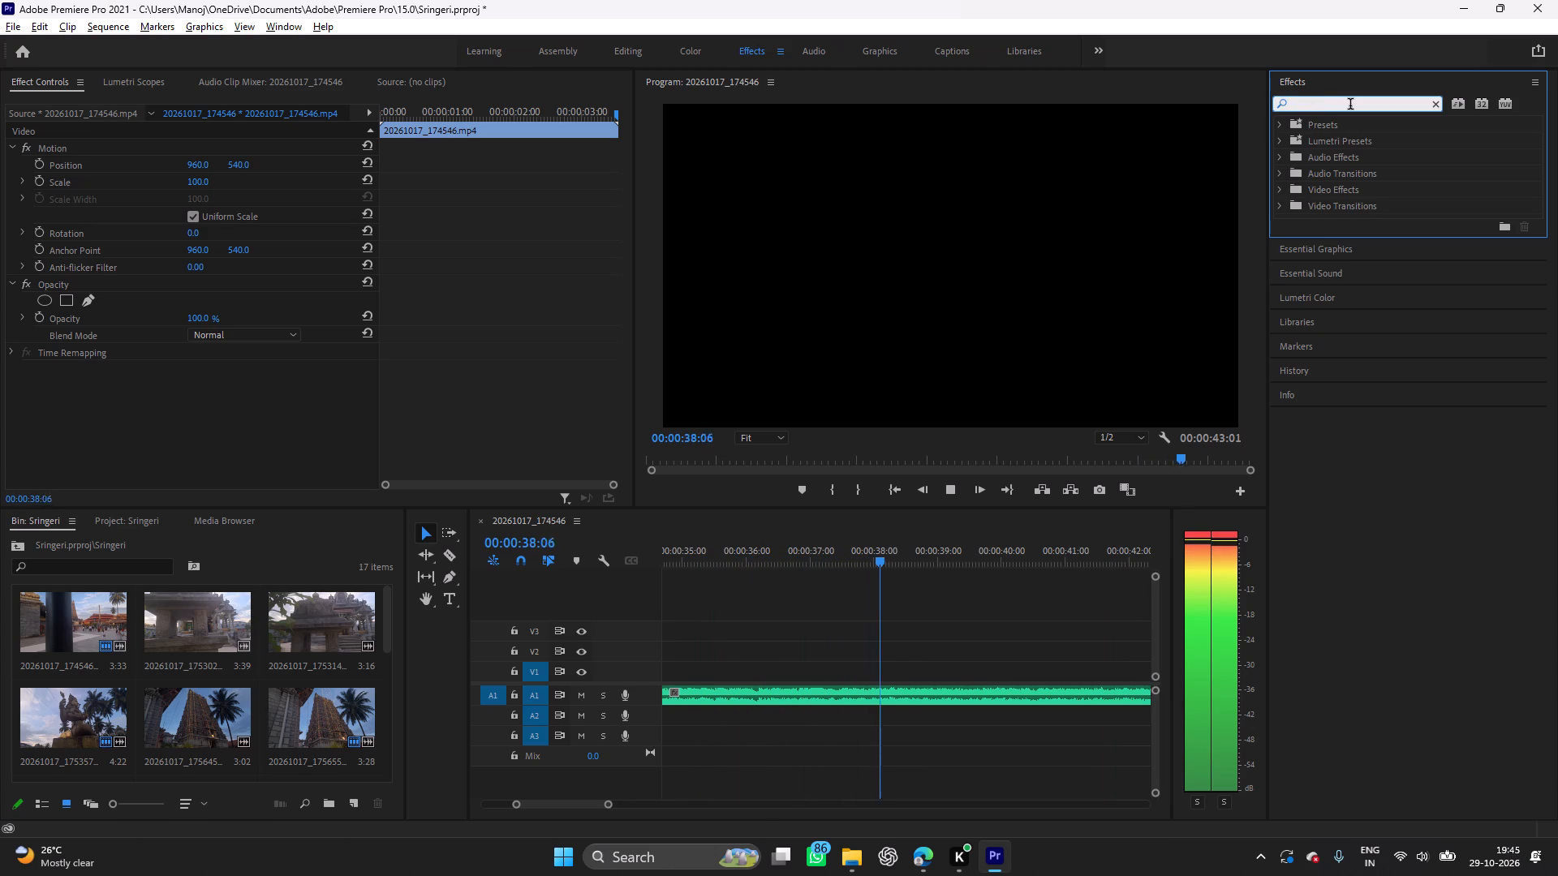
Find Warp Stabilizer among the Distort video effects and apply it to the 20261017_175655.mp4 gopura clip on V1.
left_click(1280, 186)
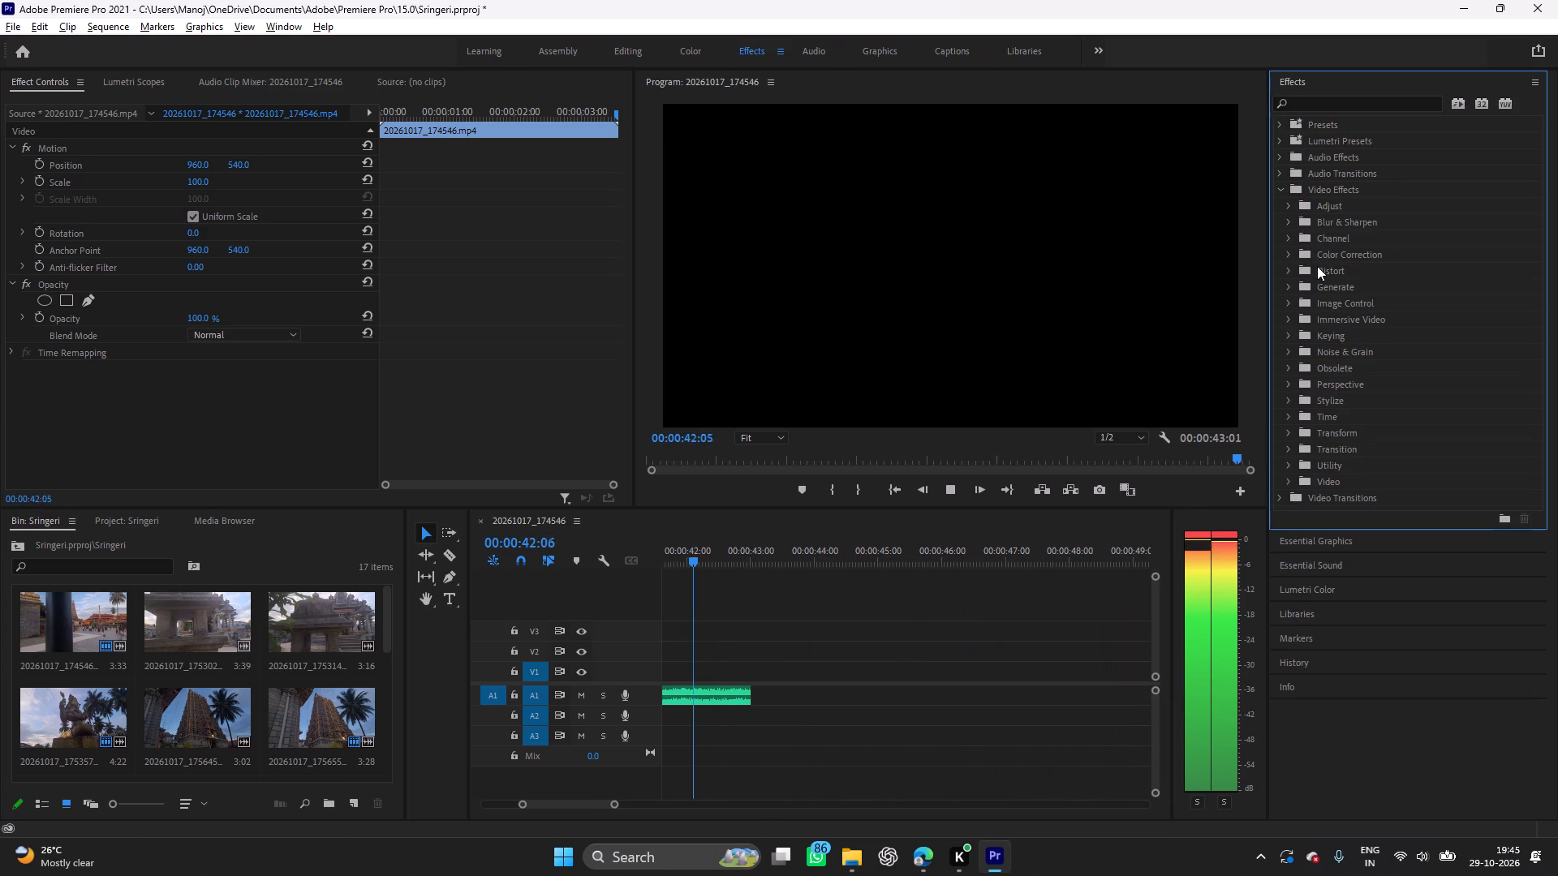
left_click(1288, 268)
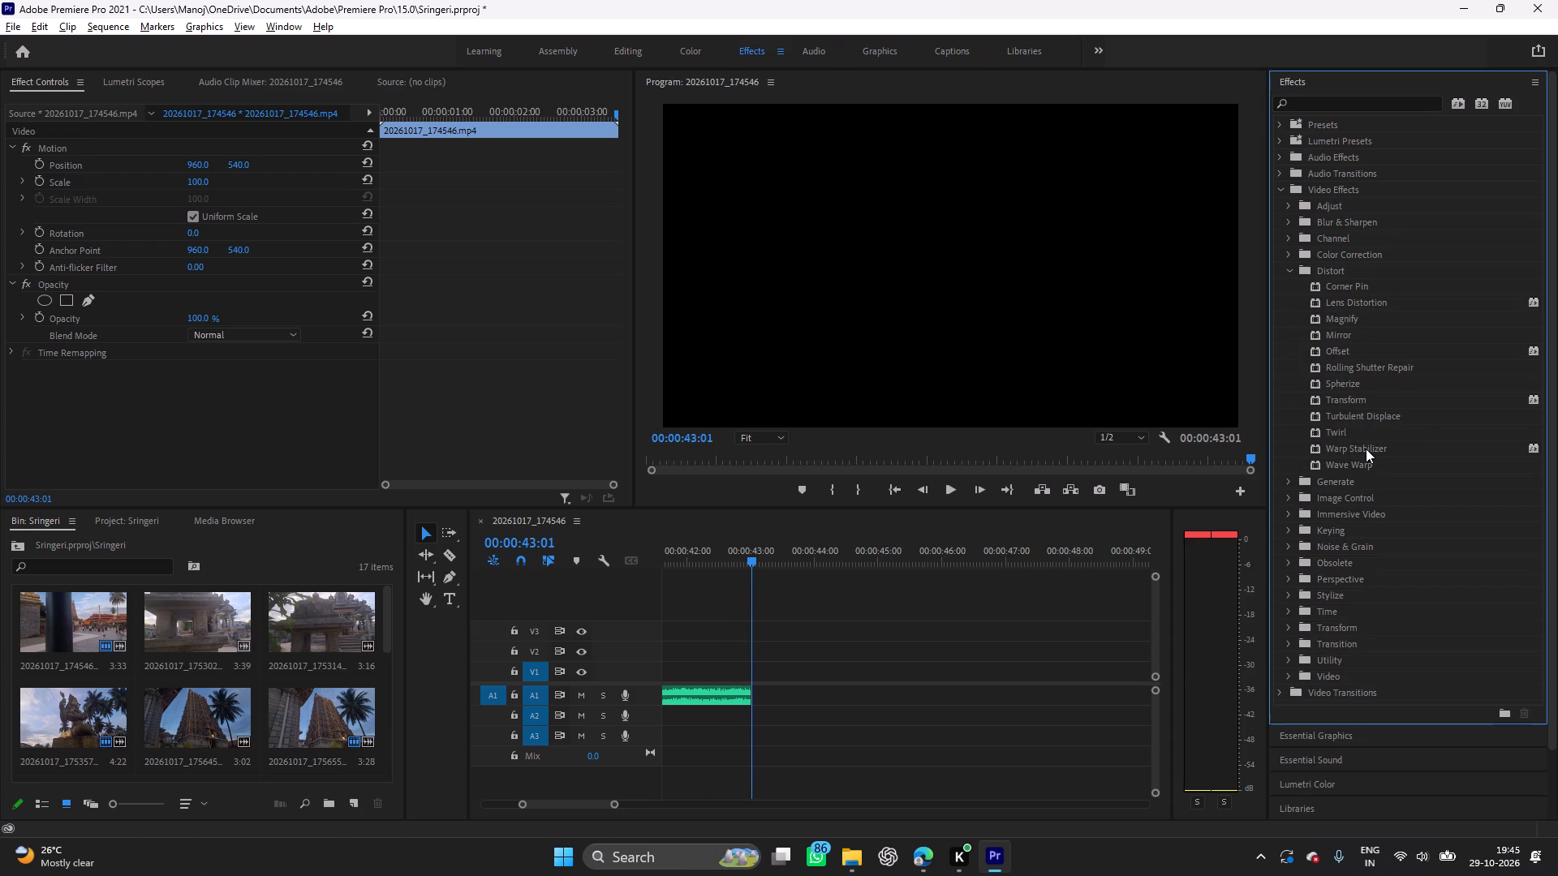
key("space")
key("space")
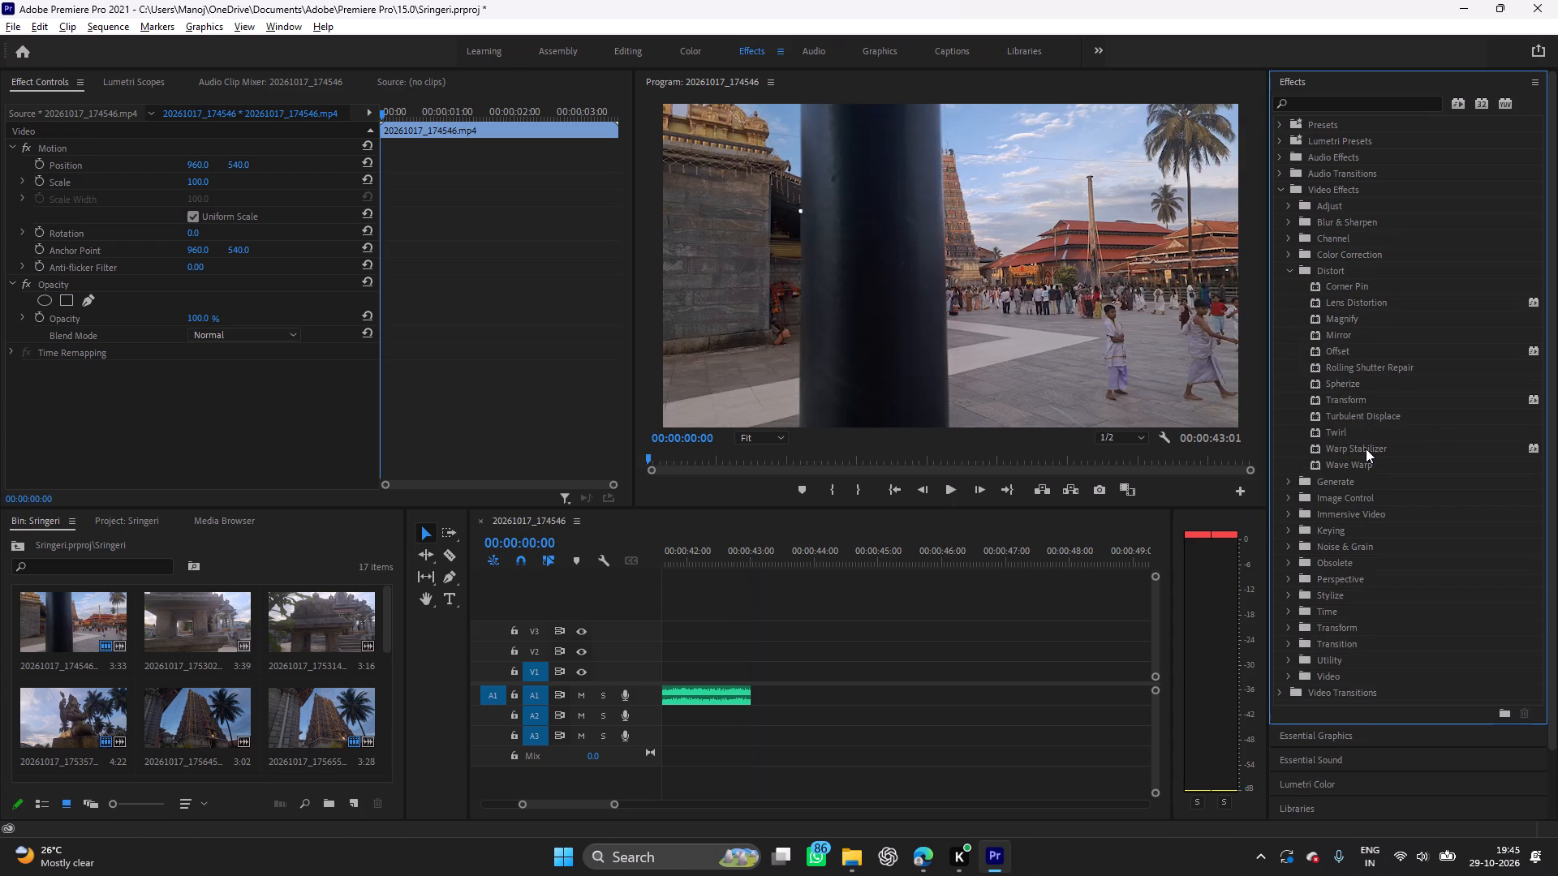
key("space")
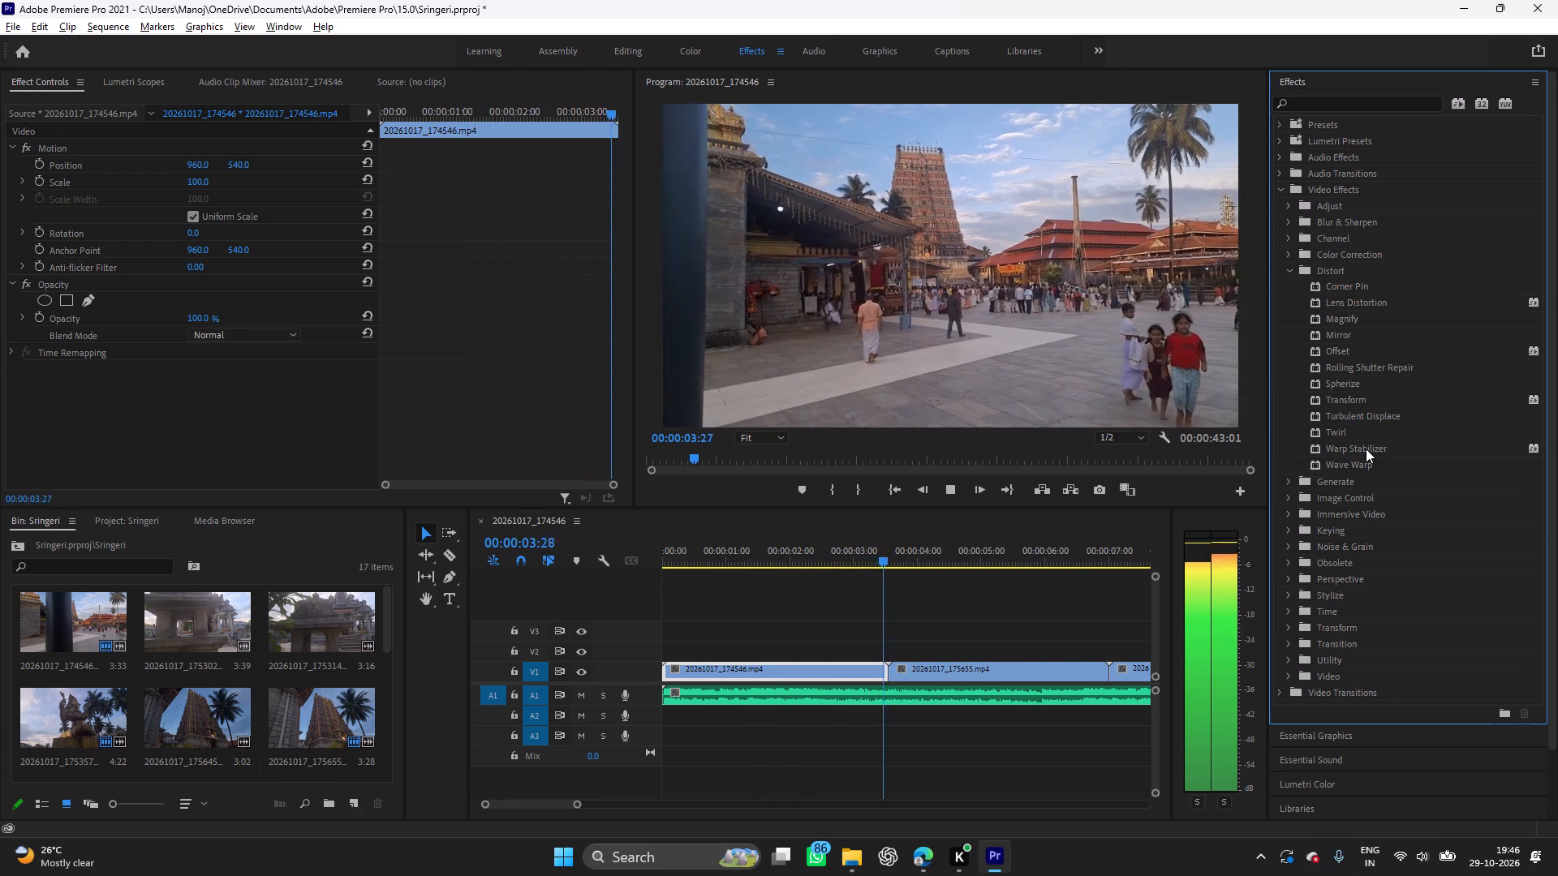
key("space")
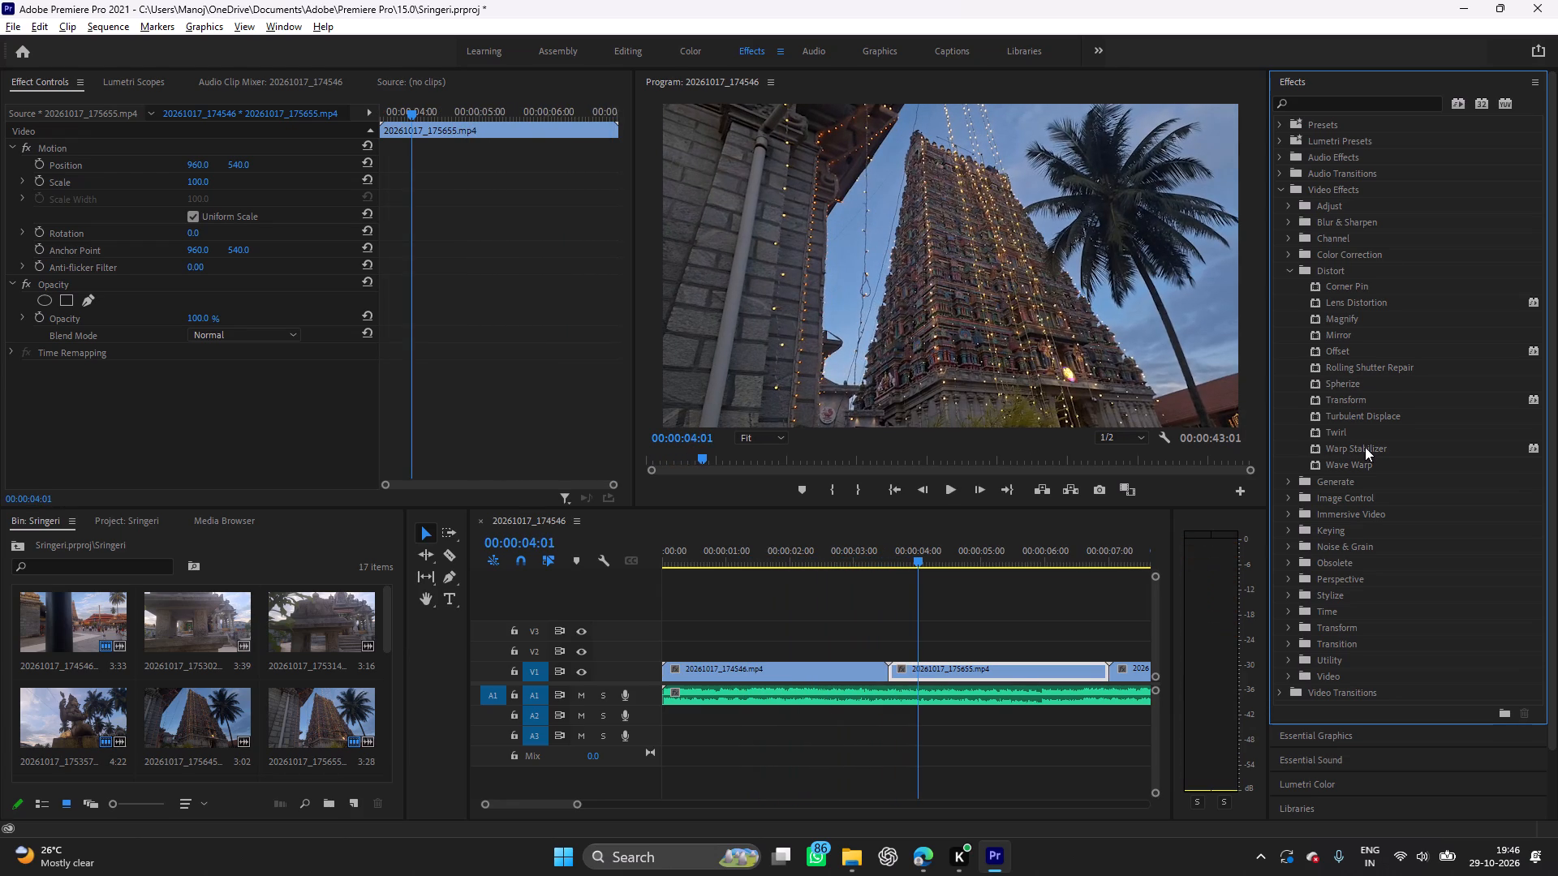
left_click_drag(1365, 447, 1011, 663)
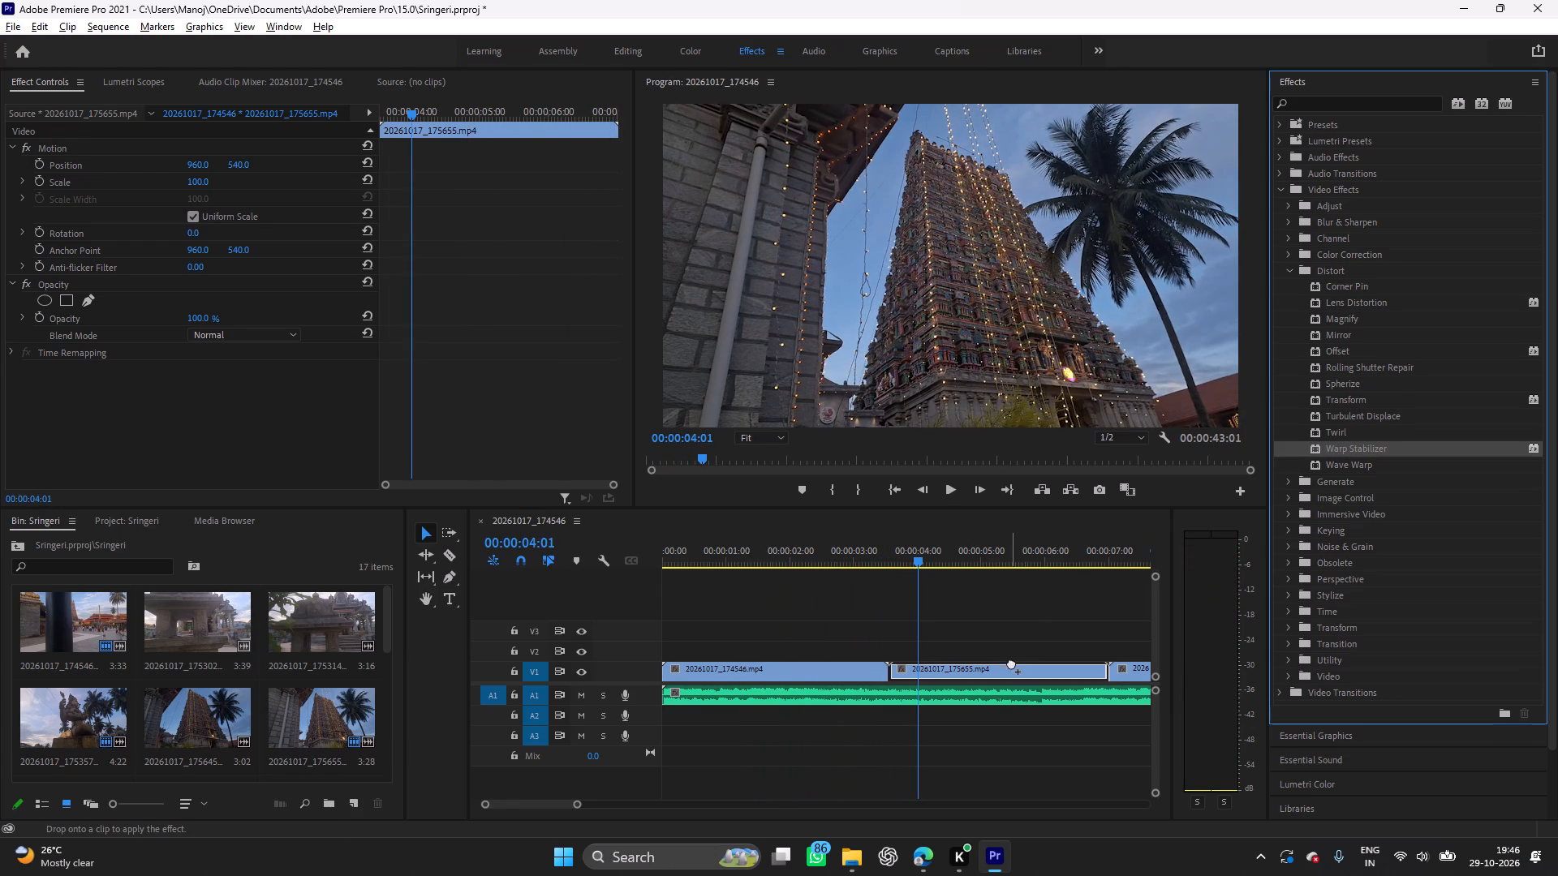
left_click_drag(1011, 663, 1009, 671)
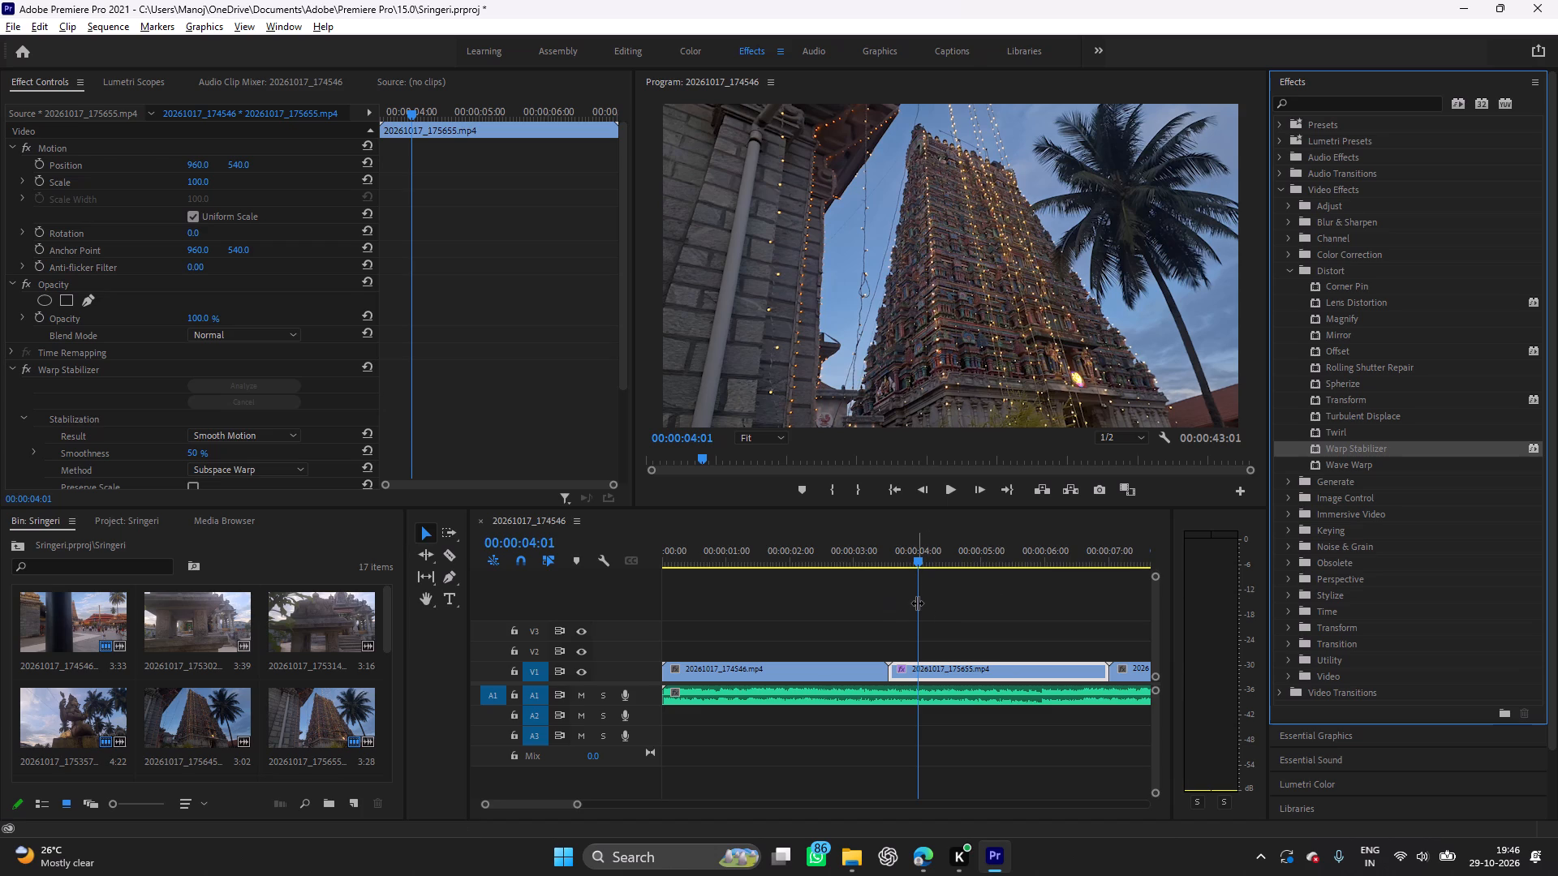
Play from the opening clip to the seated statue shot and apply Warp Stabilizer to the 20261017_175357.mp4 clip on V1.
left_click_drag(917, 603, 822, 622)
key("space")
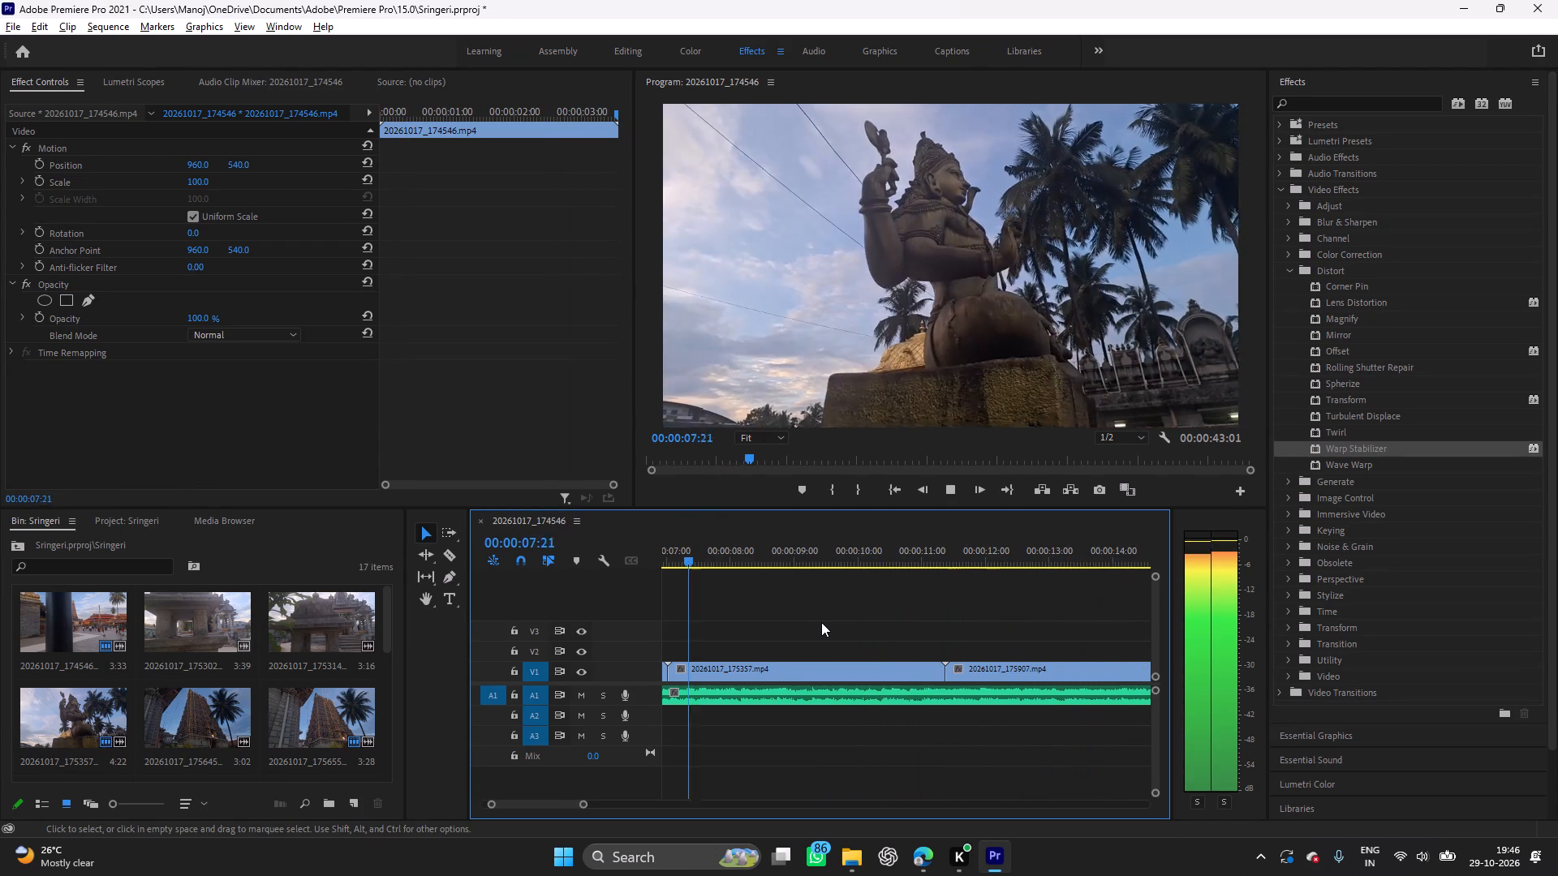
key("space")
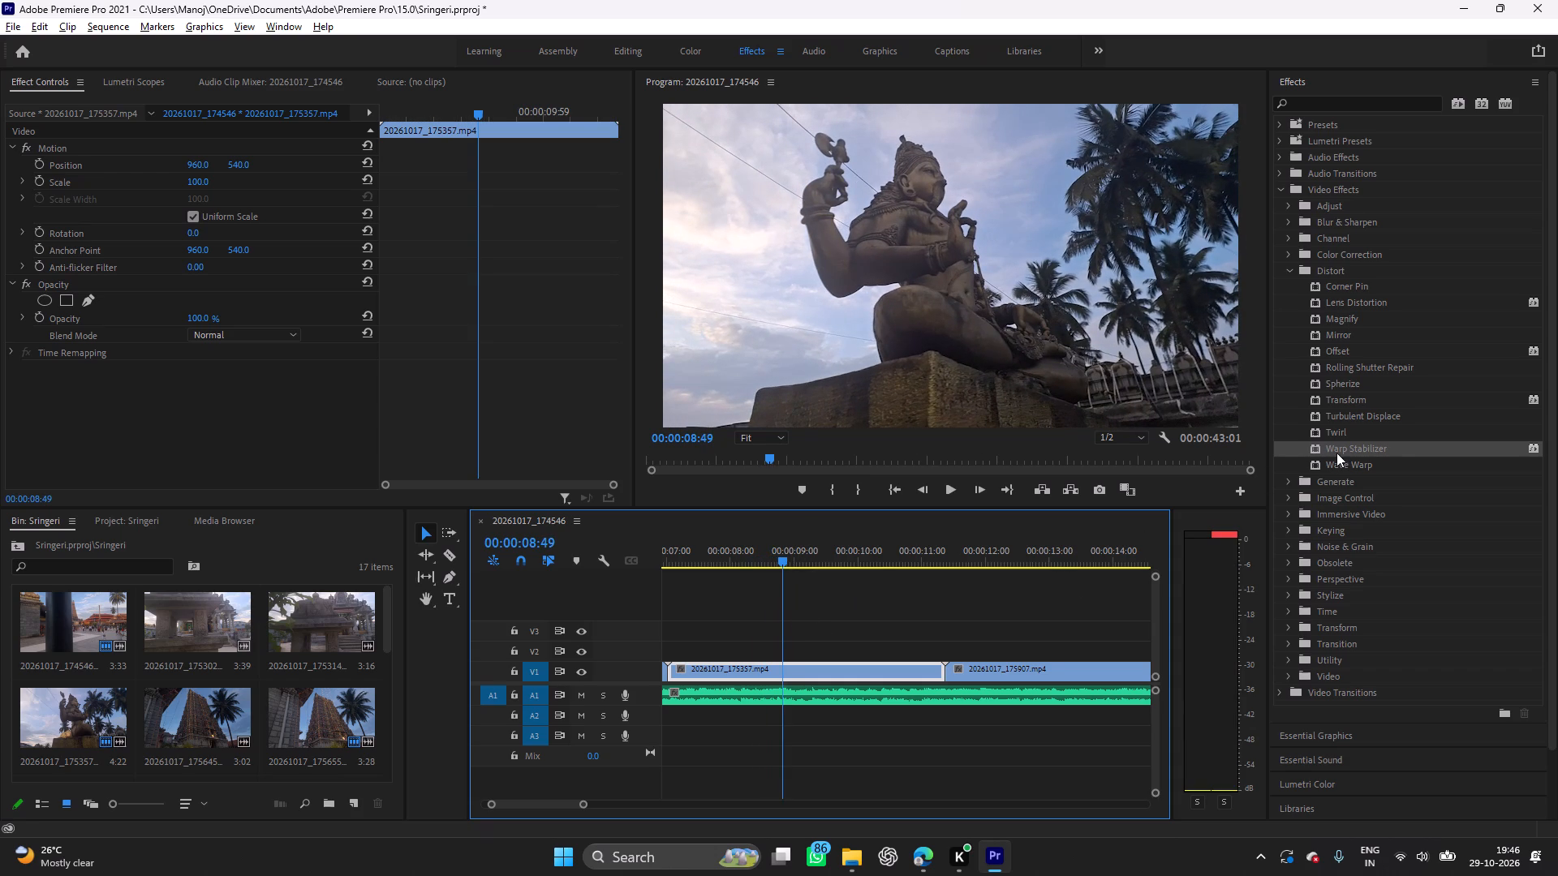
left_click_drag(1336, 446, 820, 668)
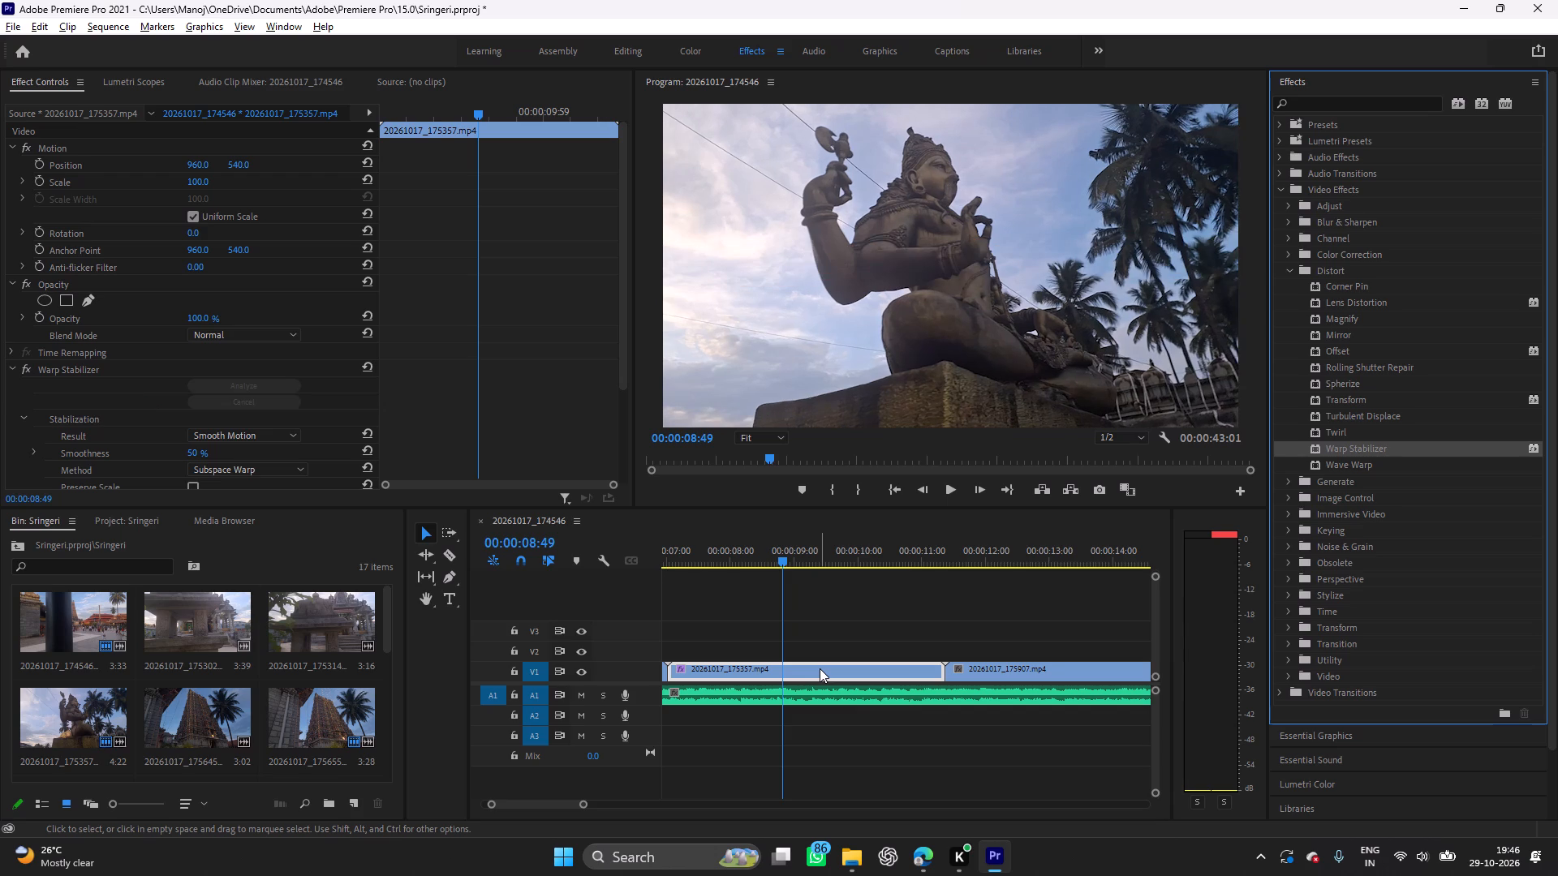
Review the stabilized gopura and statue clips and the remaining V1 clips, pausing to check the night footage in 20261017_180832.mp4.
key("space")
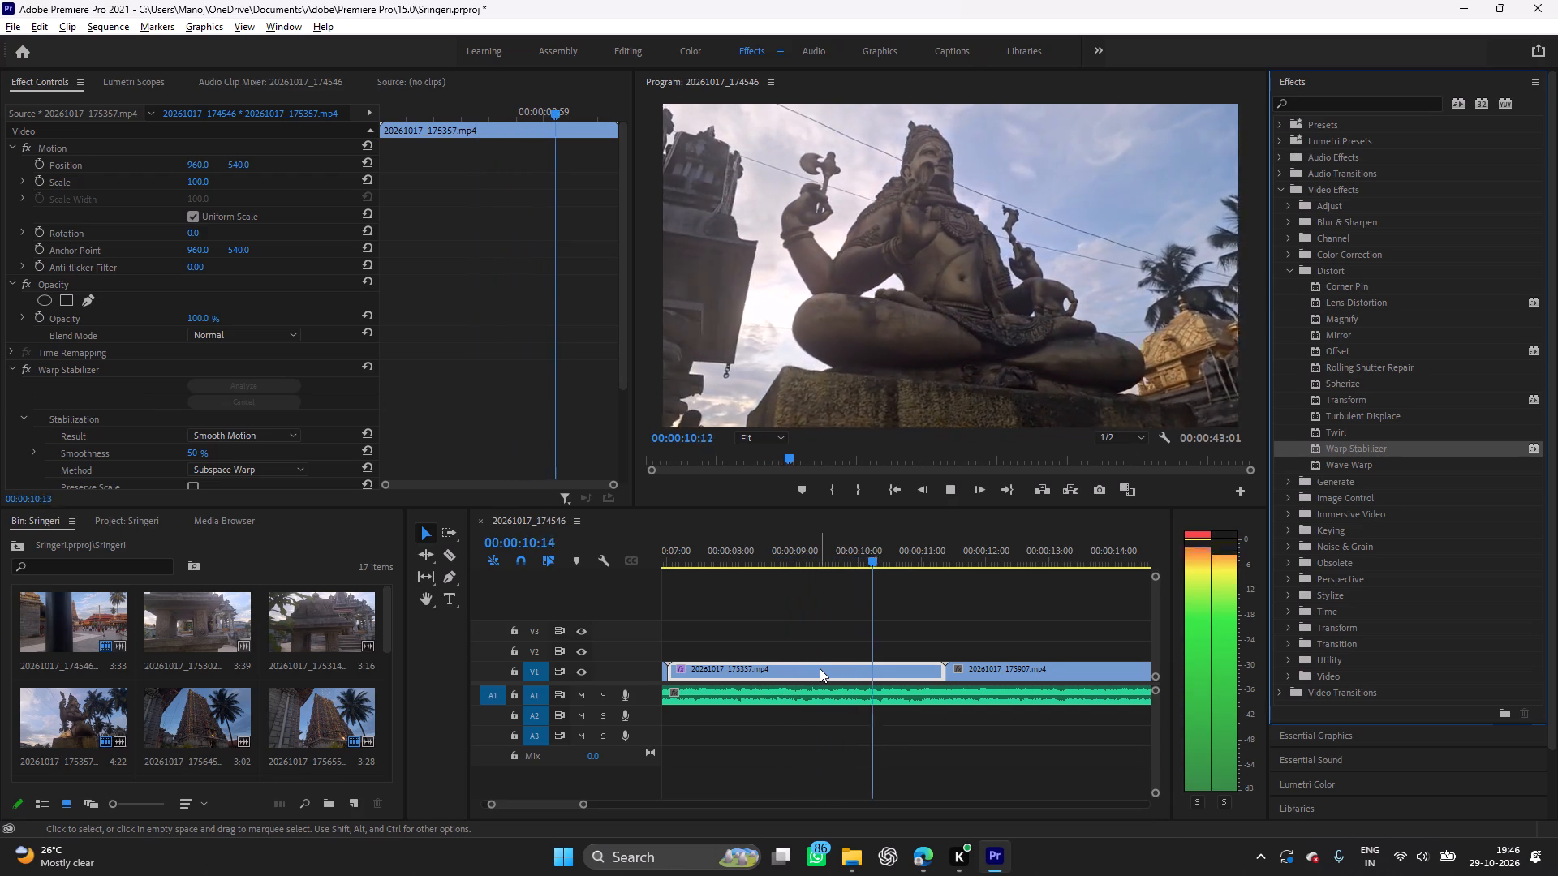
key("space")
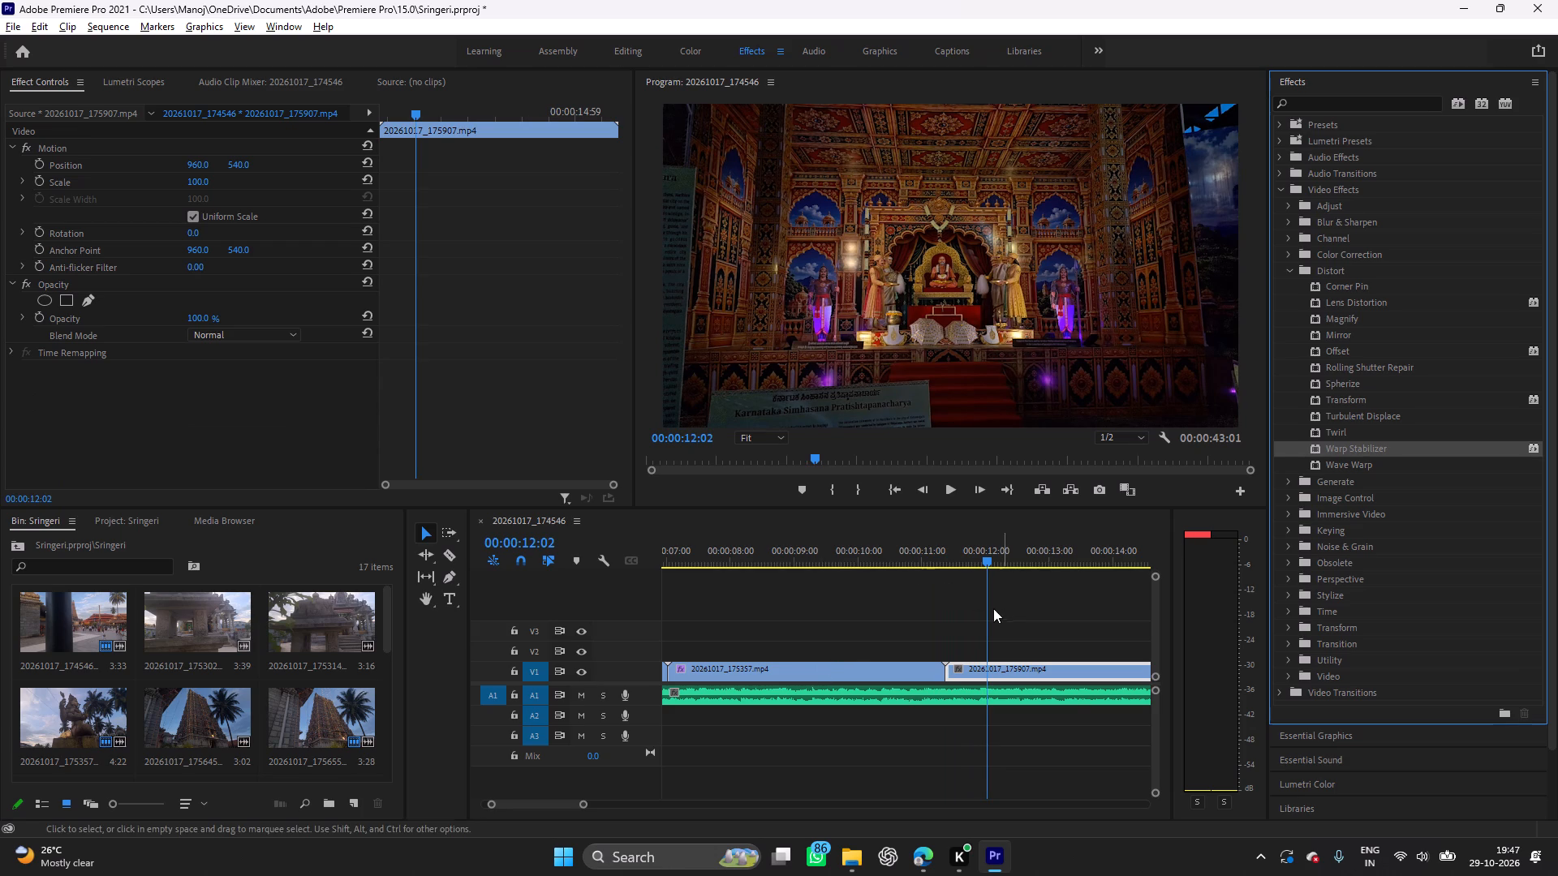
left_click_drag(983, 607, 654, 663)
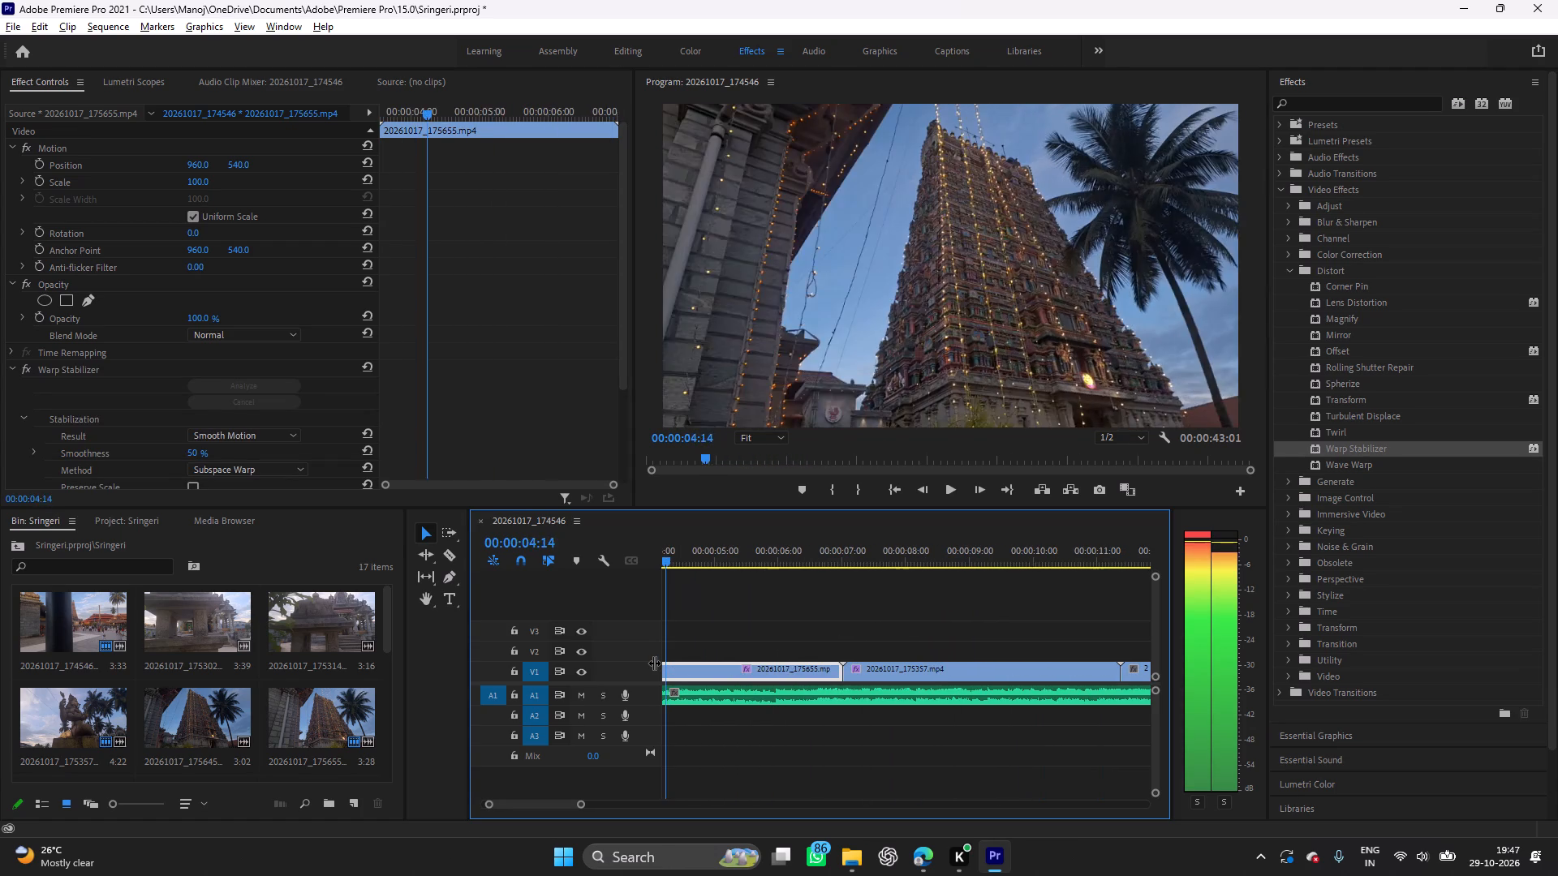
left_click_drag(654, 663, 800, 655)
key("space")
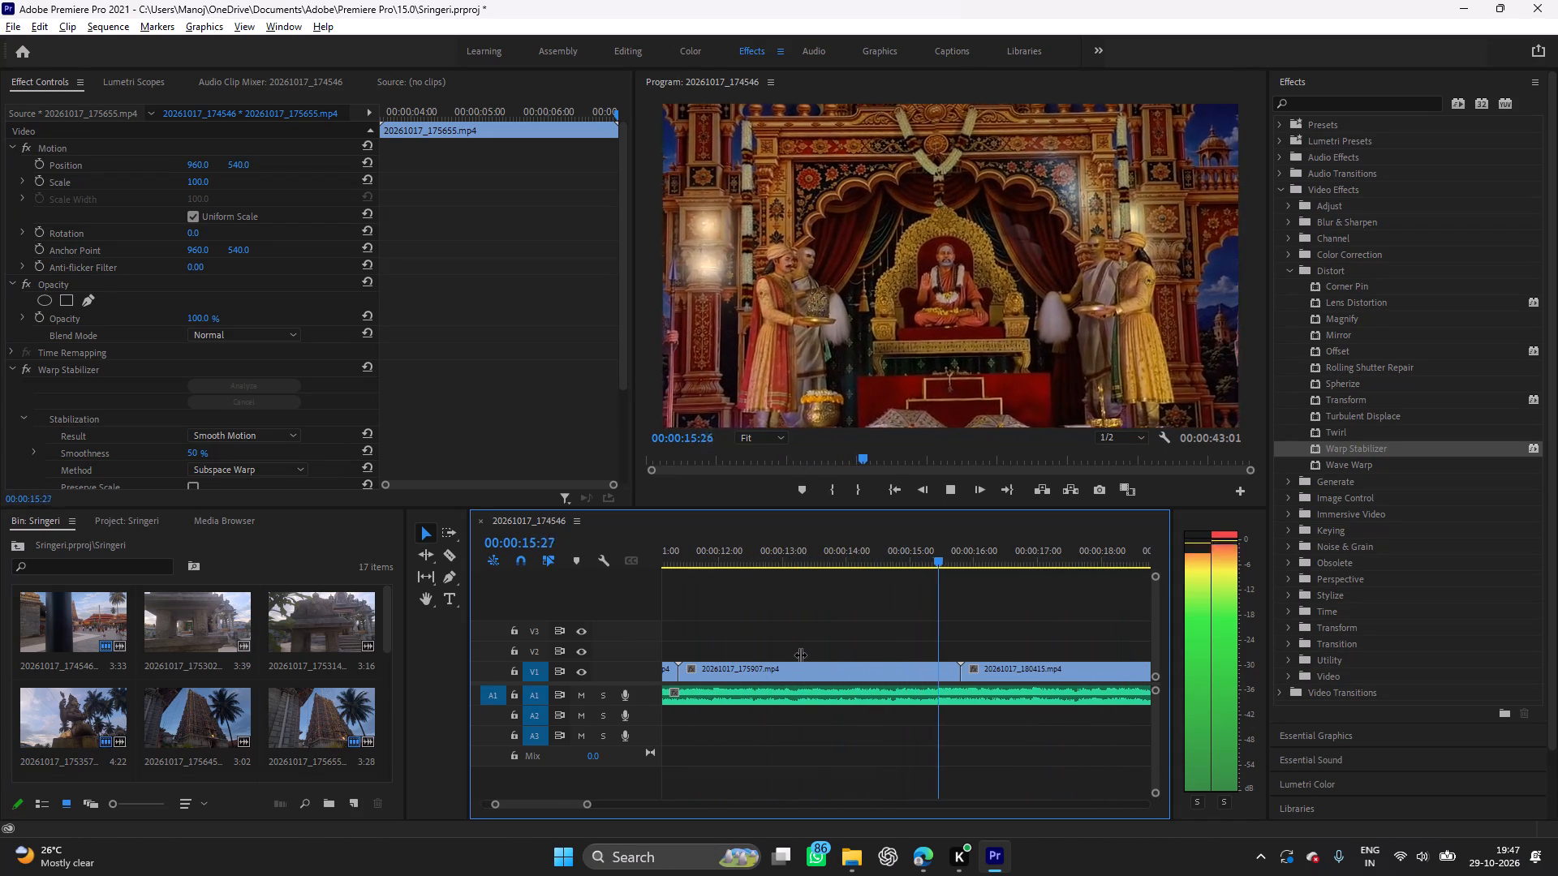
key("space")
key("space")
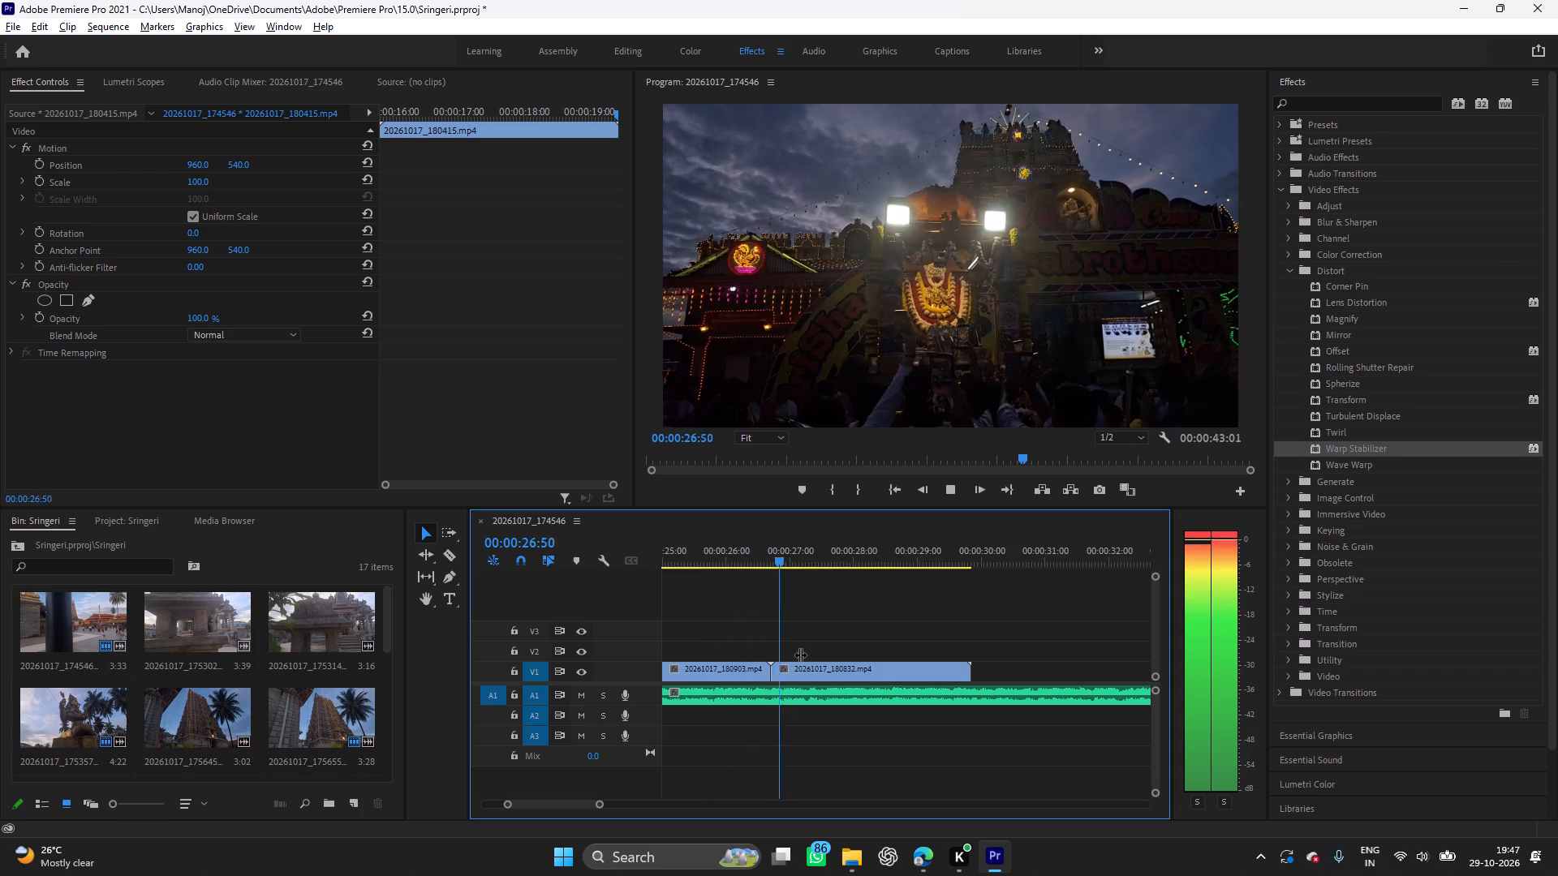
key("space")
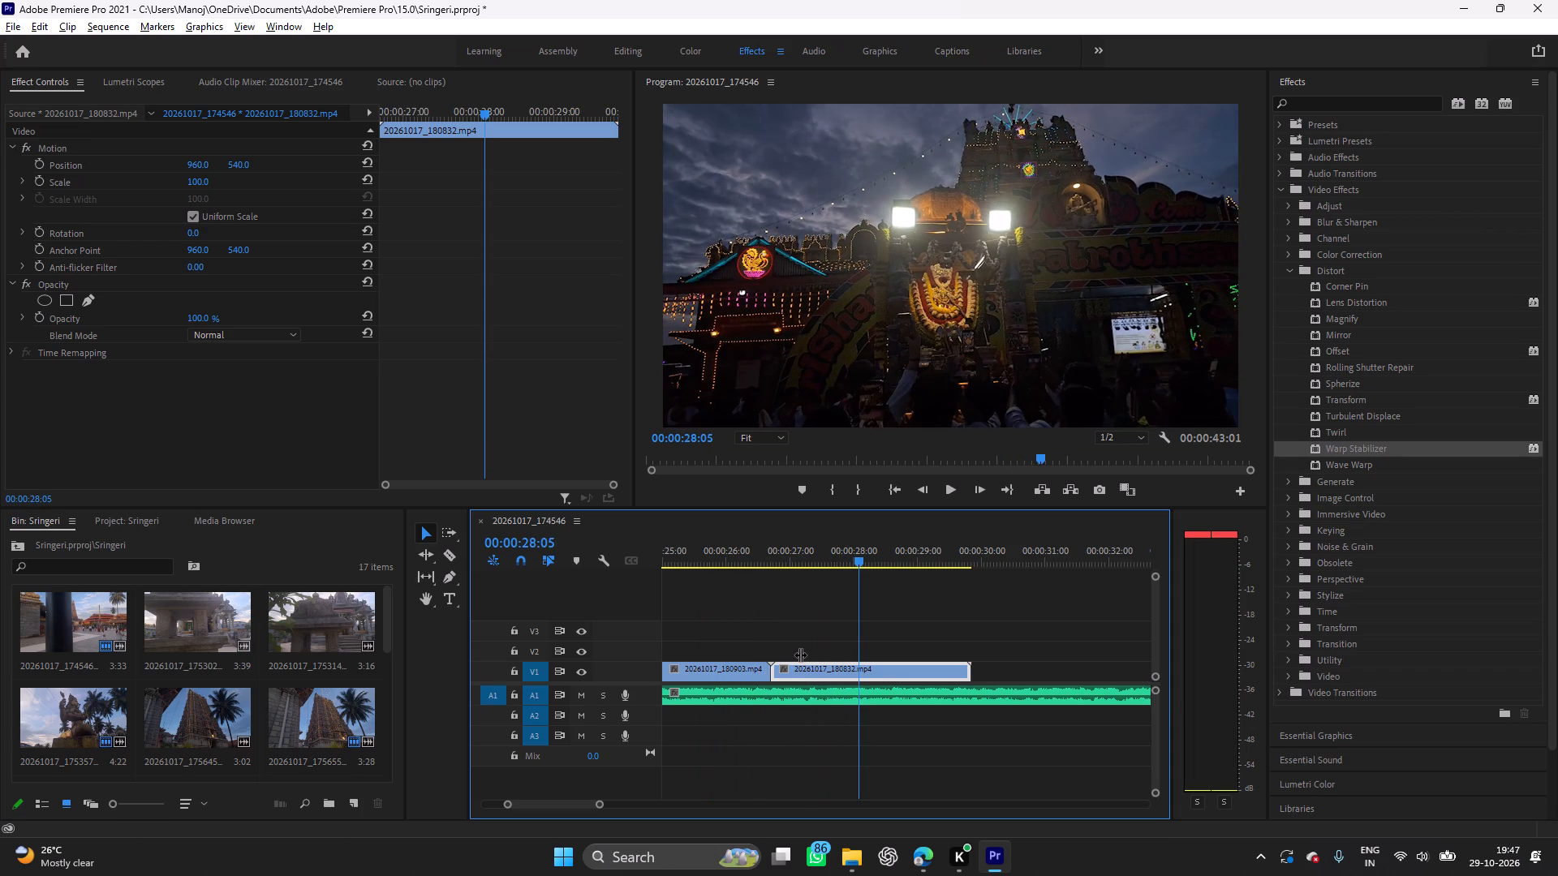
key("space")
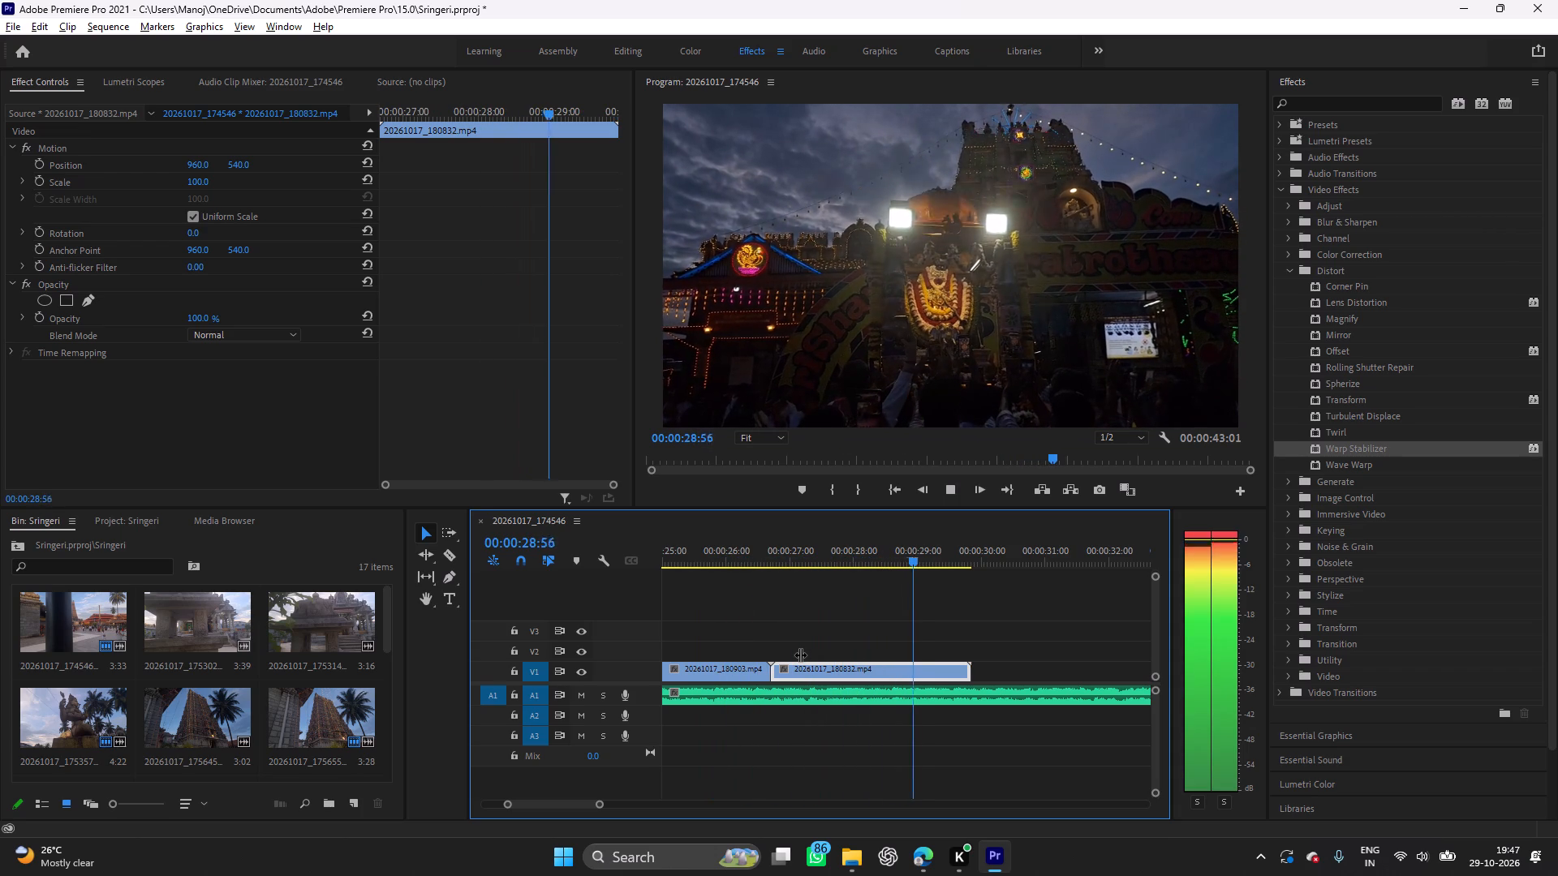
key("space")
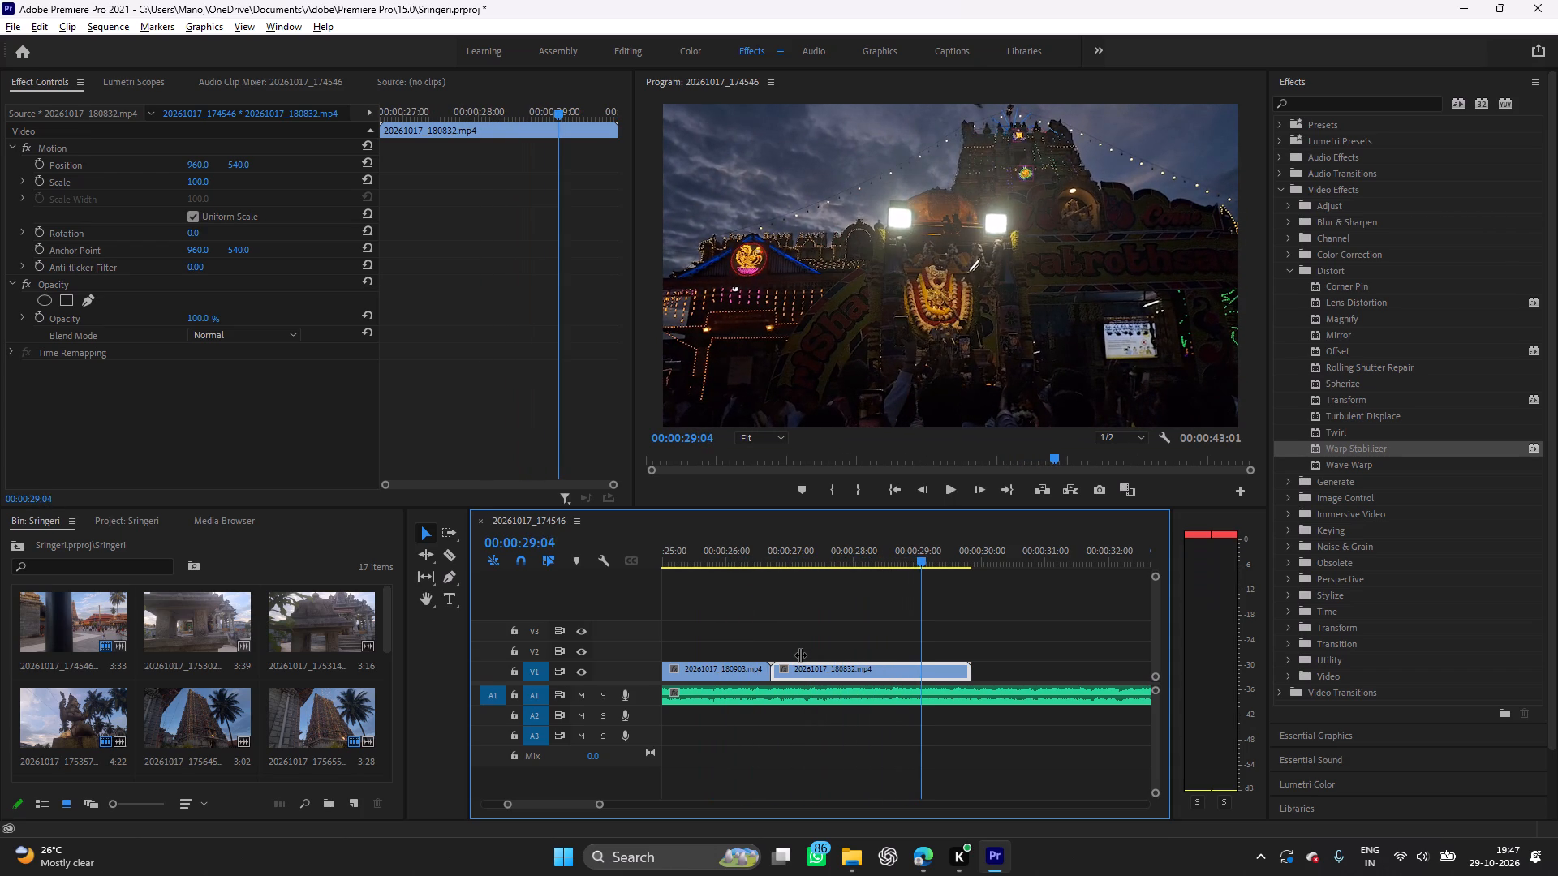
key("space")
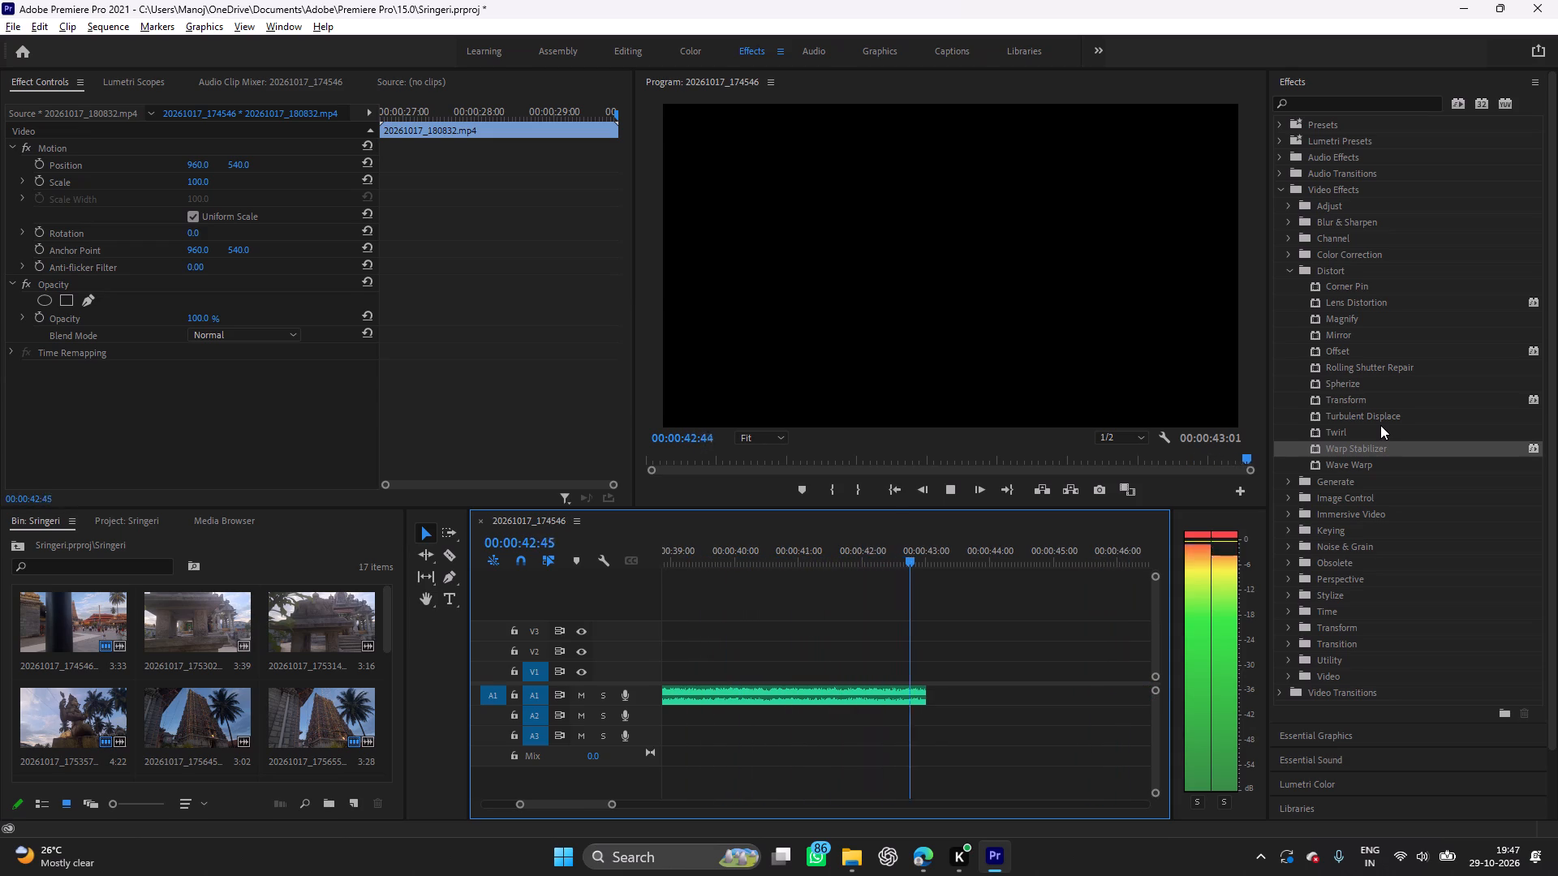
Return to the sequence start and apply Warp Stabilizer to the opening 20261017_174546.mp4 courtyard clip on V1.
key("space")
key("space")
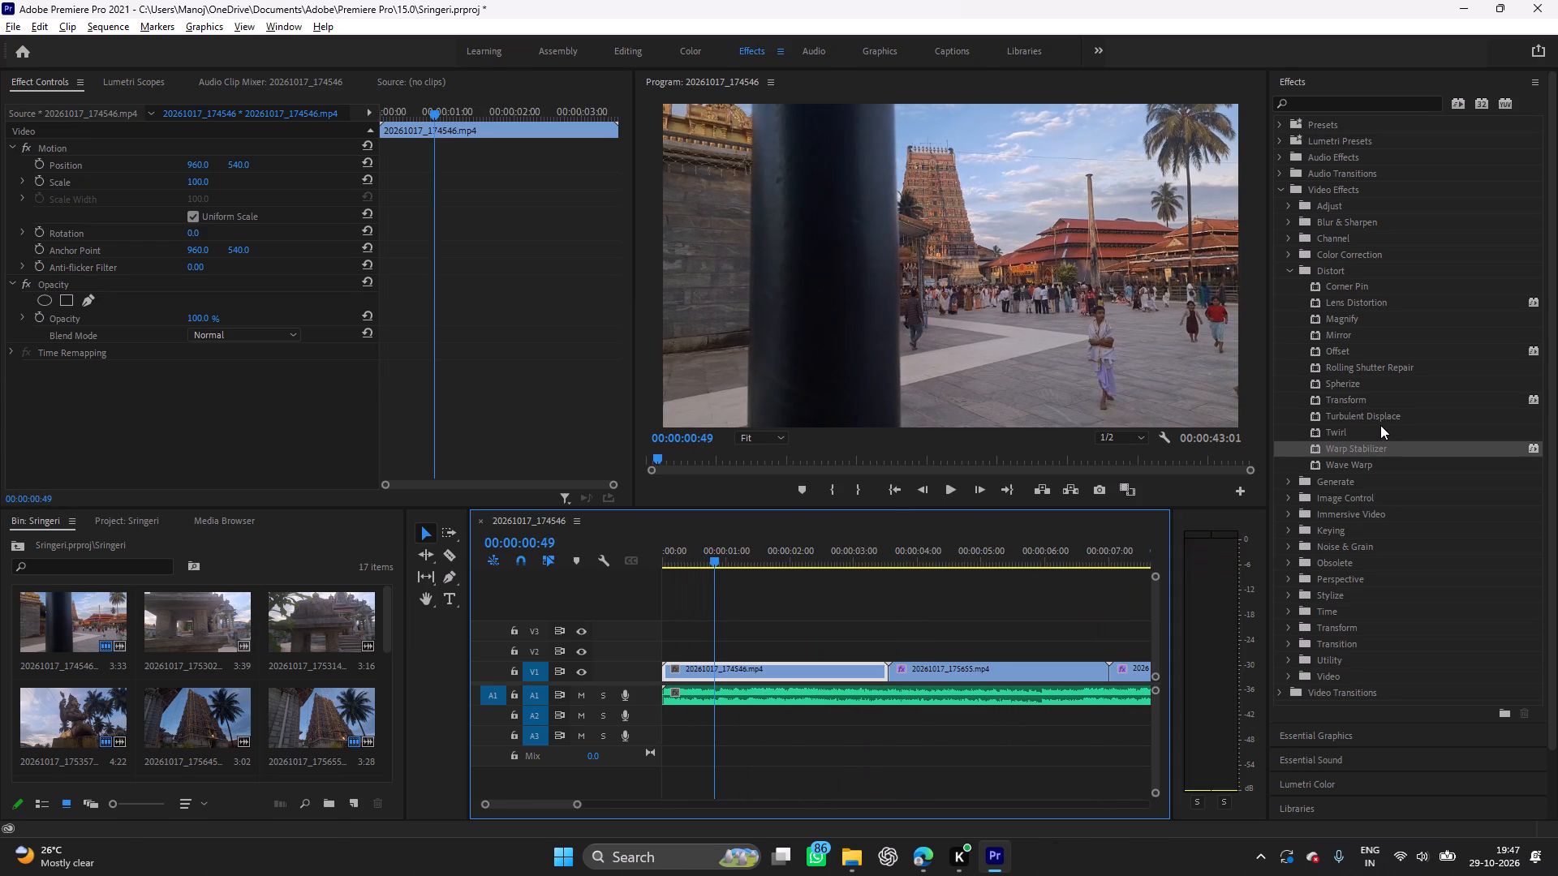
left_click_drag(1365, 446, 792, 668)
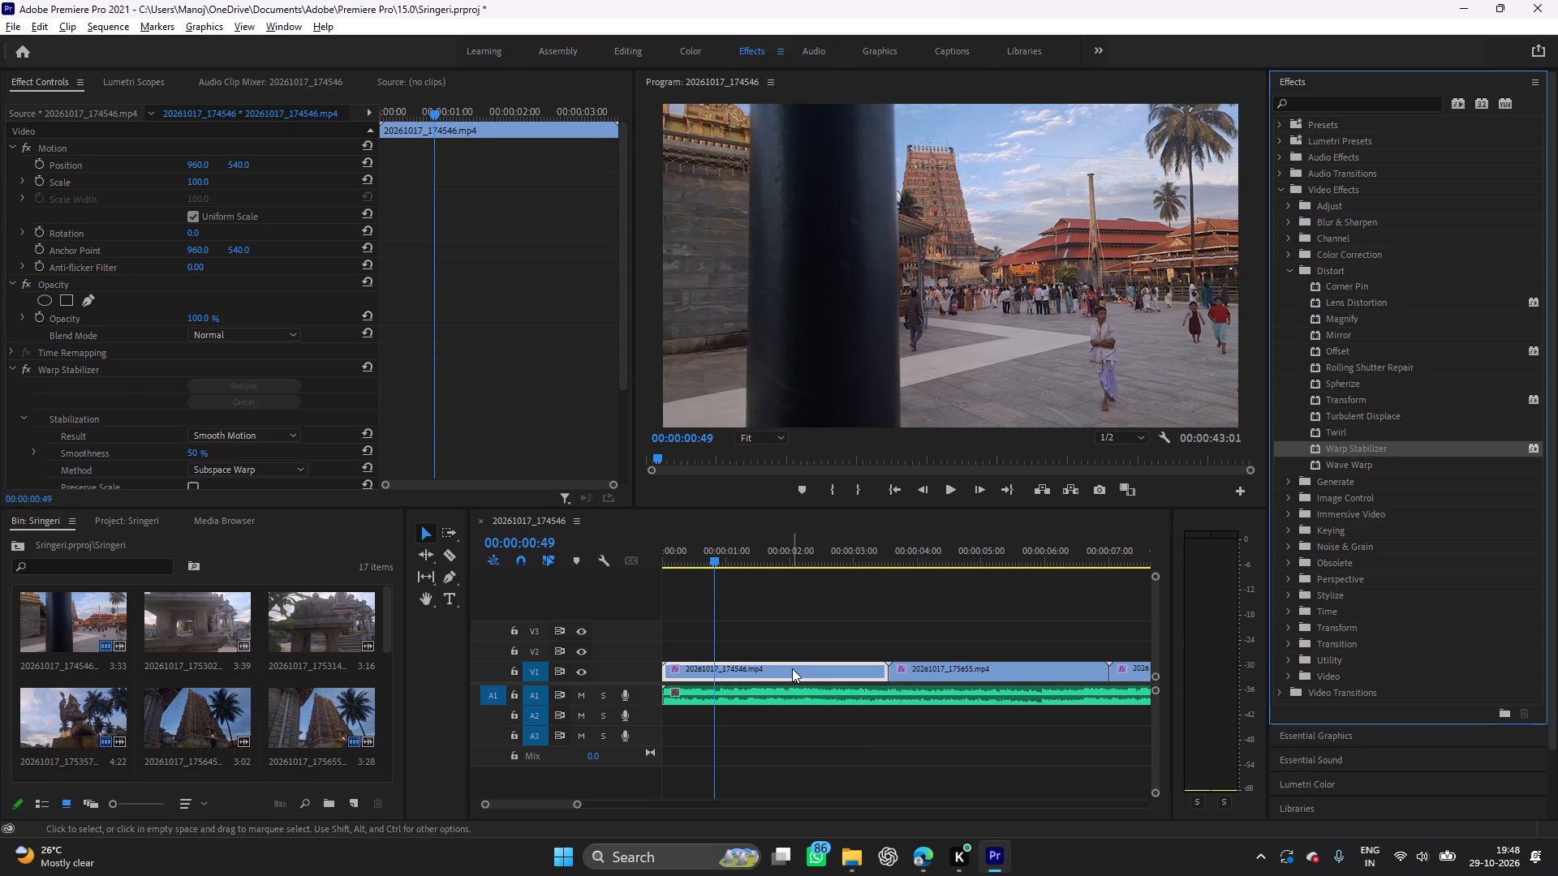
Play the sequence from the opening clip and pause in the 20261017_180415.mp4 clip, at about 17 seconds.
key("space")
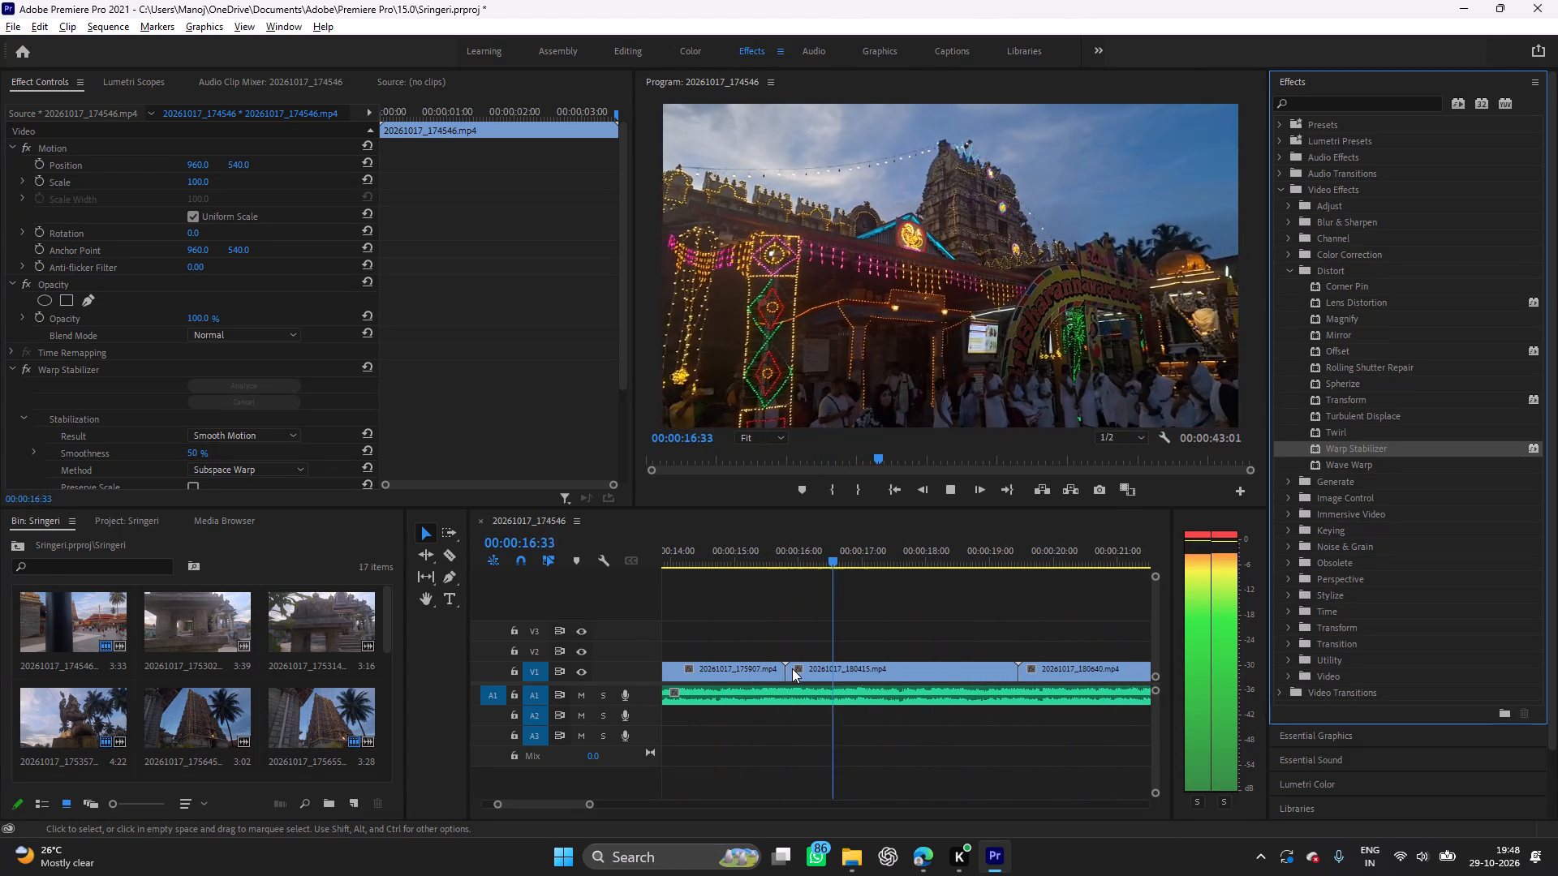
key("space")
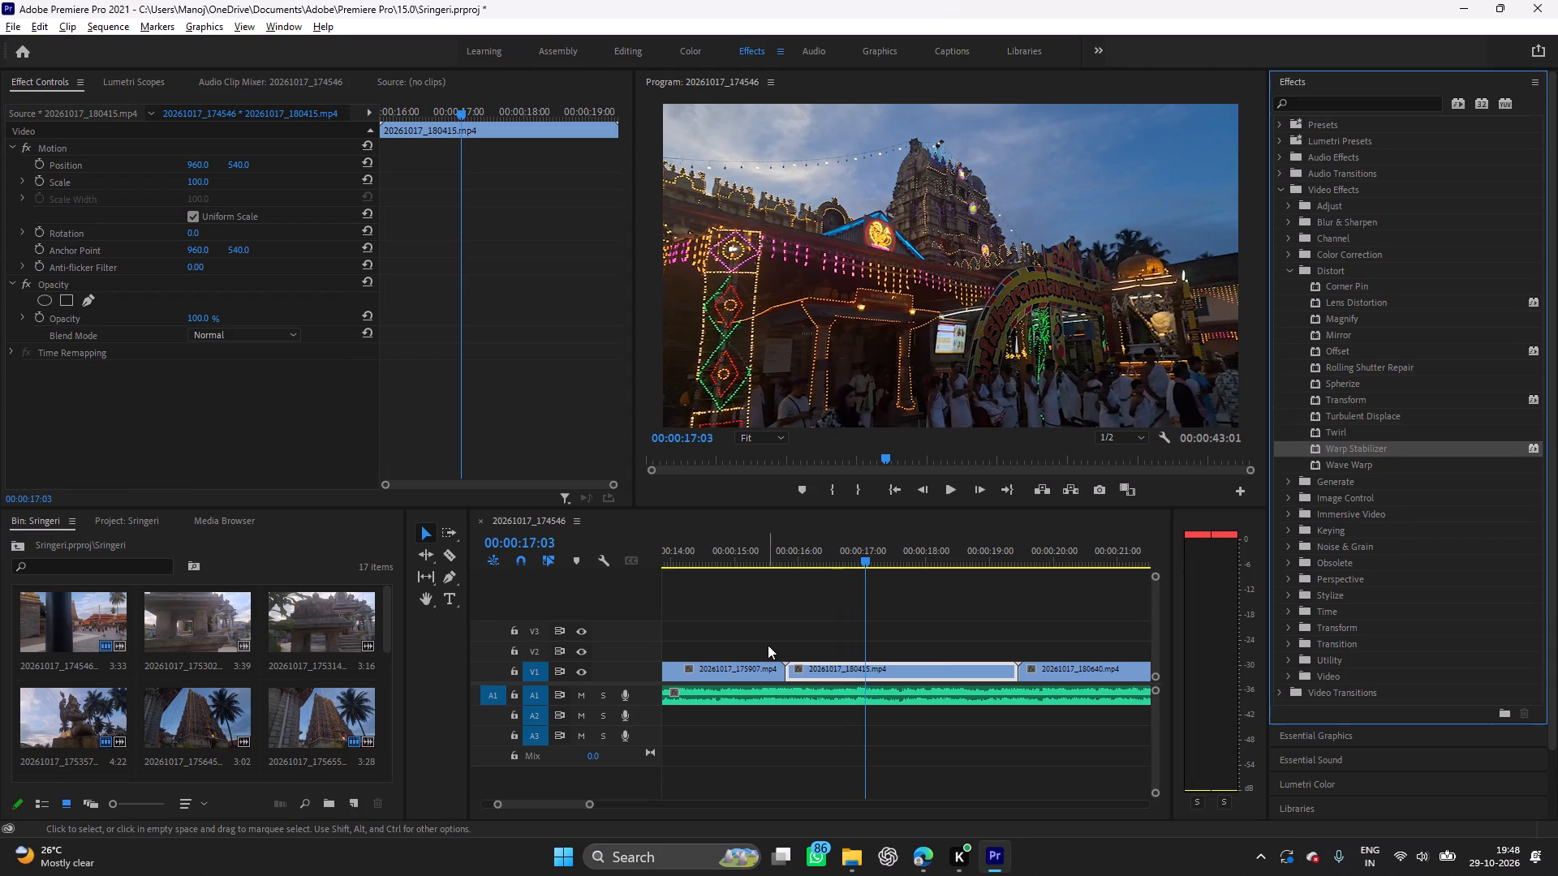
Apply Warp Stabilizer to the 20261017_180415.mp4 clip on V1.
left_click_drag(1336, 446, 919, 670)
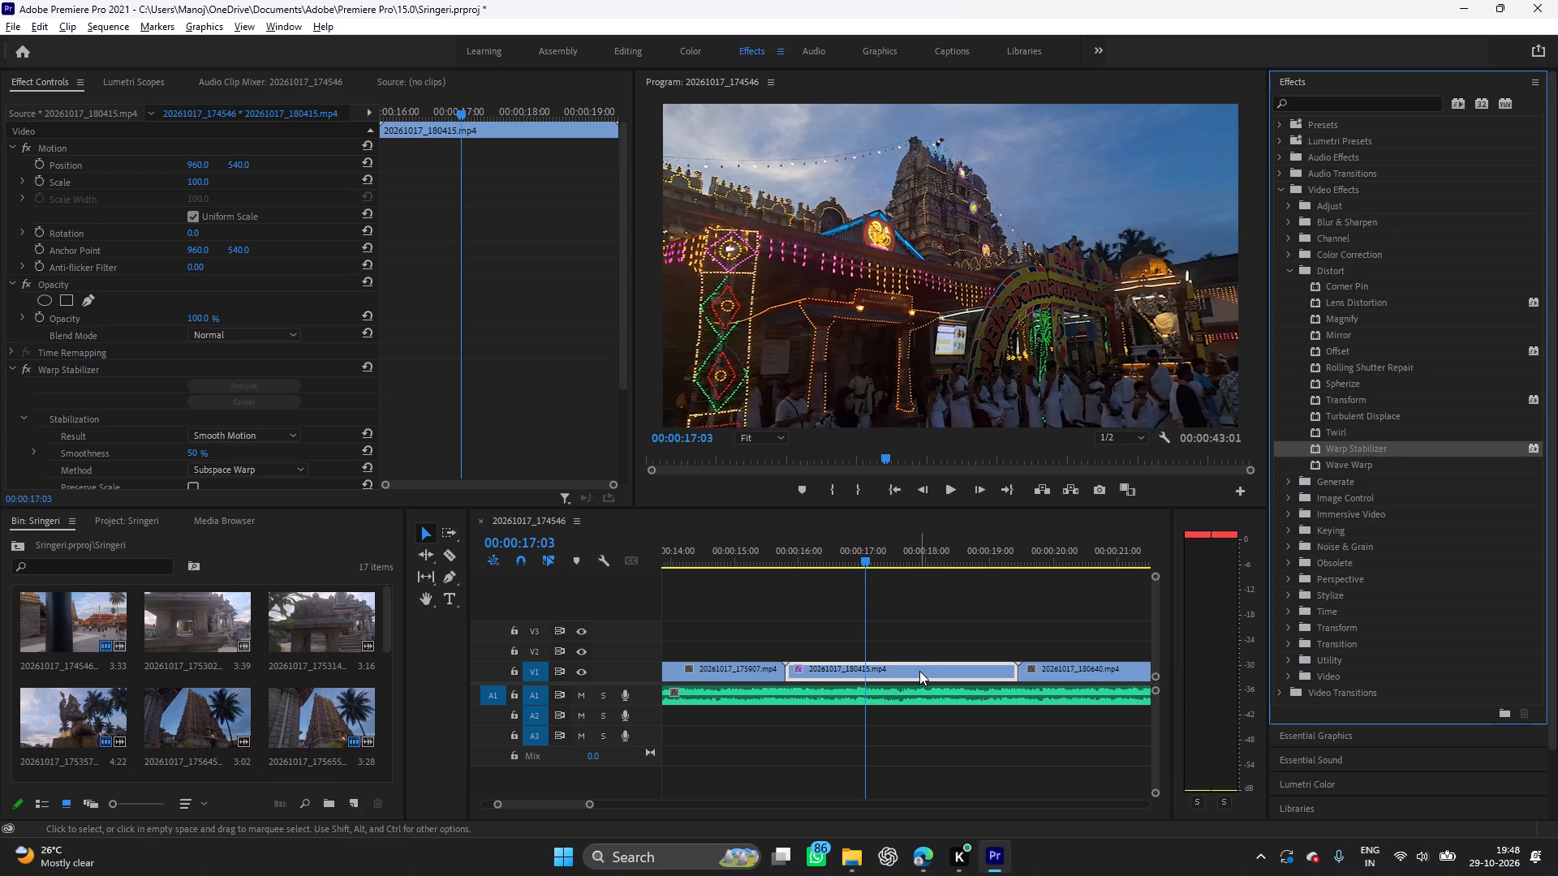
Play on to the night shot in 20261017_180832.mp4 and apply Warp Stabilizer to that V1 clip.
key("space")
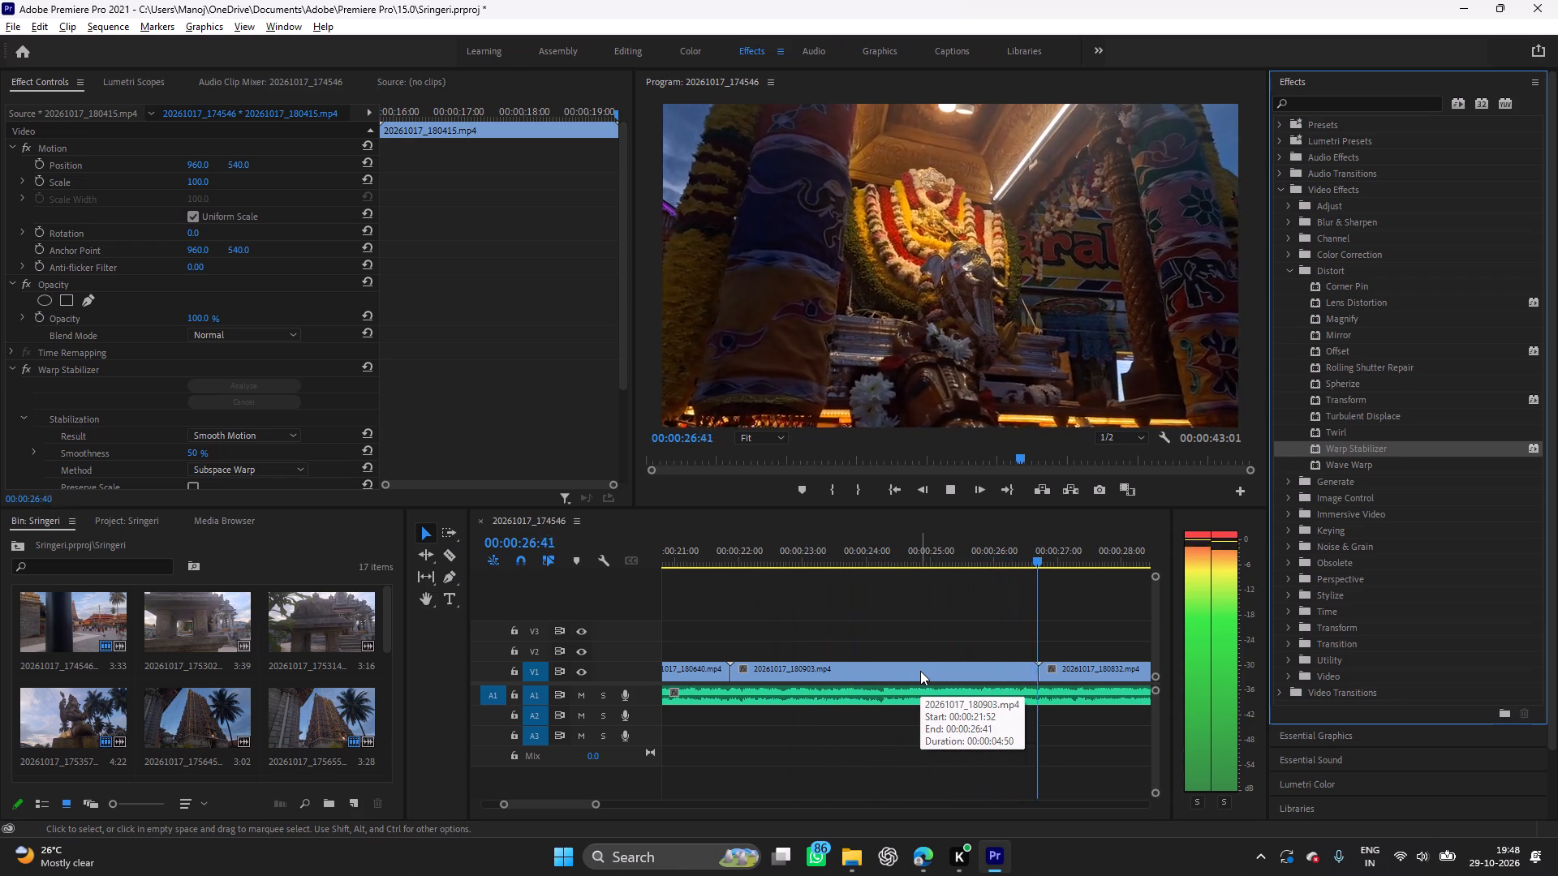
key("space")
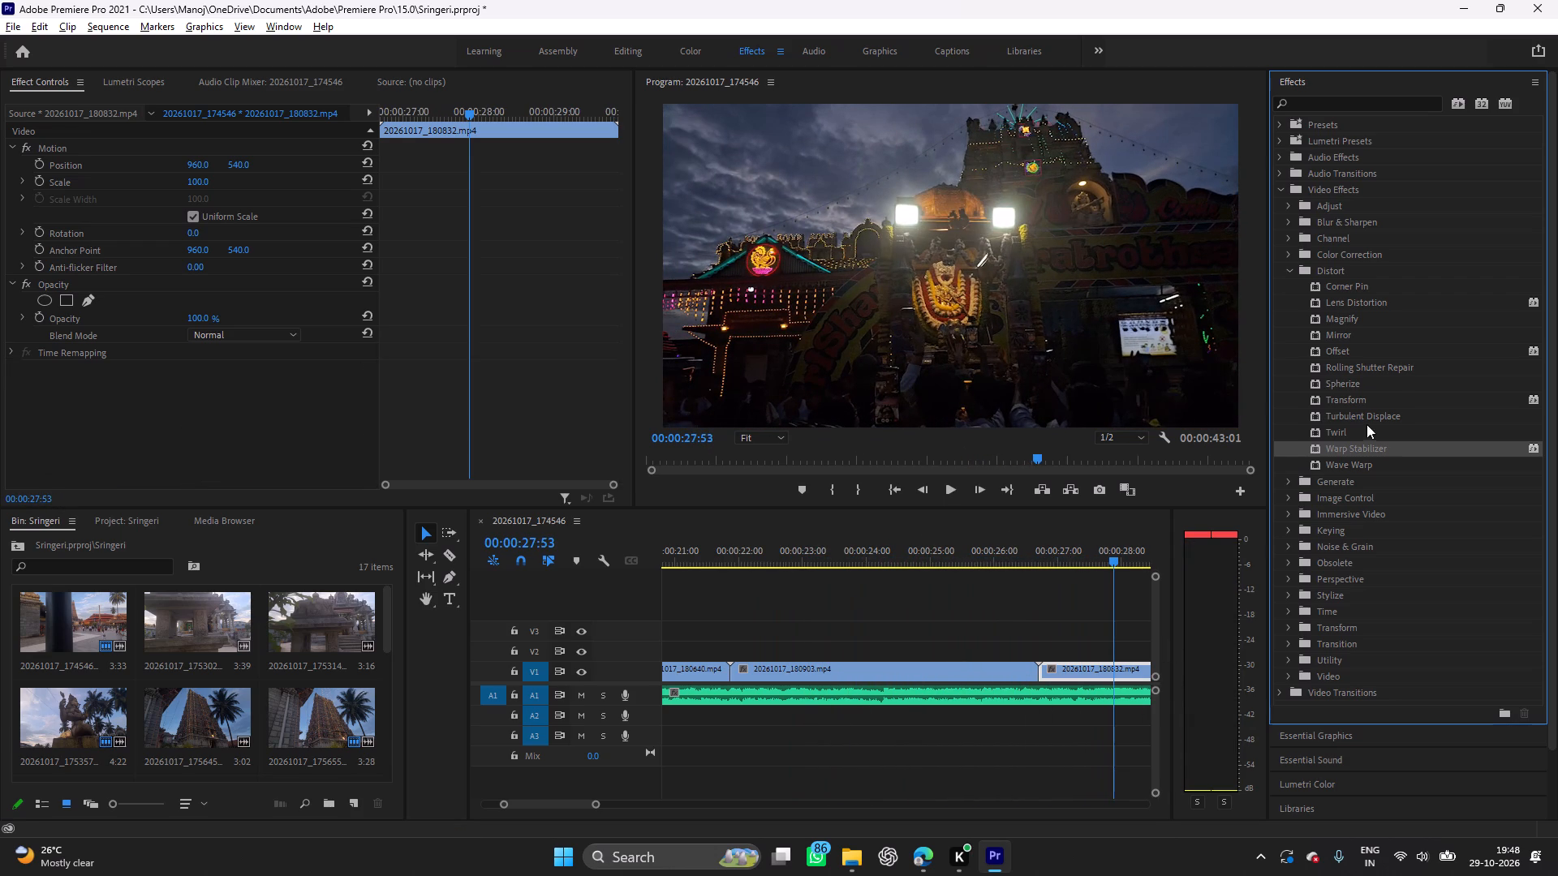
left_click_drag(1357, 445, 1098, 656)
left_click_drag(1098, 656, 1101, 676)
Look through the bin's footage for remaining clips and play the stabilized 20261017_180832.mp4 clip past its end on V1.
scroll(131, 666, "down", 2)
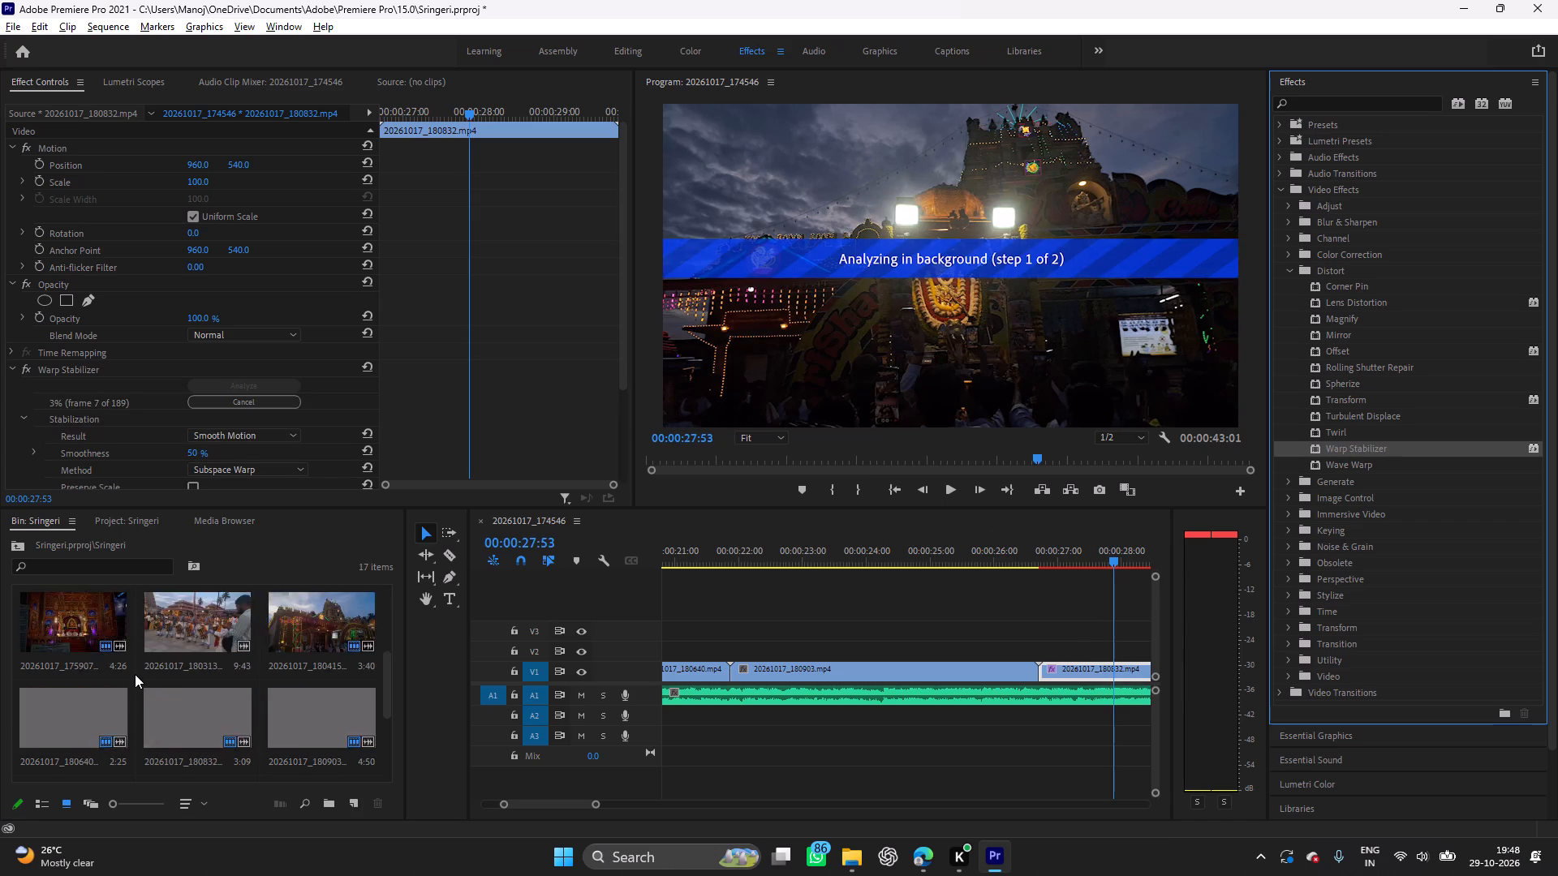
scroll(135, 674, "down", 6)
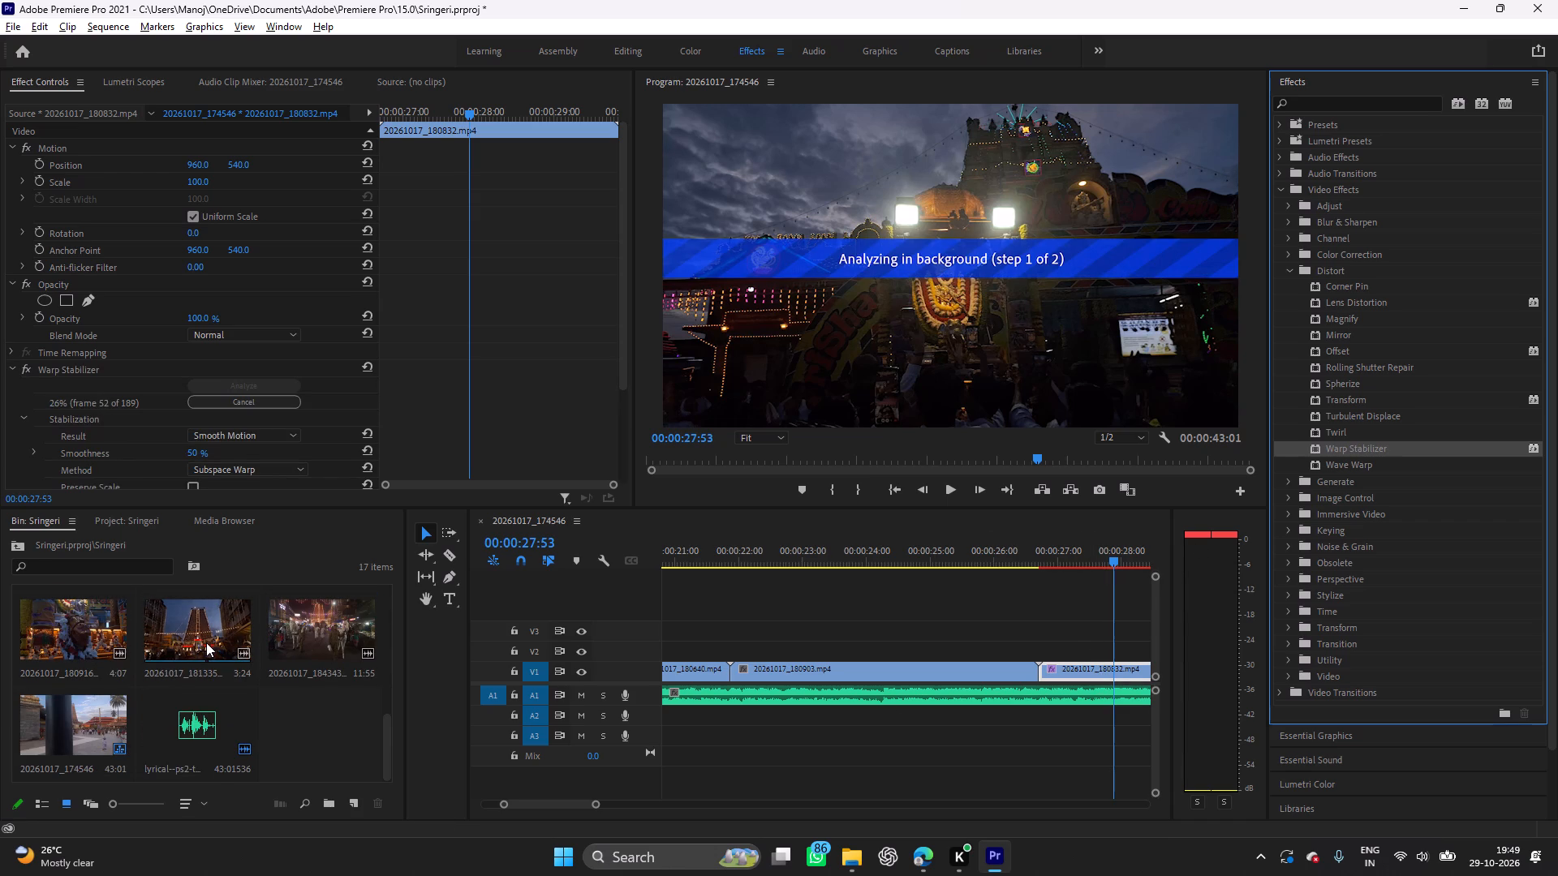
scroll(1163, 658, "down", 6)
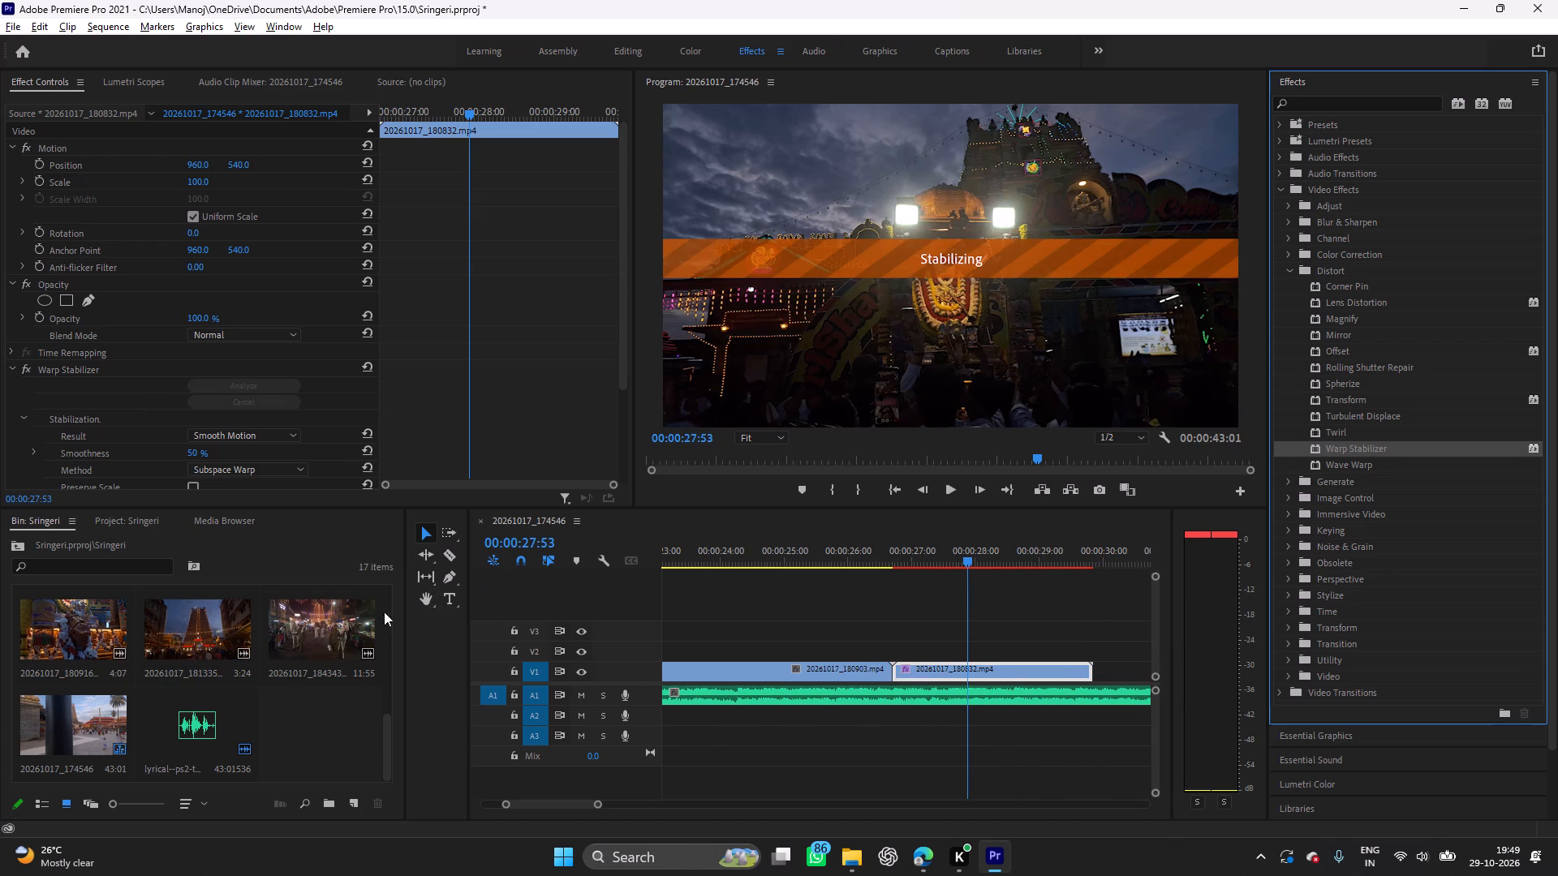
scroll(342, 638, "up", 1)
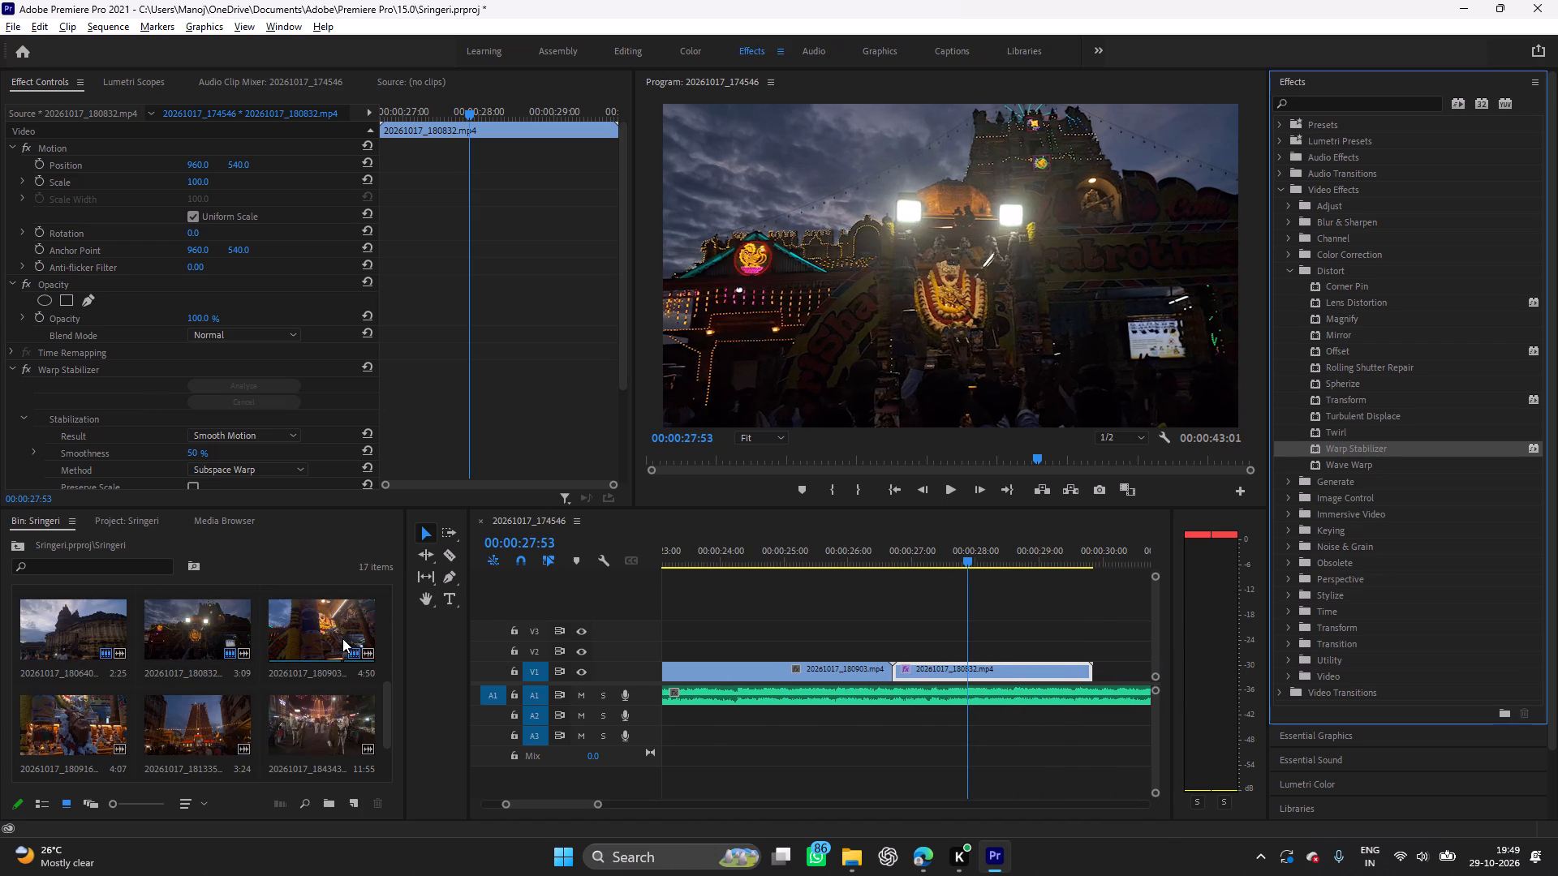
scroll(342, 638, "up", 1)
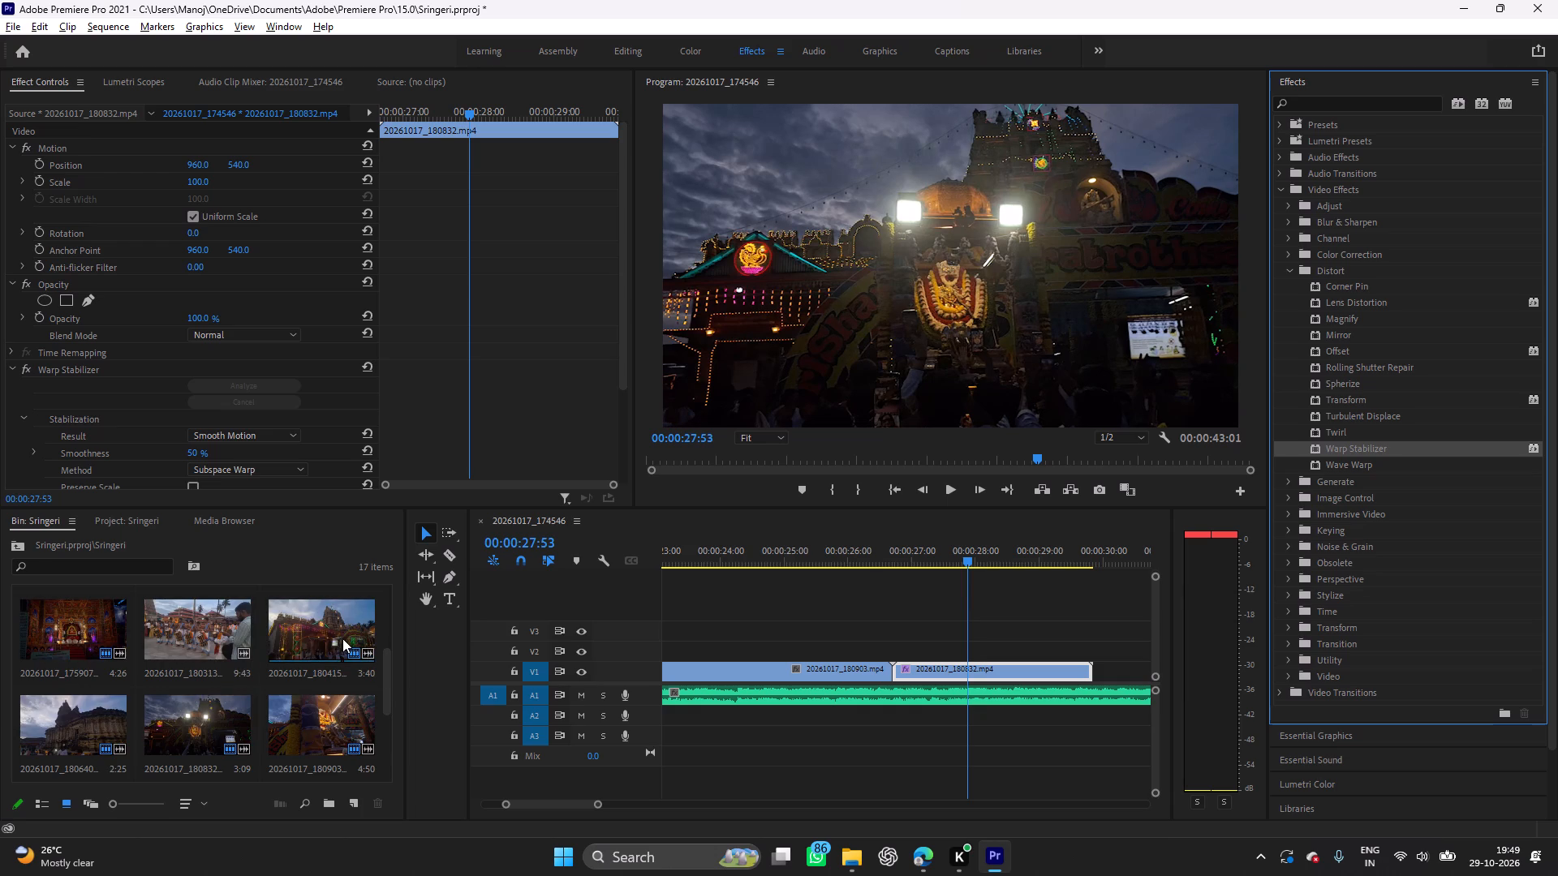
scroll(342, 638, "up", 1)
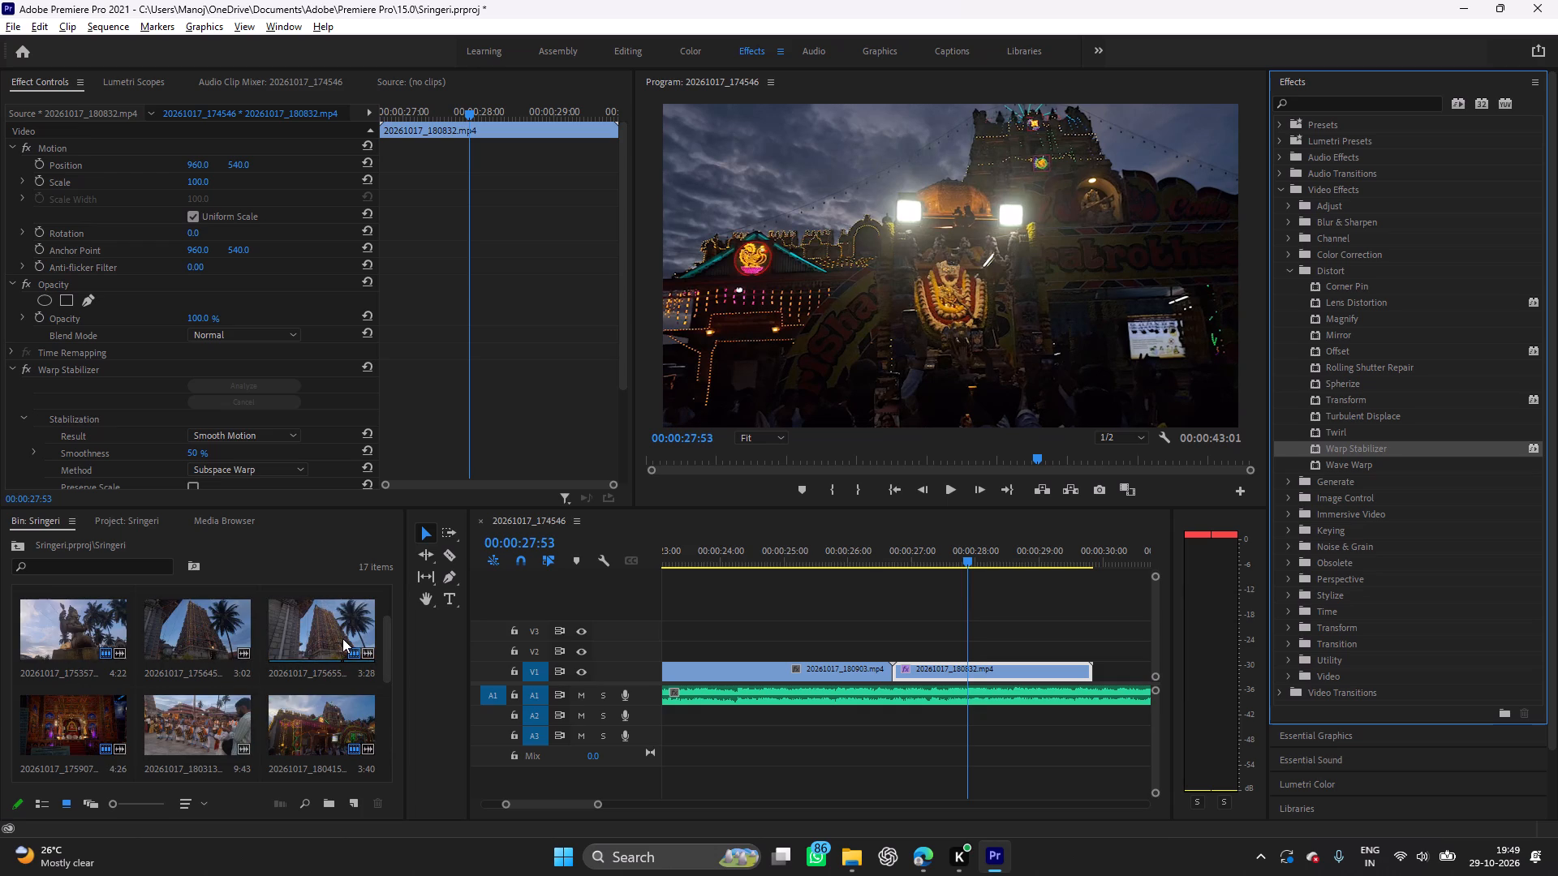
scroll(342, 638, "up", 2)
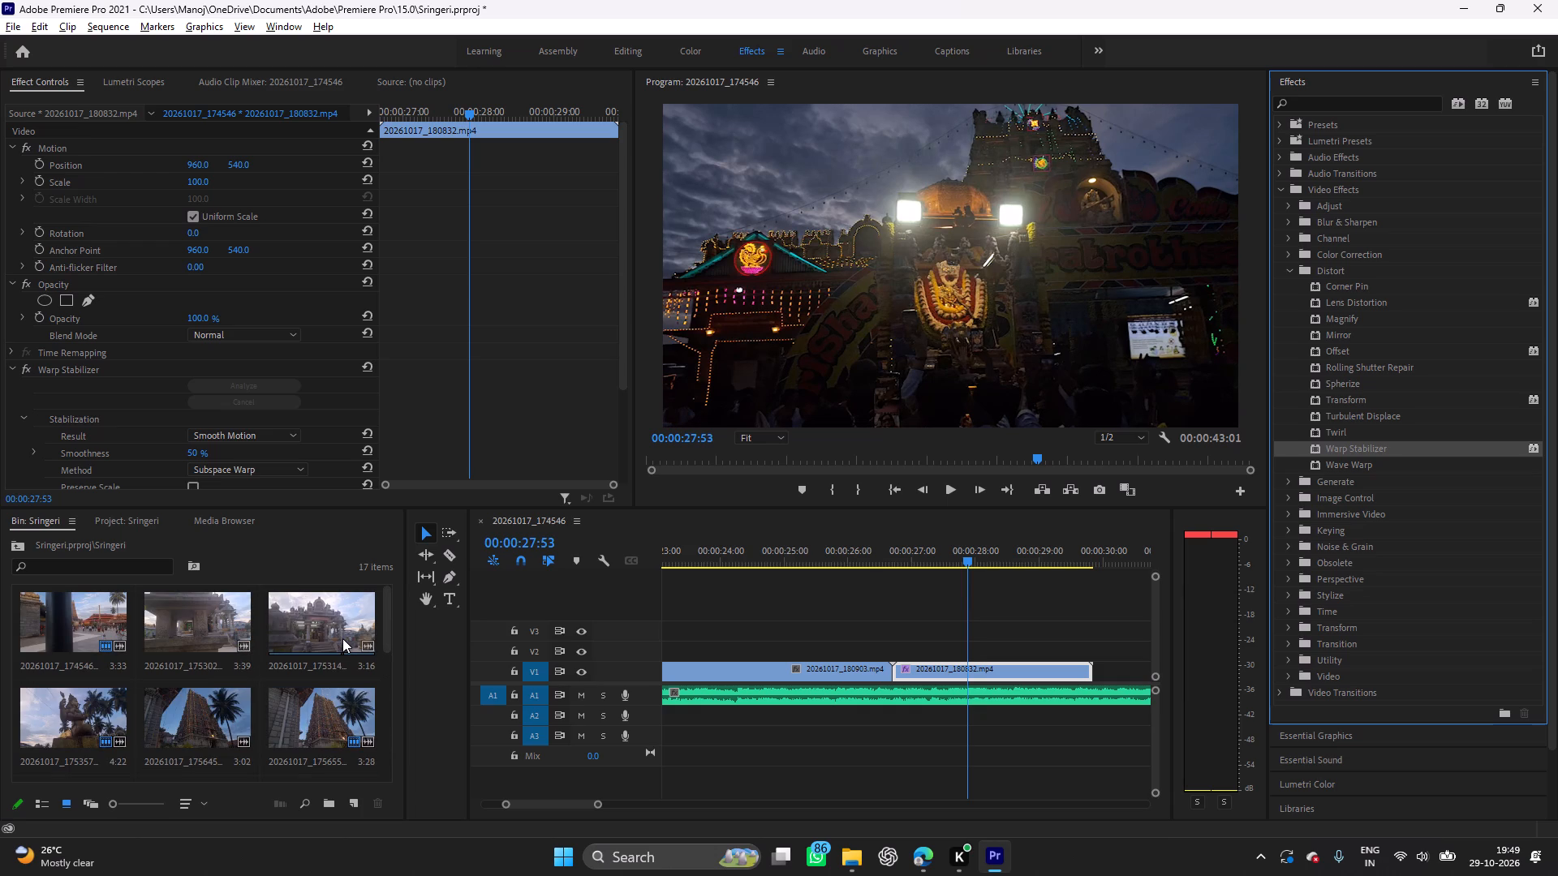
scroll(342, 638, "down", 2)
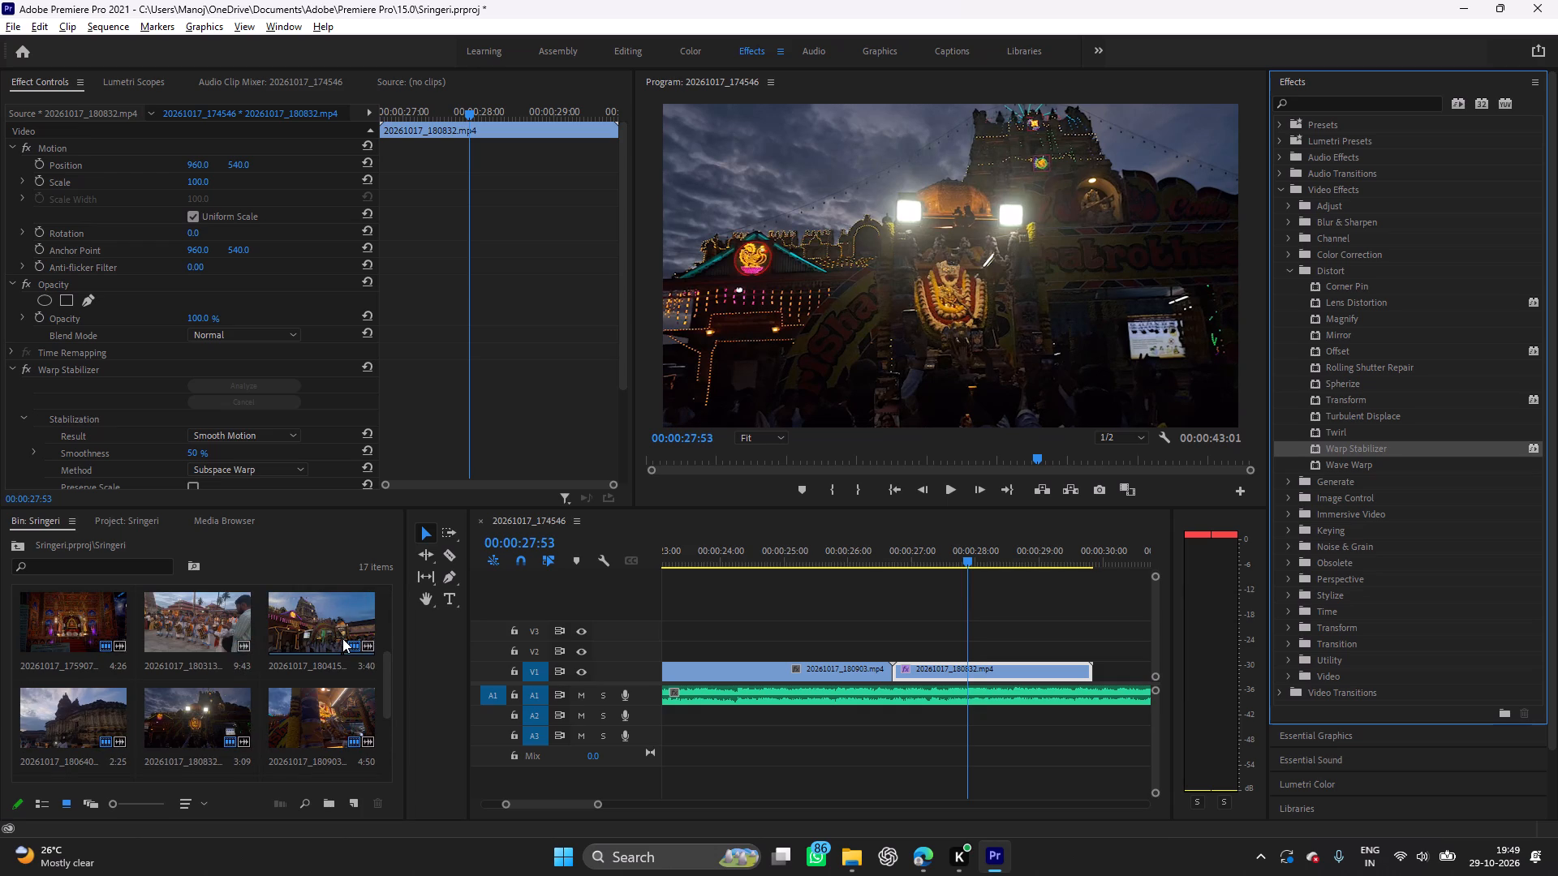
key("space")
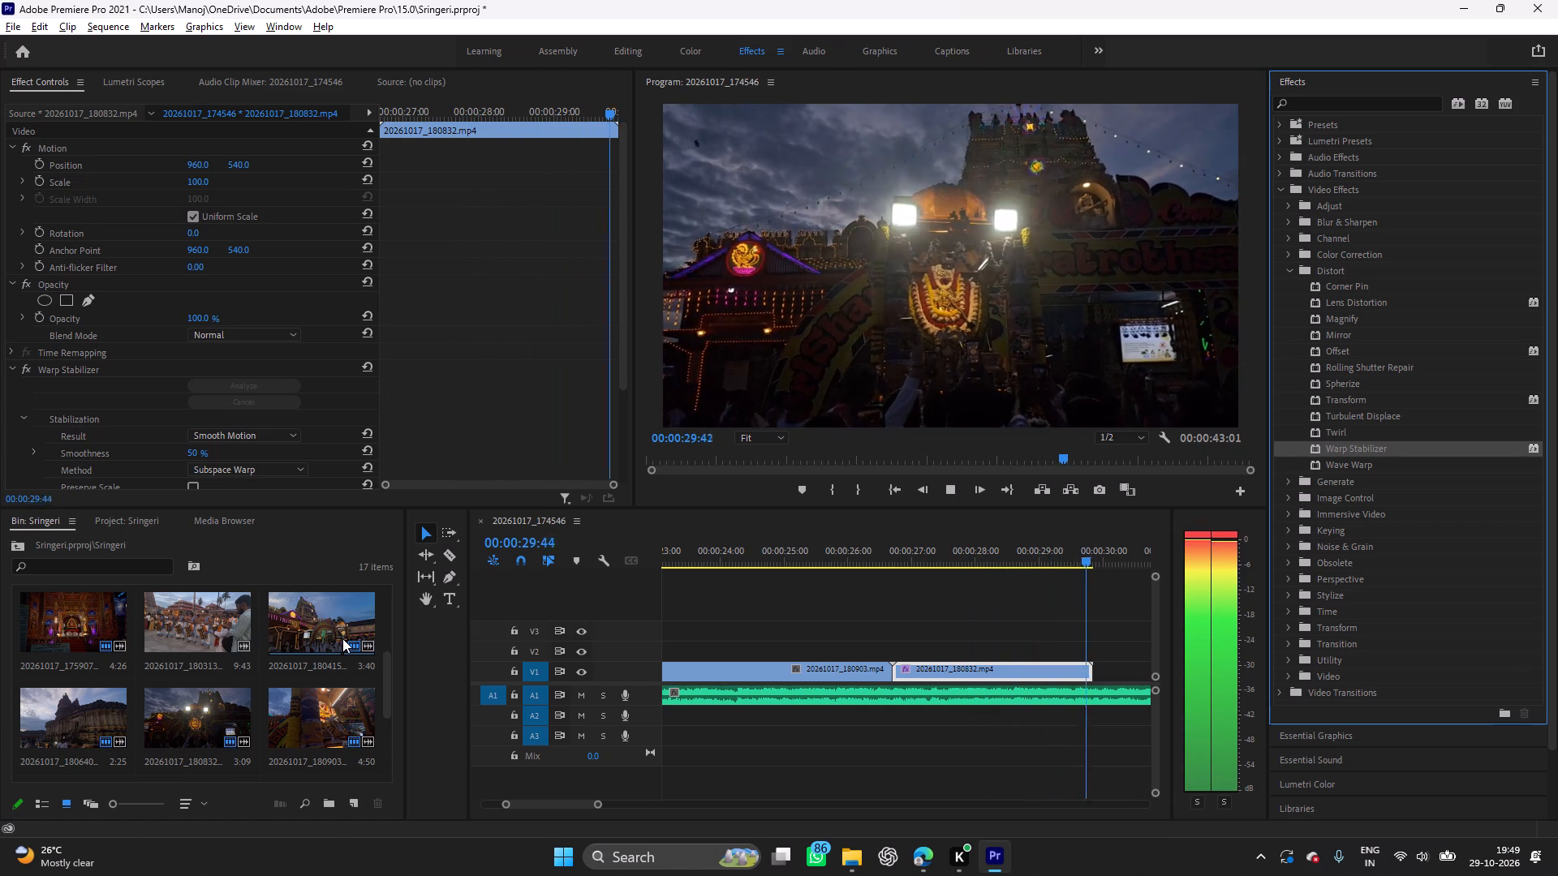
key("space")
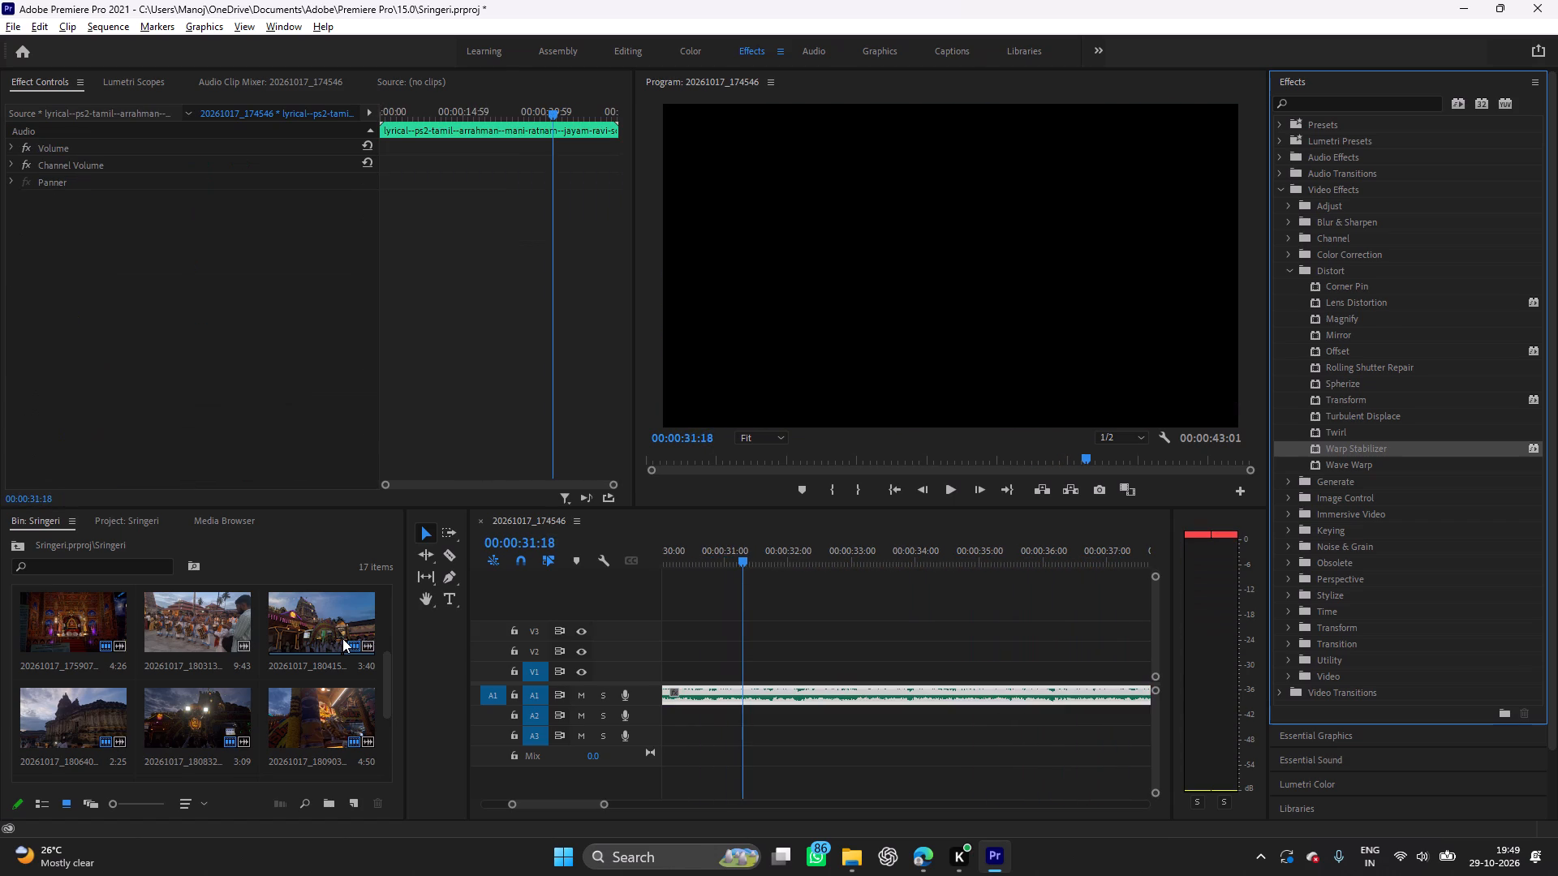
Place 20261017_181335.mp4 from the bin on V3 at about 30 seconds, with its audio on A2.
scroll(878, 629, "down", 2)
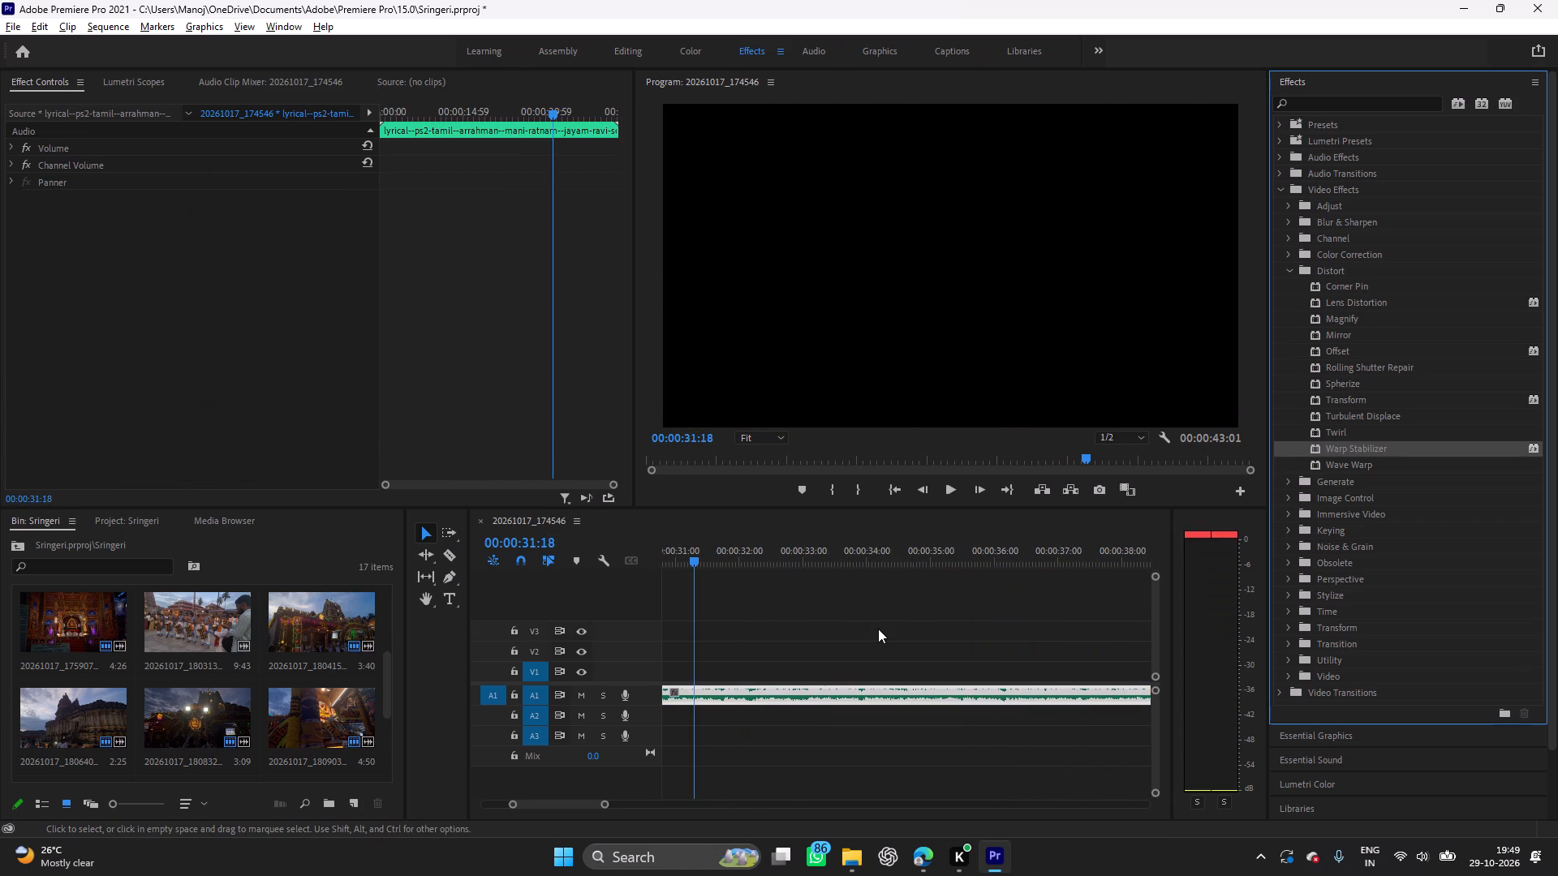
scroll(878, 629, "up", 7)
scroll(186, 732, "down", 1)
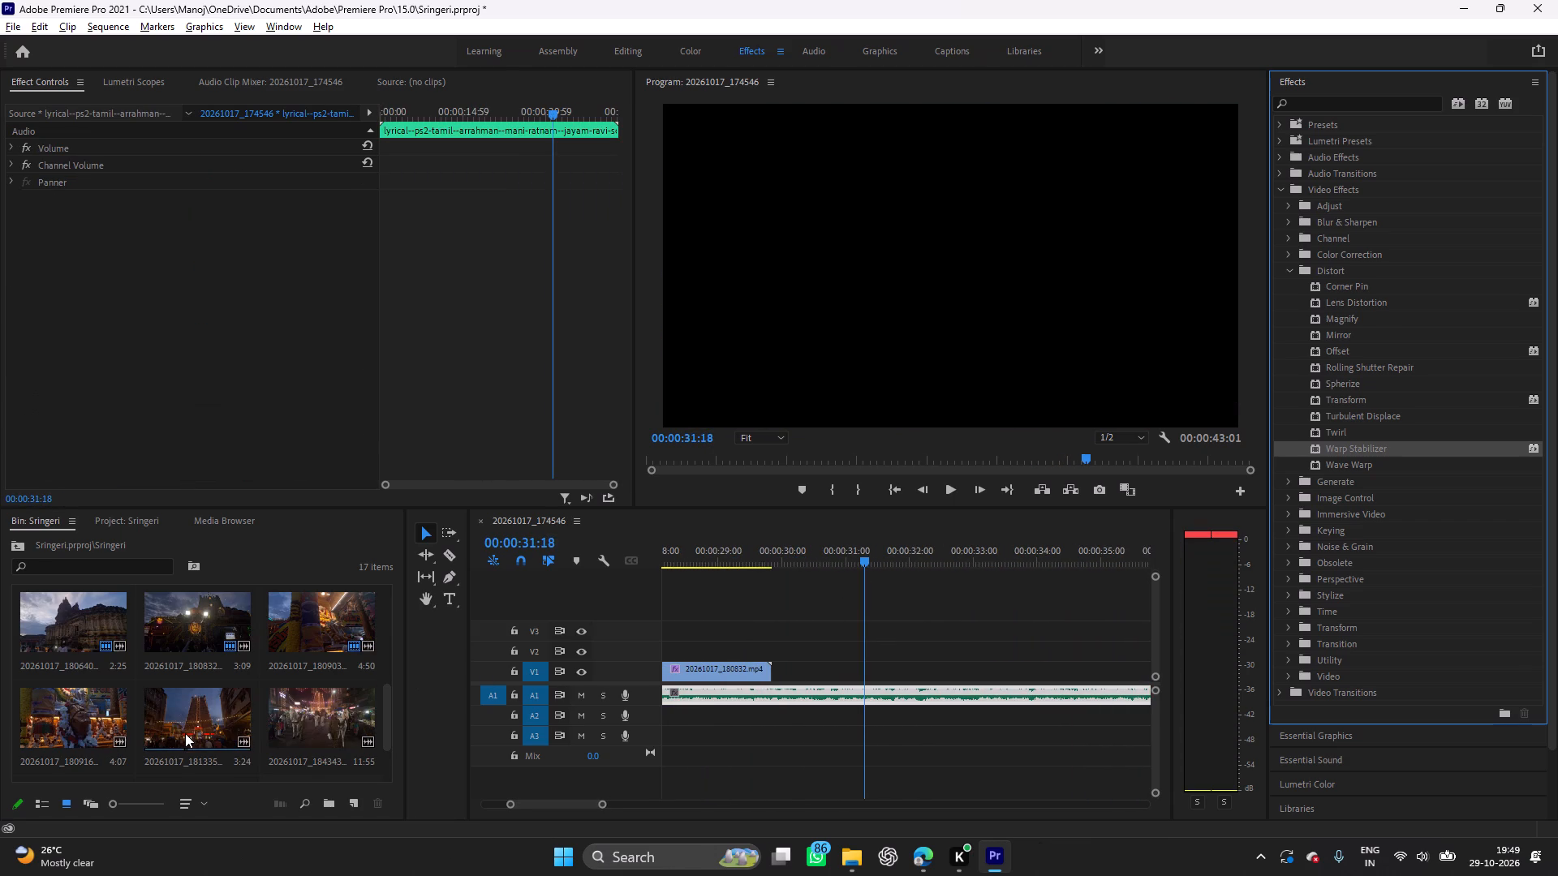
left_click_drag(197, 711, 817, 687)
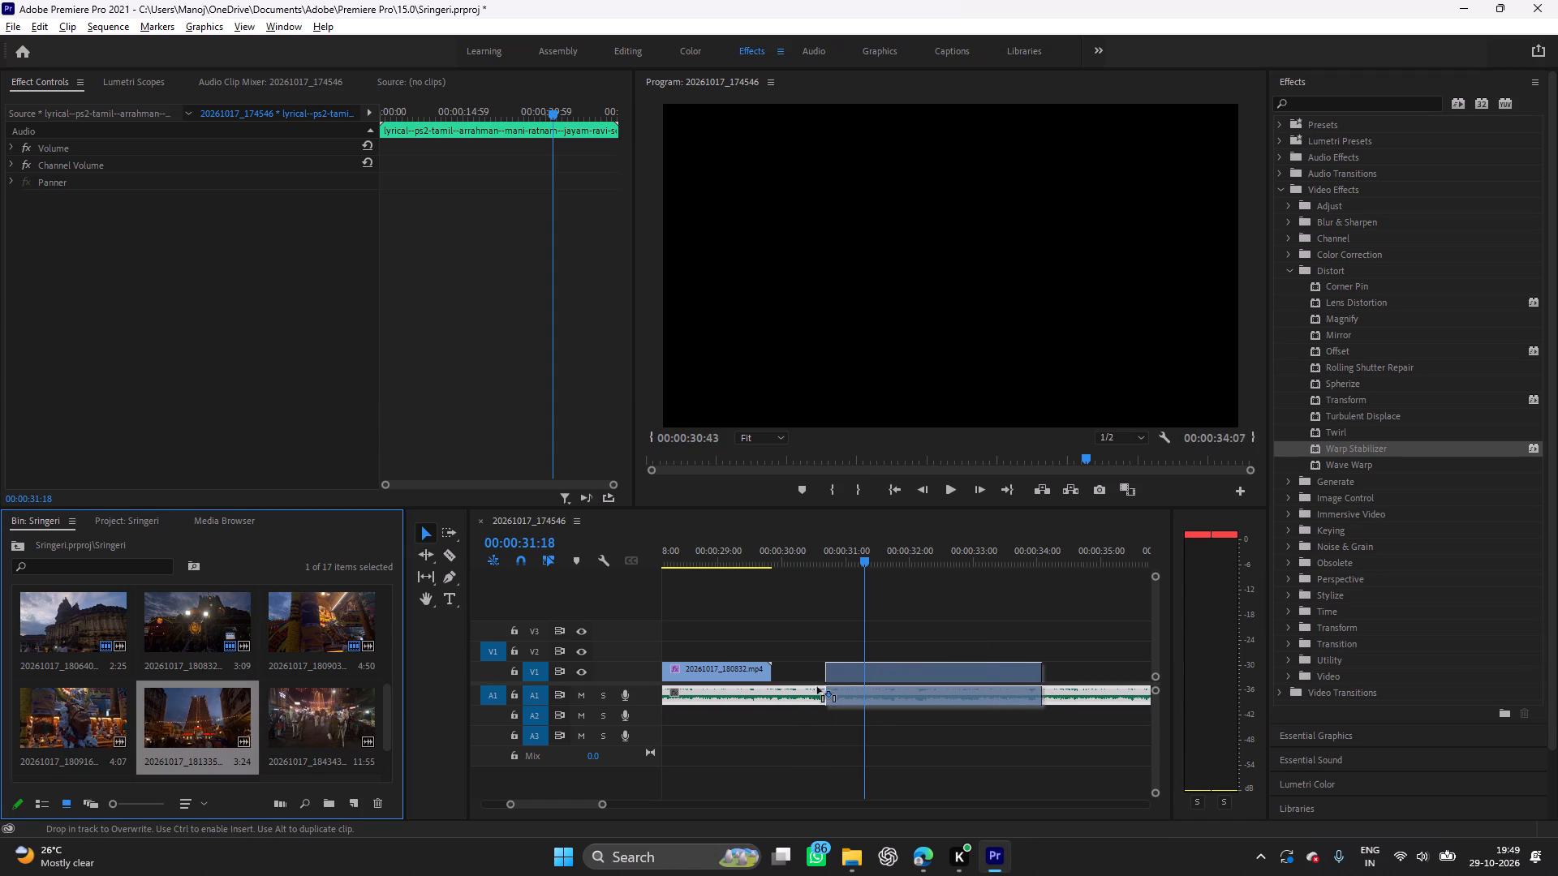
left_click_drag(817, 687, 794, 637)
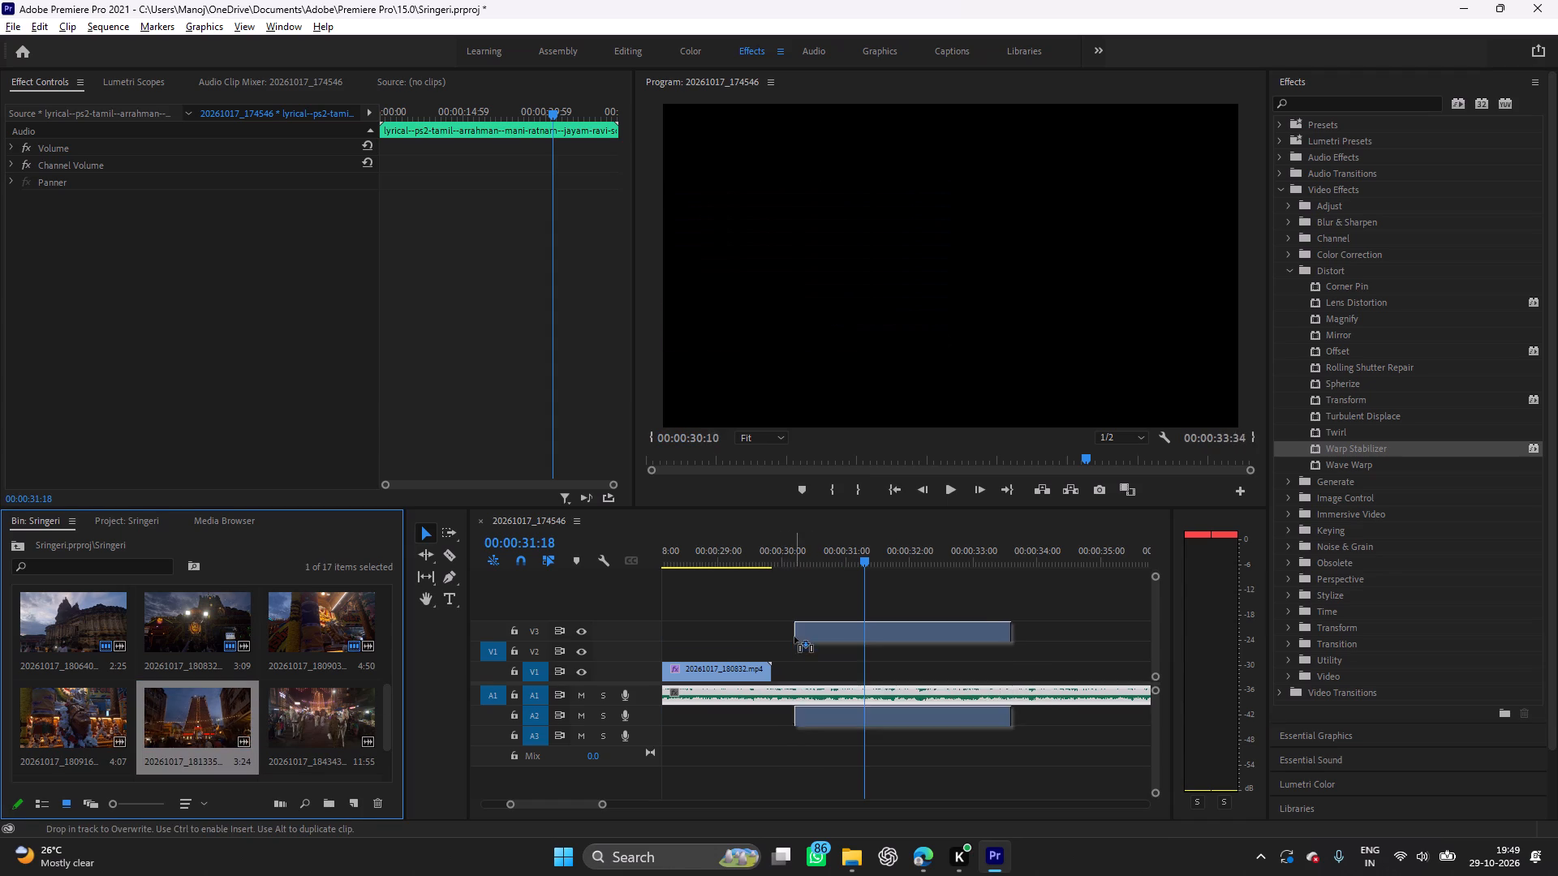
left_click_drag(794, 637, 791, 636)
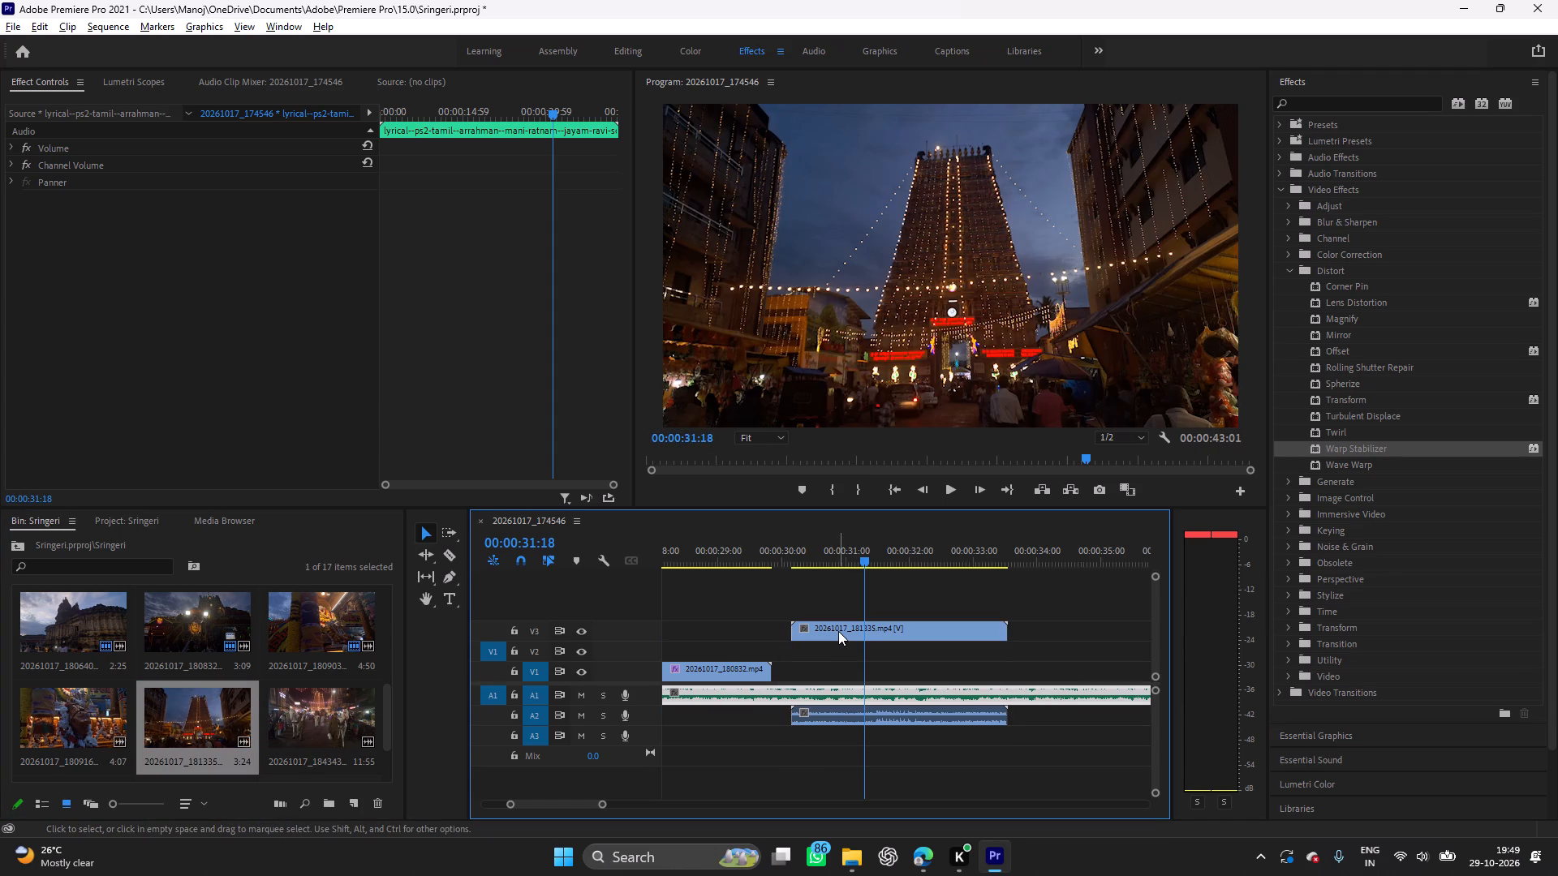
Unlink the 20261017_181335.mp4 clip and delete its audio from A2.
left_click(838, 630)
right_click(838, 630)
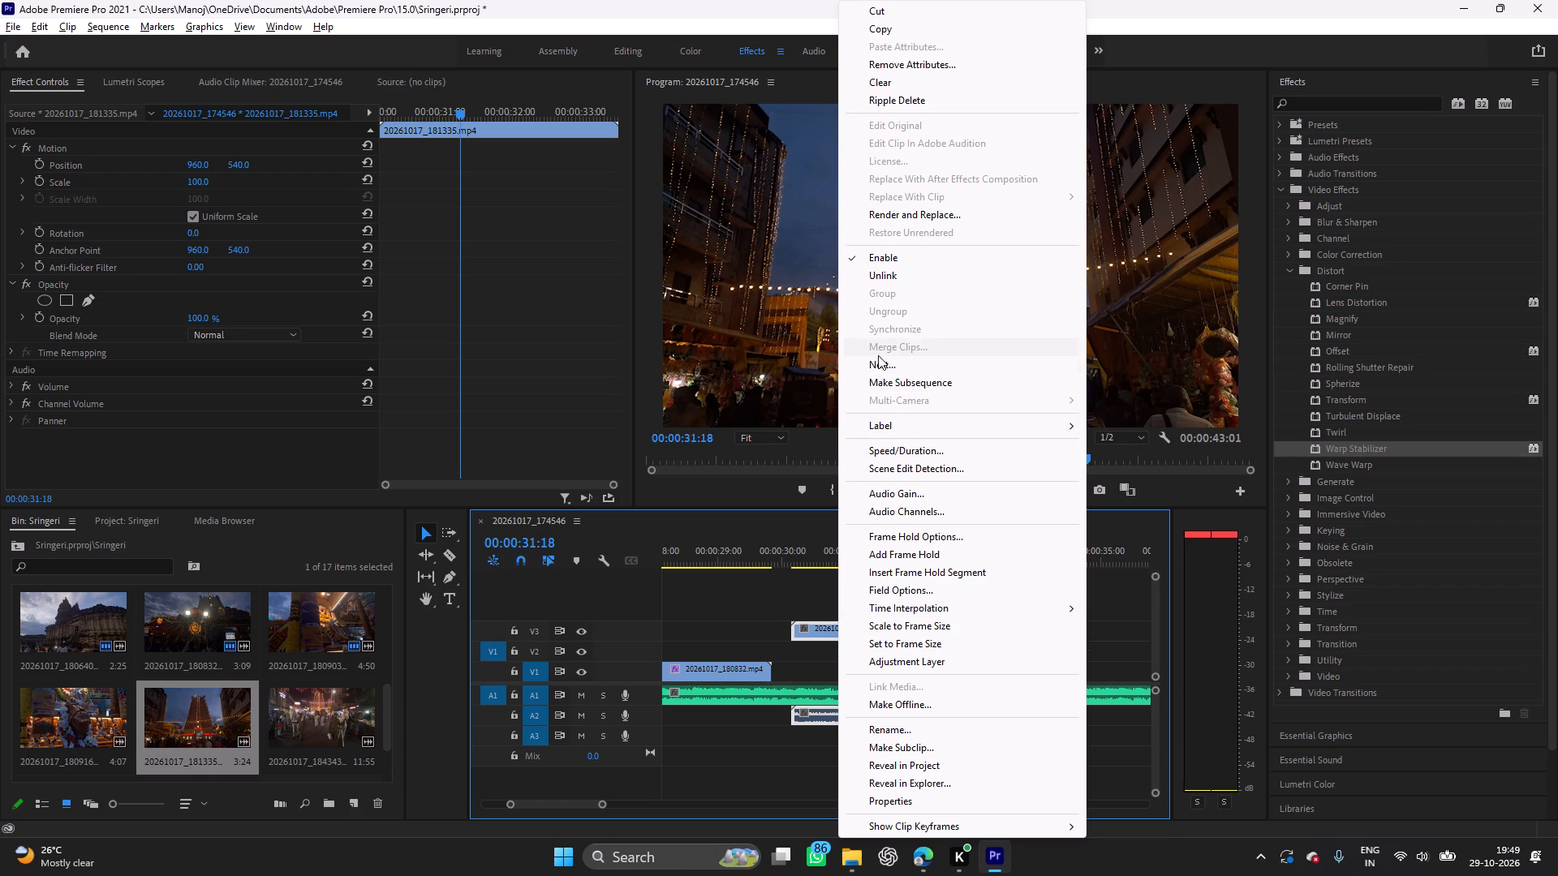
left_click(889, 271)
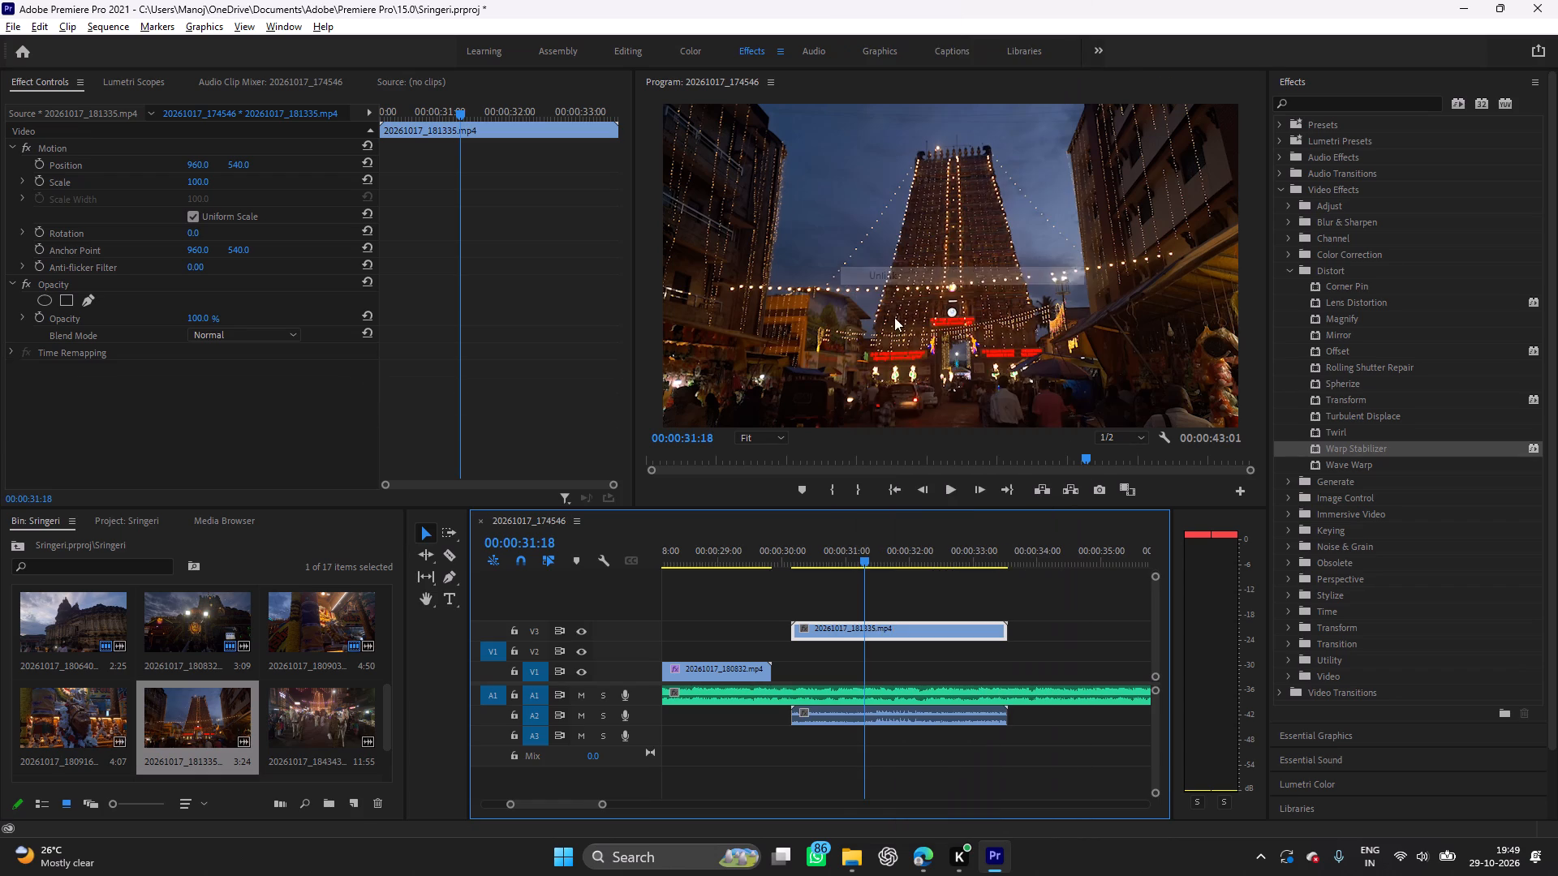
left_click(869, 719)
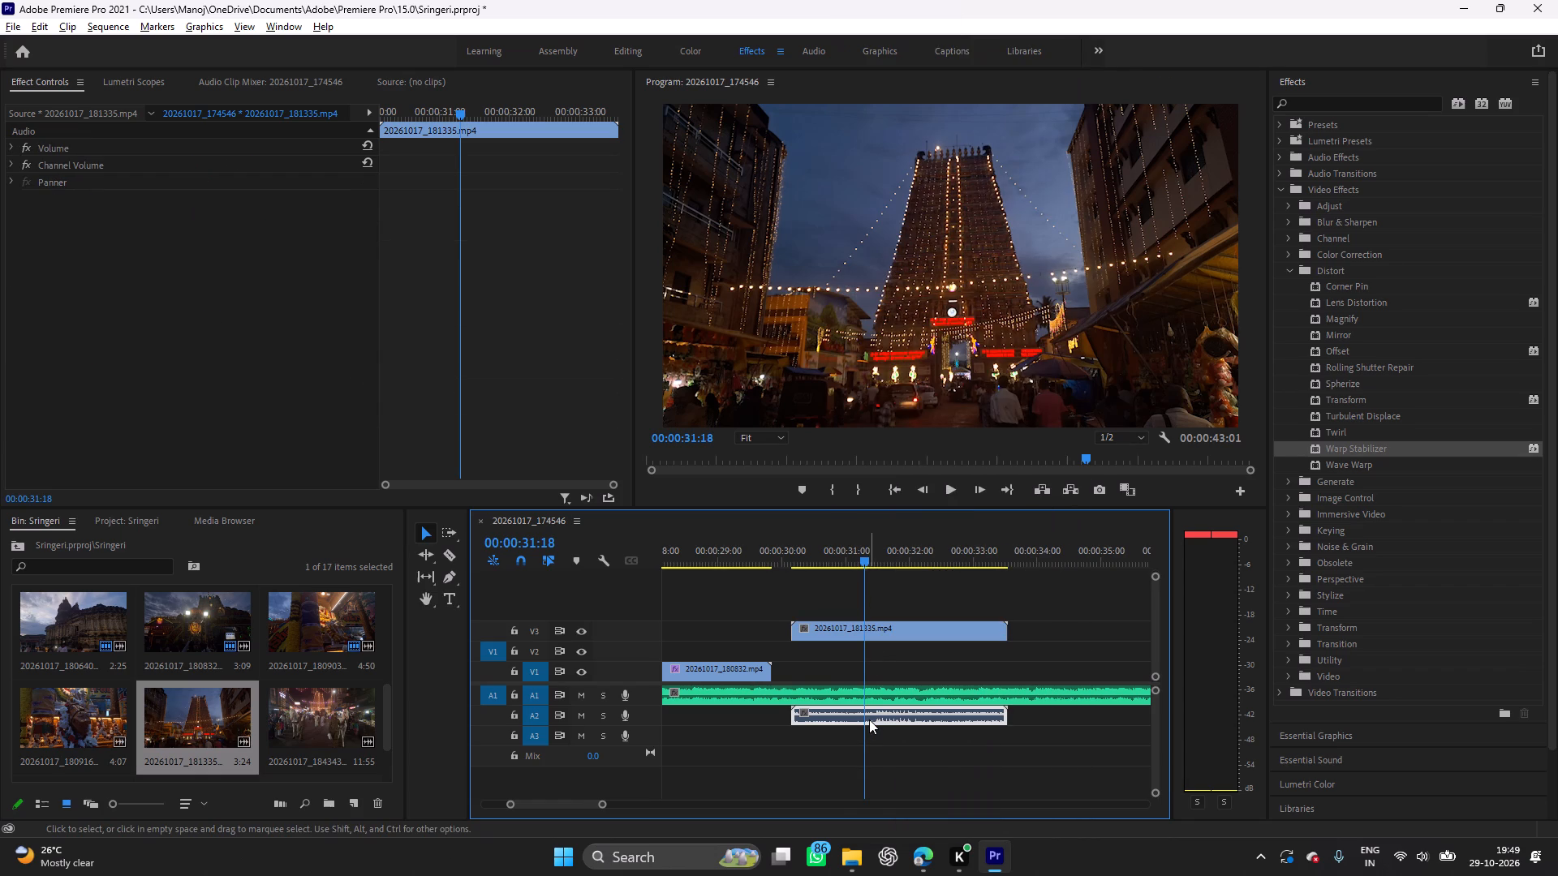
key("Delete")
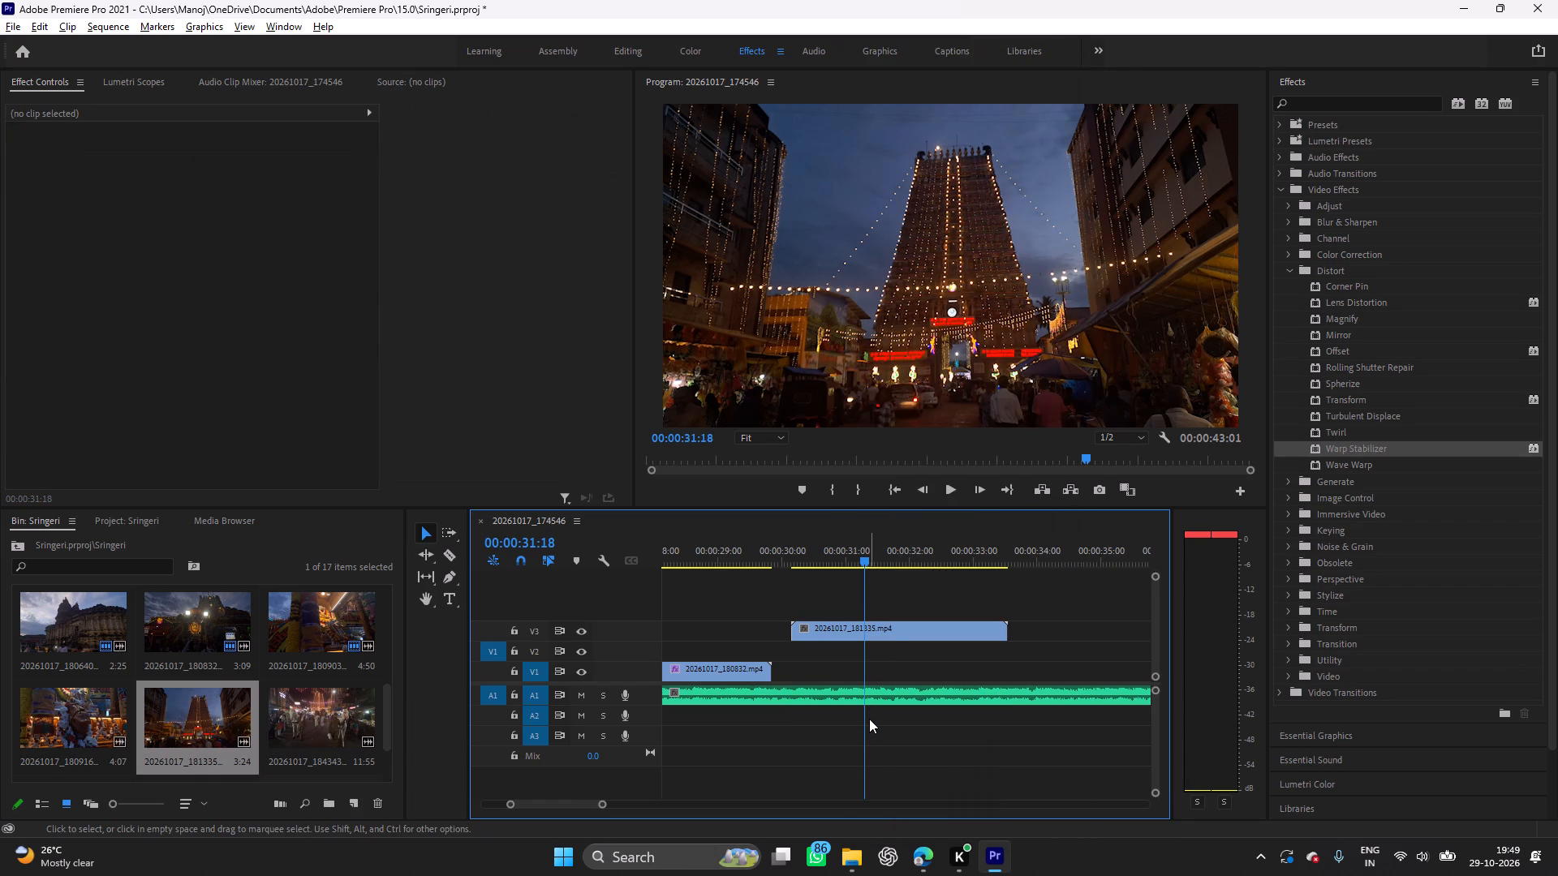
Move the 20261017_181335.mp4 video from V3 down to V1, keeping its start time.
left_click_drag(890, 625, 877, 655)
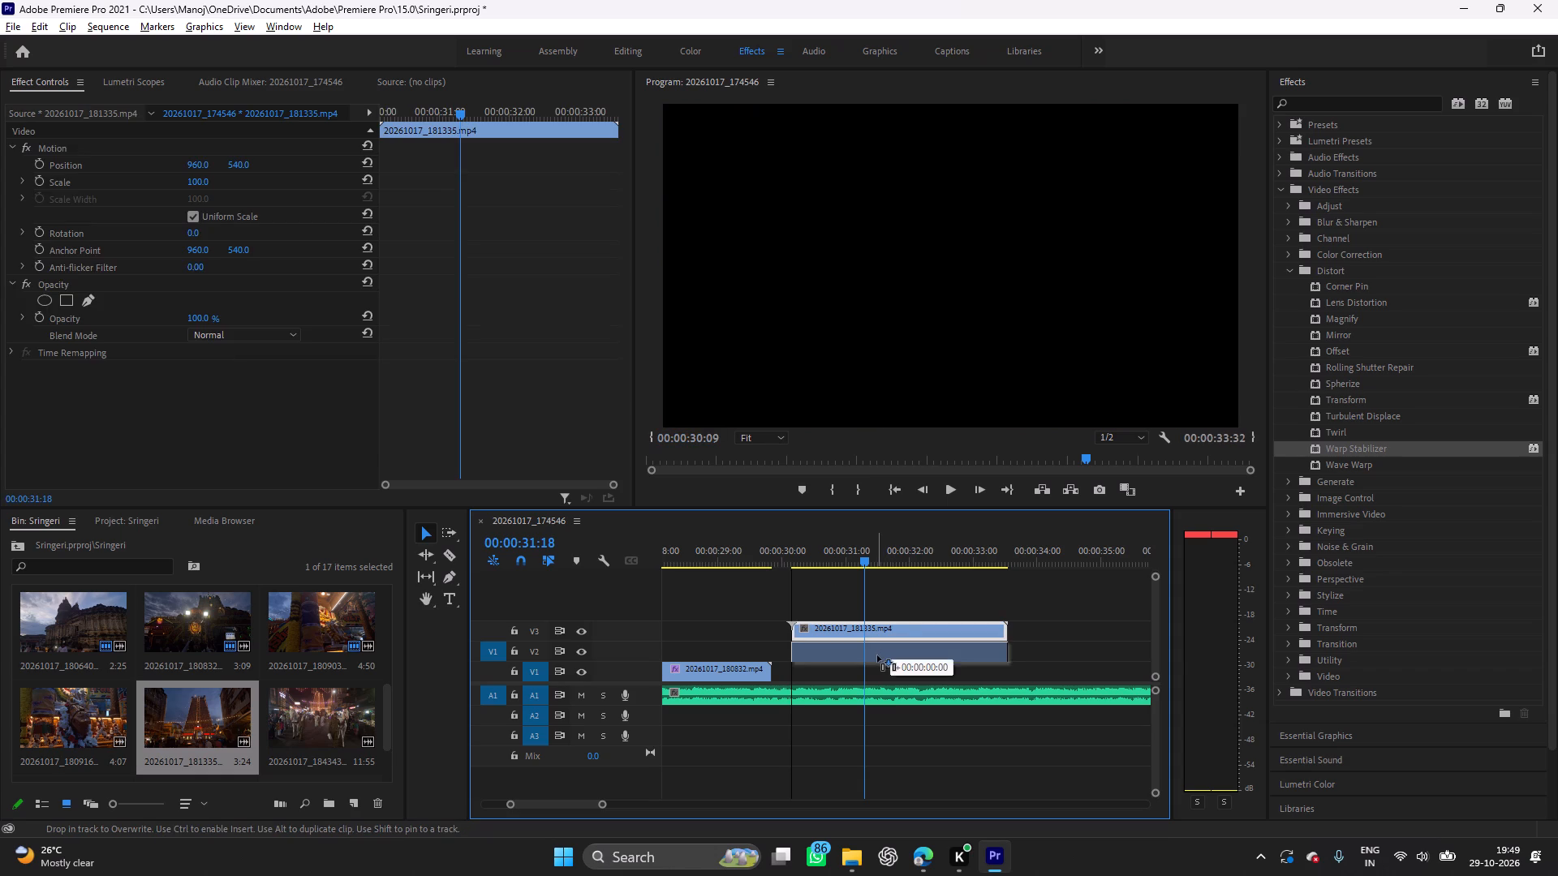
left_click_drag(877, 655, 860, 678)
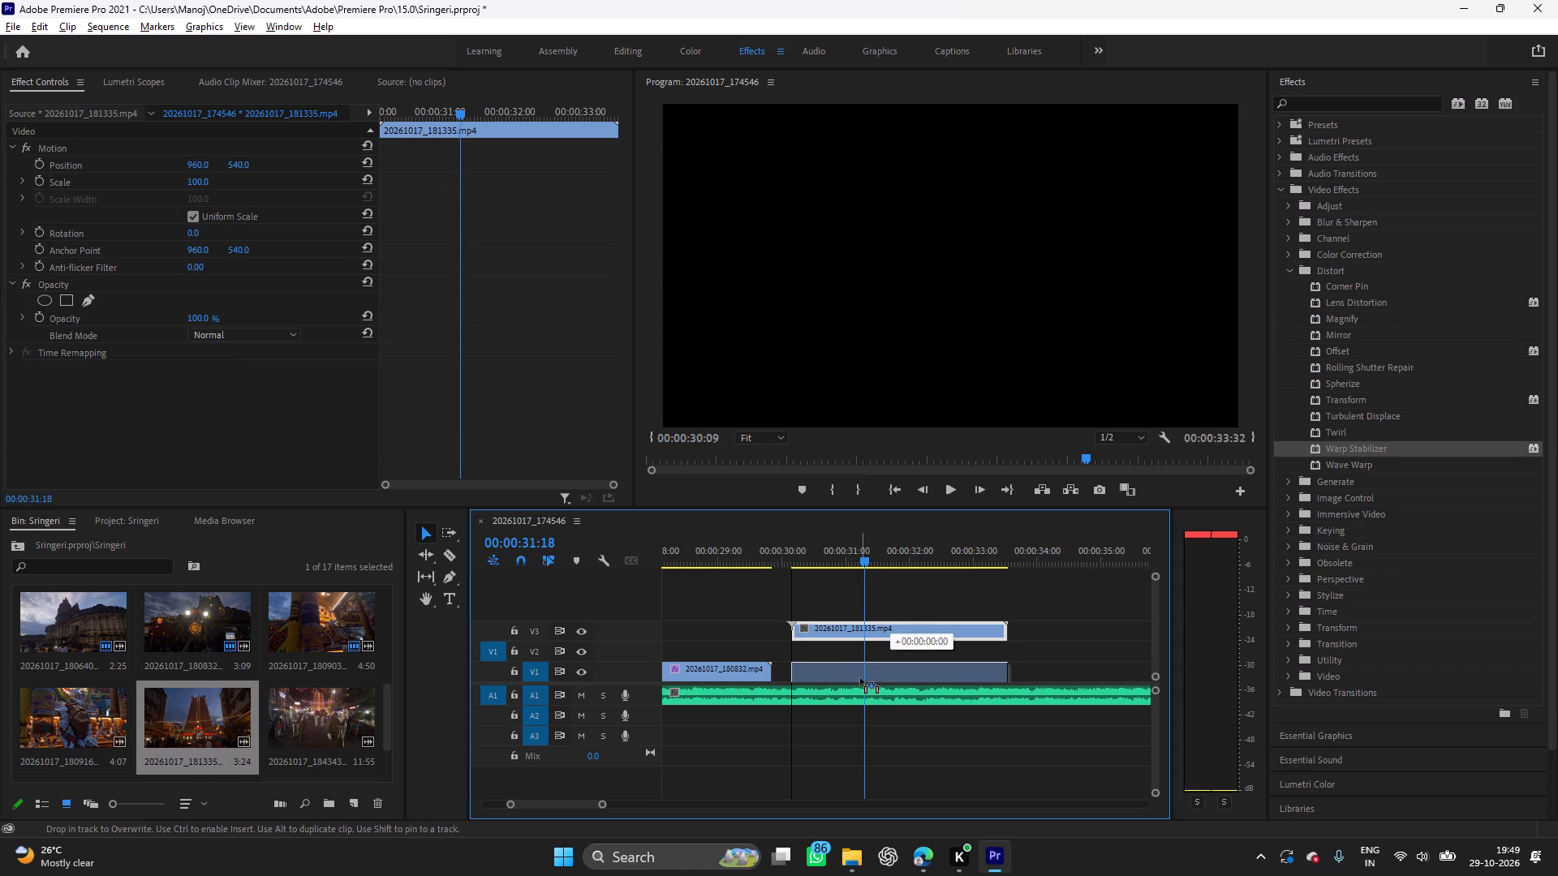
left_click_drag(860, 678, 858, 680)
left_click_drag(858, 680, 858, 681)
Play the sequence from just before the 20261017_181335.mp4 clip to past its end to review the lit gopura shot.
left_click_drag(863, 608, 824, 602)
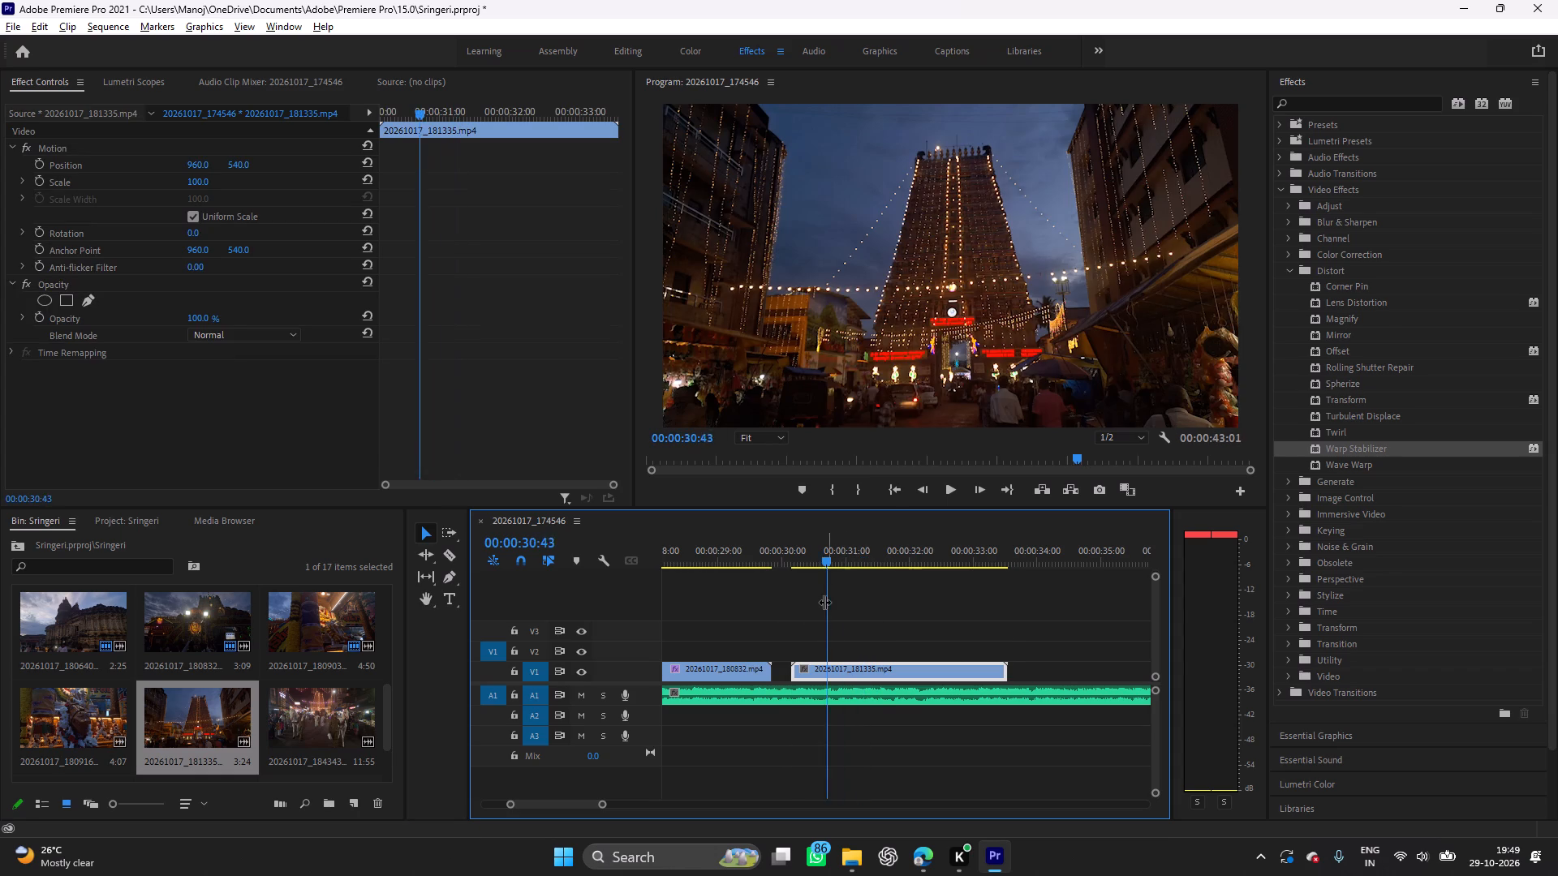
left_click_drag(824, 602, 790, 588)
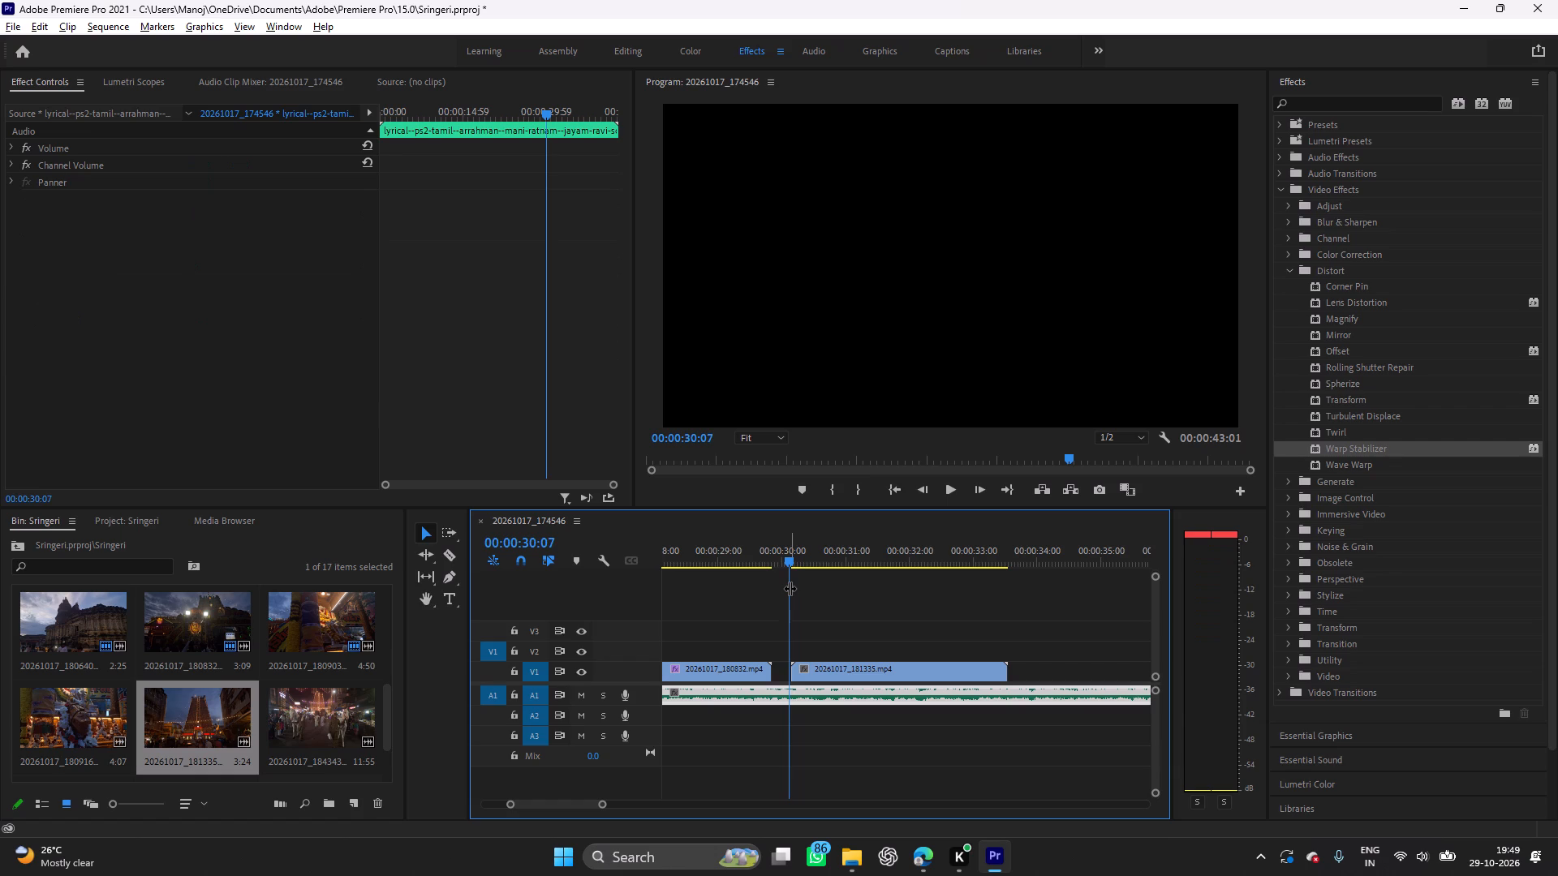
left_click(891, 602)
key("space")
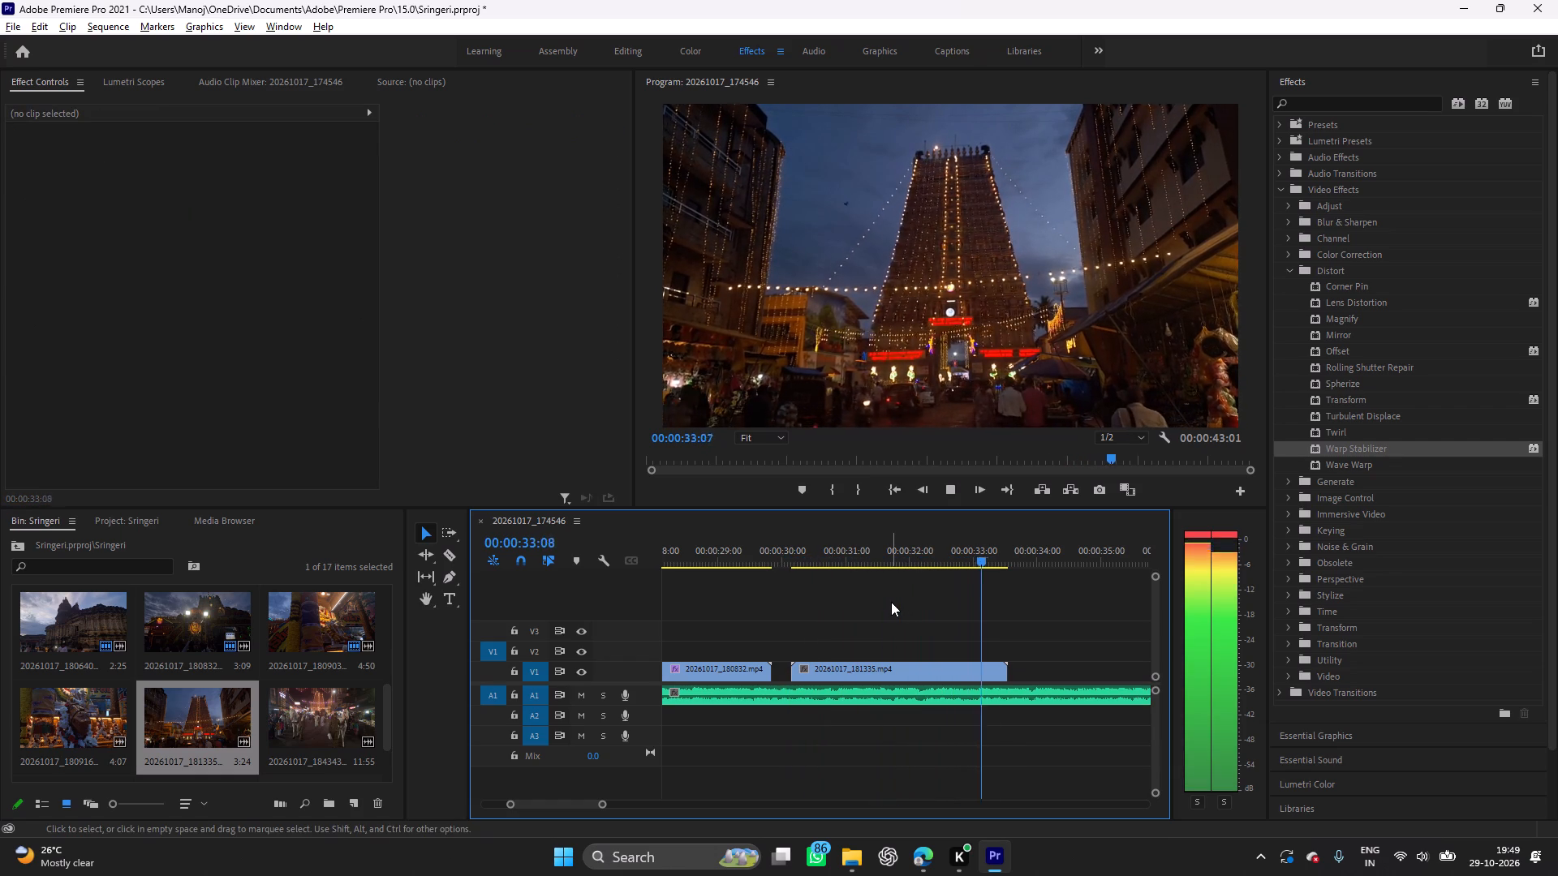
key("space")
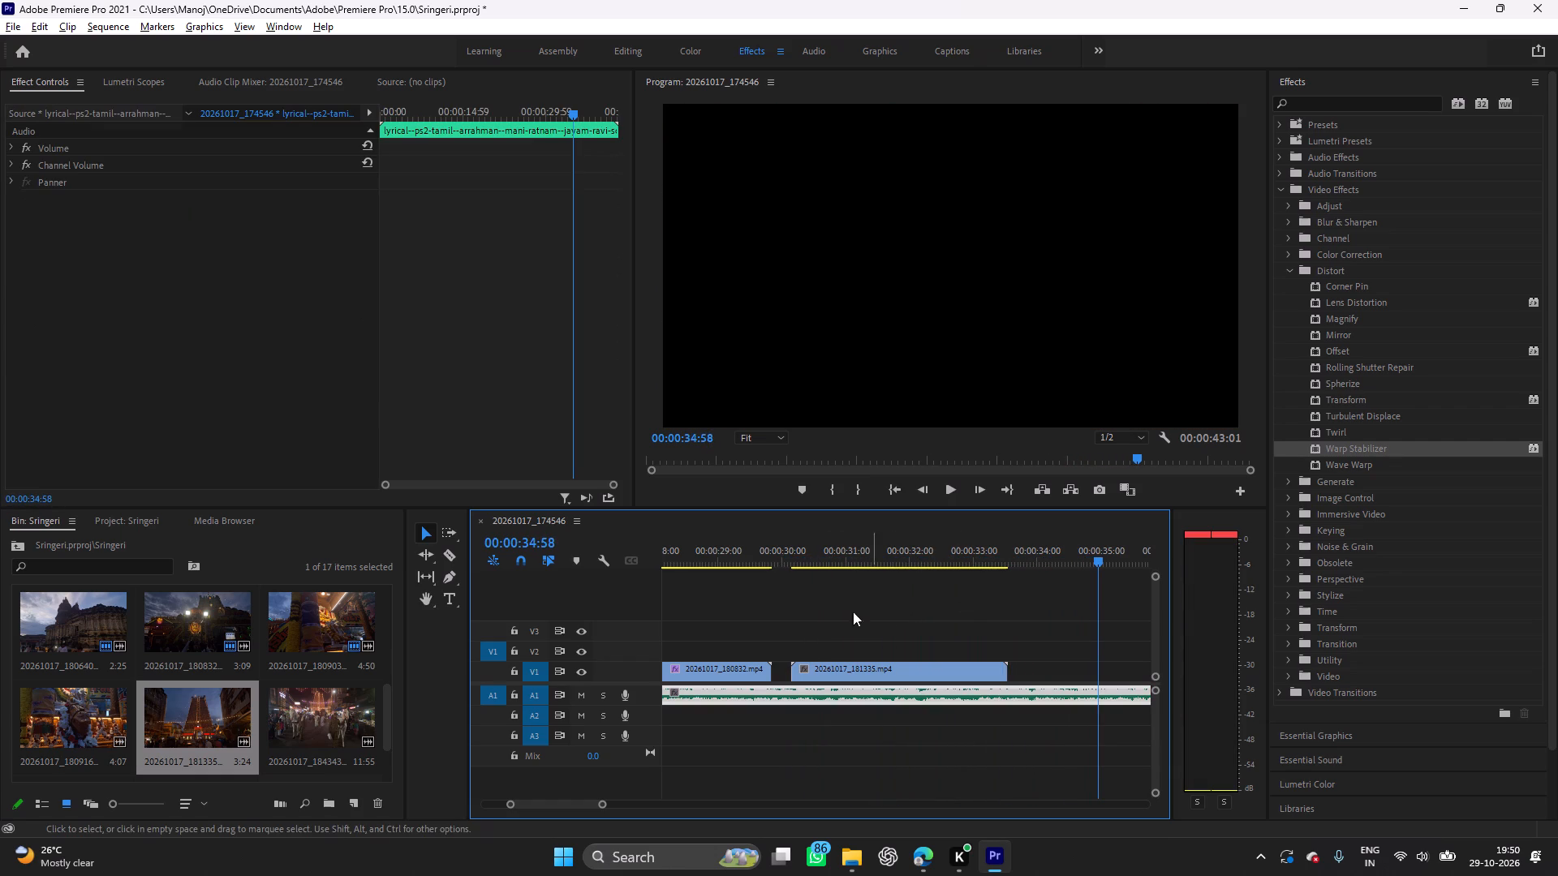
Browse back through the bin and open the 20261017_175314.mp4 clip in the Source monitor.
scroll(319, 711, "up", 1)
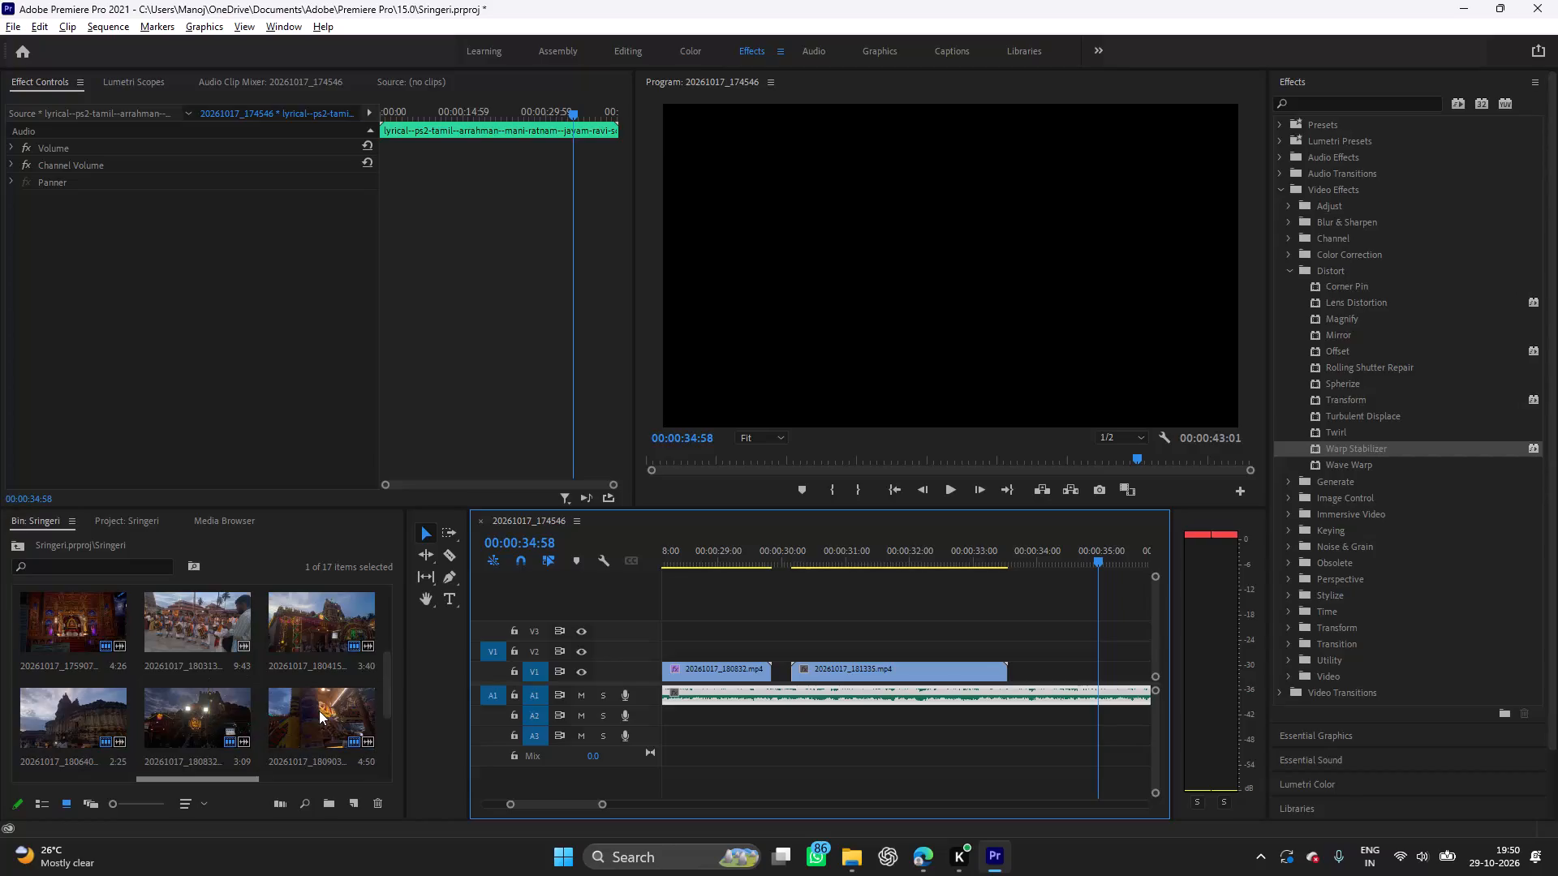
scroll(322, 710, "up", 1)
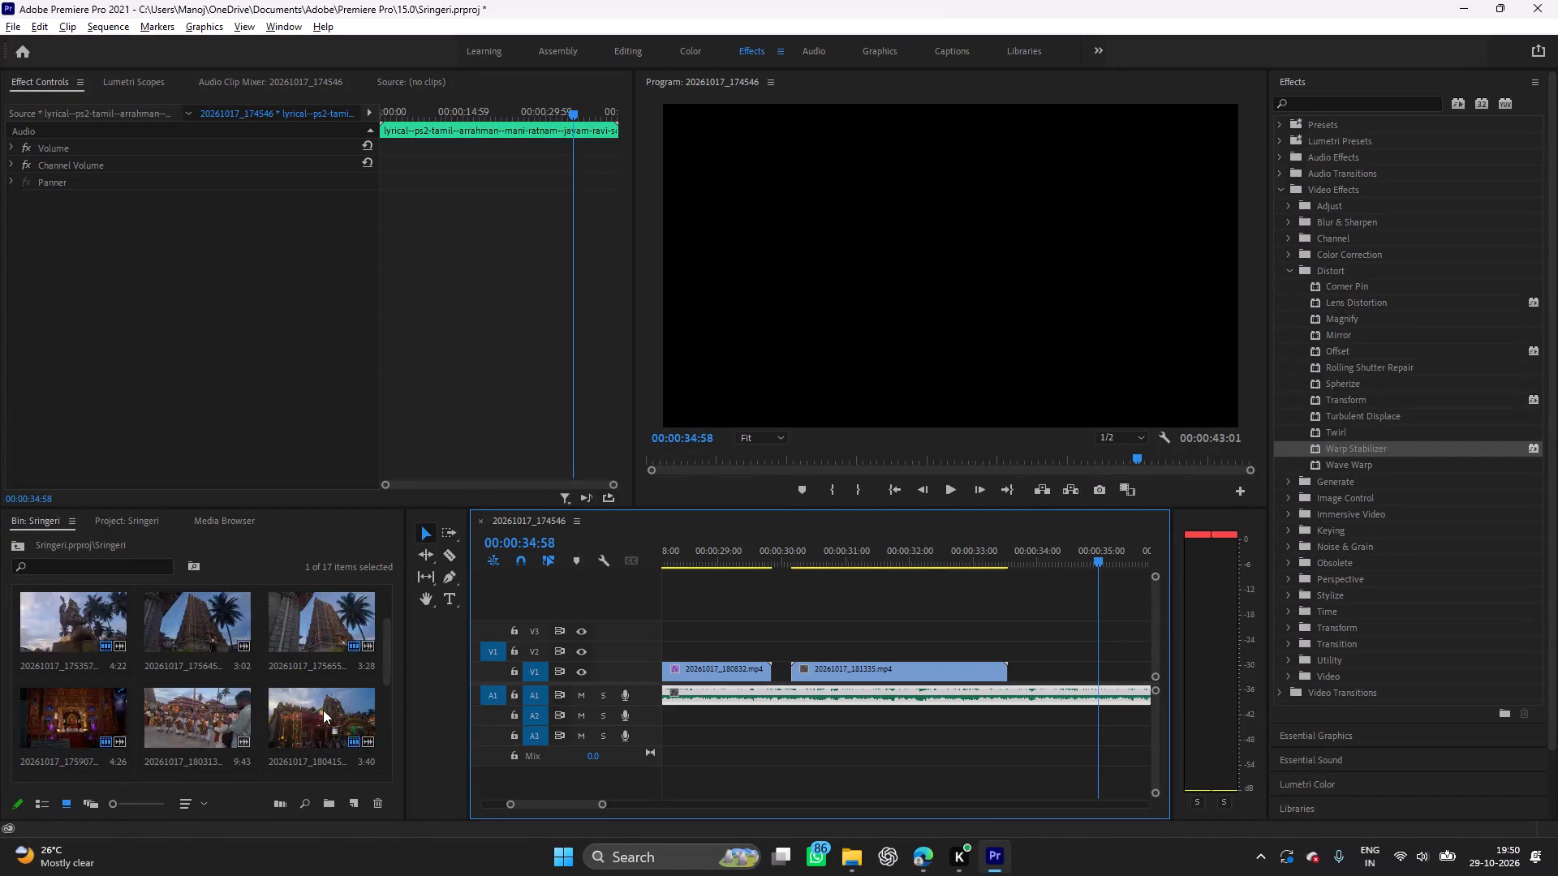
scroll(323, 710, "up", 1)
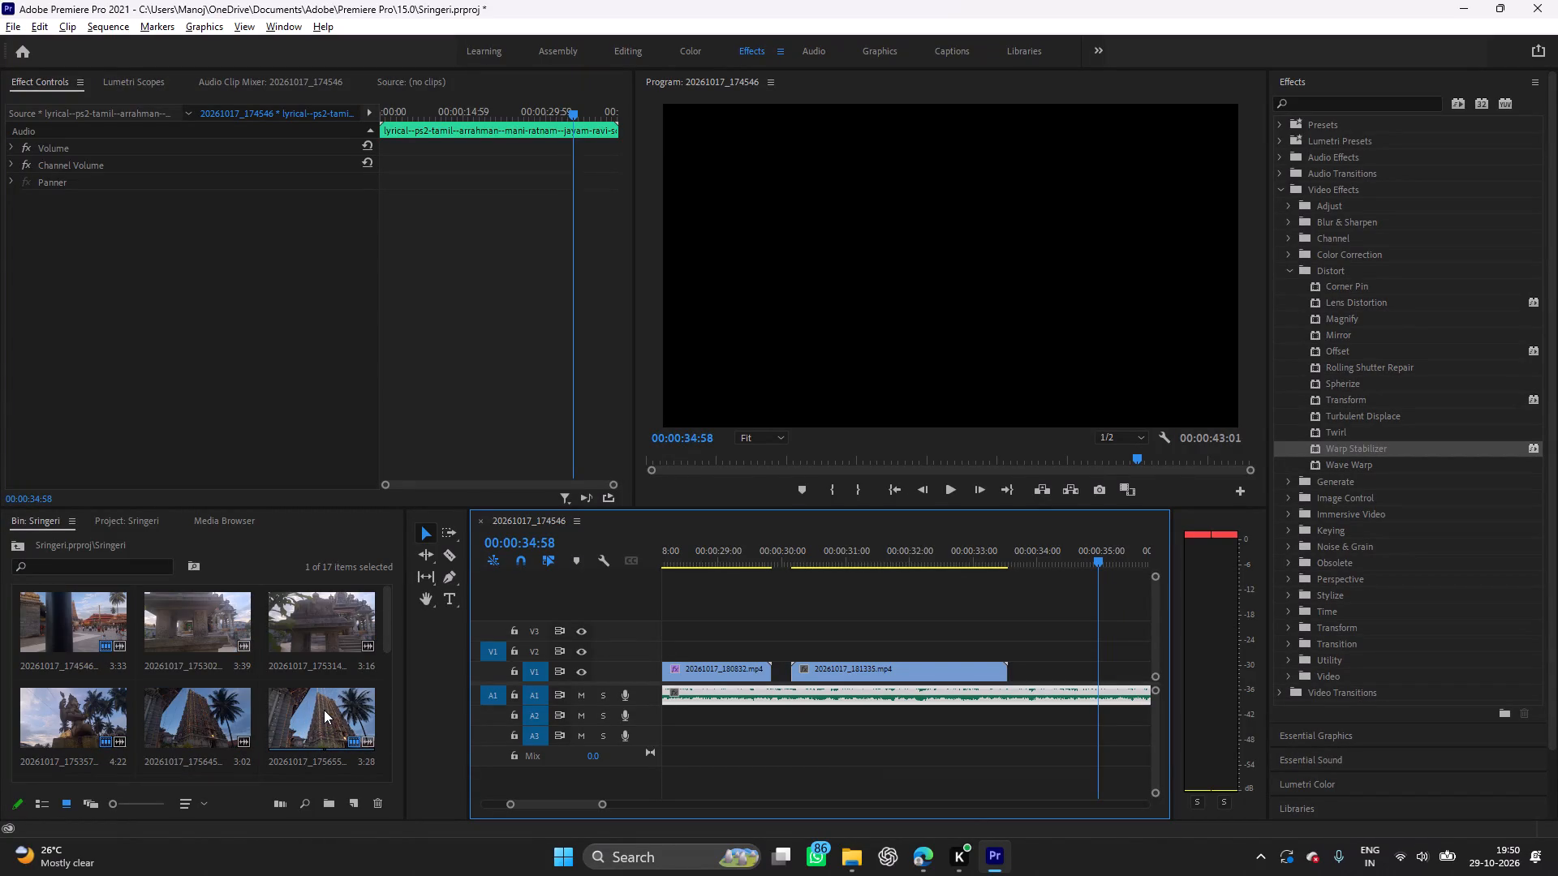
scroll(324, 710, "up", 2)
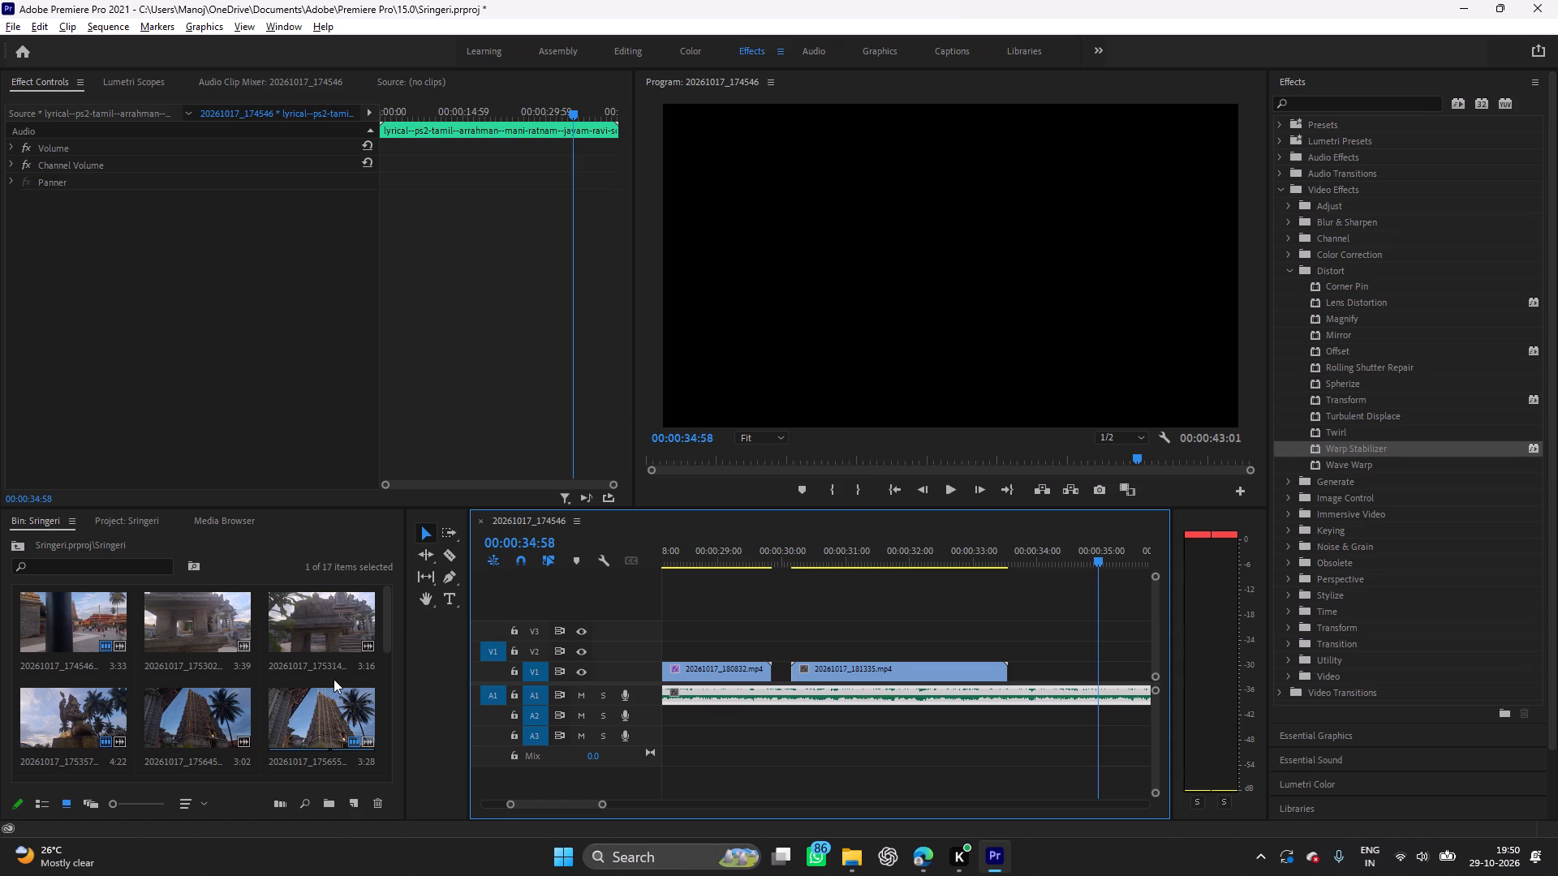
double_click(300, 613)
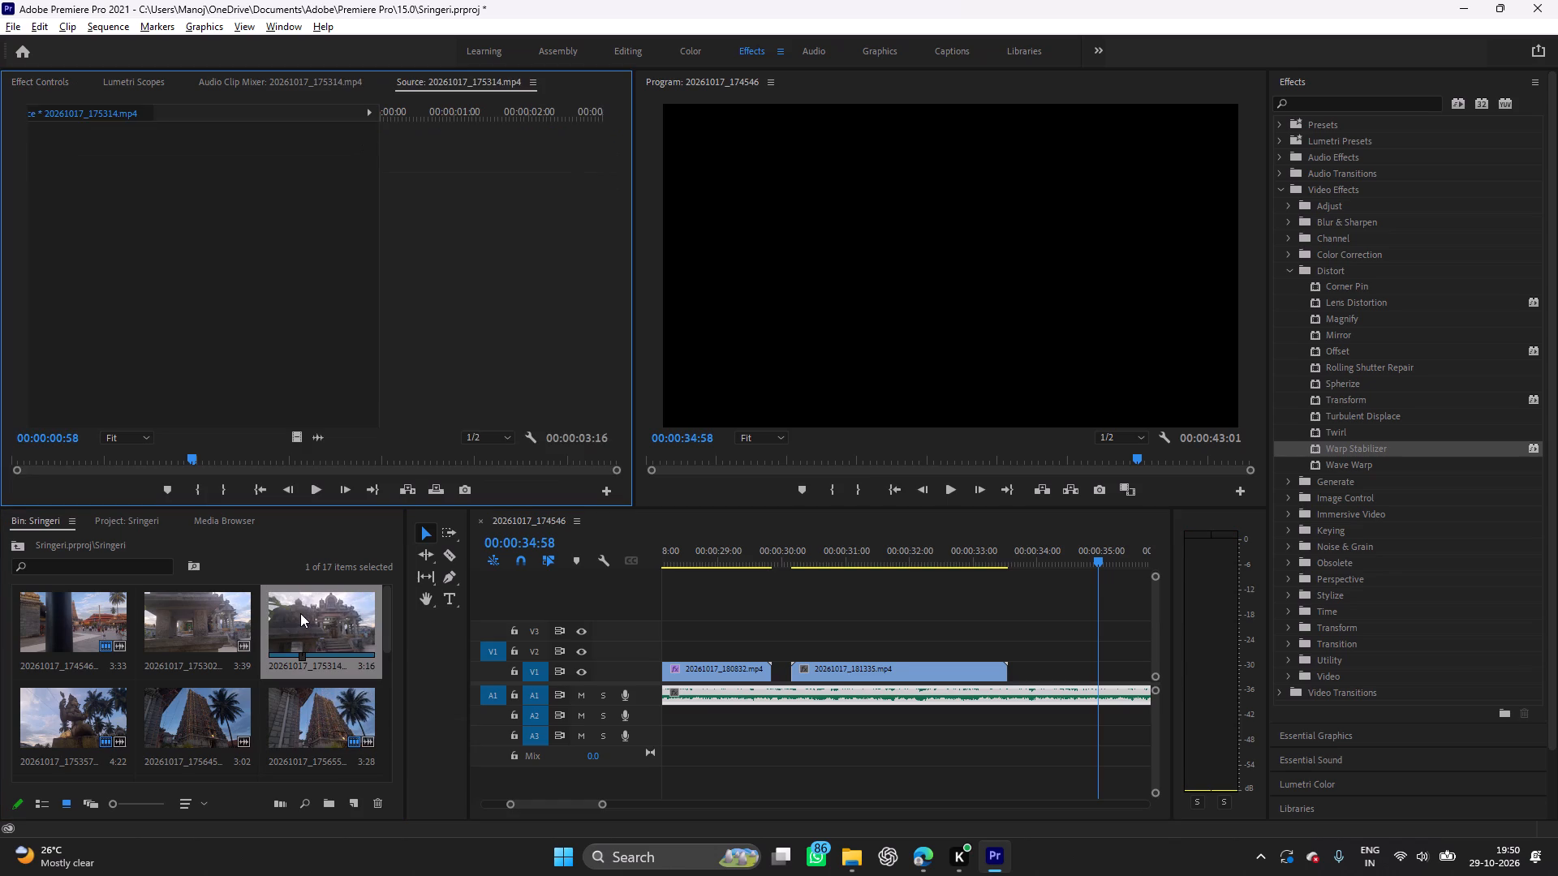
Open the 20261017_175302.mp4 clip in the Source monitor and play it to its end.
double_click(229, 601)
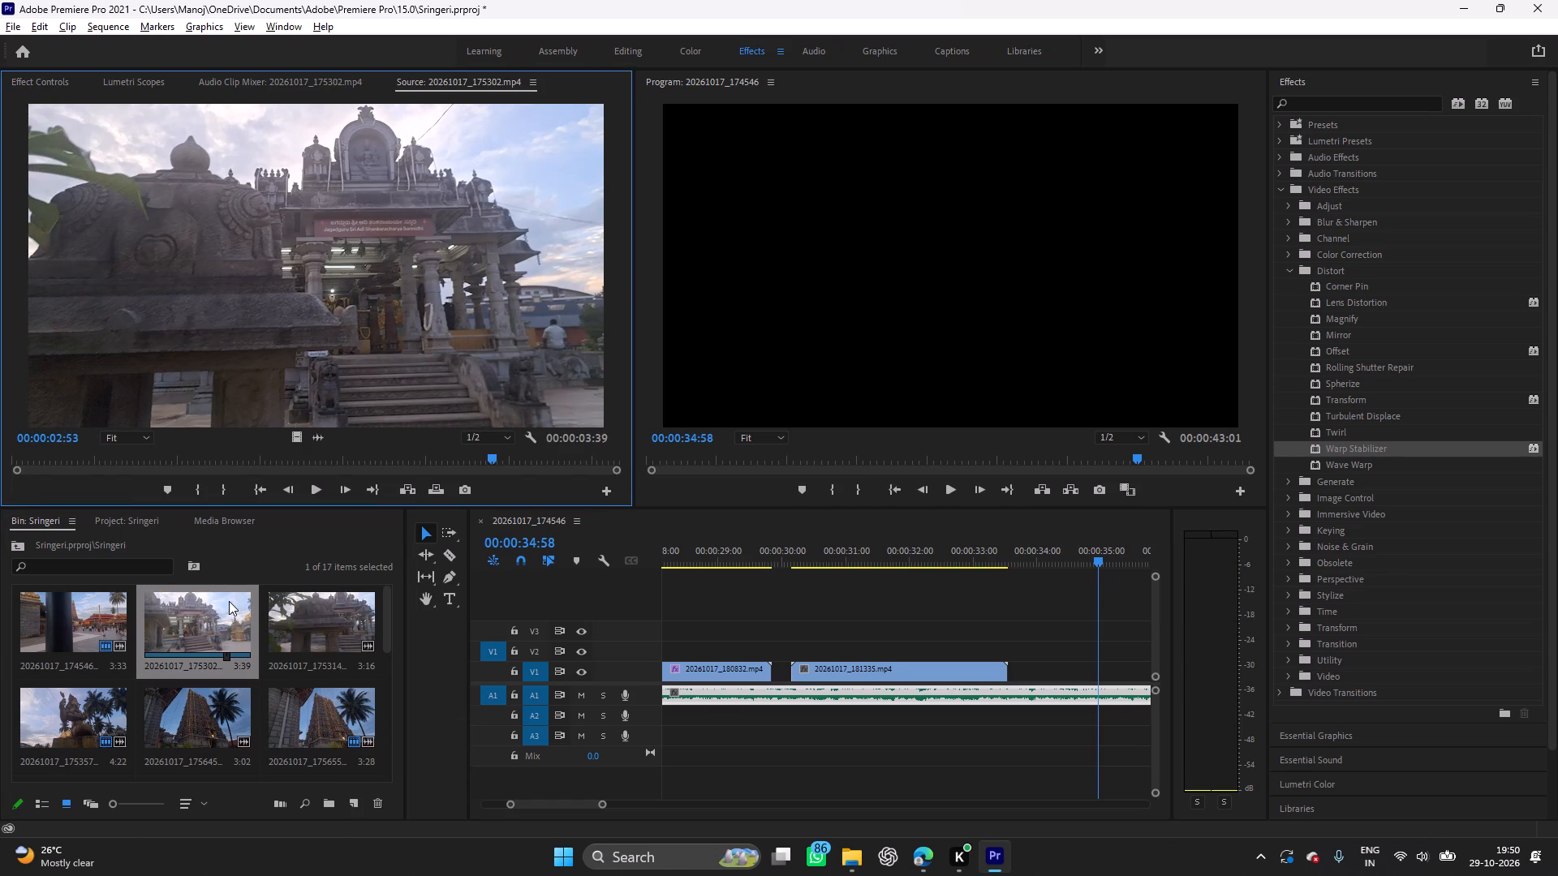
scroll(245, 646, "up", 4)
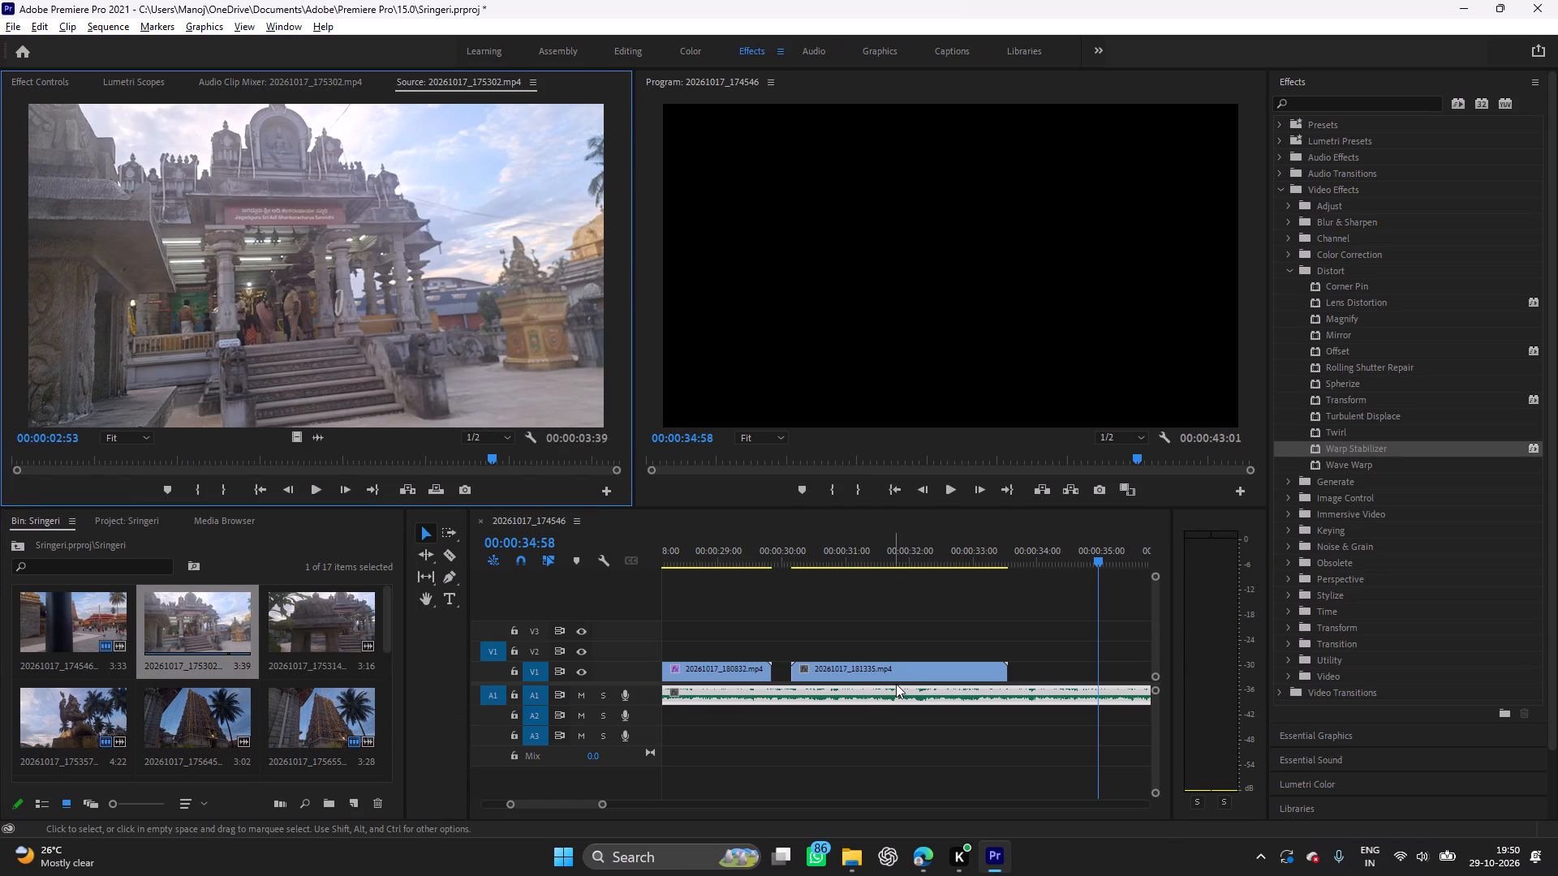
key("space")
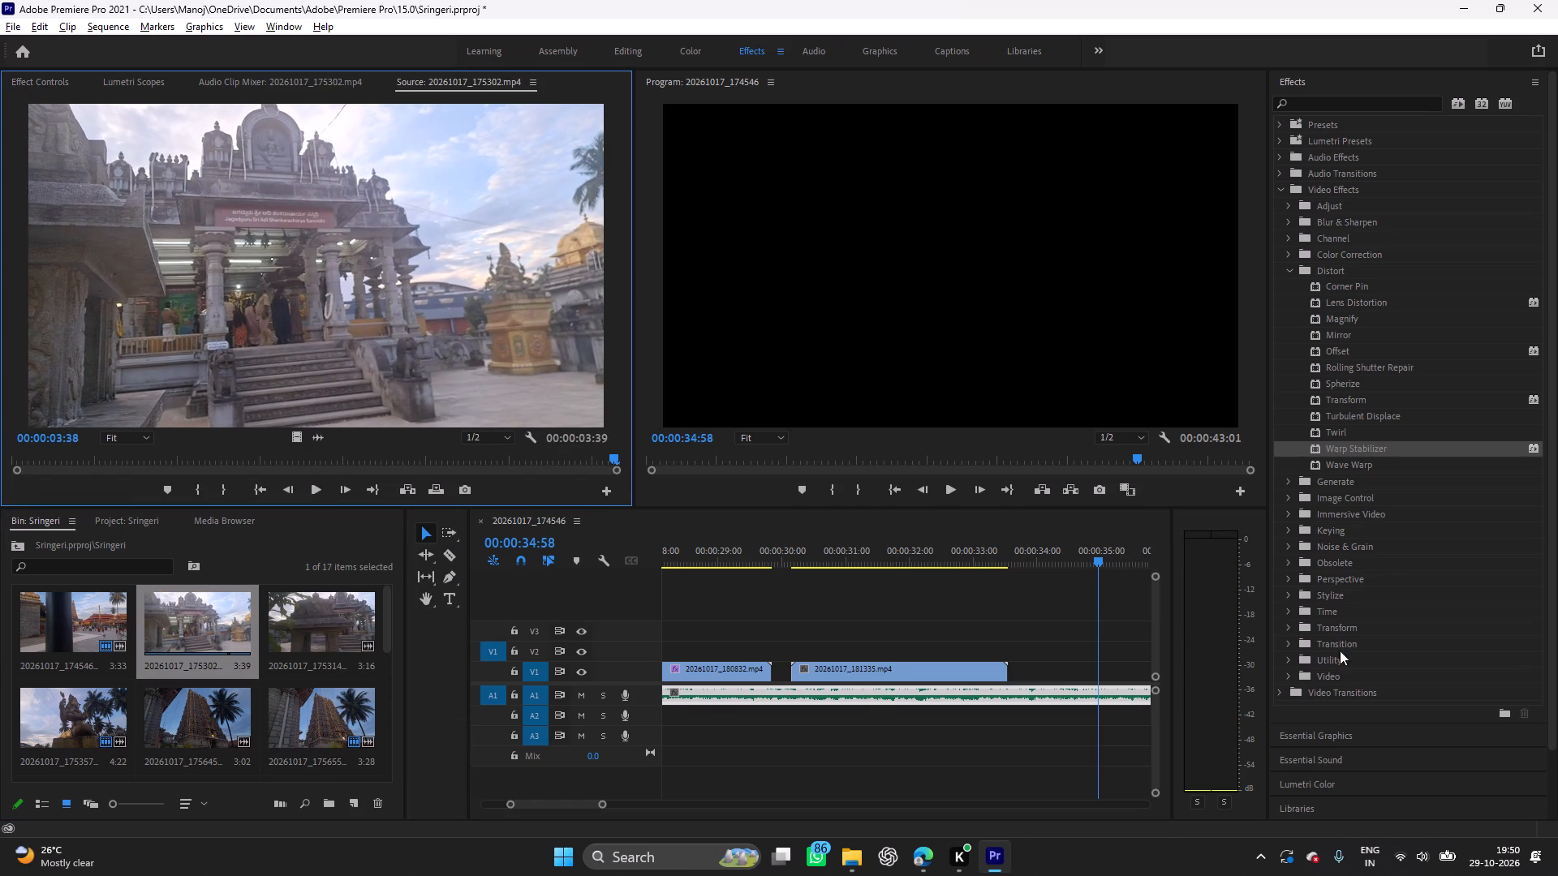
Play the sequence's empty stretch after the last V1 clip to about 41 seconds, stepping back a few frames there.
left_click(995, 618)
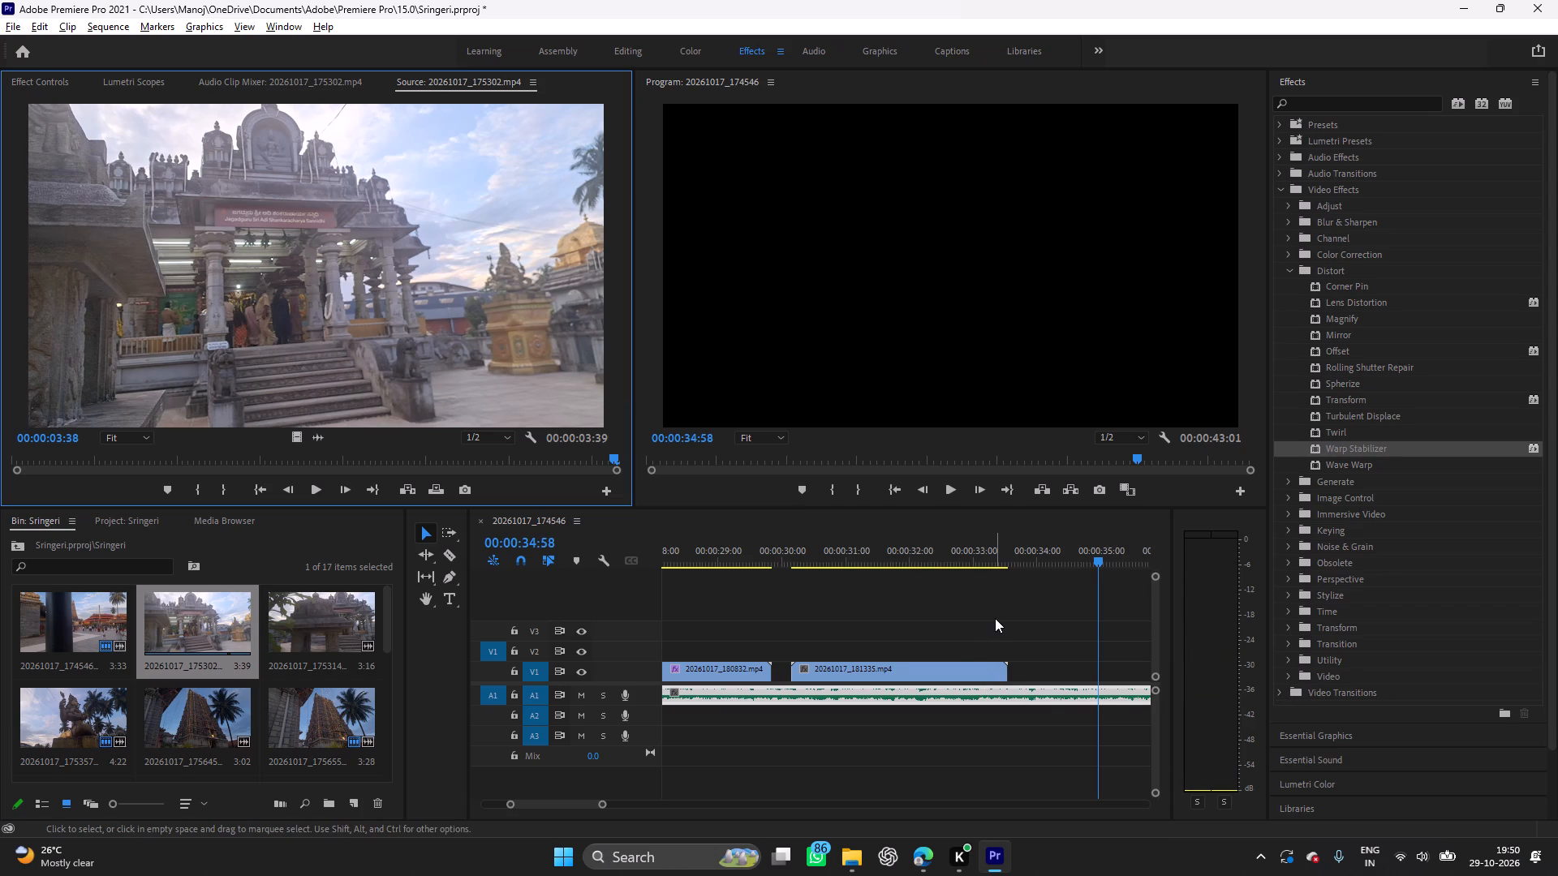
key("space")
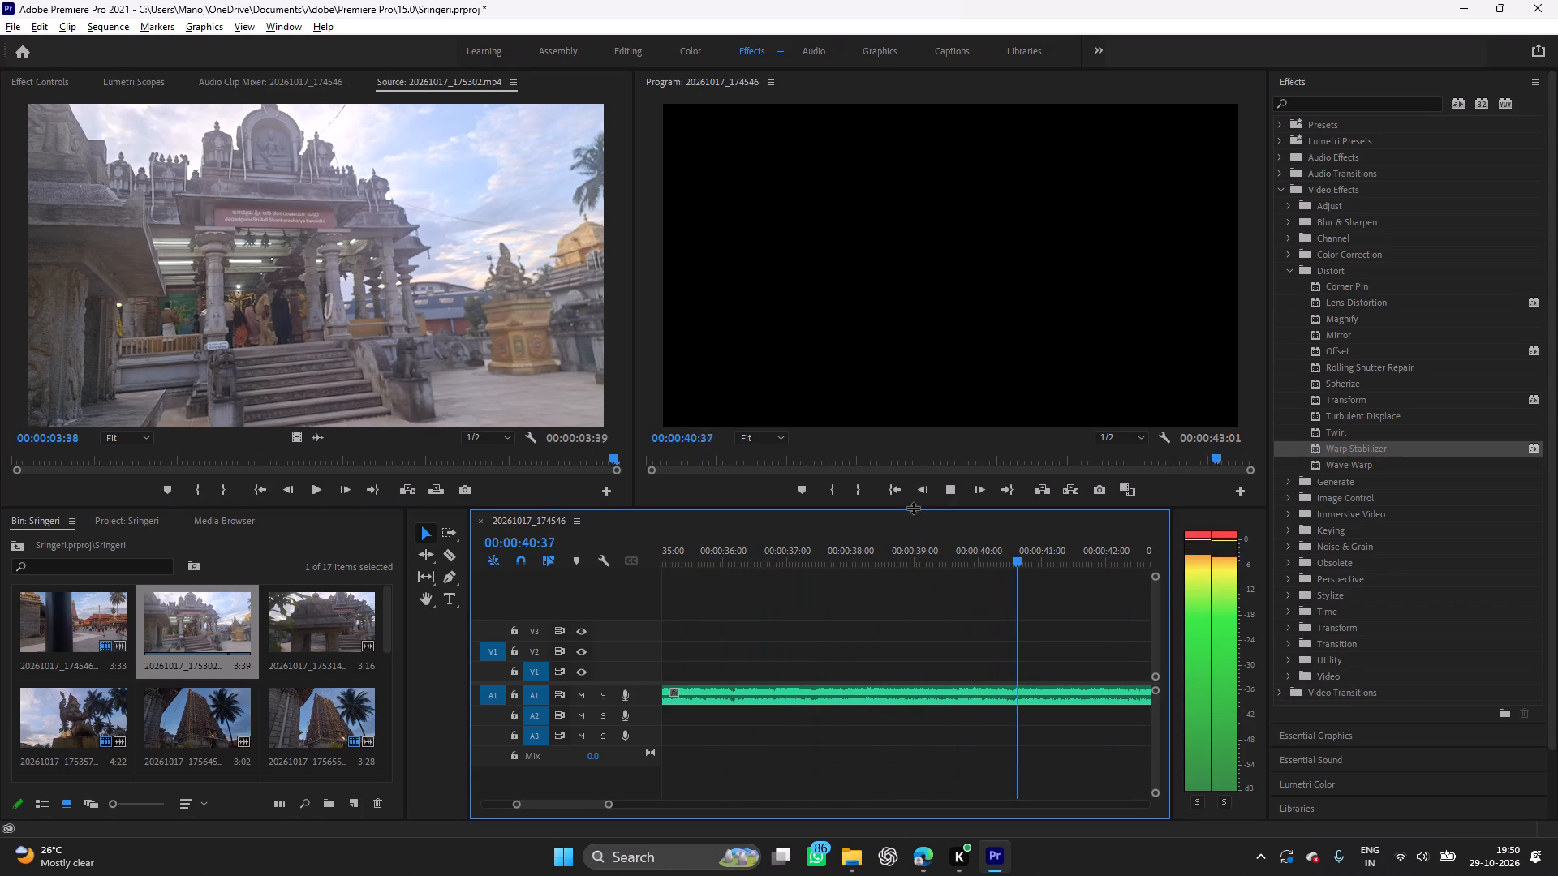
left_click(925, 486)
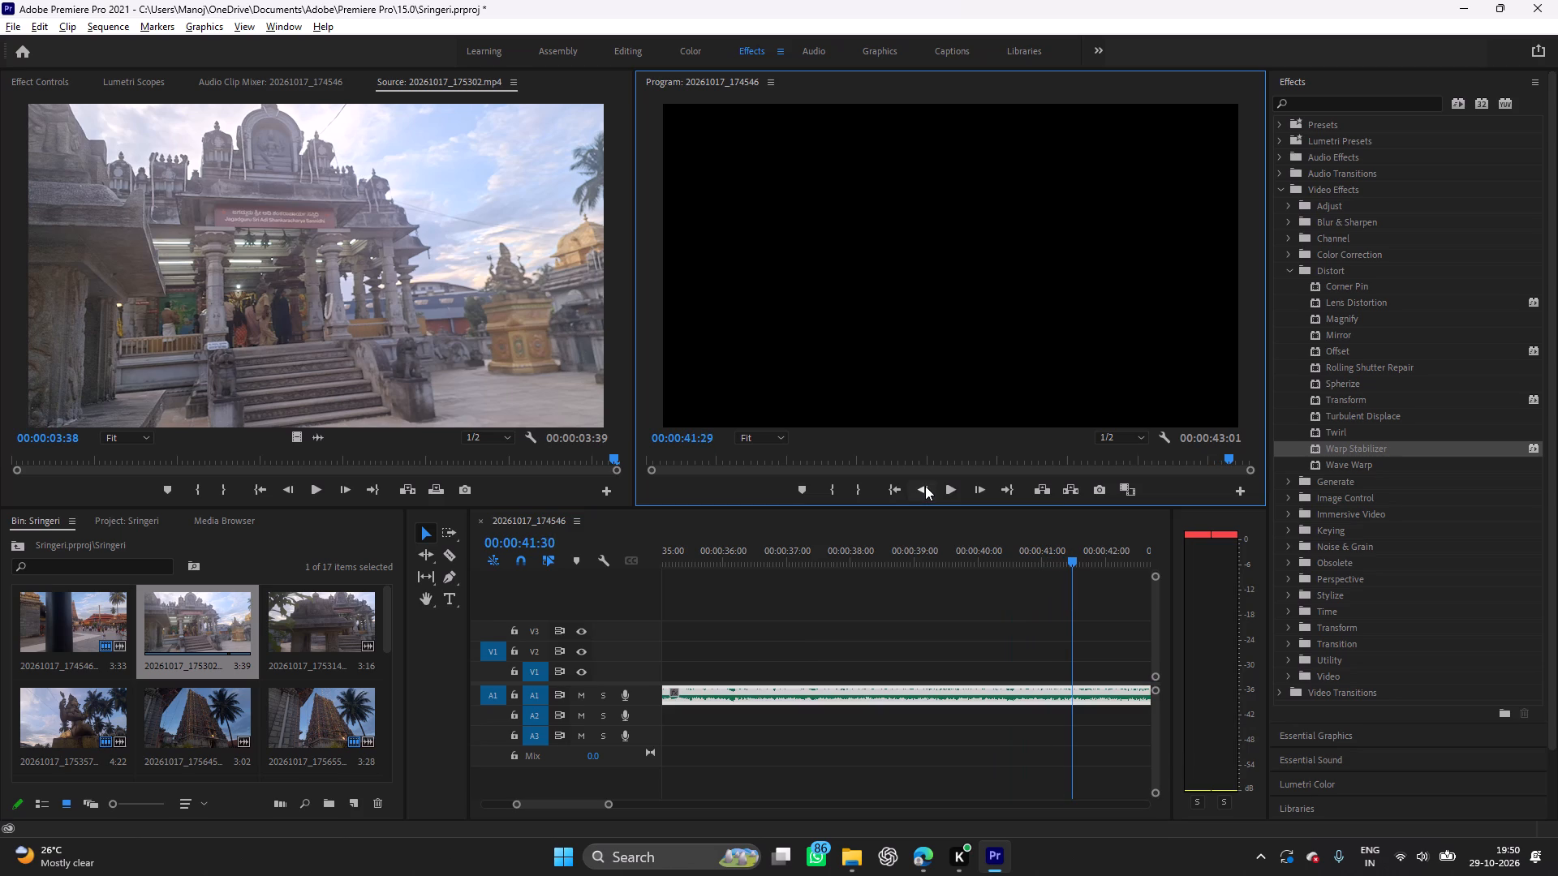
left_click(925, 486)
triple_click(925, 486)
left_click(925, 486)
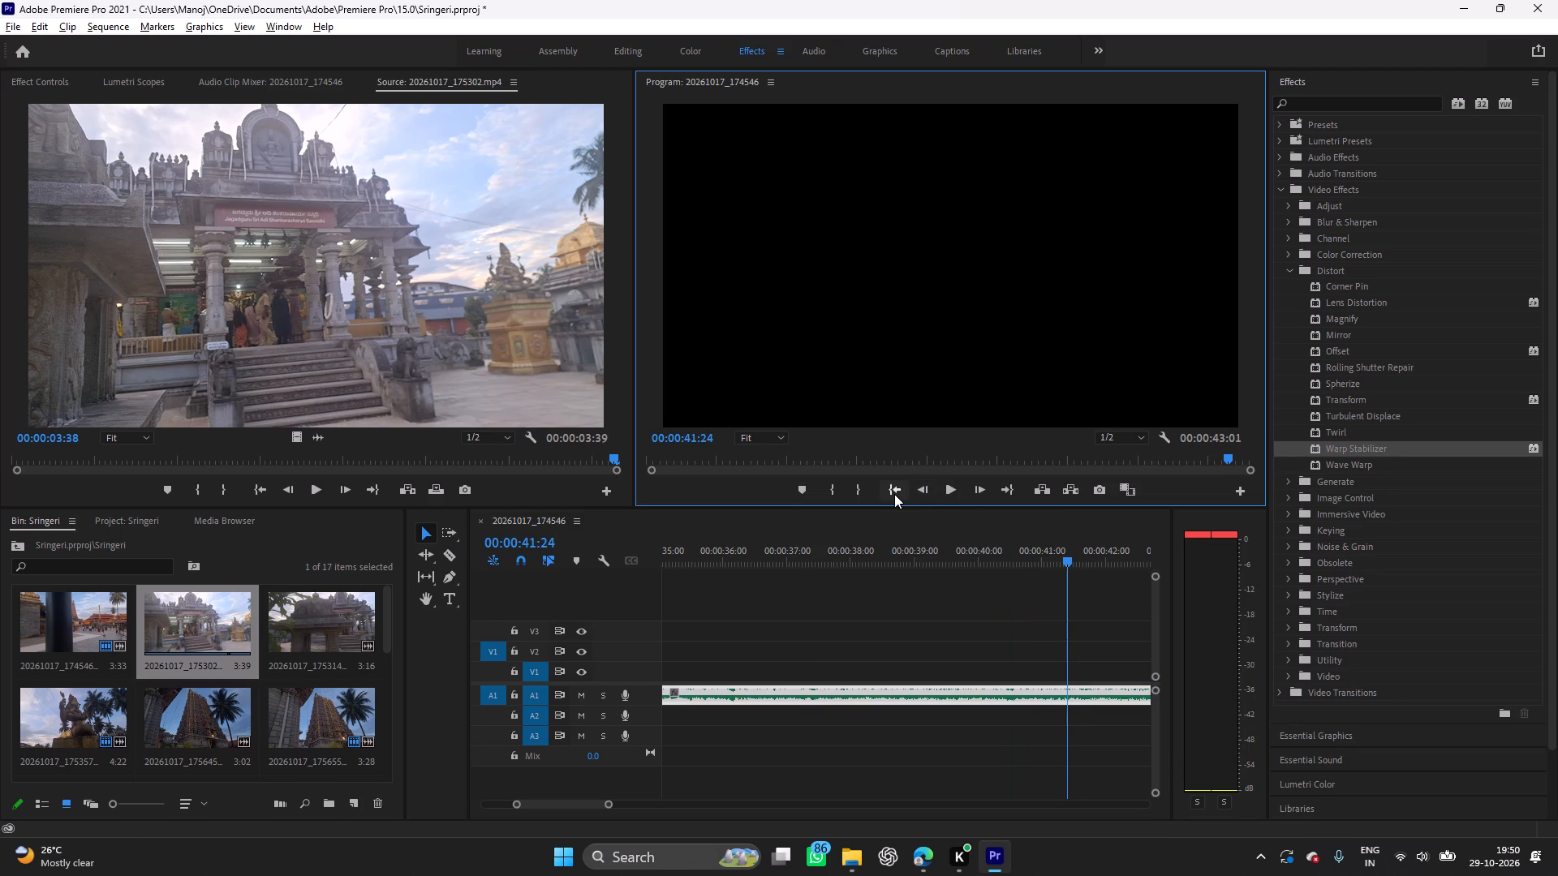
Return to the sequence start and play the edit to about 18 seconds, stopping within the 20261017_180415.mp4 clip.
left_click(894, 494)
left_click(894, 494)
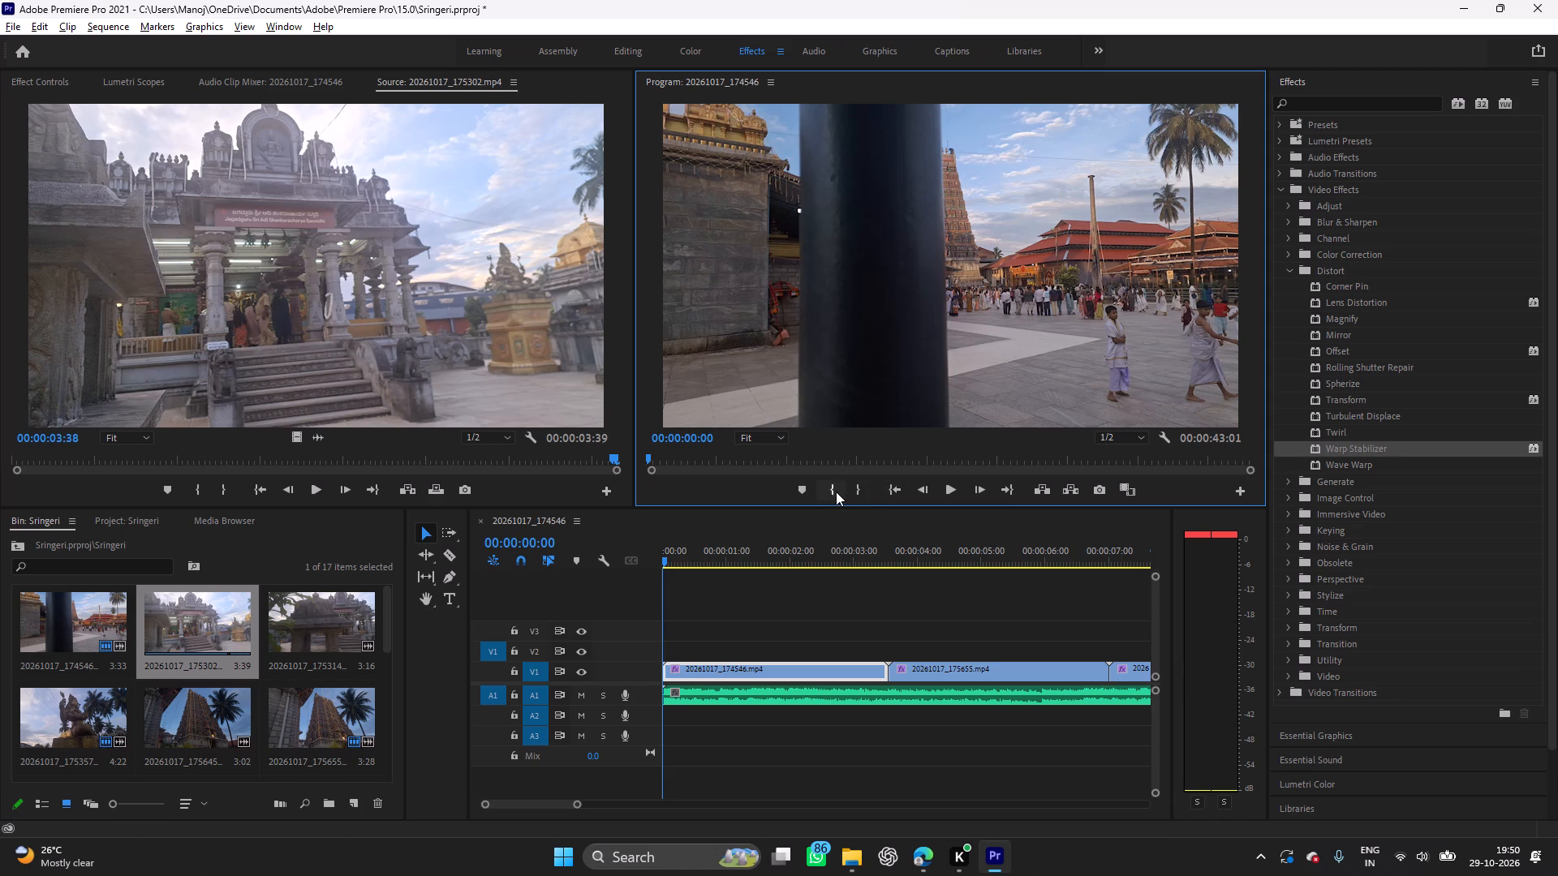
key("space")
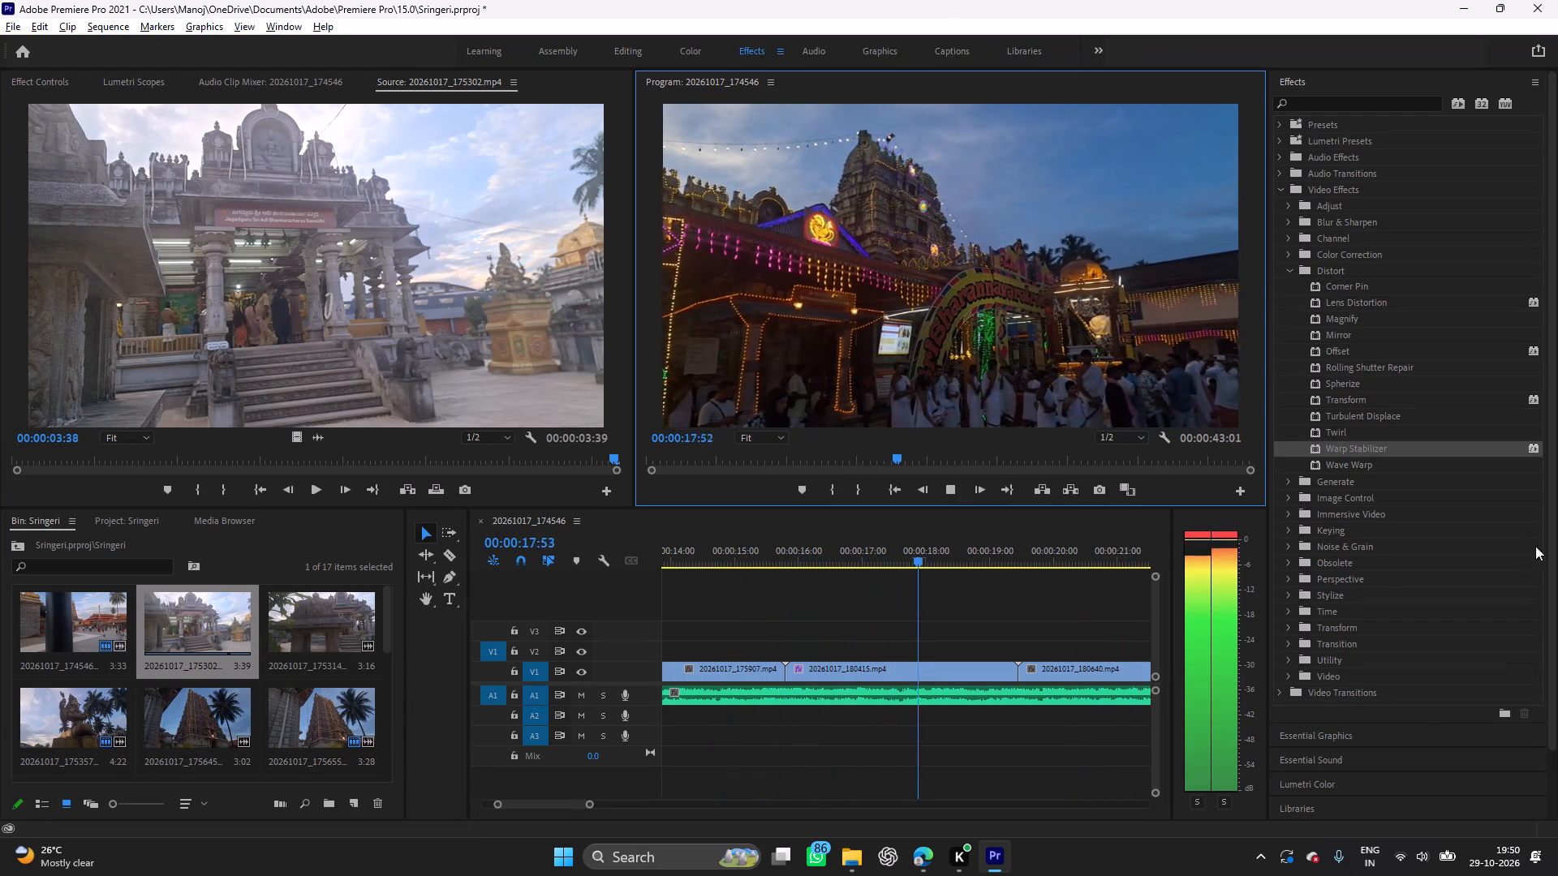
key("space")
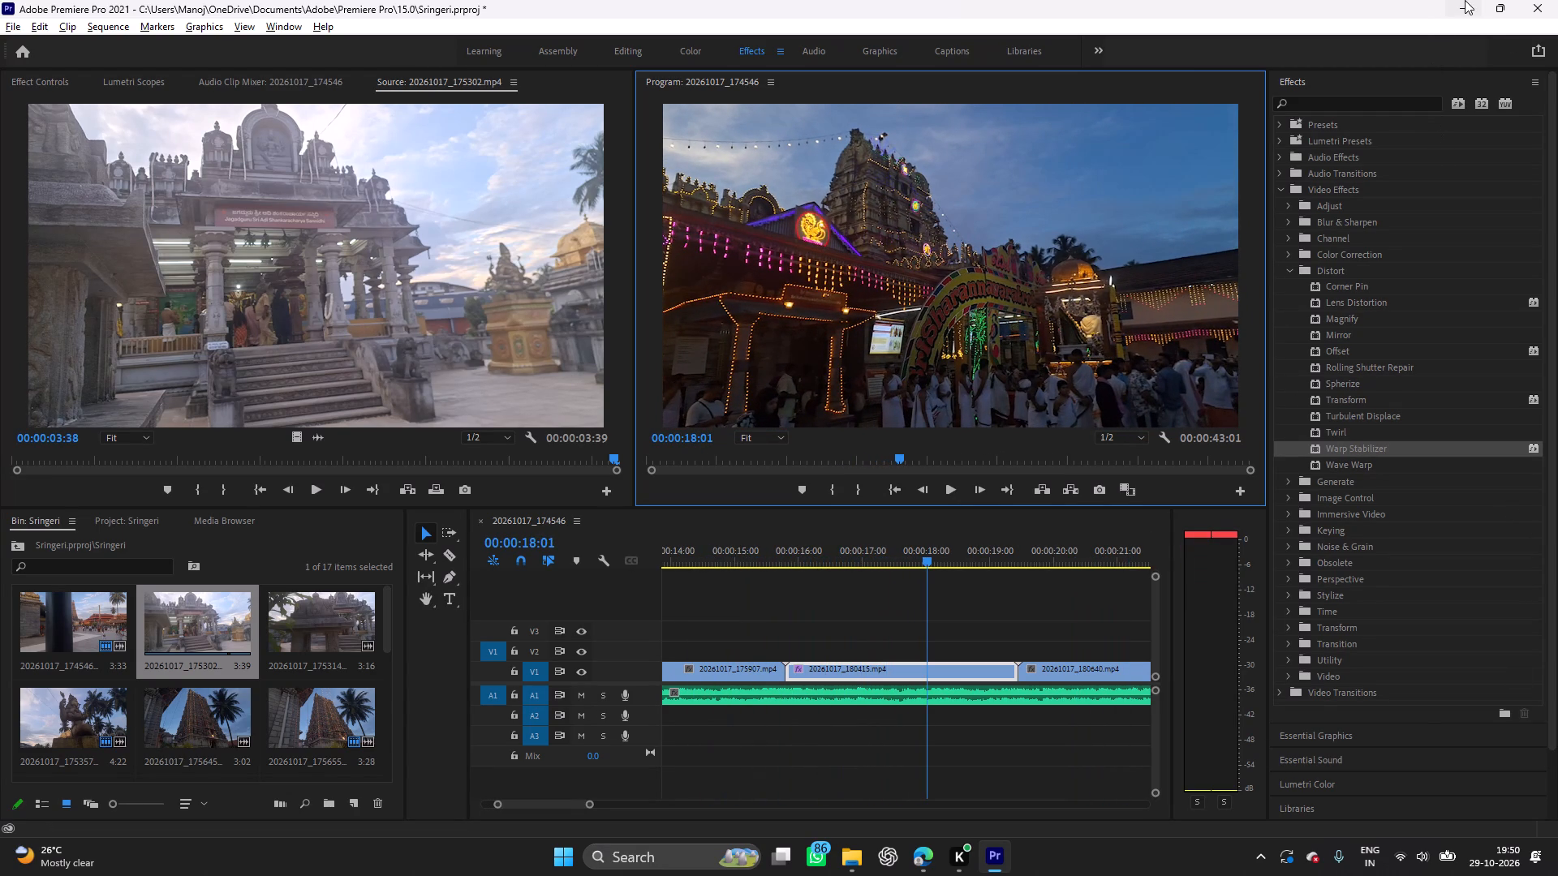
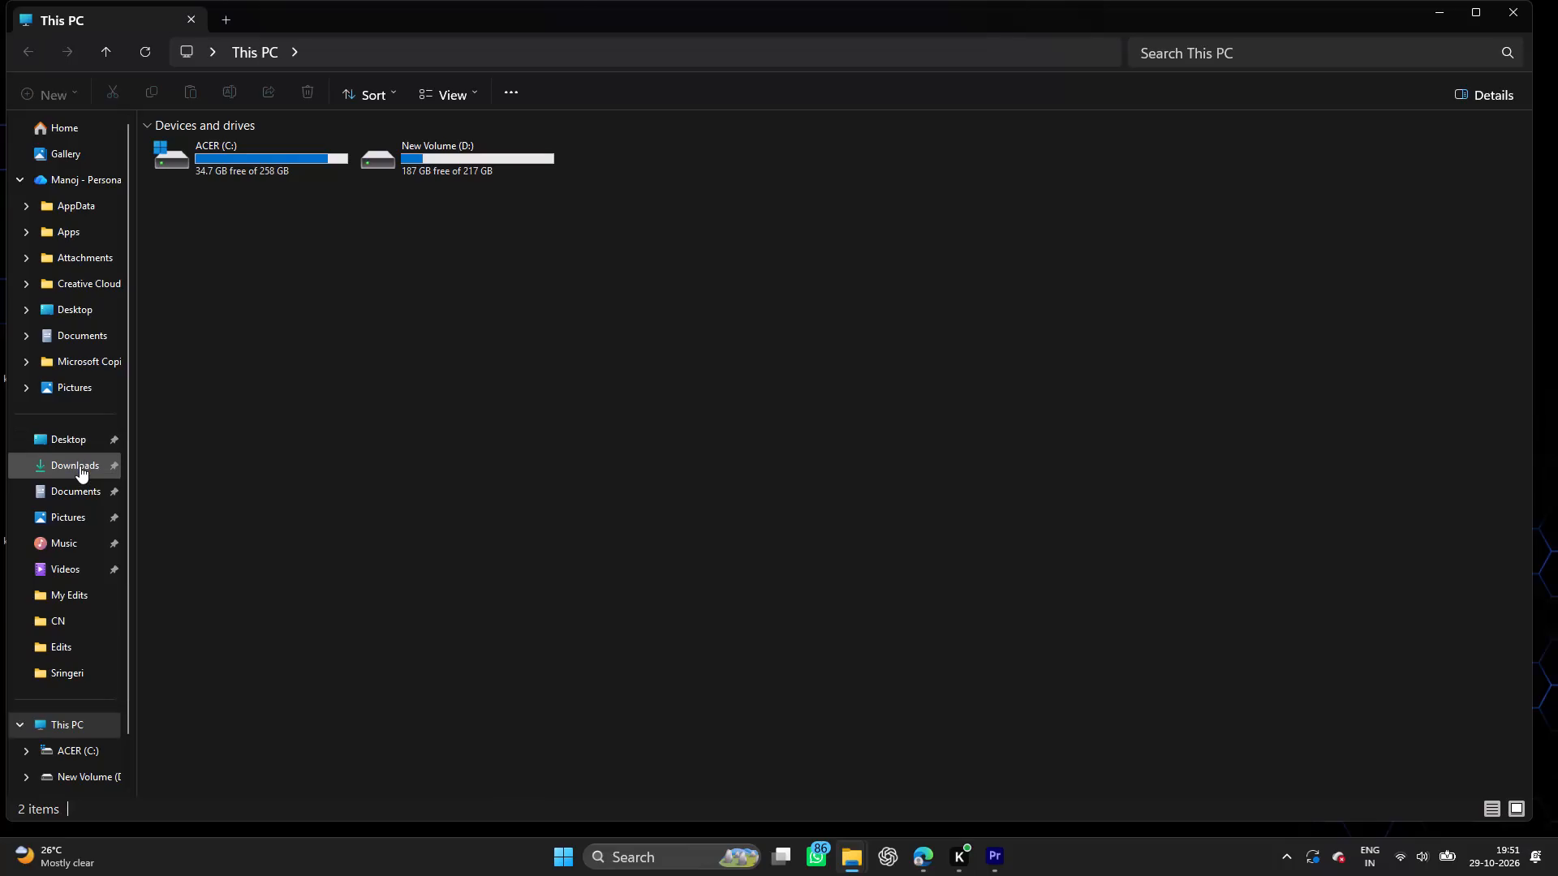
Look through the Downloads folder in File Explorer, and minimize the window.
left_click(80, 466)
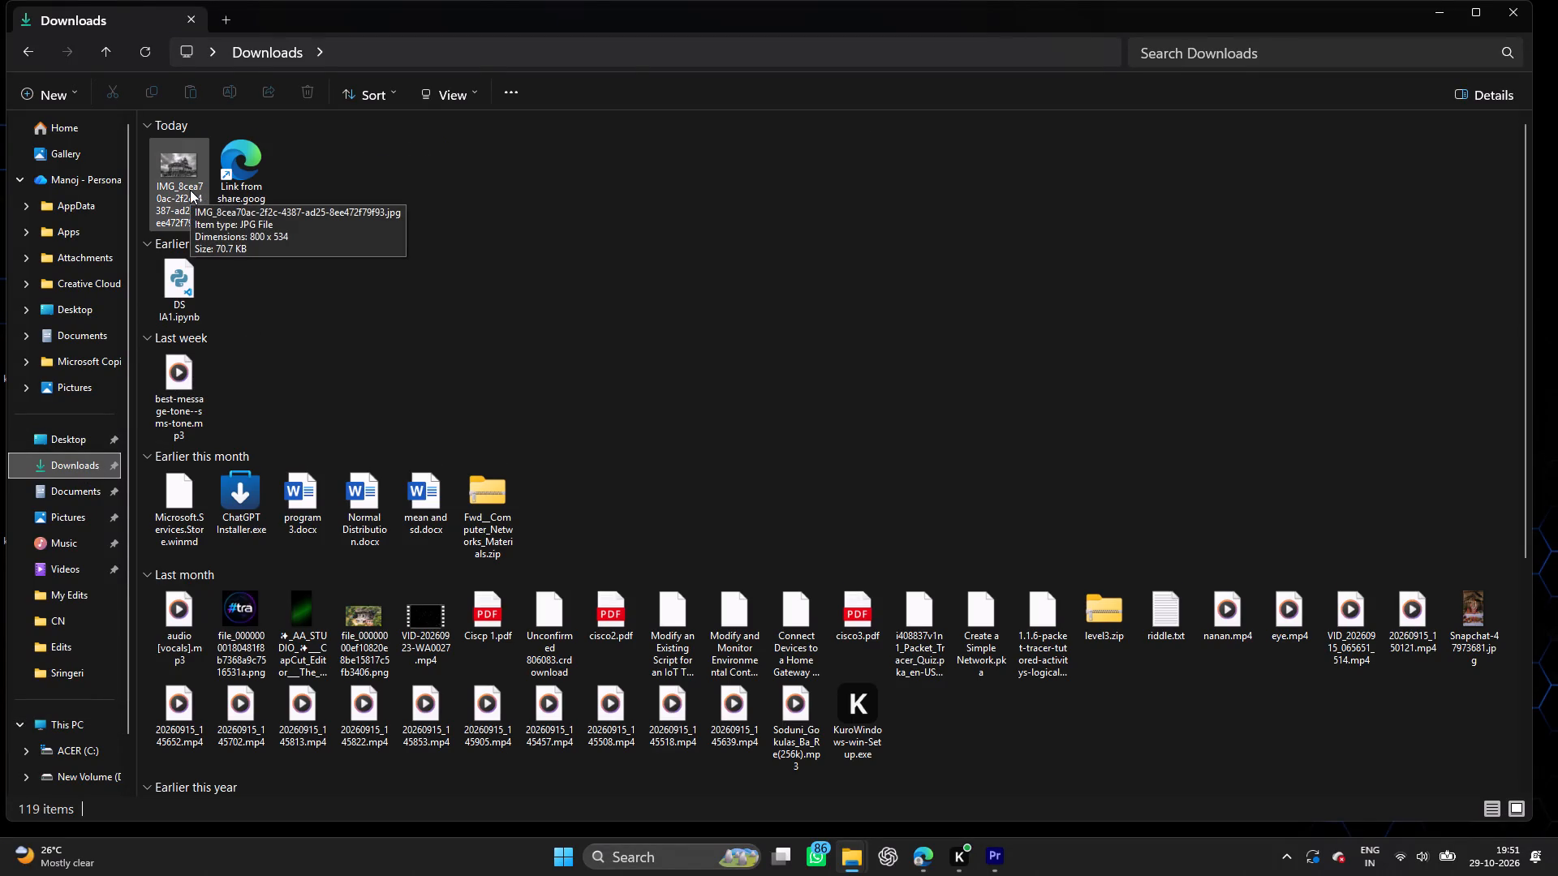
left_click(1437, 2)
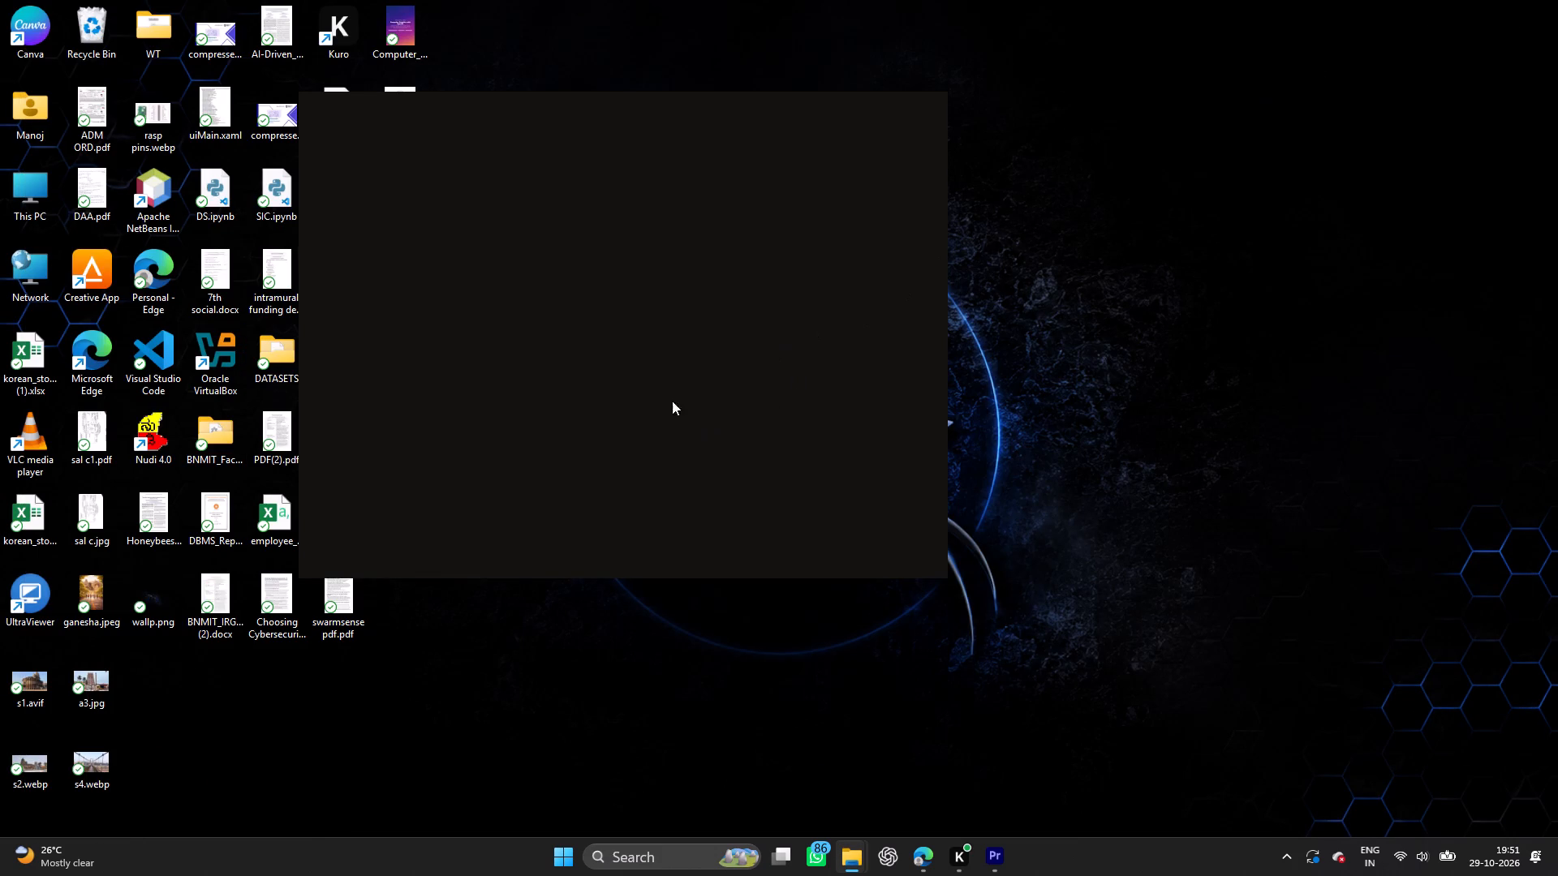
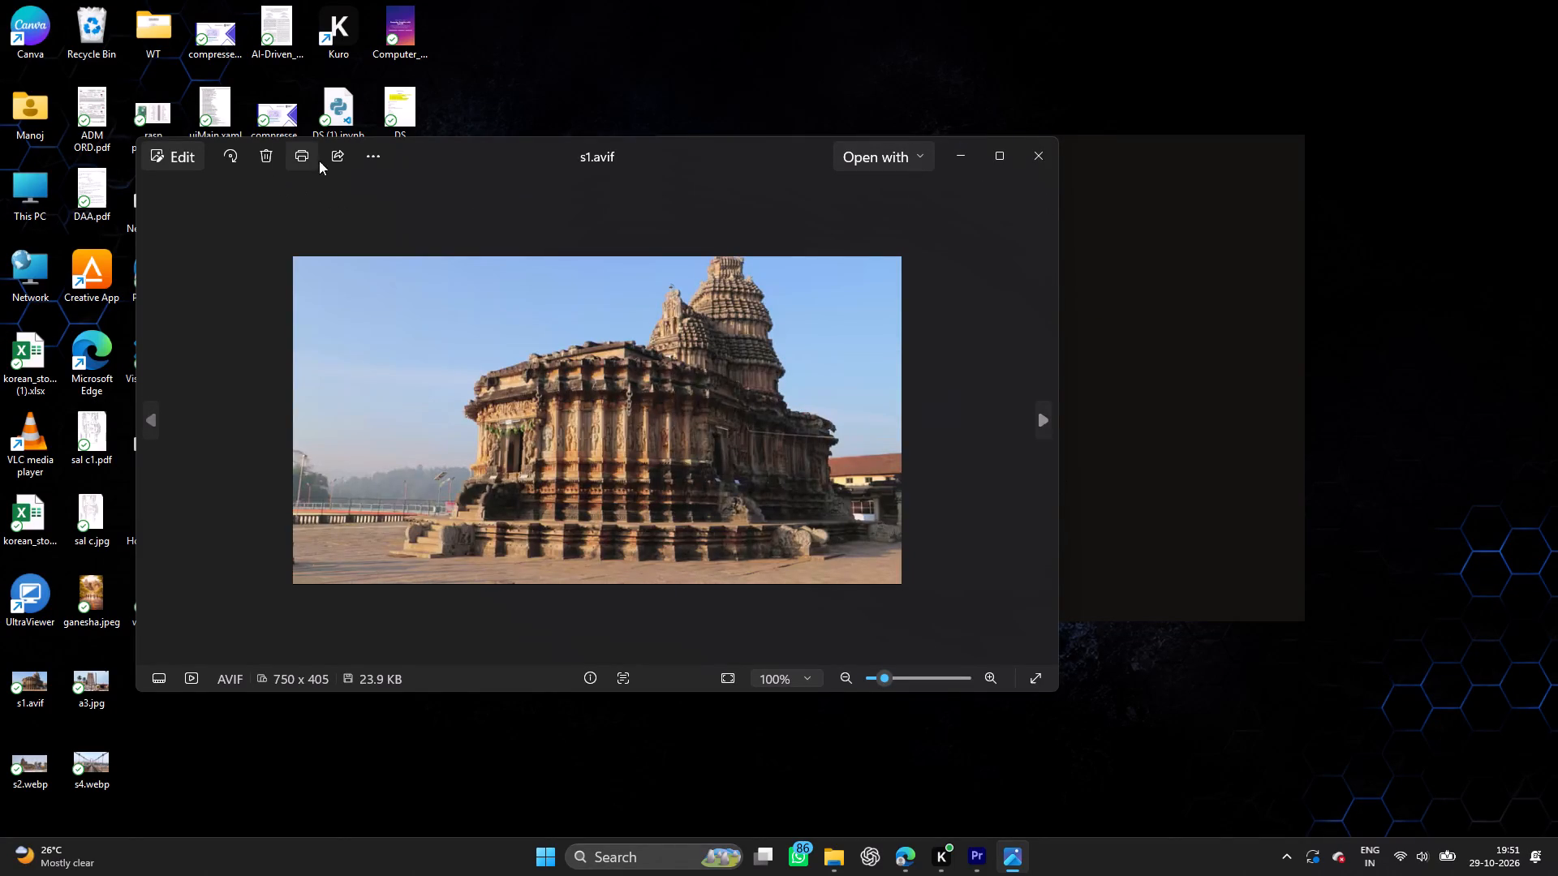
Edit the s1.avif temple photo and apply the B&W Warm filter after comparing it with B&W Cool, B&W and Dramatic Cool.
left_click(991, 150)
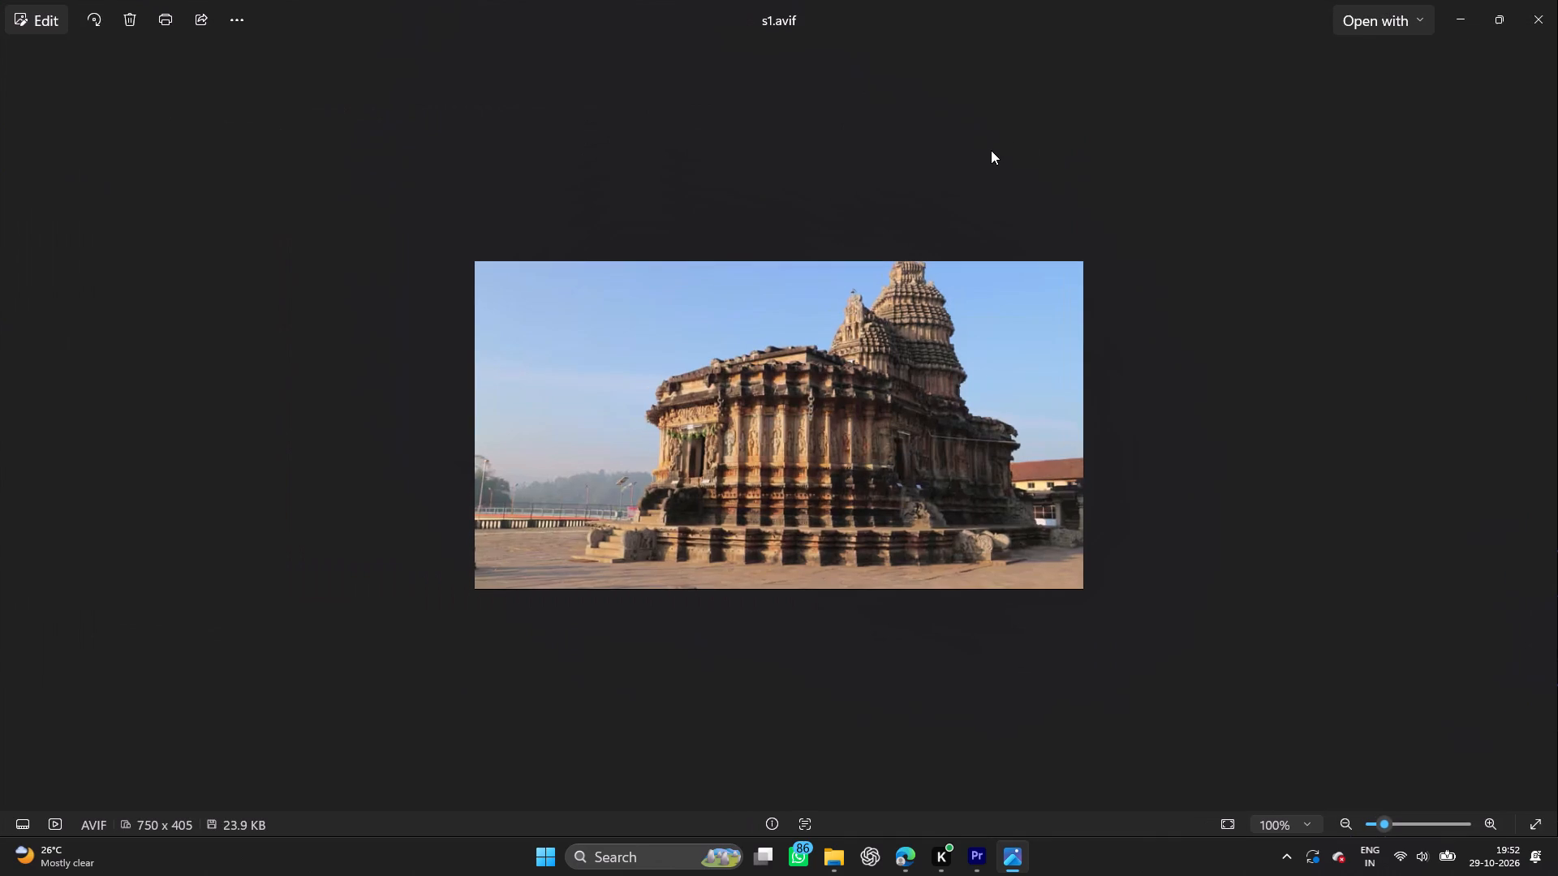
left_click(43, 19)
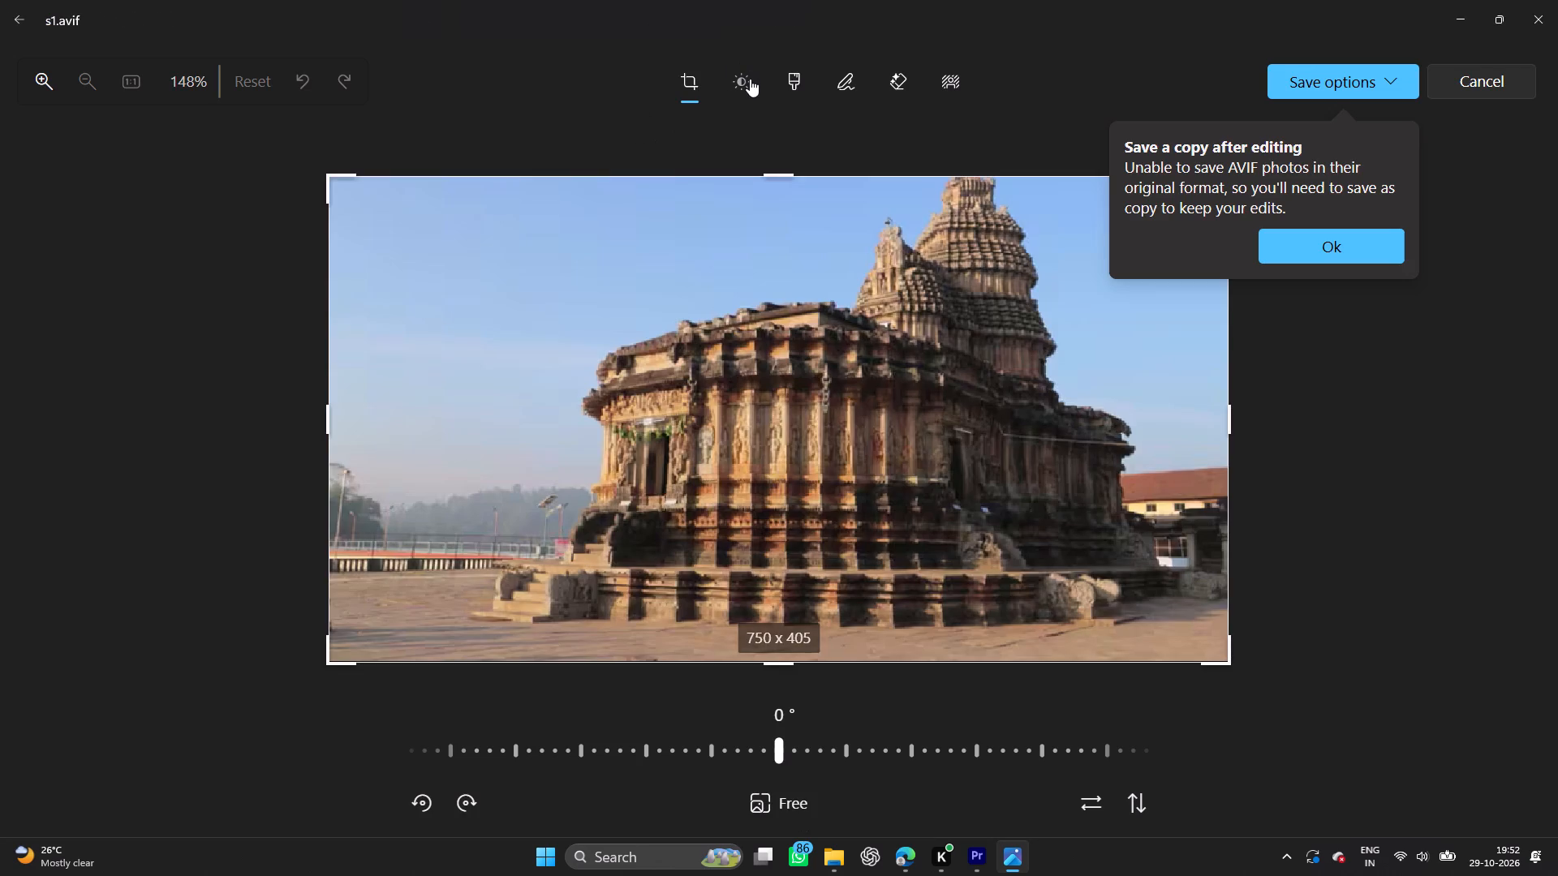
left_click(798, 92)
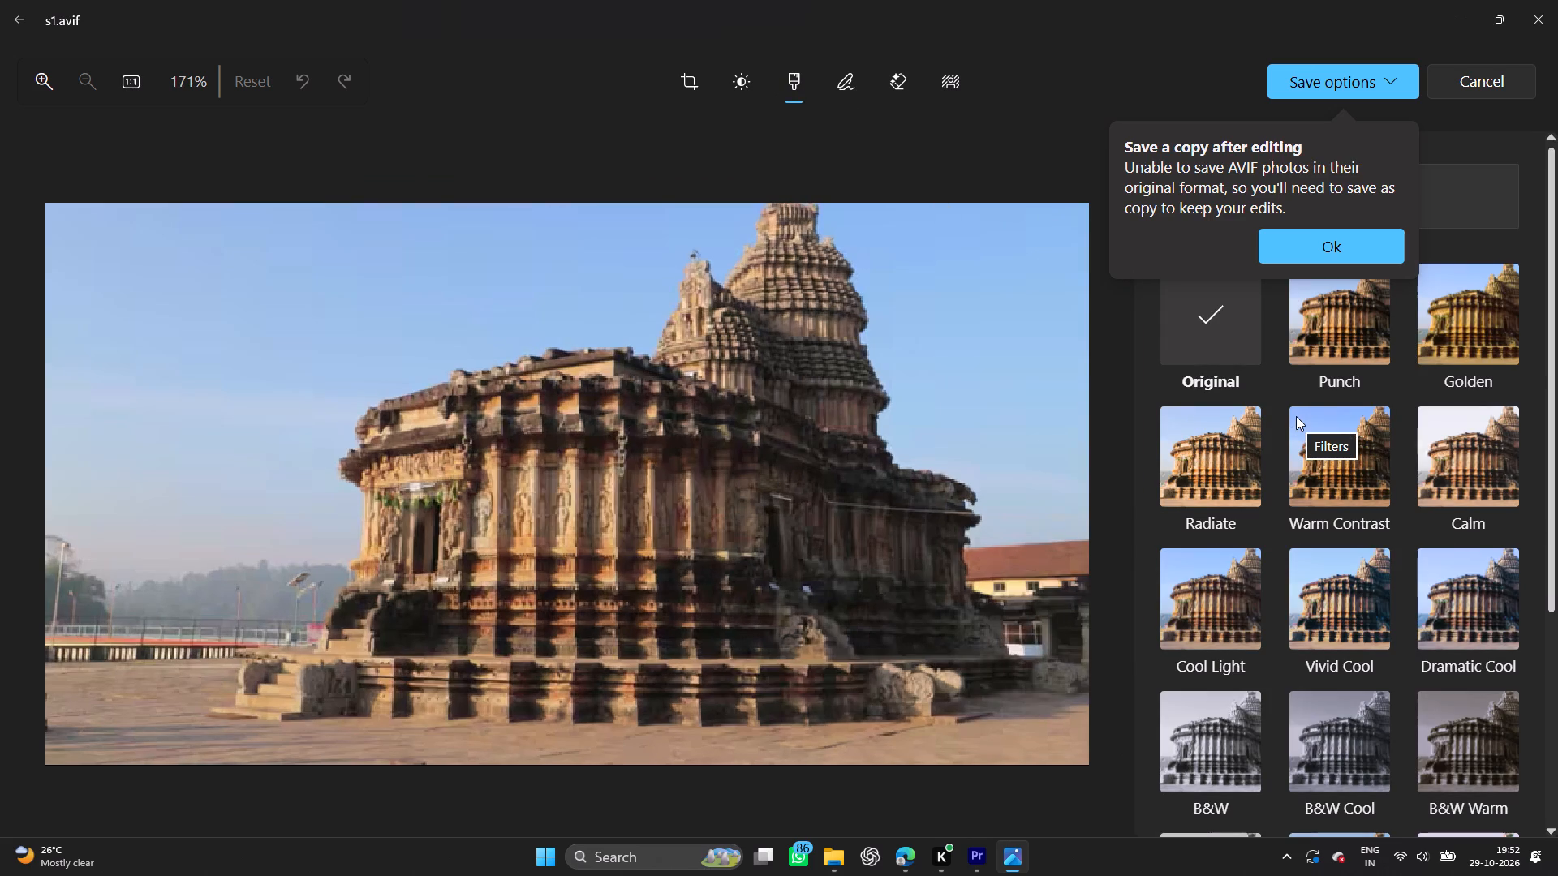
scroll(1349, 501, "down", 4)
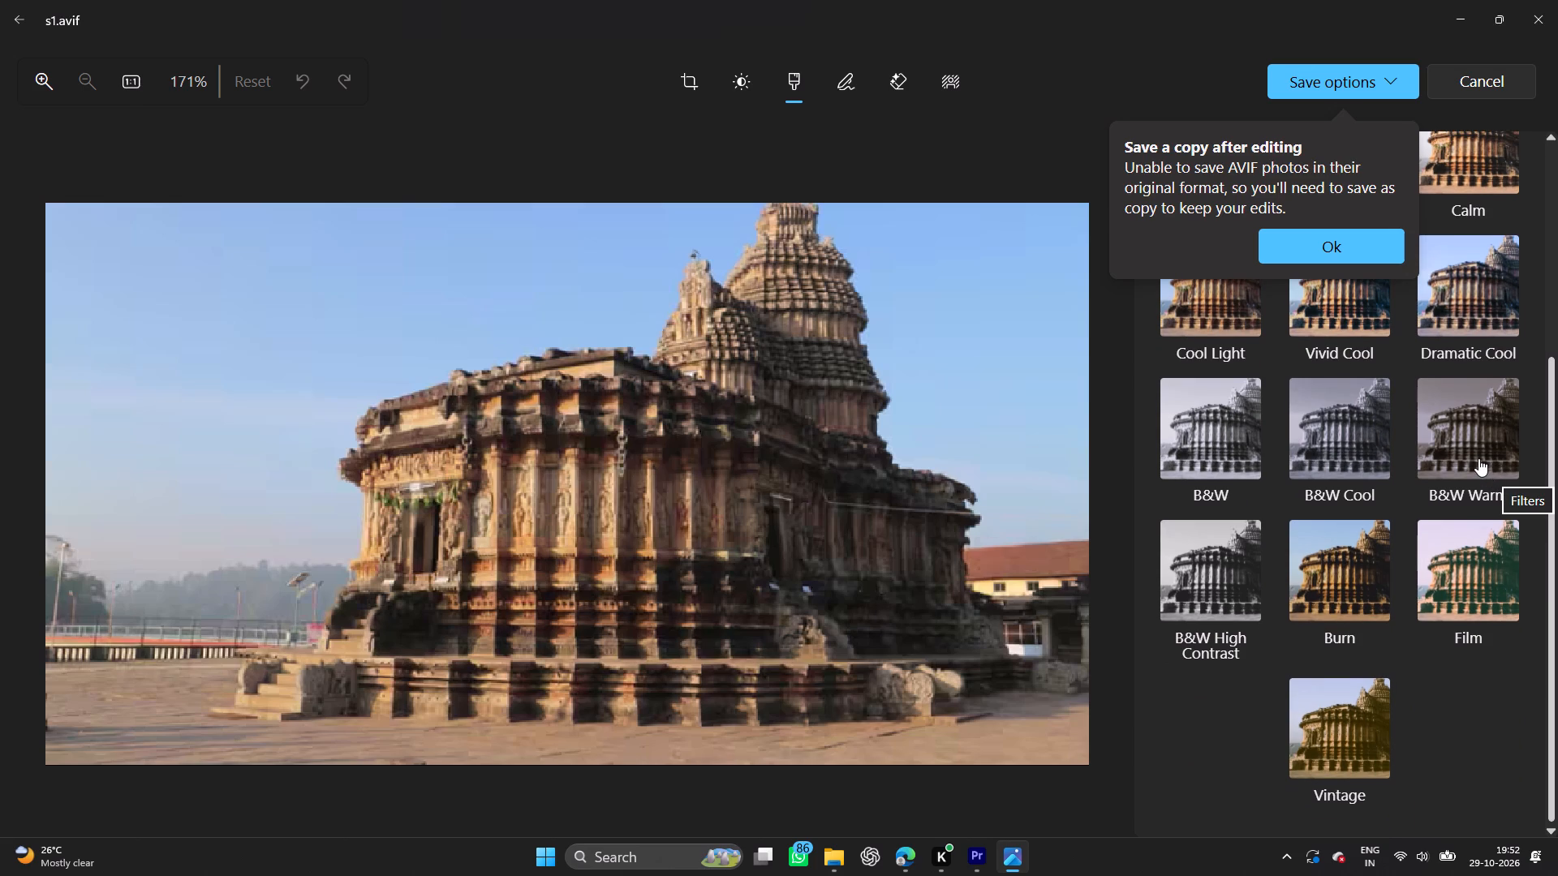
left_click(1467, 444)
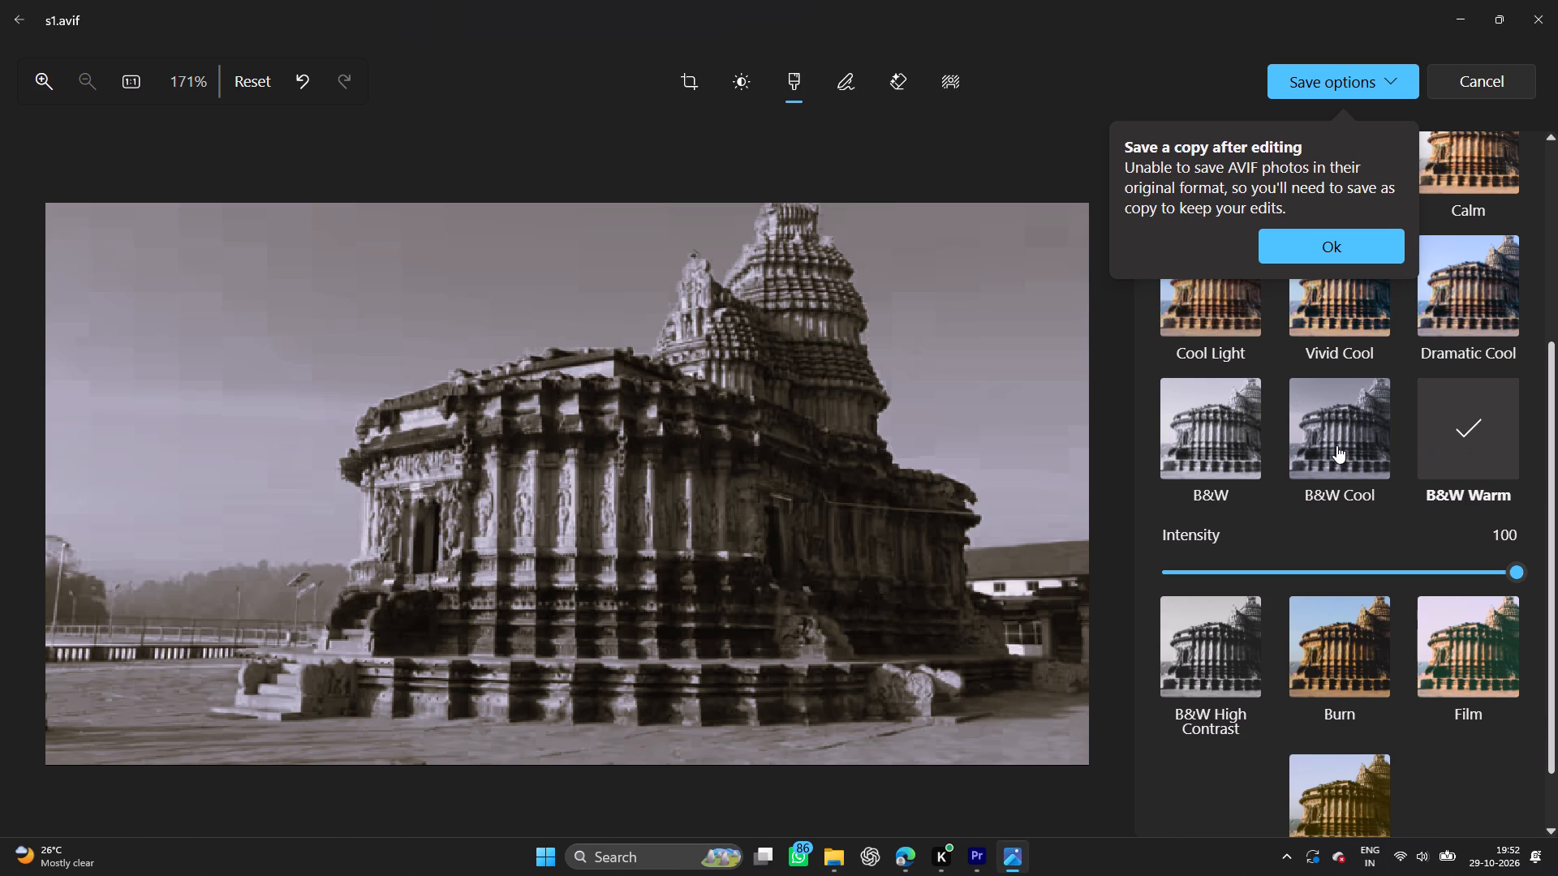
left_click(1336, 445)
left_click(1195, 444)
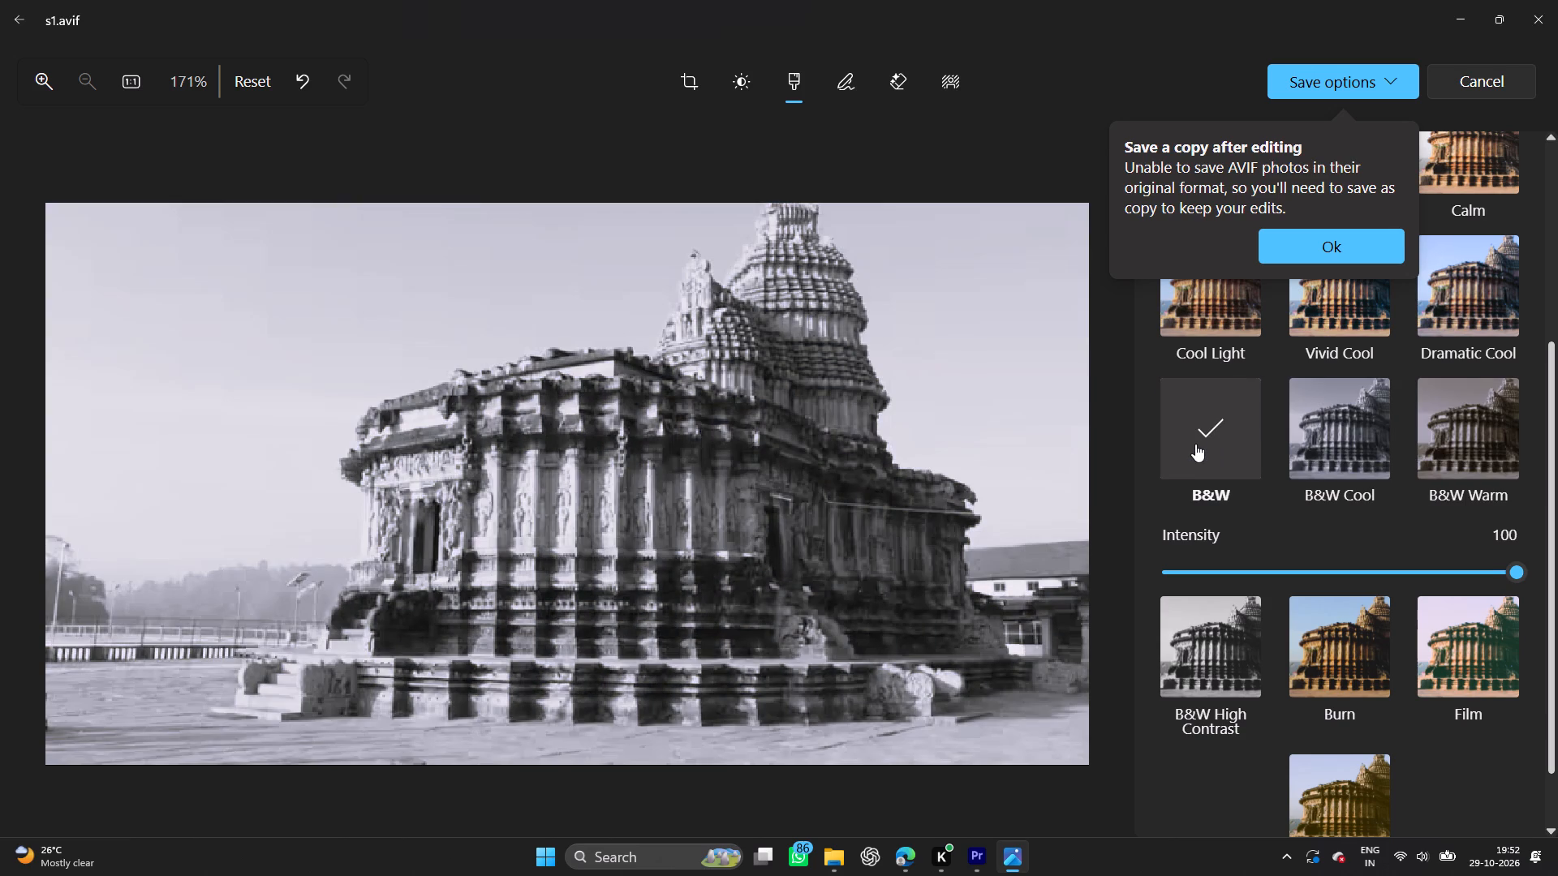
left_click(1448, 273)
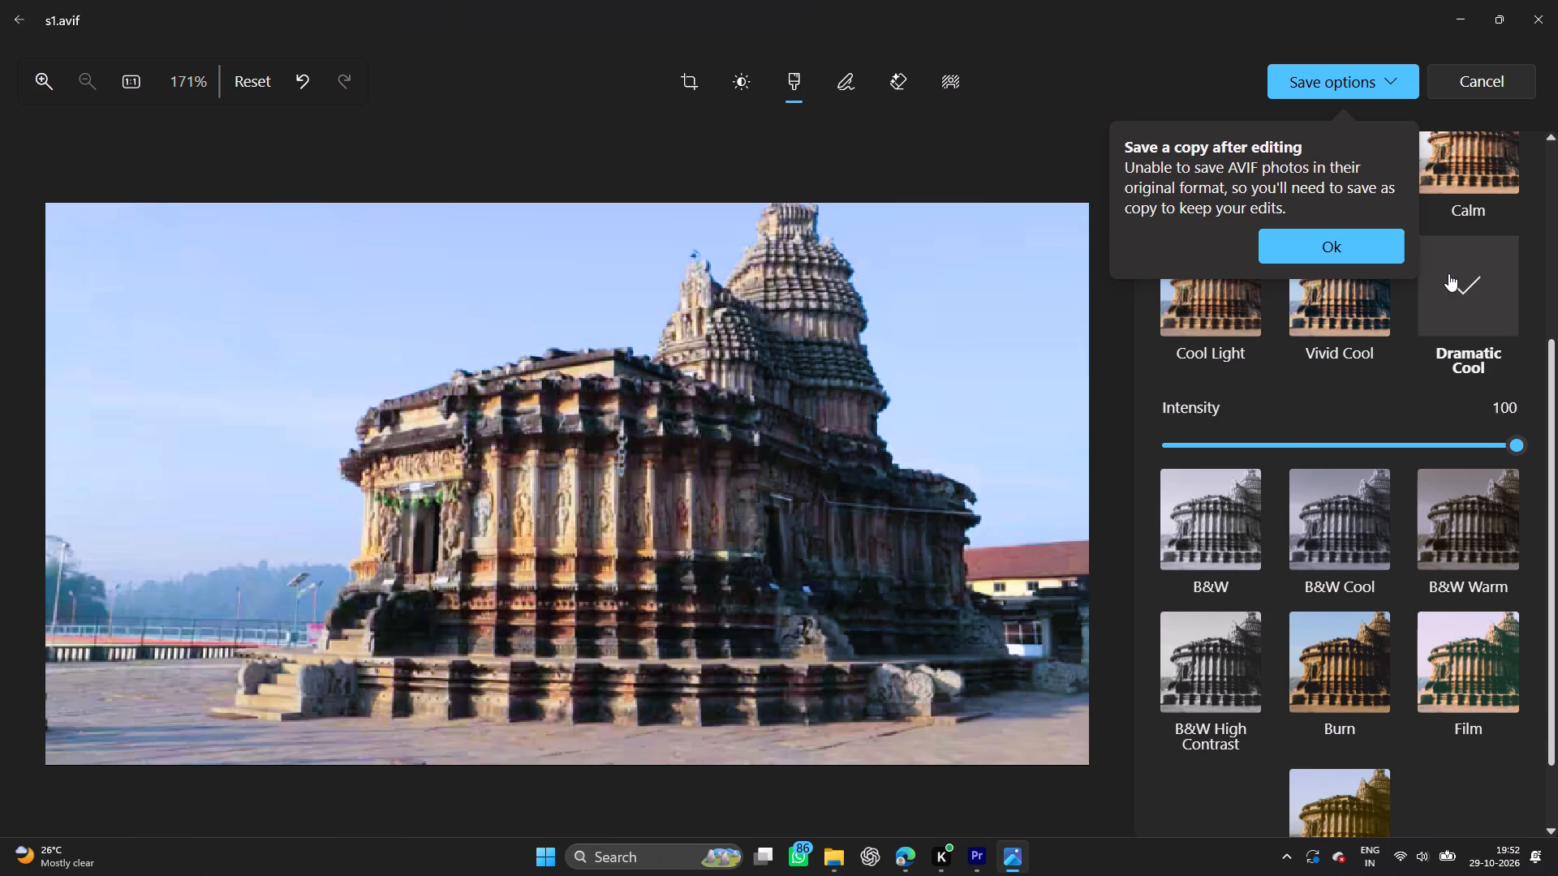
left_click(1452, 535)
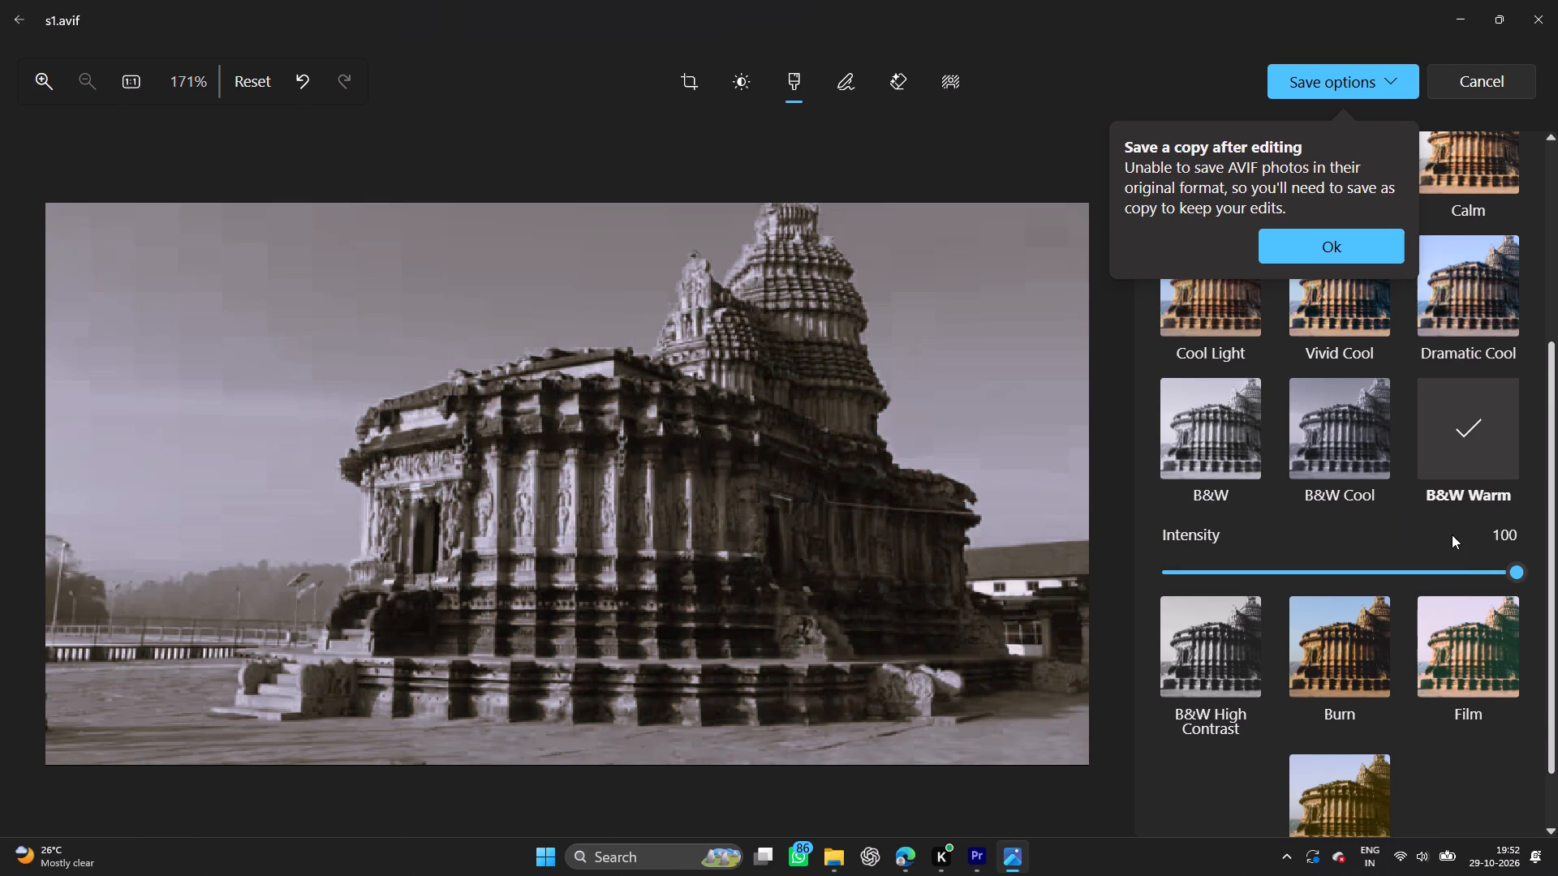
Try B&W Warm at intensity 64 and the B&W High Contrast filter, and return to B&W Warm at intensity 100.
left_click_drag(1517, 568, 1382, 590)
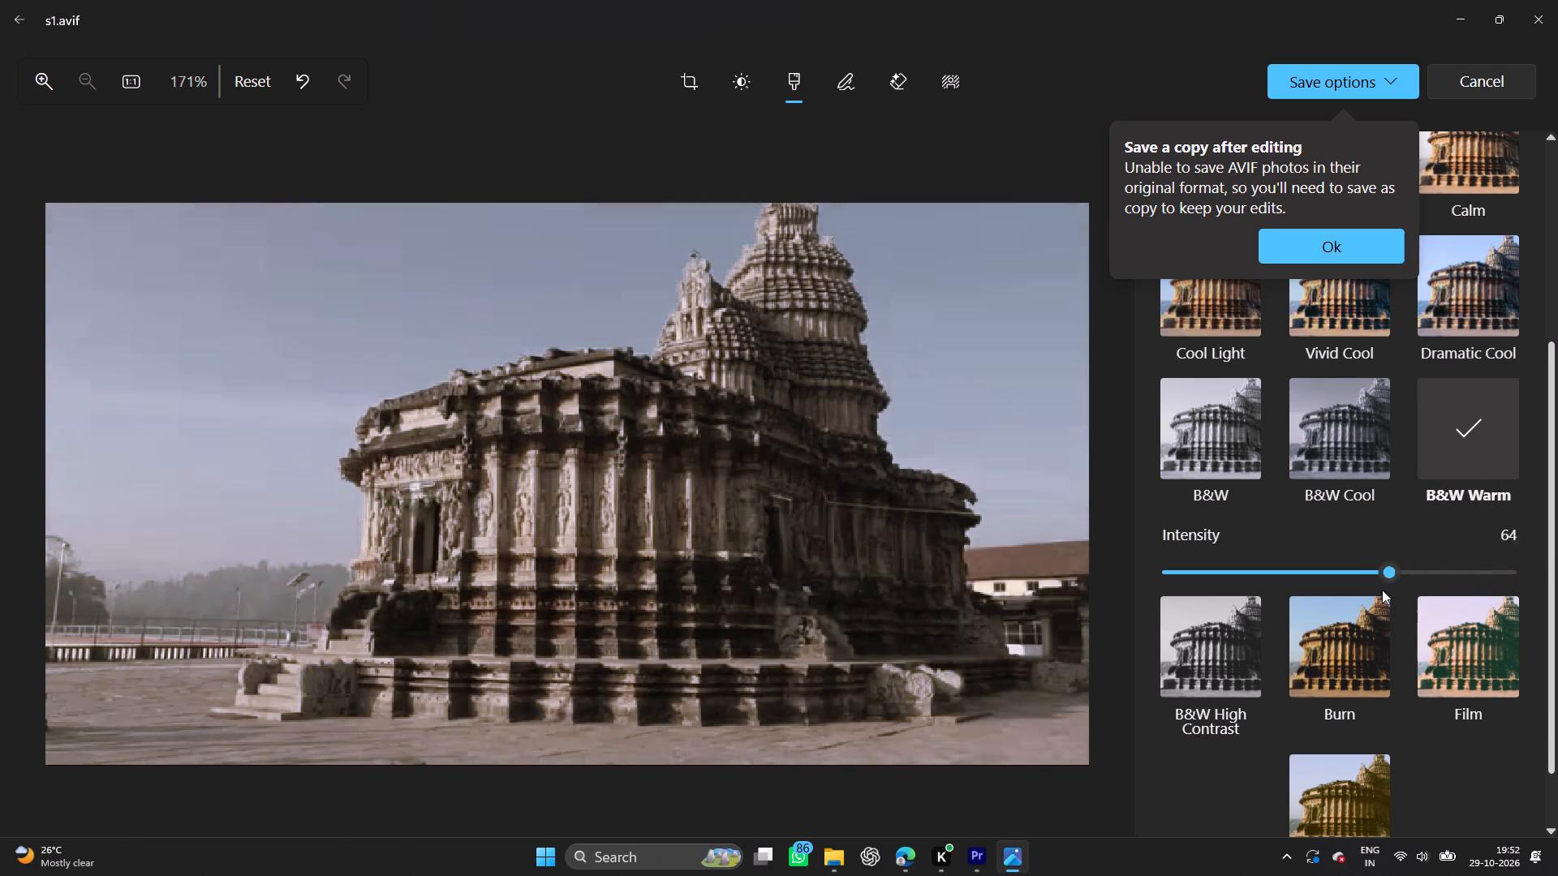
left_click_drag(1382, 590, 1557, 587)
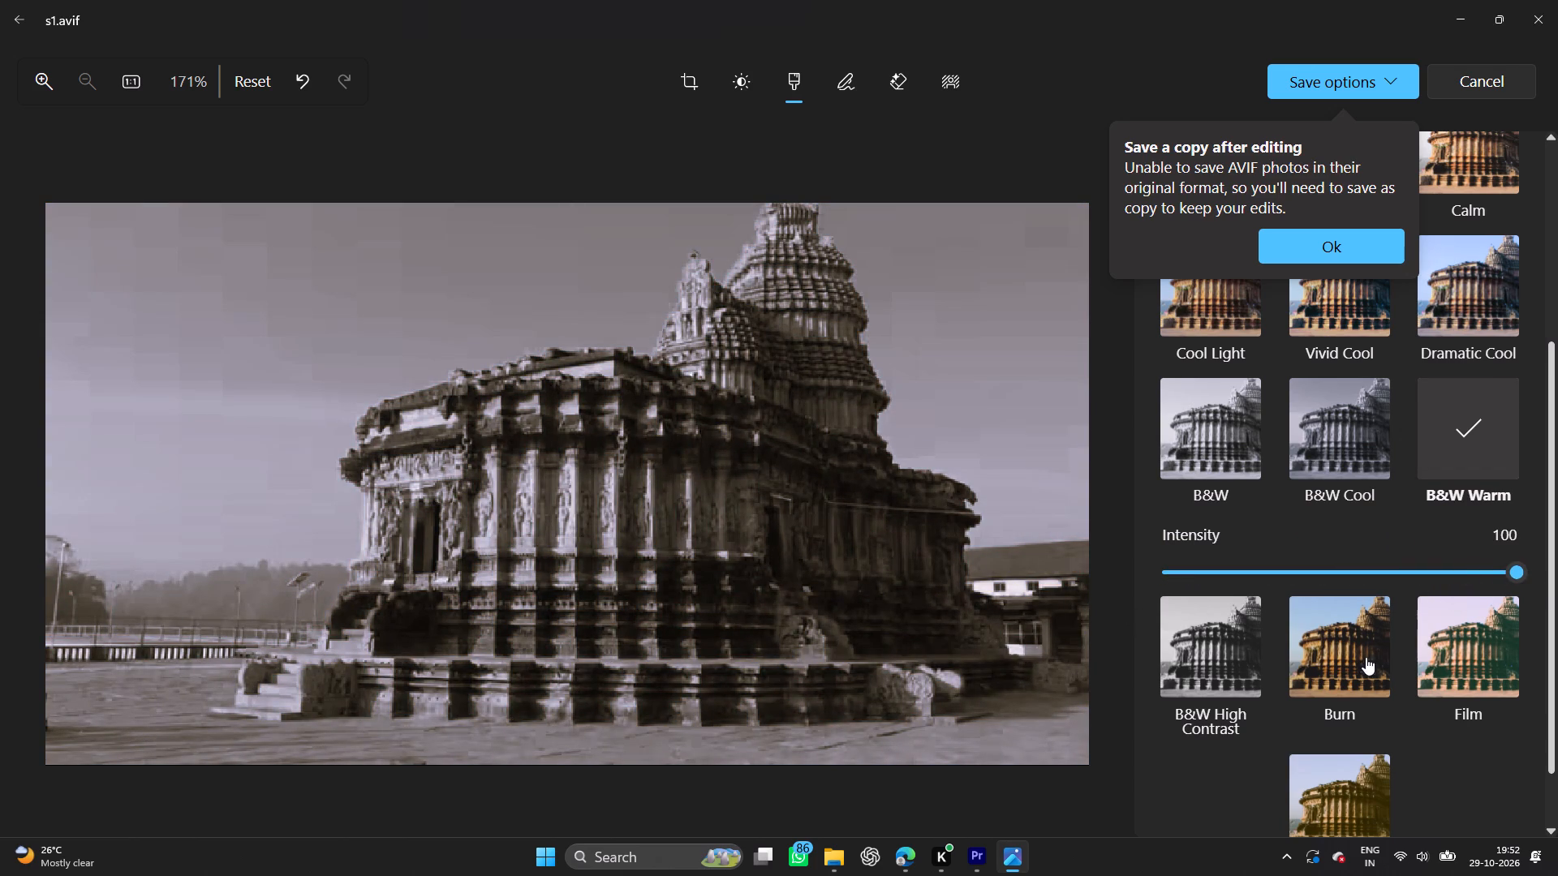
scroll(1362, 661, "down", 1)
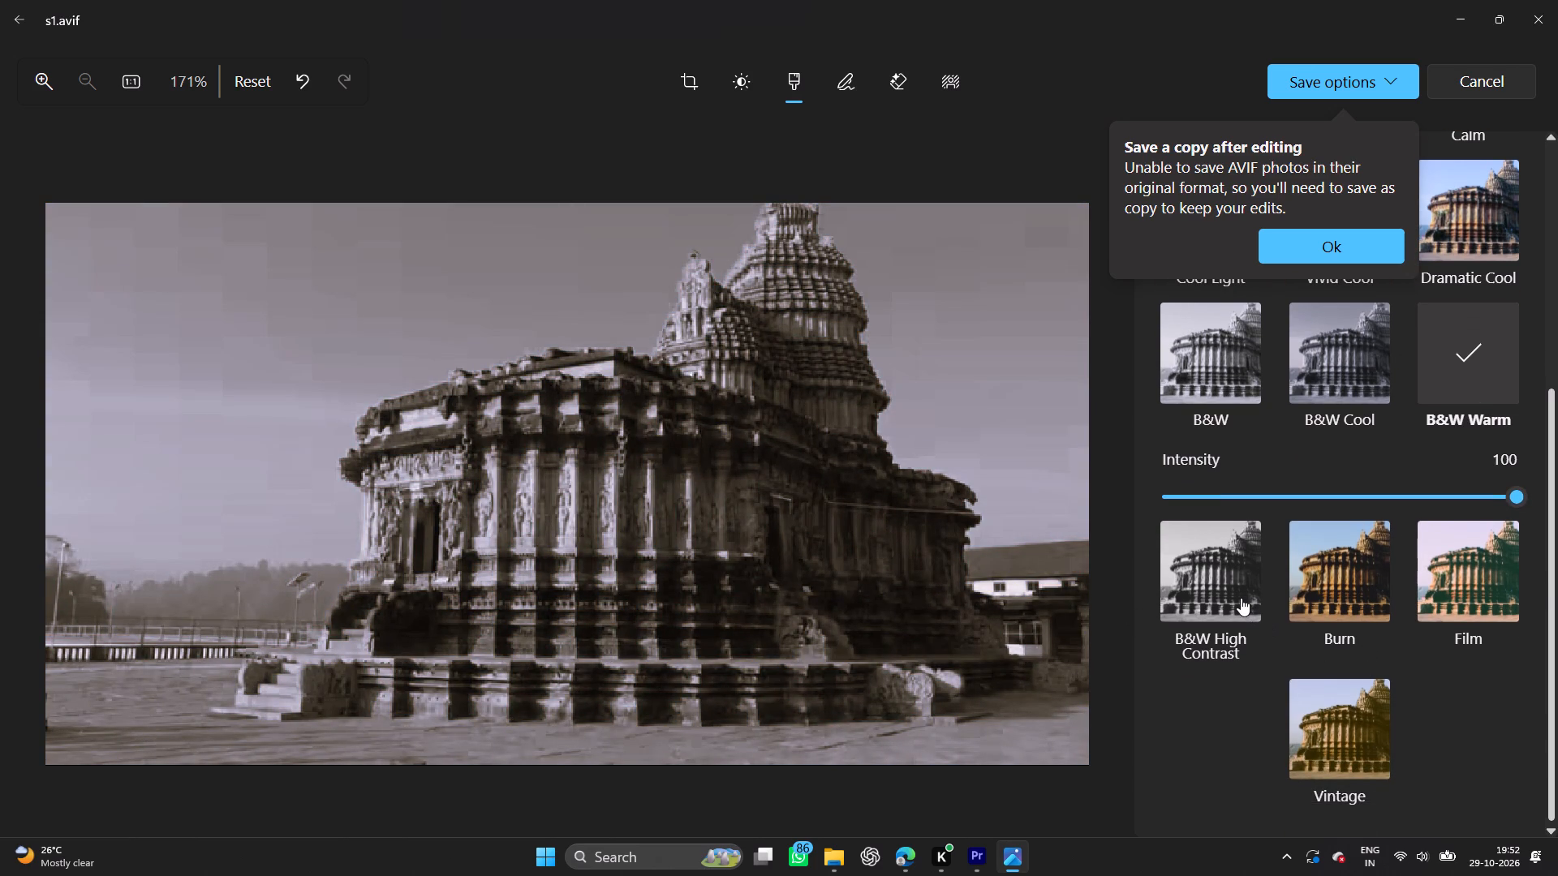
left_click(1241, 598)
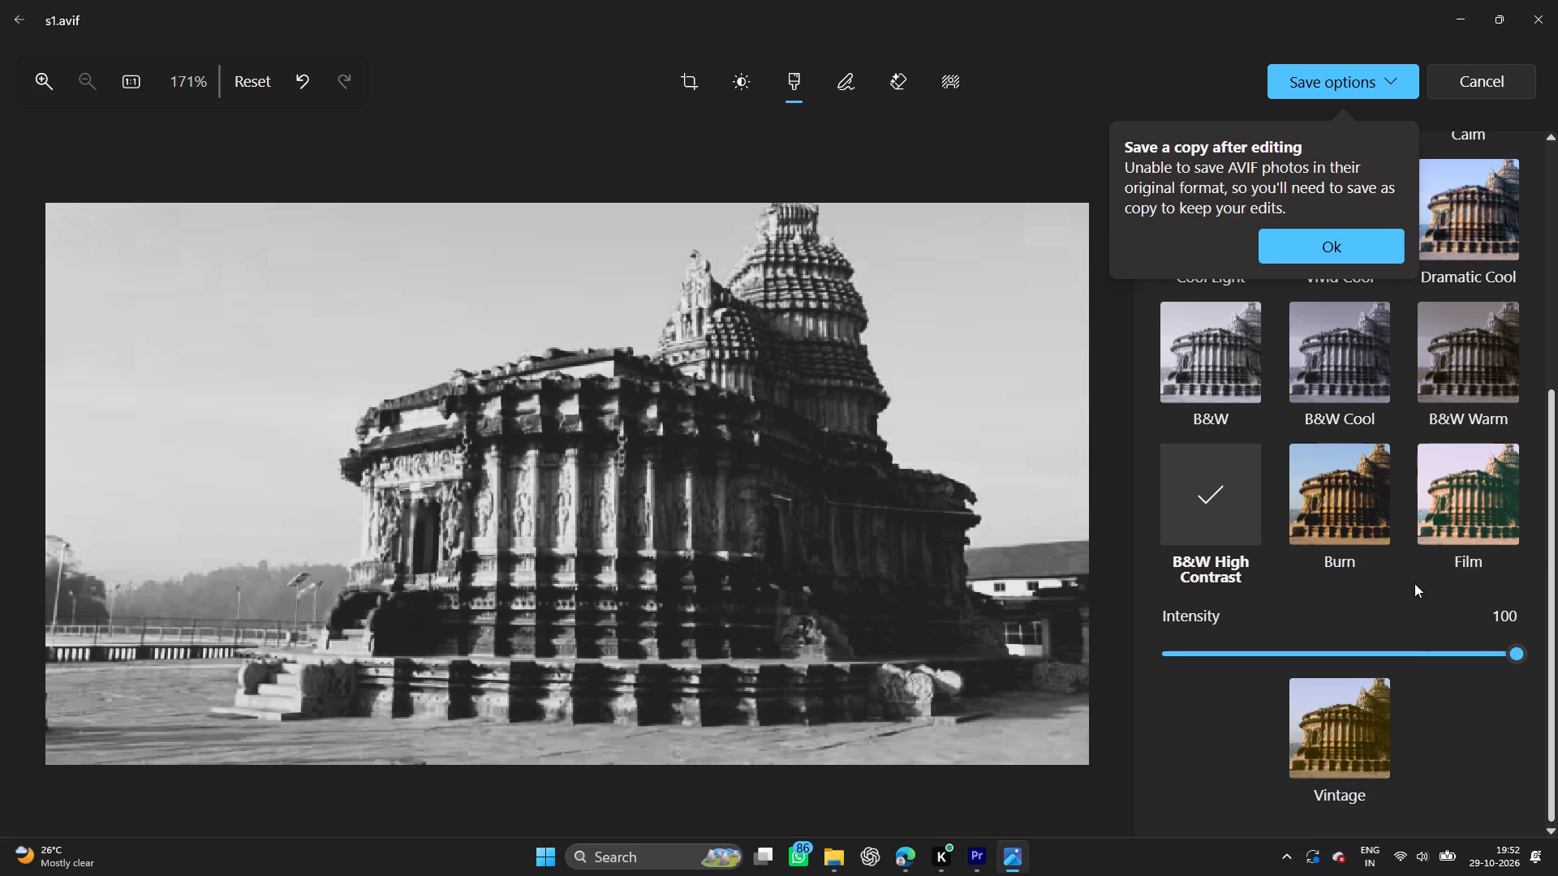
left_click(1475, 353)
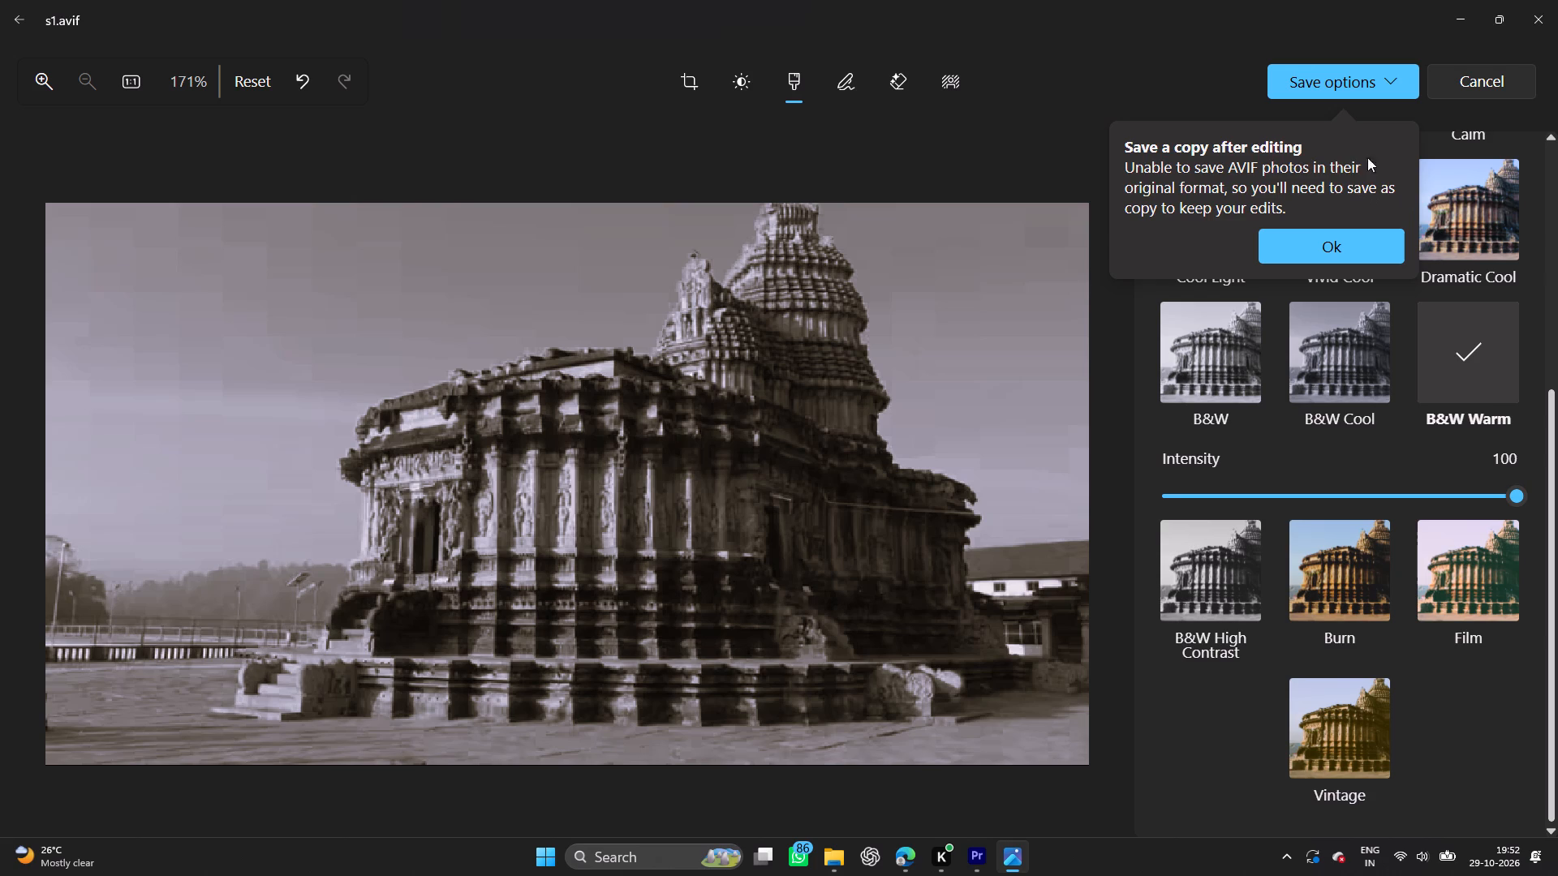
Save the filtered photo as a JPEG copy named s1.jpg in the Sringeri folder under Manu, MANU, Edits on drive D.
left_click(1326, 90)
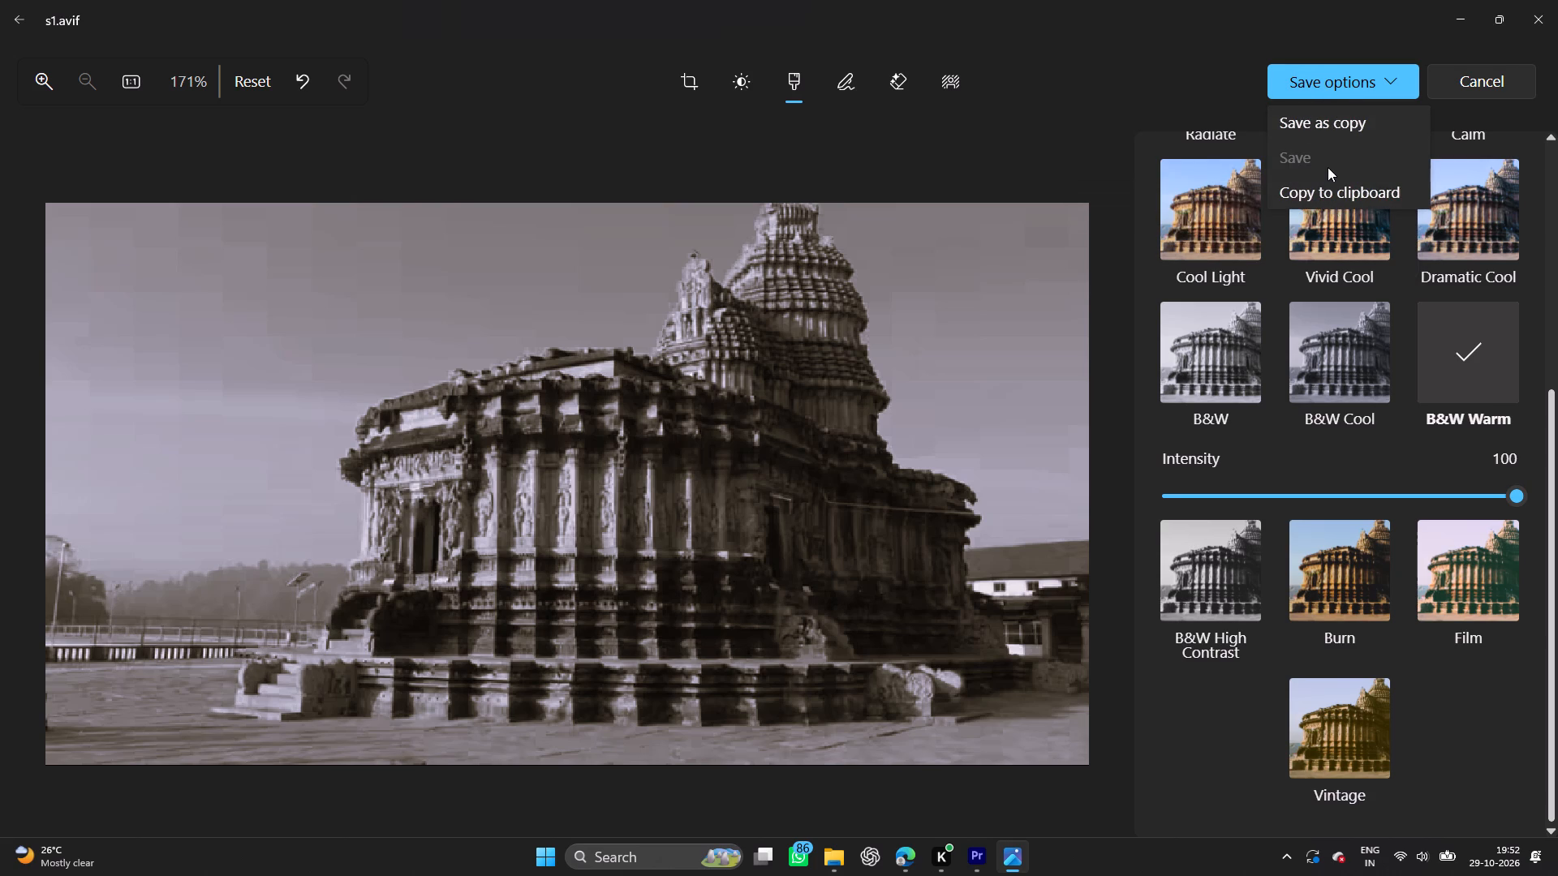
left_click(1326, 150)
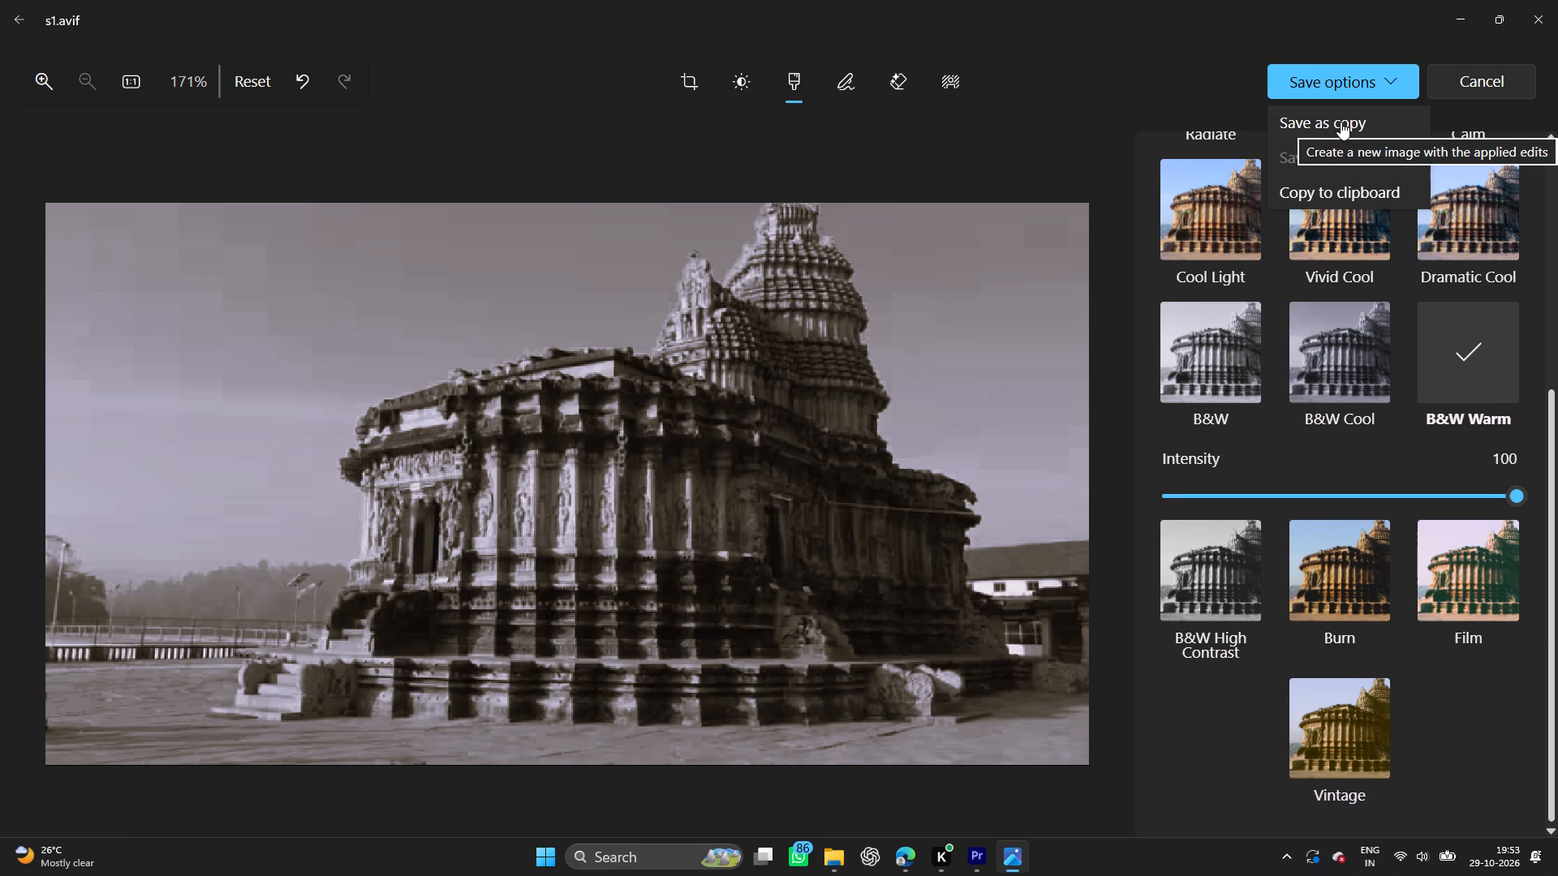
left_click(1341, 122)
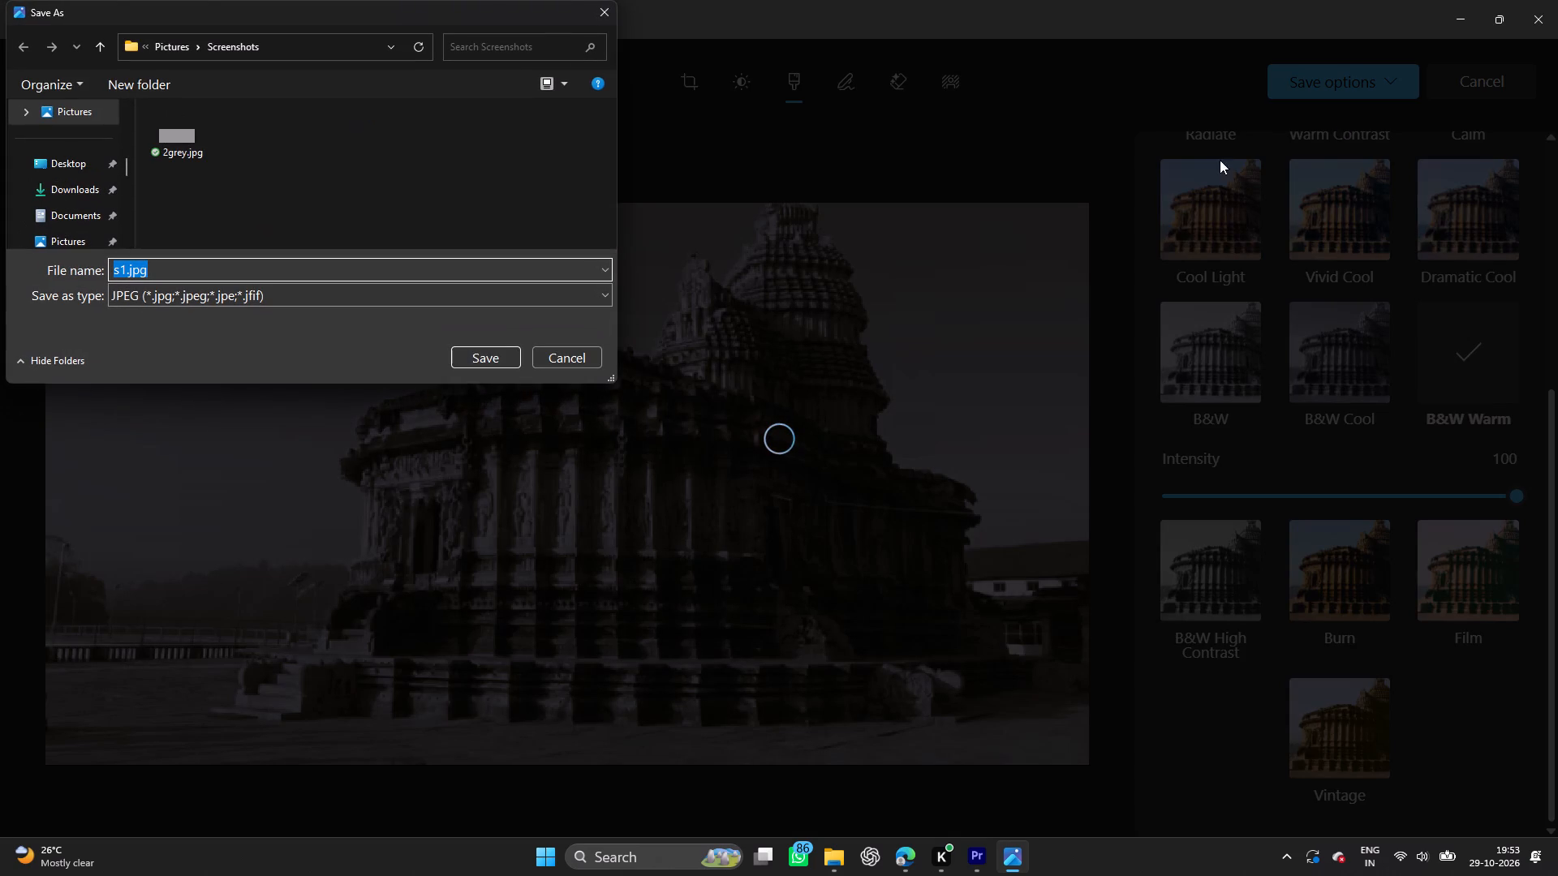
left_click(86, 186)
scroll(86, 186, "down", 3)
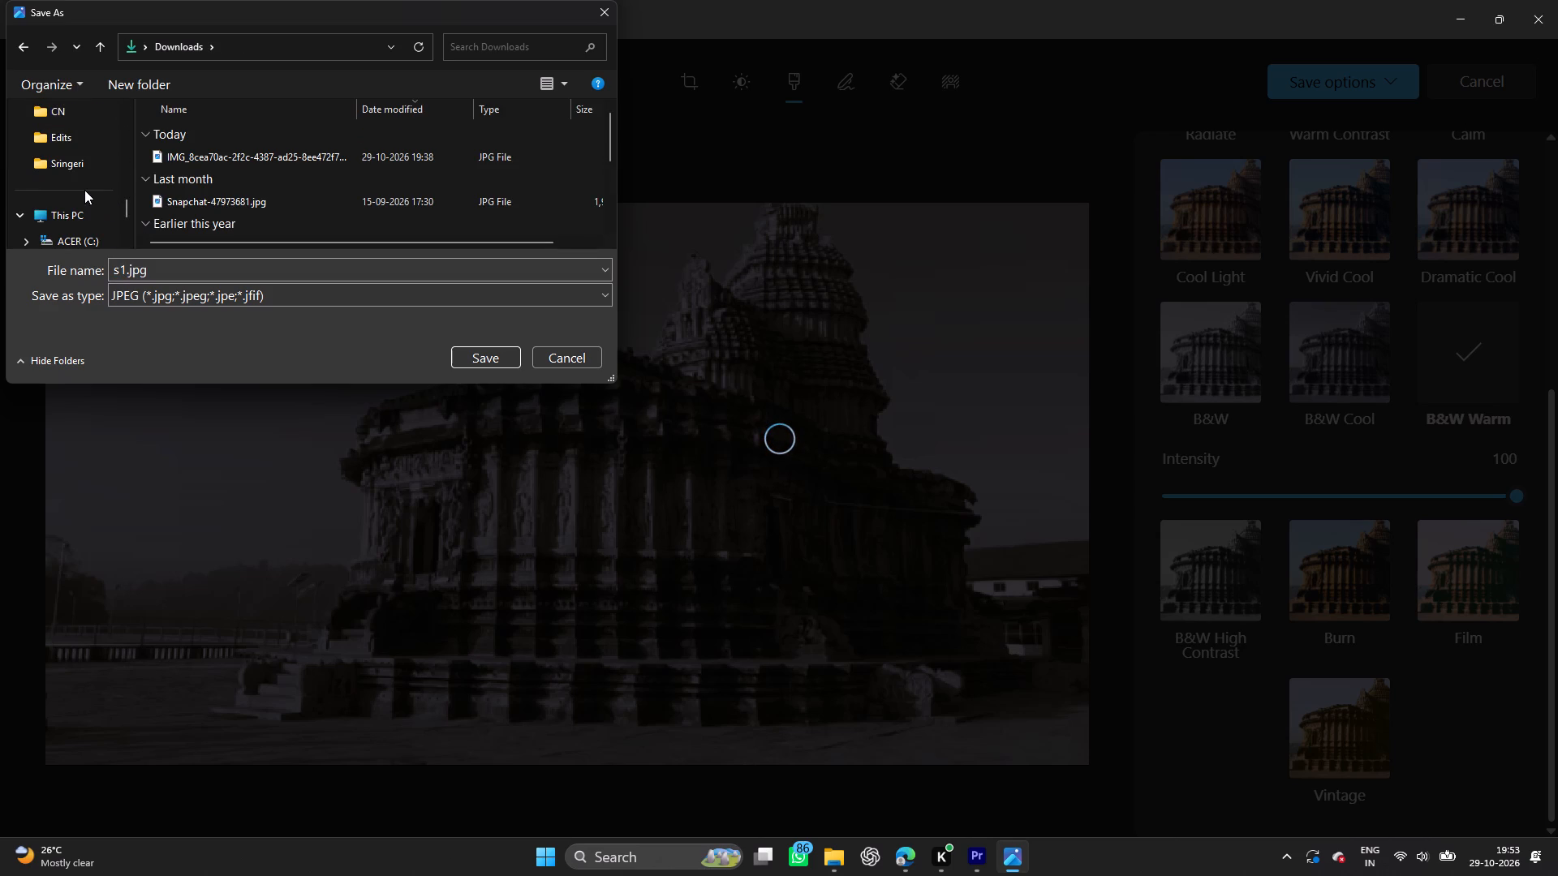
left_click(77, 213)
double_click(408, 156)
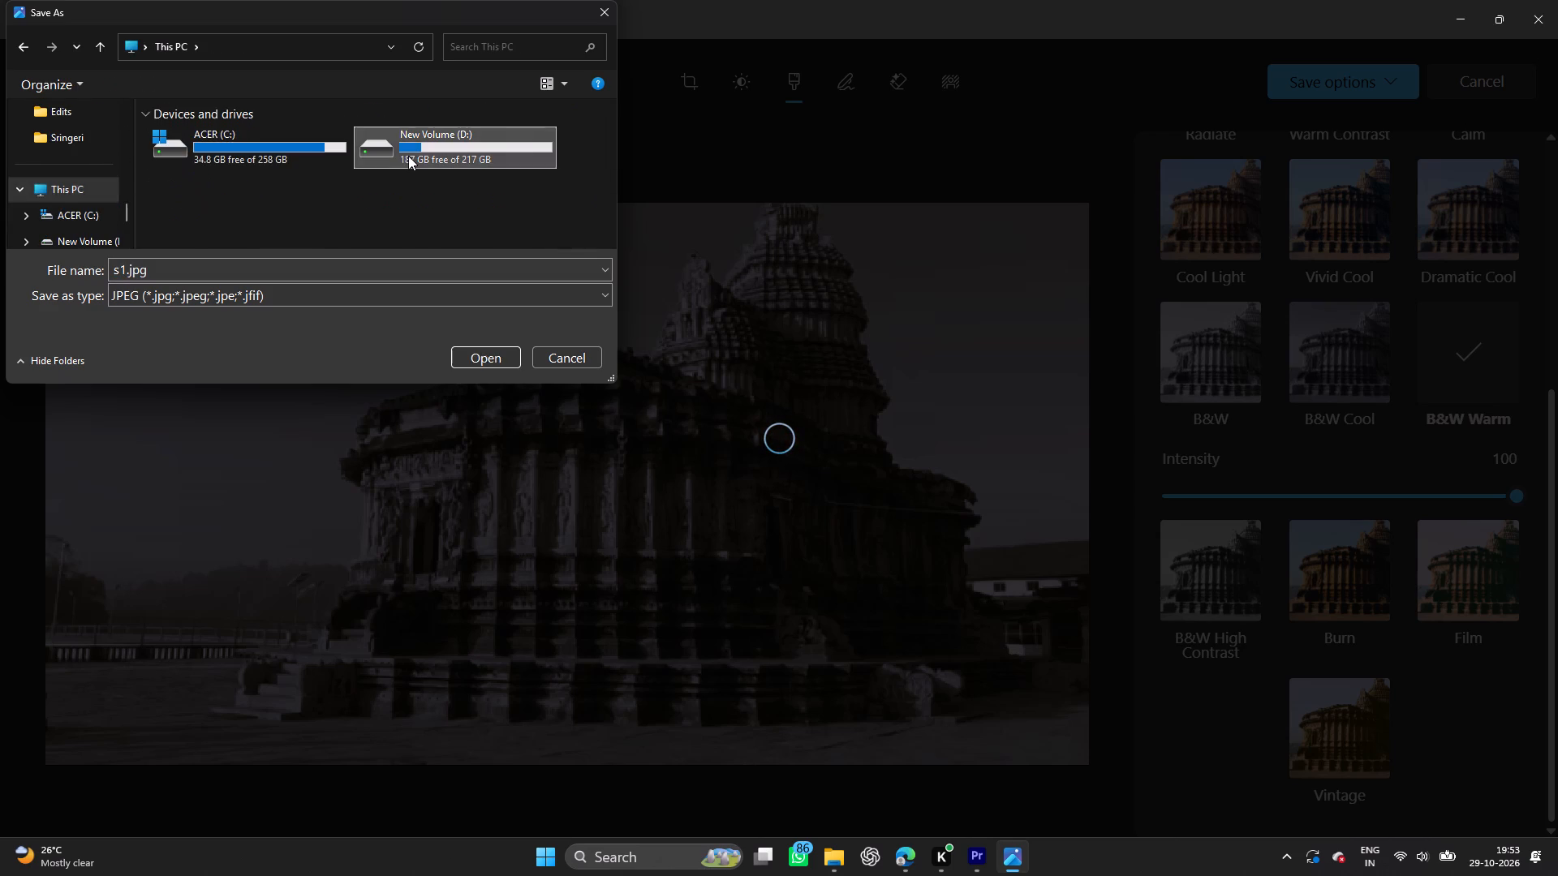
scroll(358, 174, "down", 1)
scroll(202, 187, "down", 1)
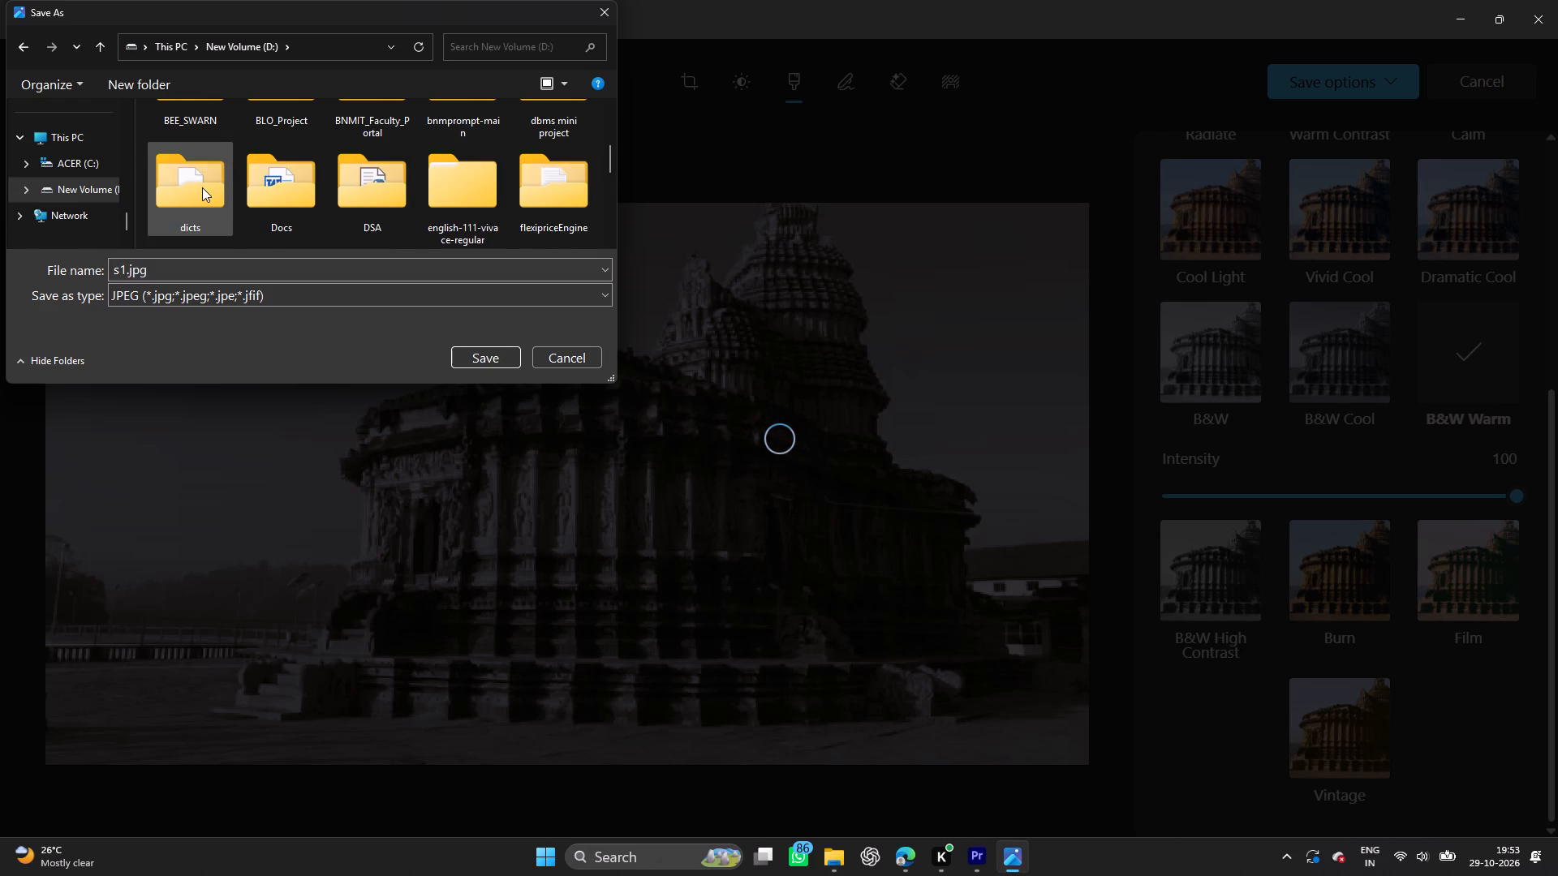
scroll(202, 187, "down", 2)
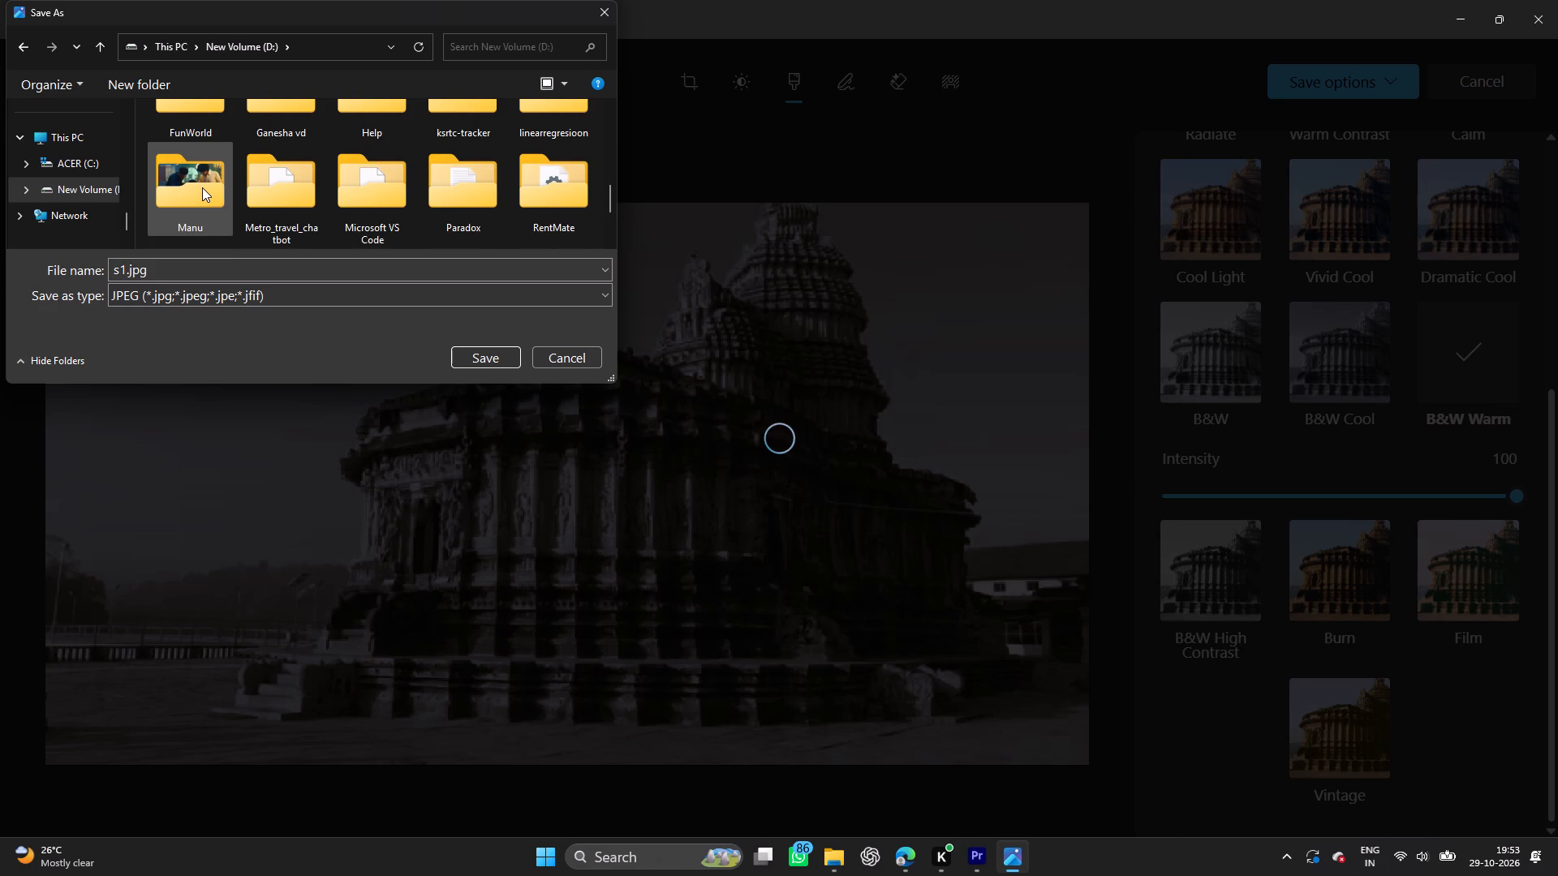
left_click(204, 195)
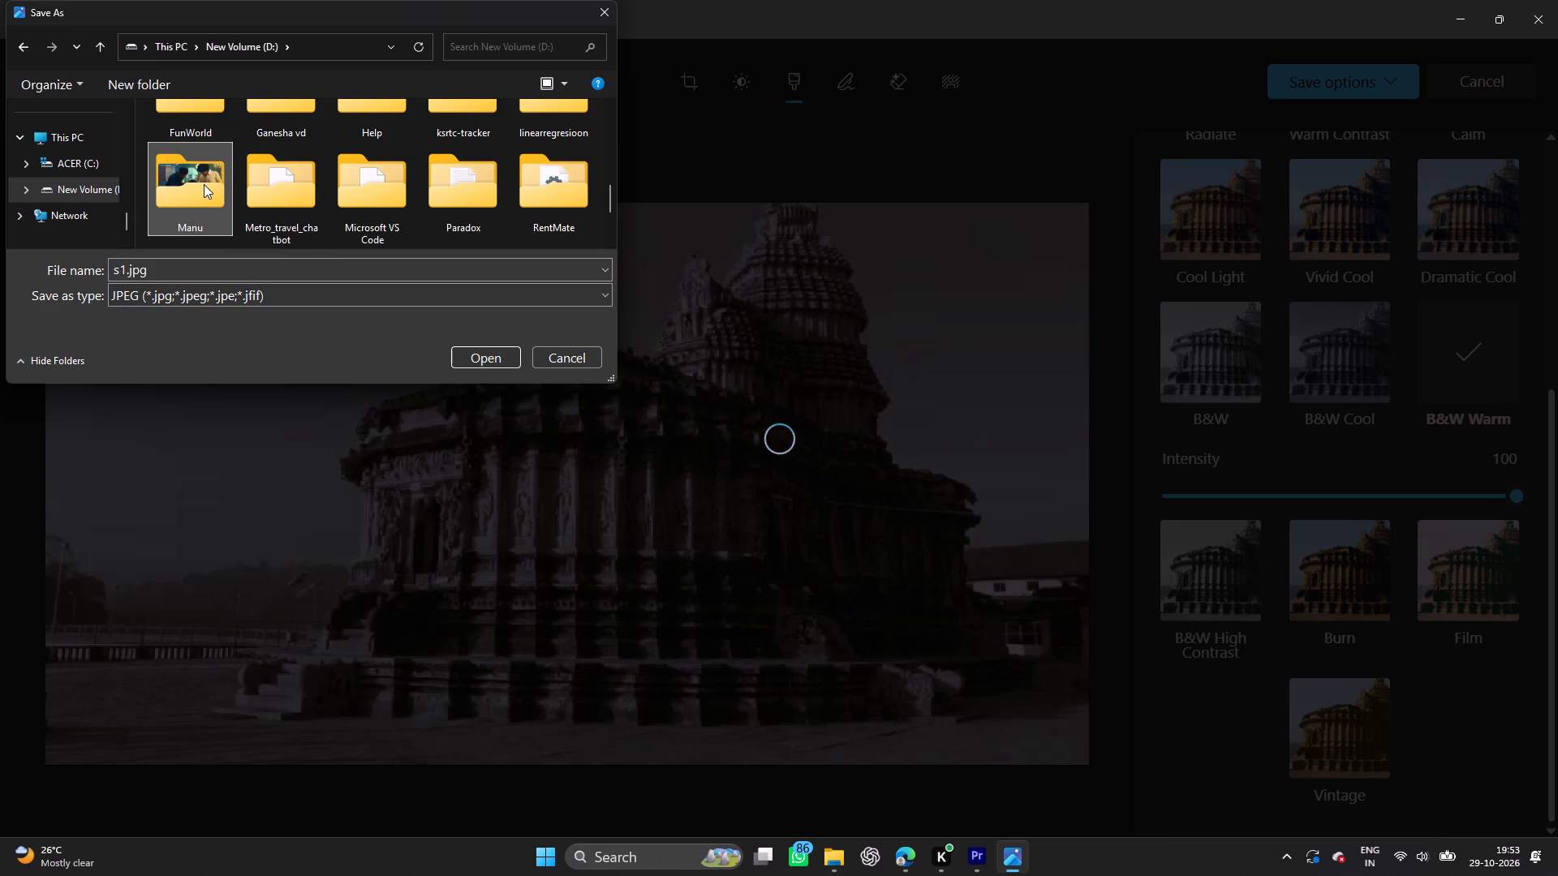
double_click(204, 184)
double_click(211, 152)
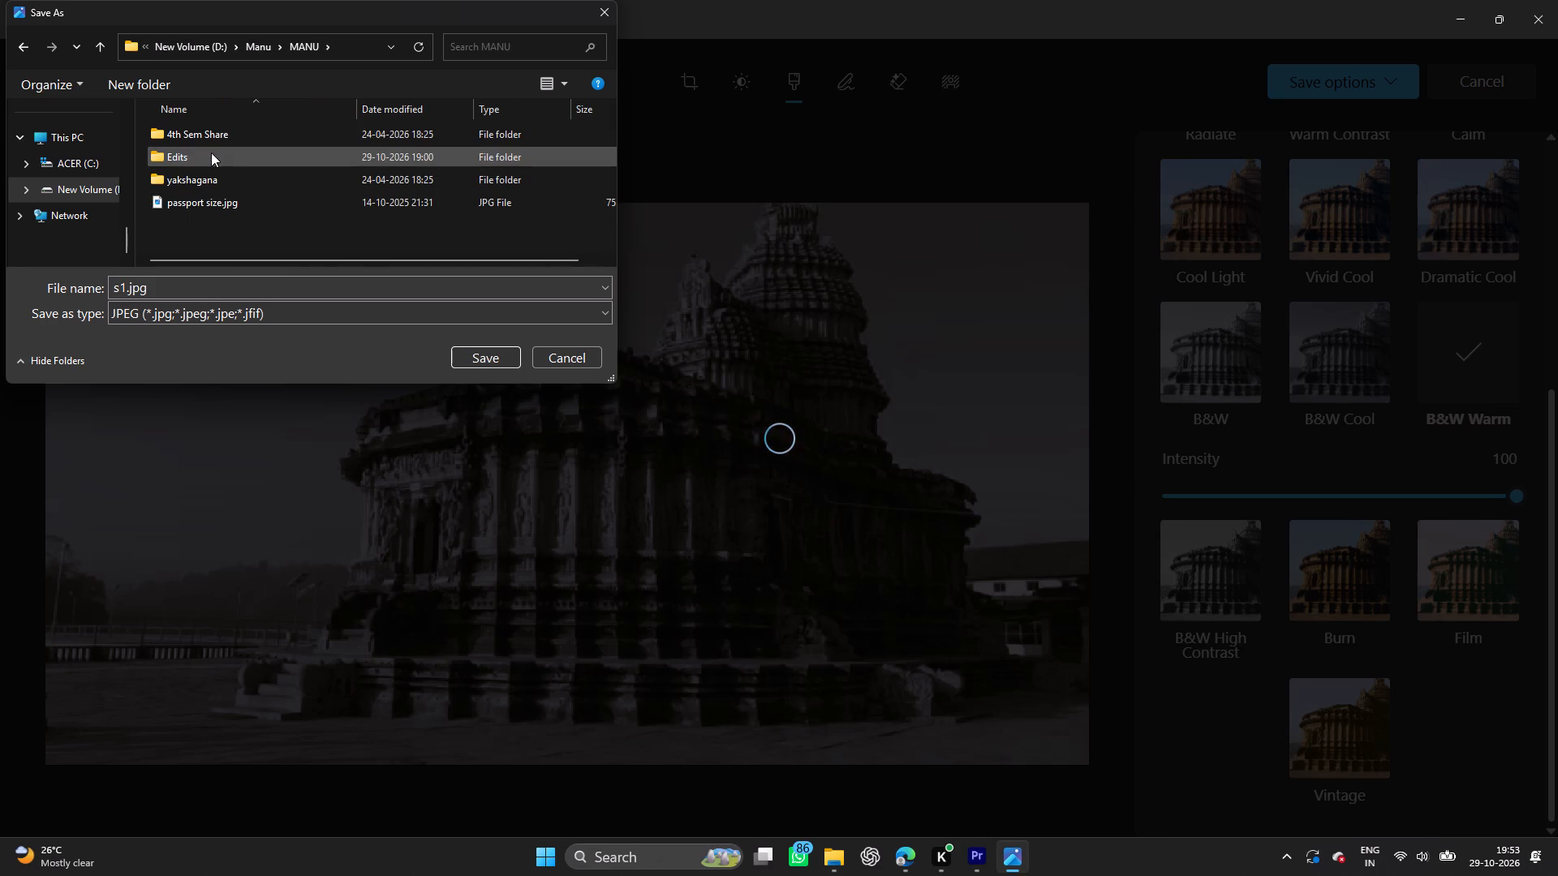
double_click(211, 152)
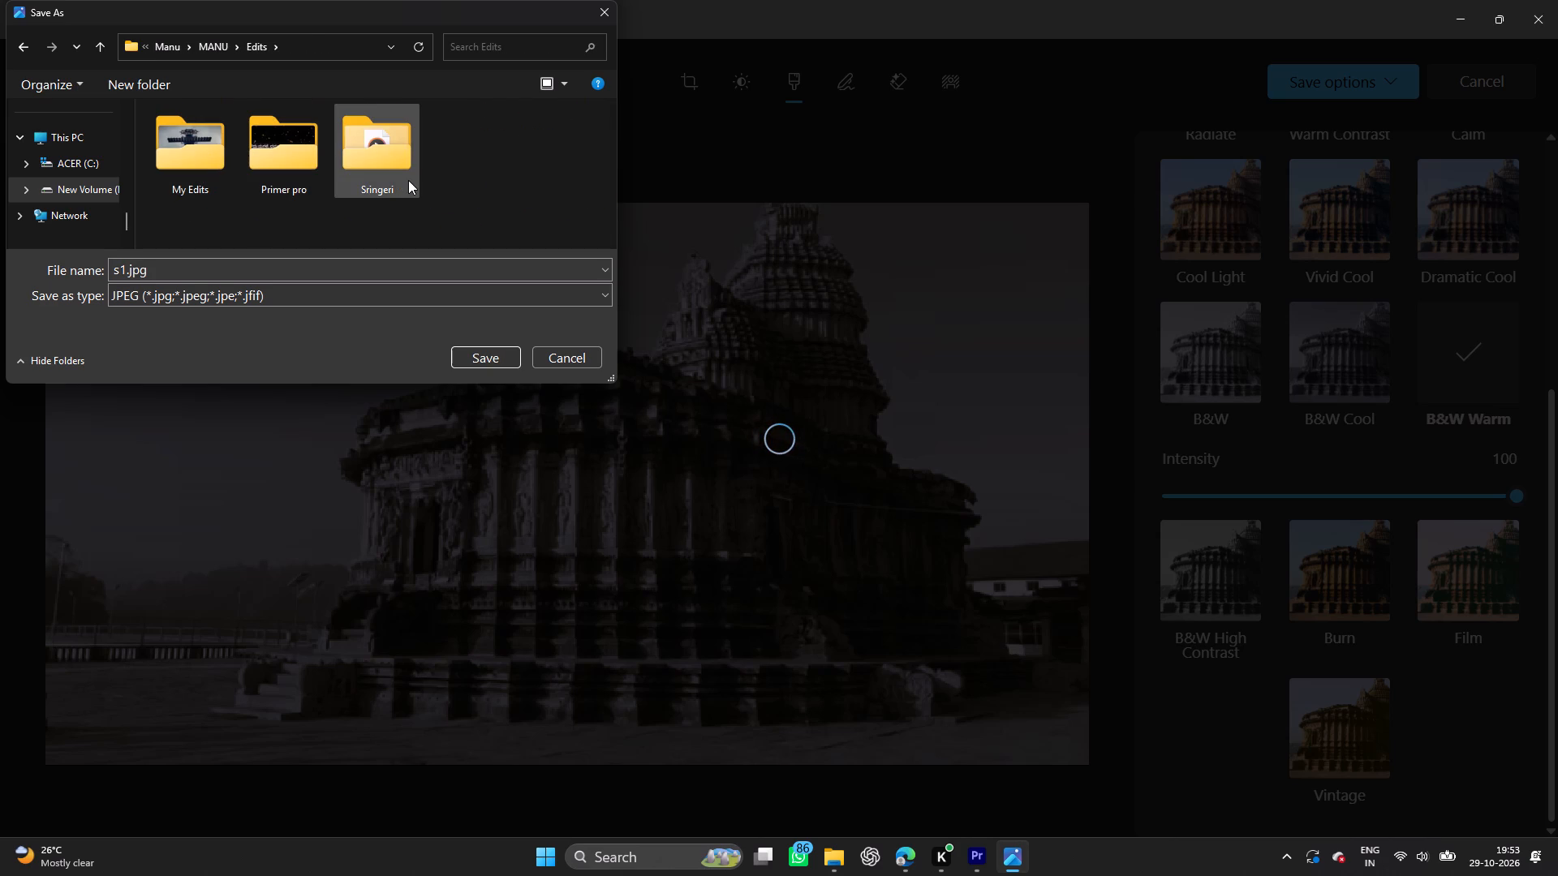
double_click(408, 180)
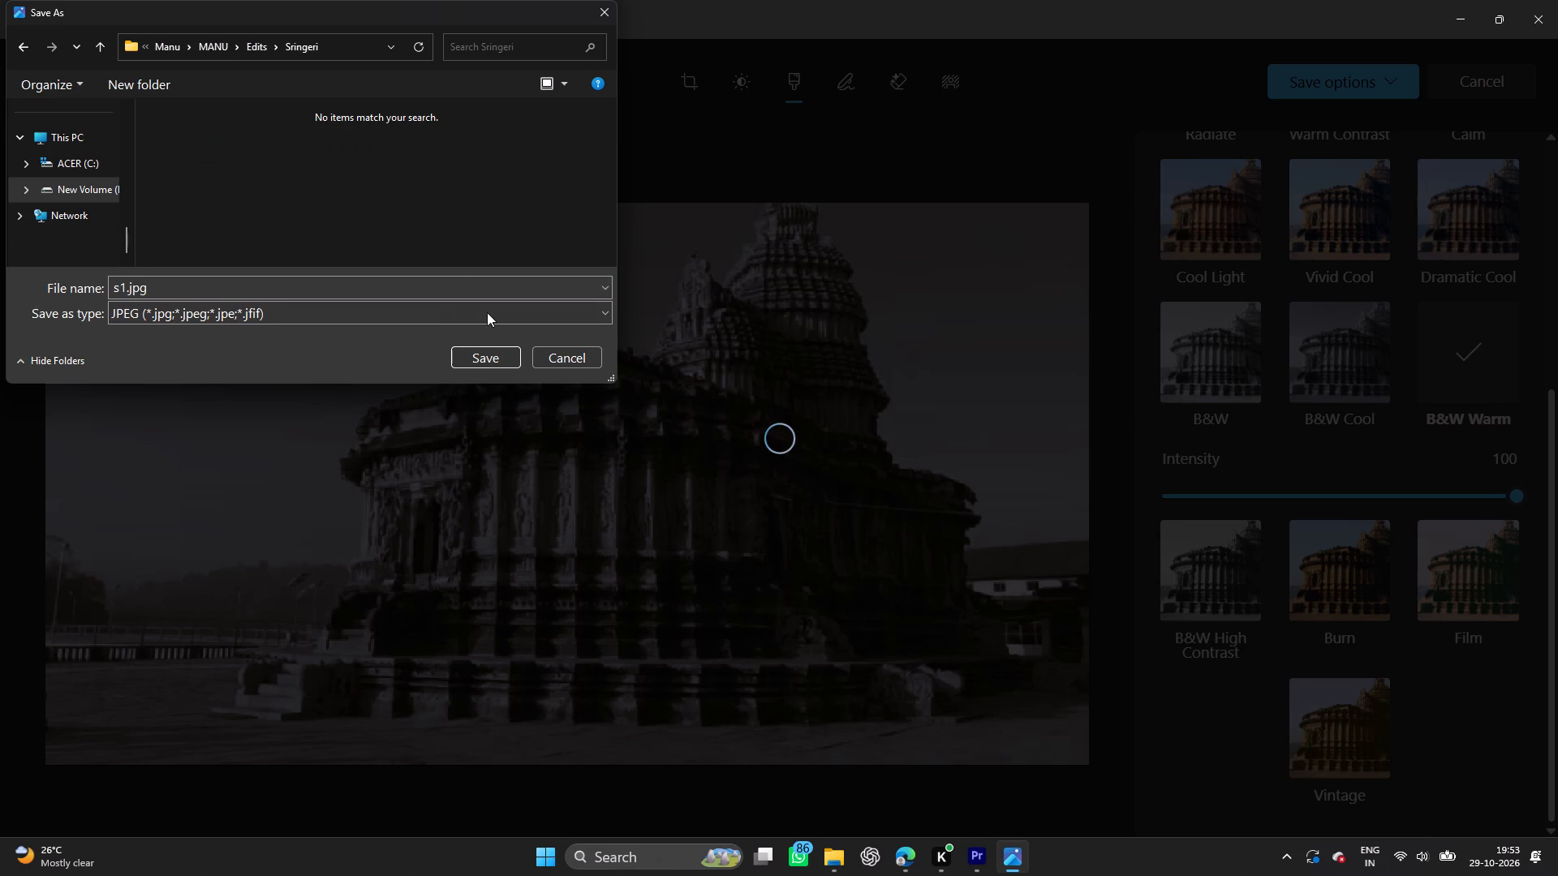
left_click(488, 363)
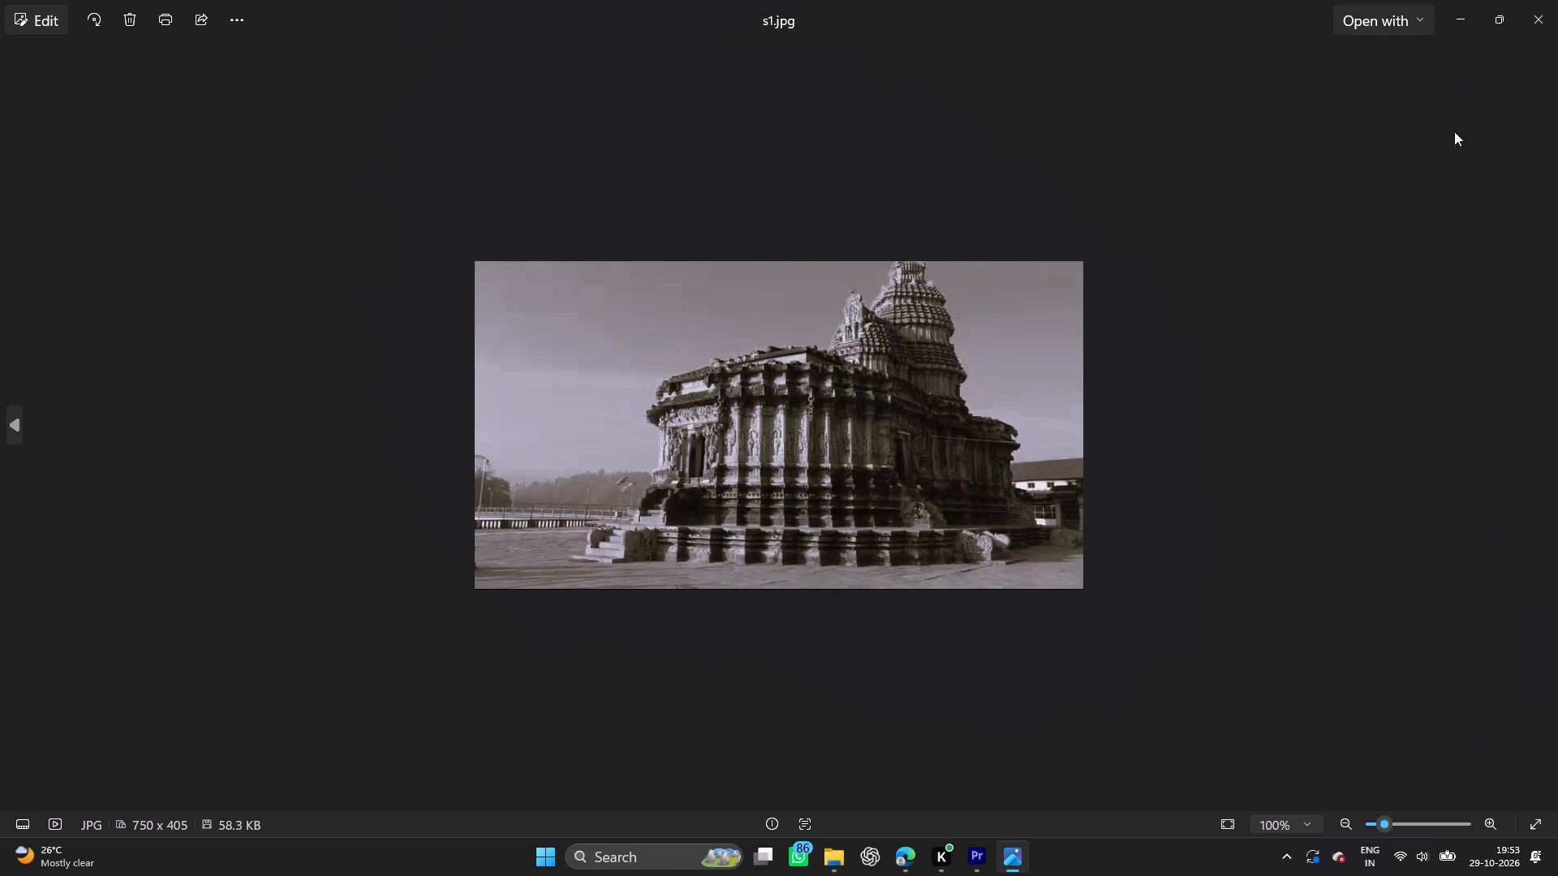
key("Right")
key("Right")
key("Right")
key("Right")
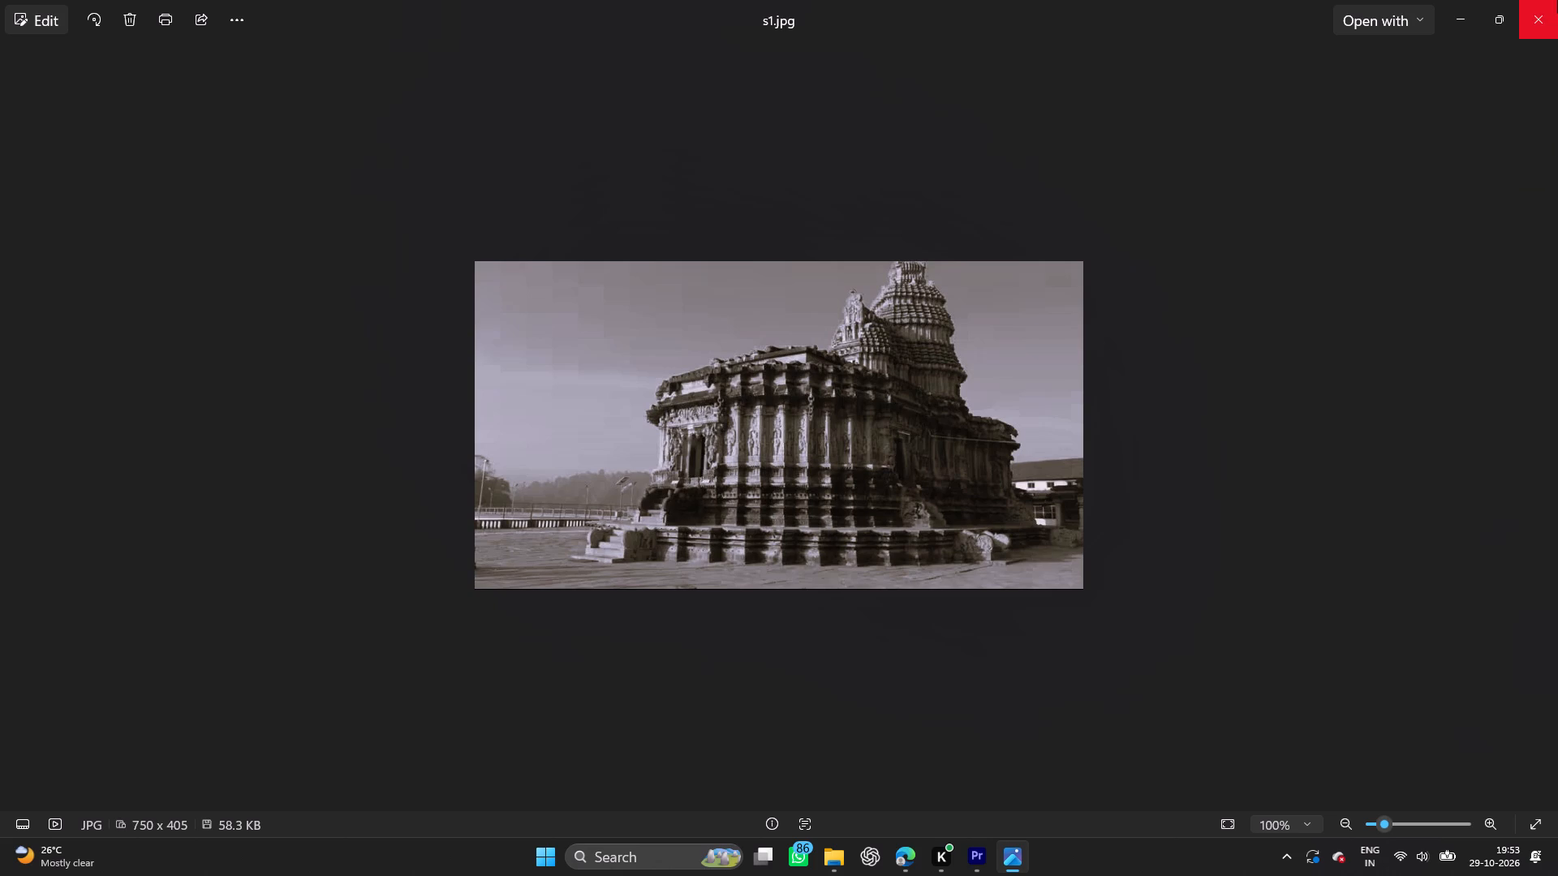
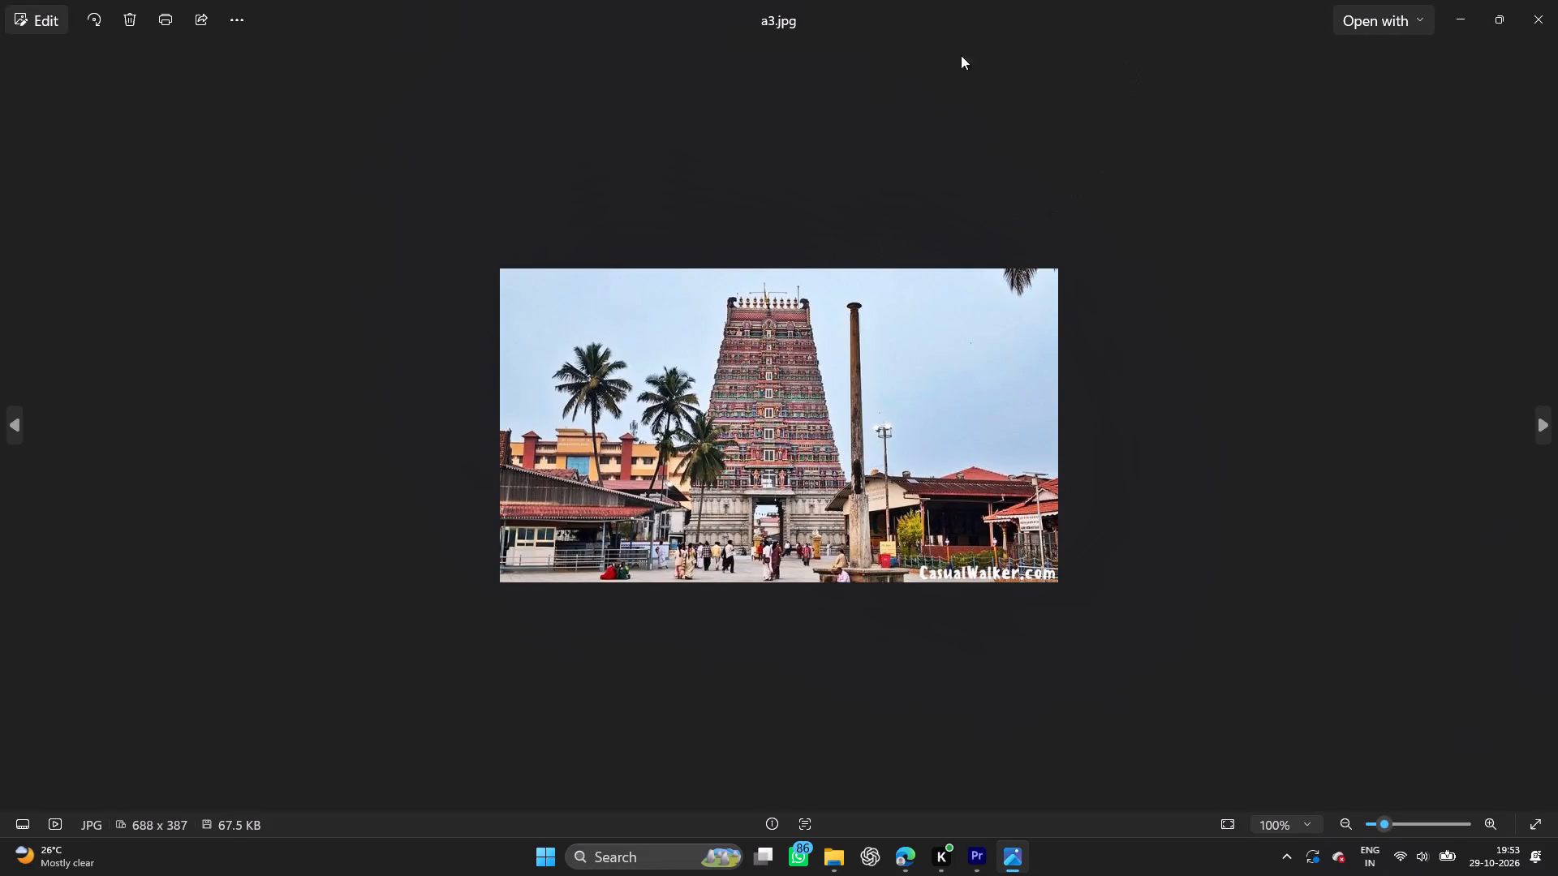
Edit the a3.jpg temple photo and apply the B&W Cool filter after comparing it with B&W Warm and B&W High Contrast.
left_click(42, 17)
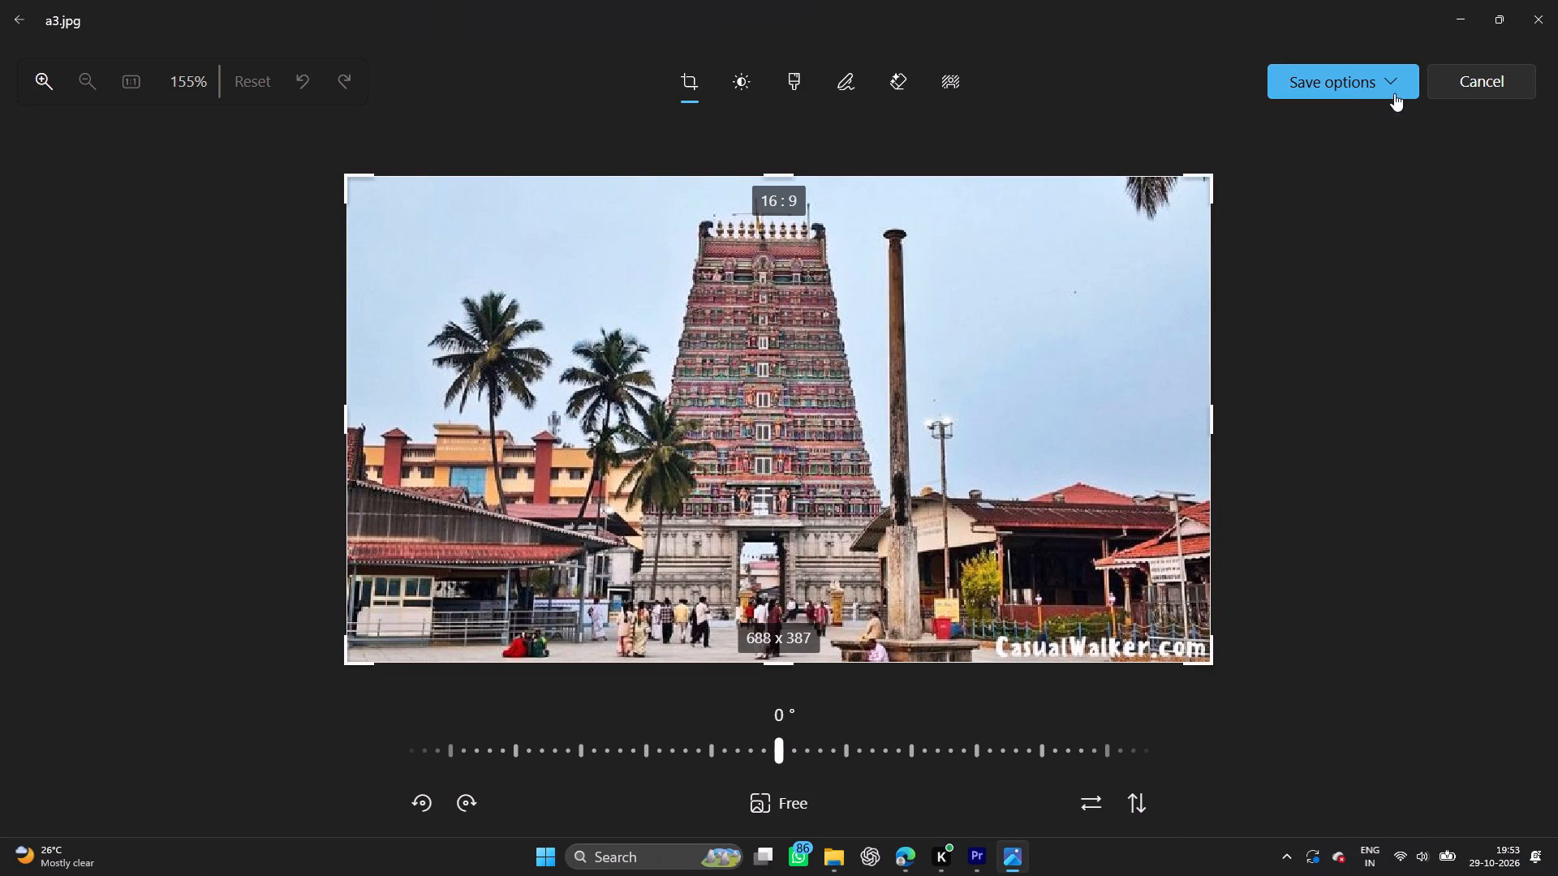
left_click(792, 85)
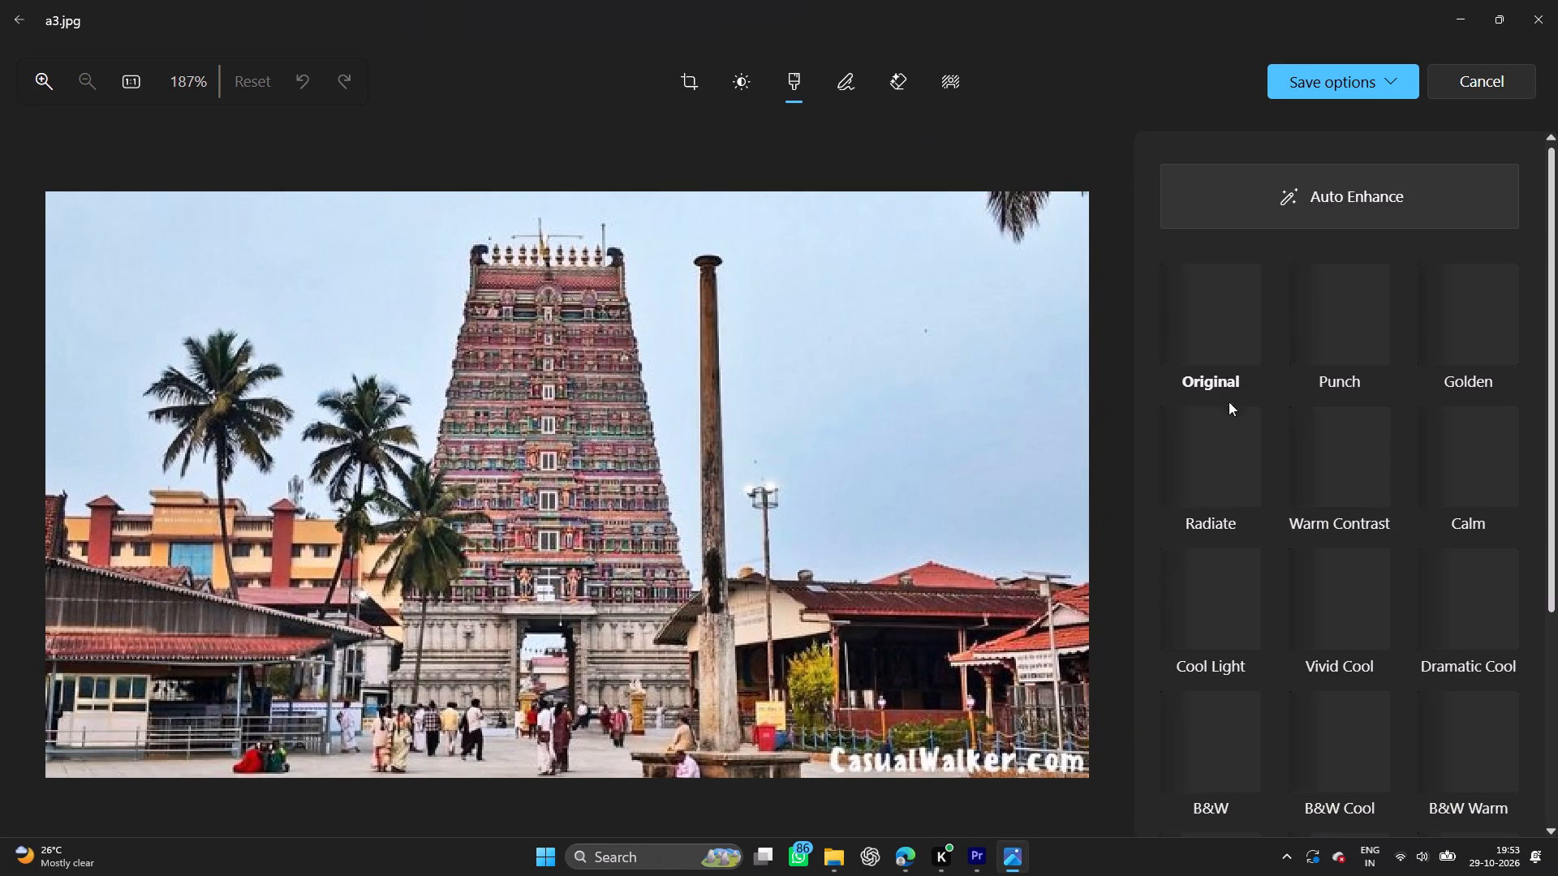
scroll(1300, 500, "down", 8)
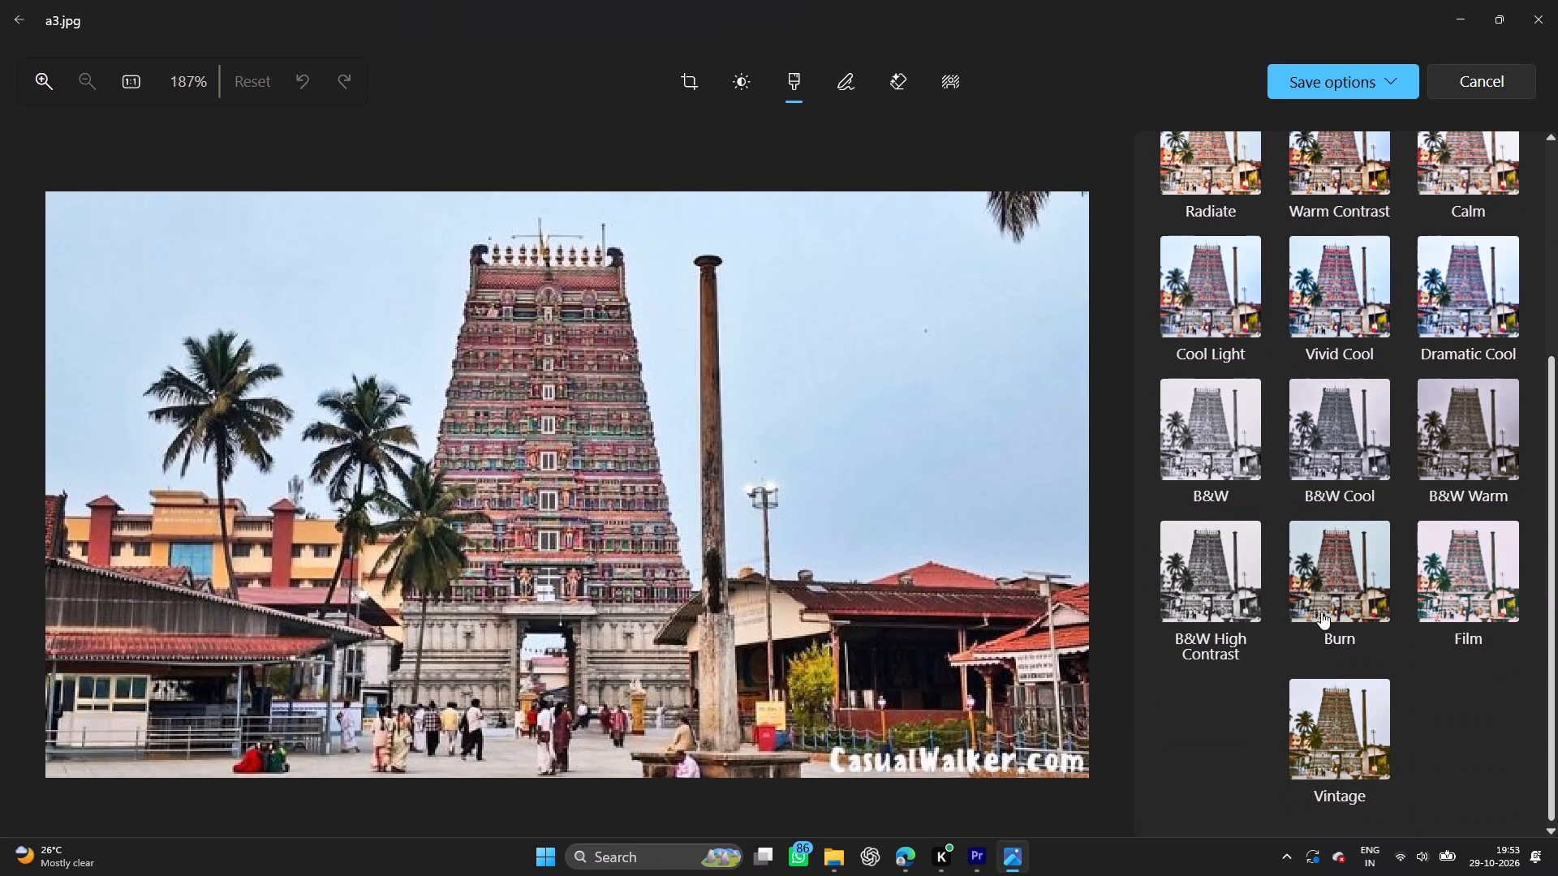
left_click(1461, 462)
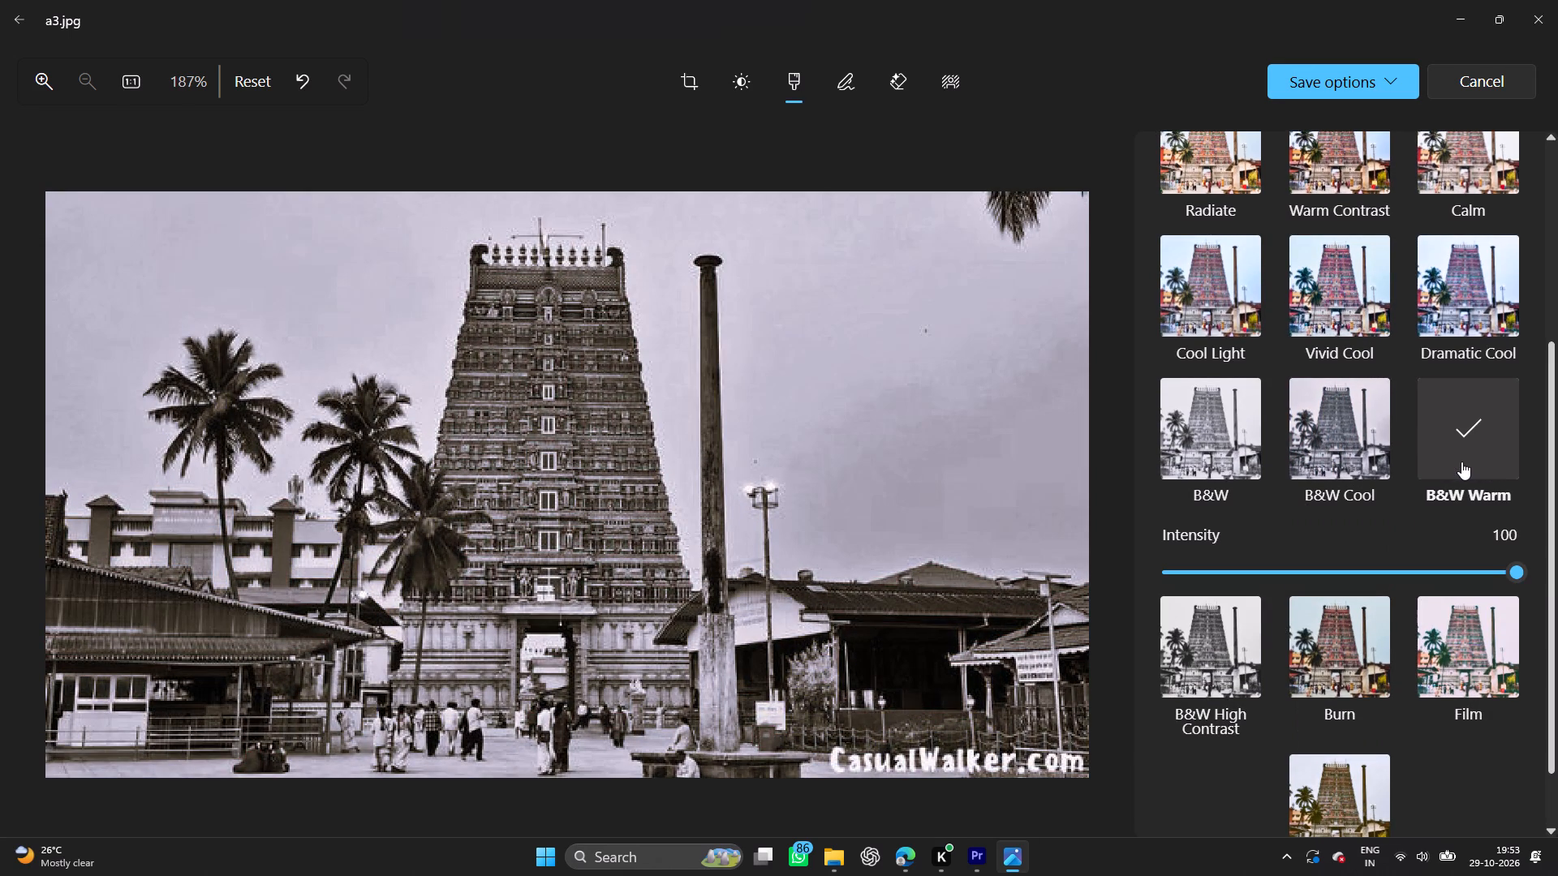
left_click(1340, 448)
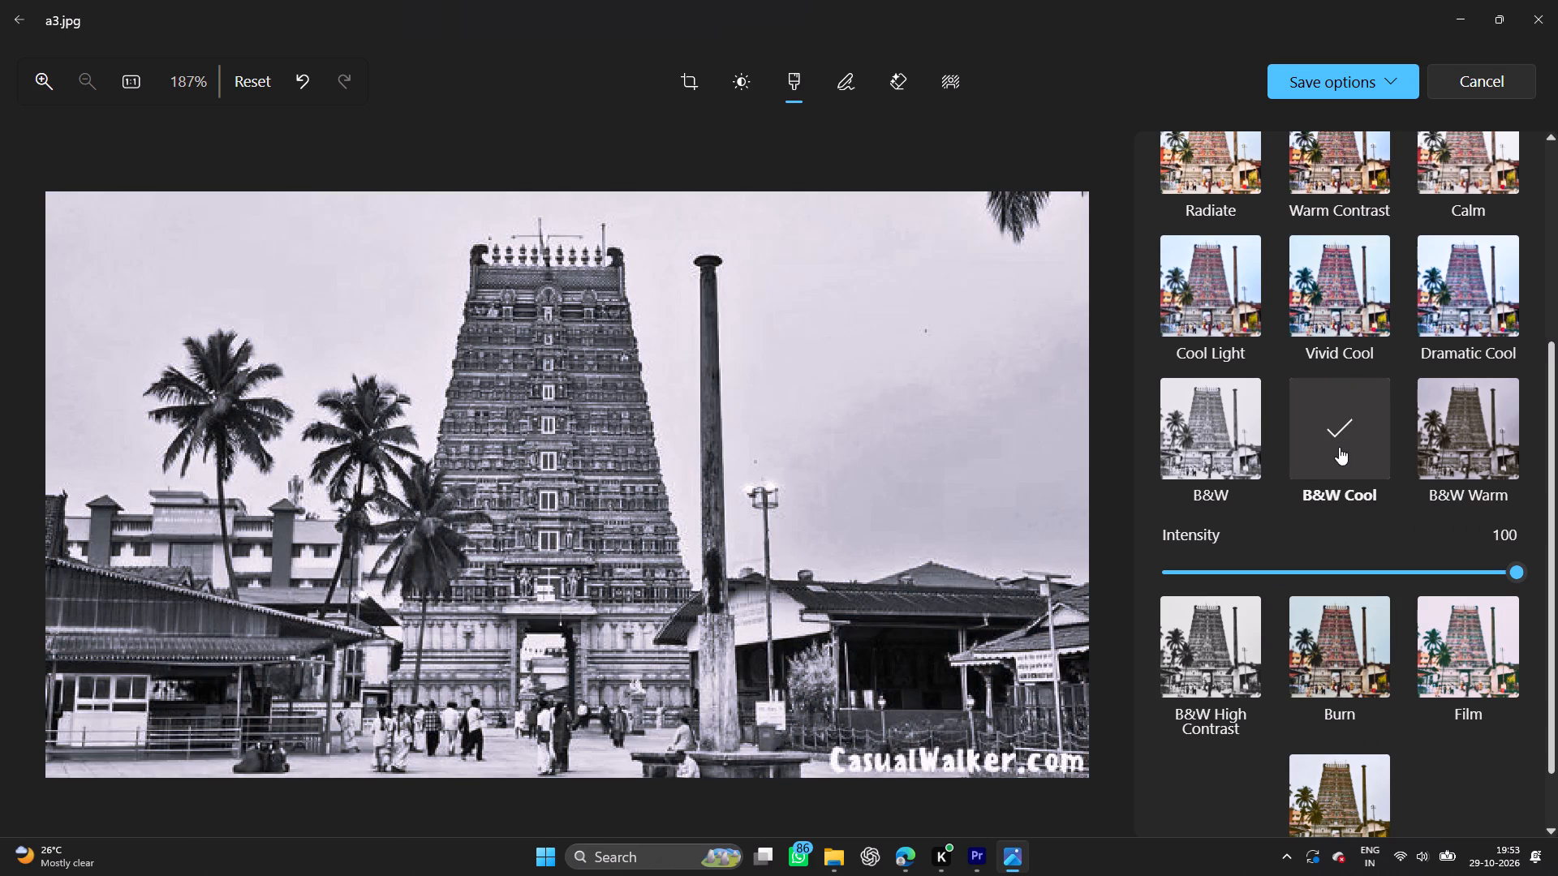
left_click(1227, 651)
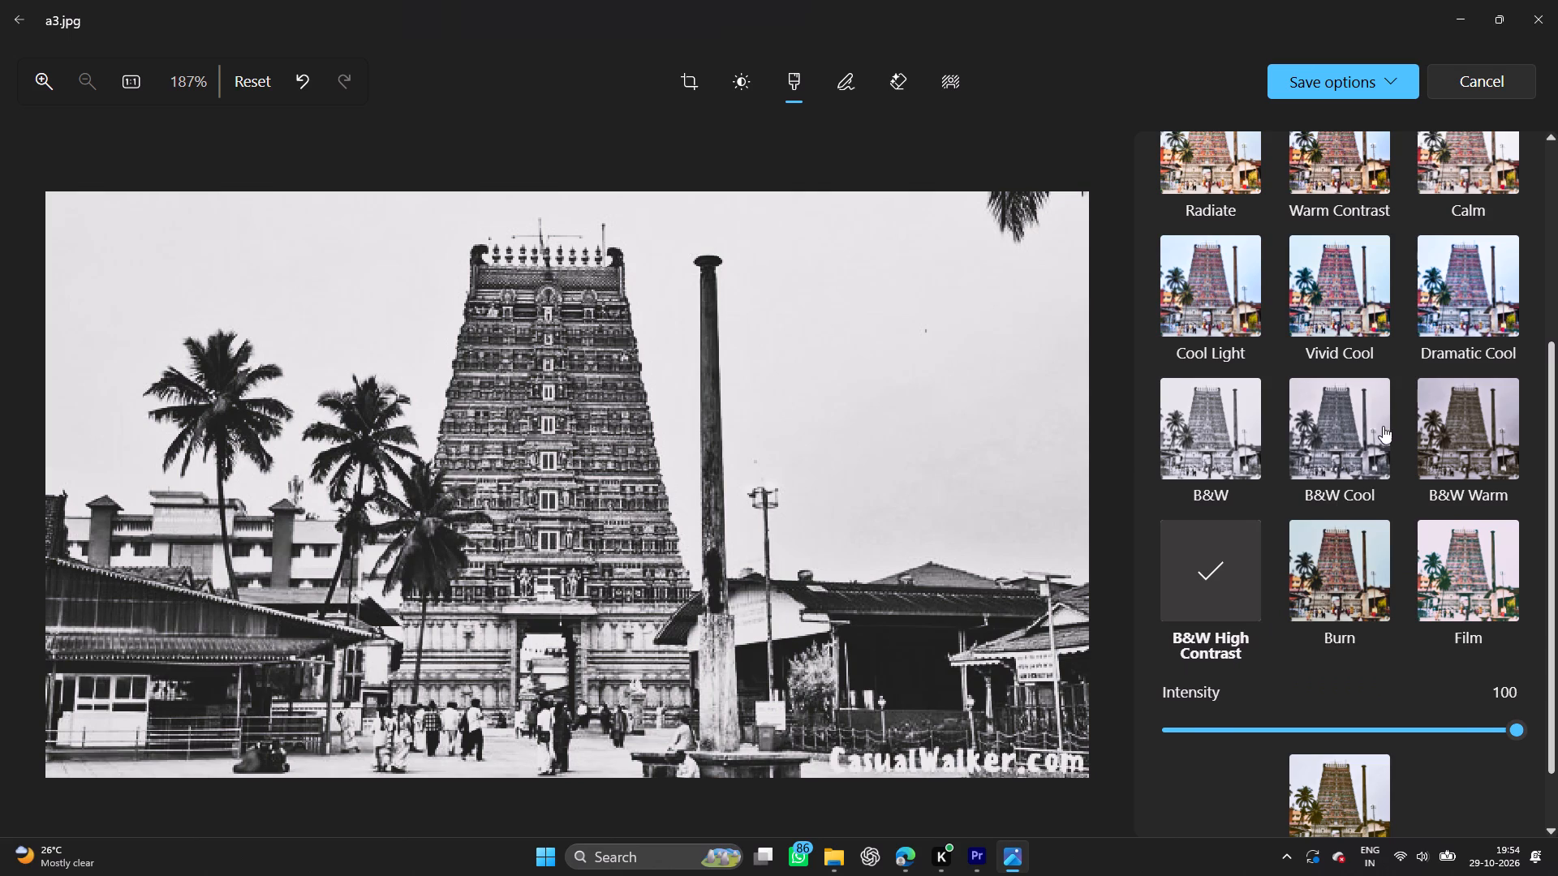
left_click(1349, 424)
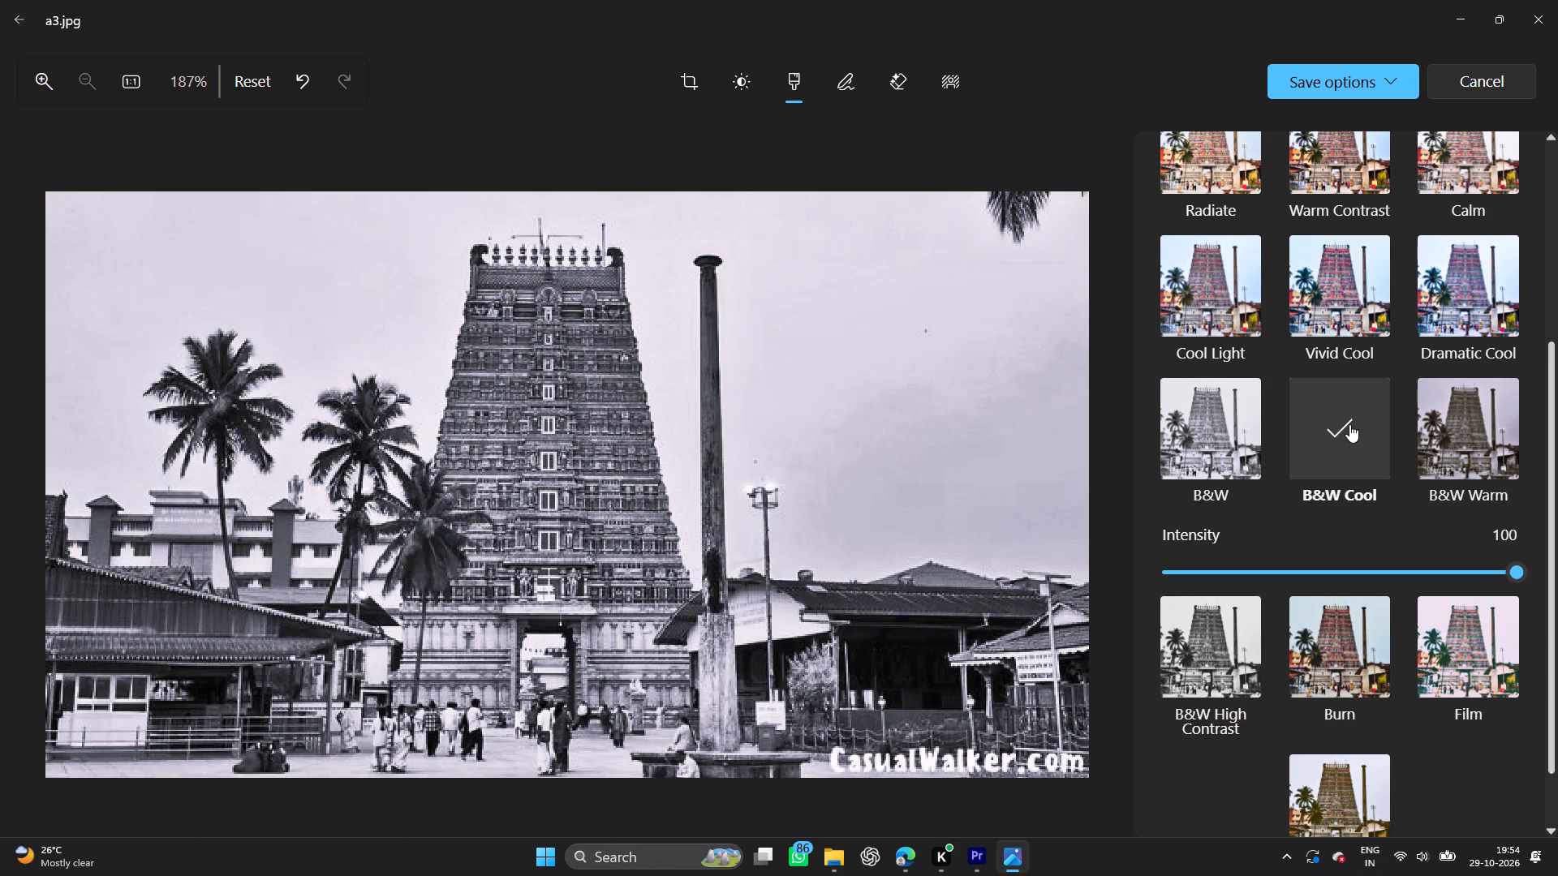
Save the filtered a3.jpg photo over the original file.
left_click(1302, 82)
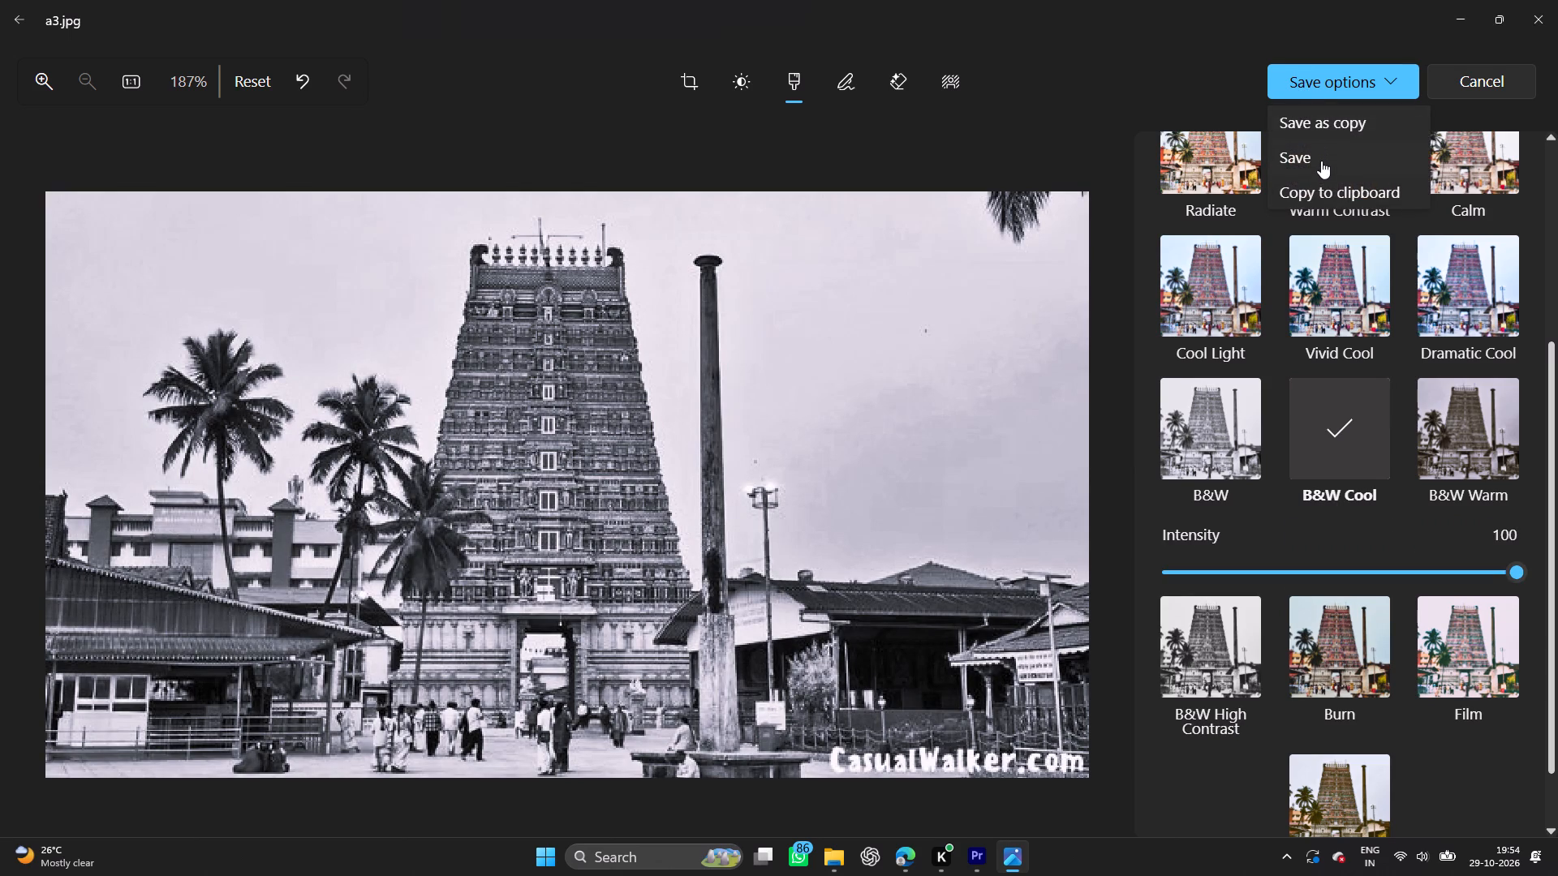
left_click(1321, 161)
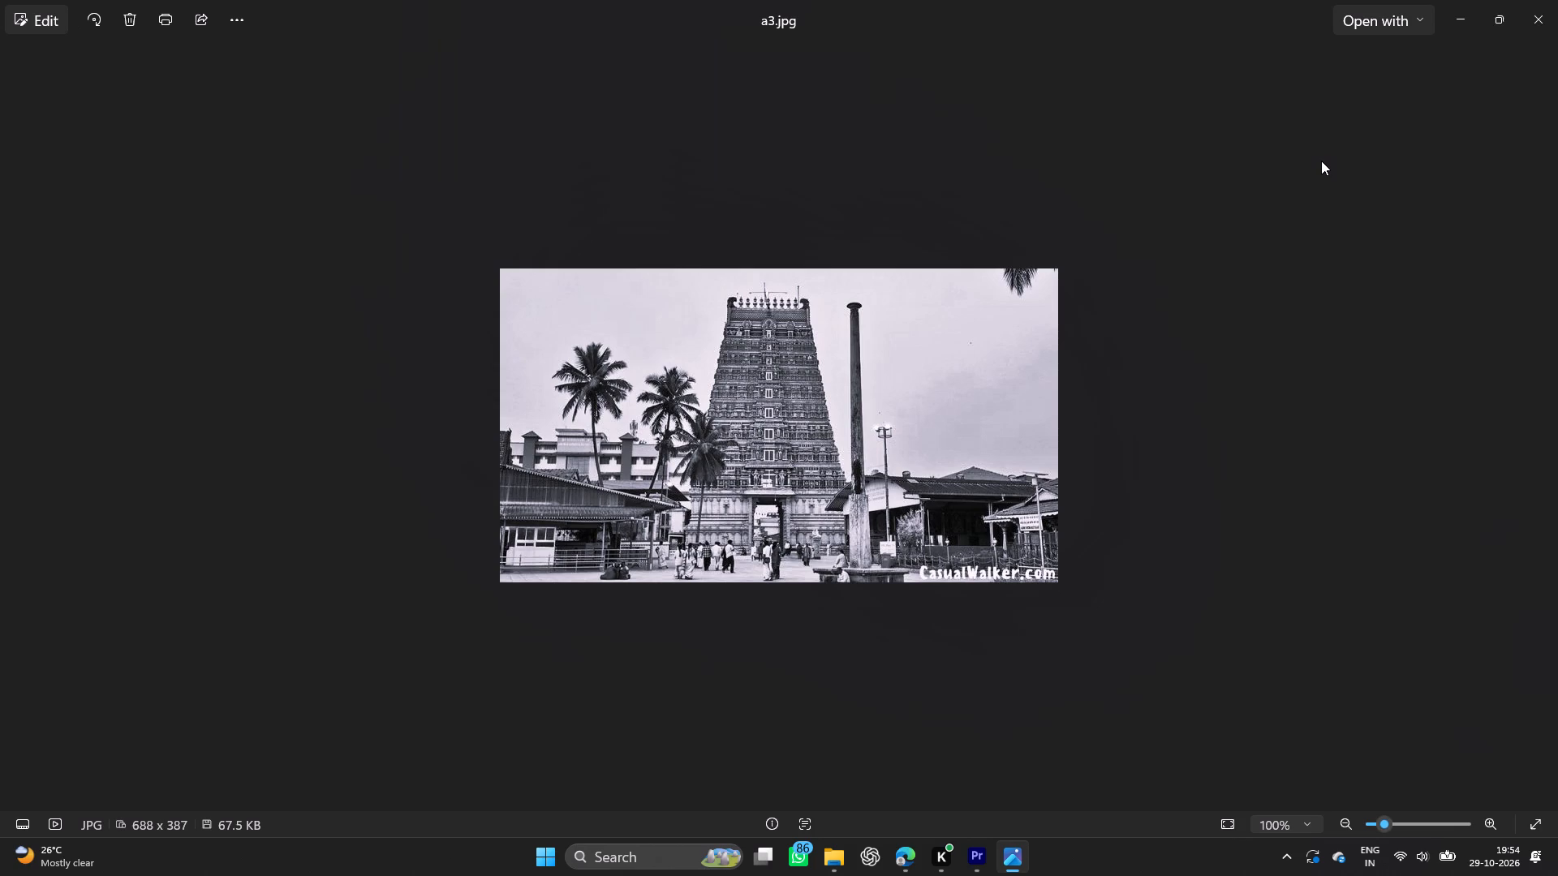
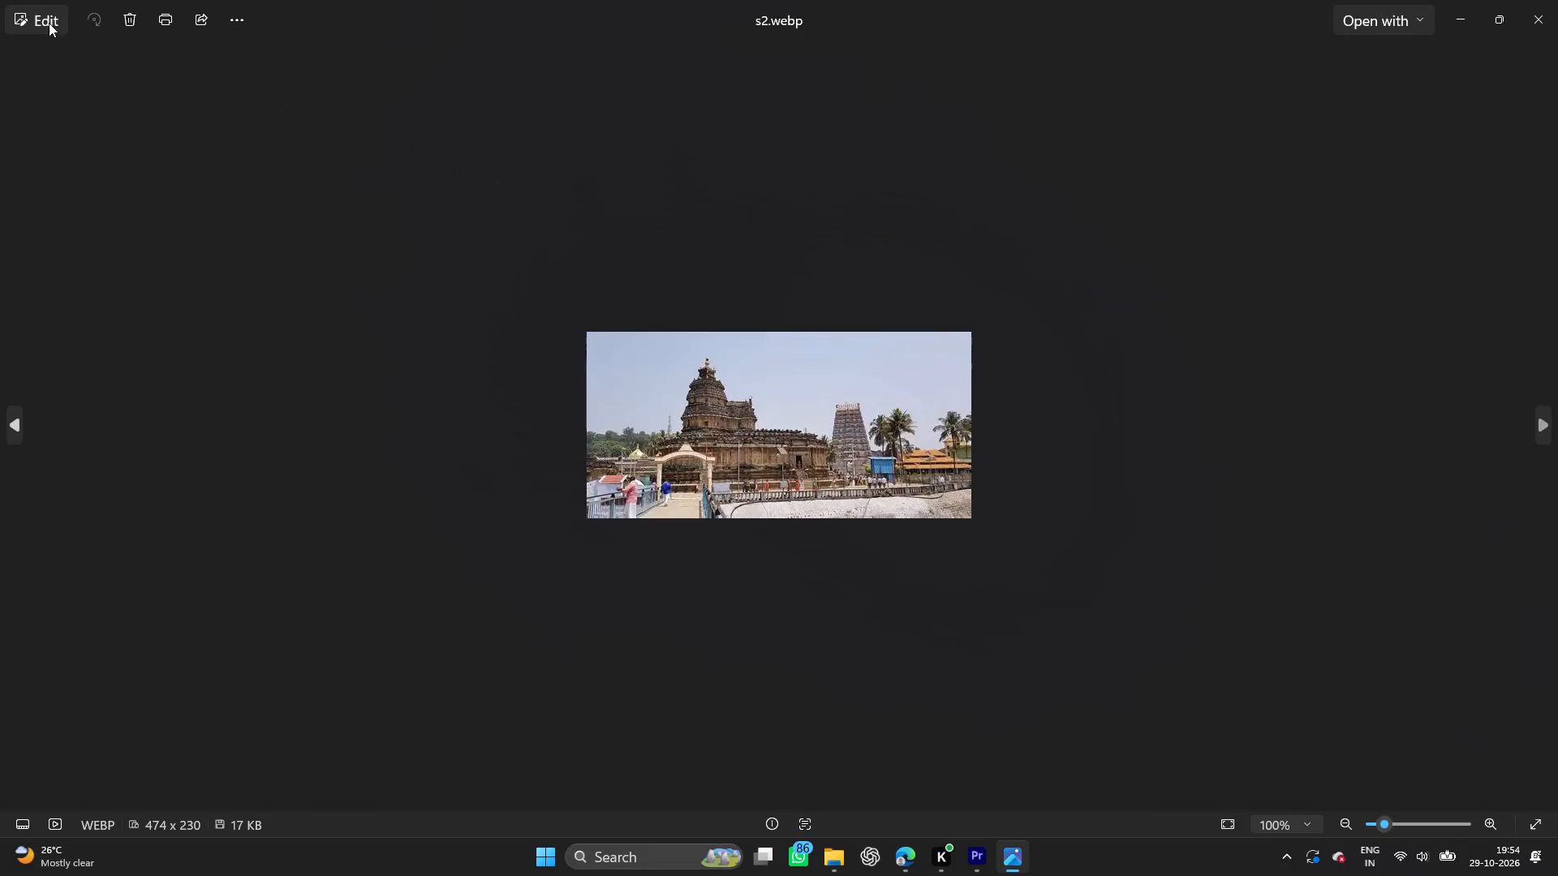
Edit the s2.webp temple photo and apply the B&W Cool filter after comparing it with B&W Warm.
left_click(30, 20)
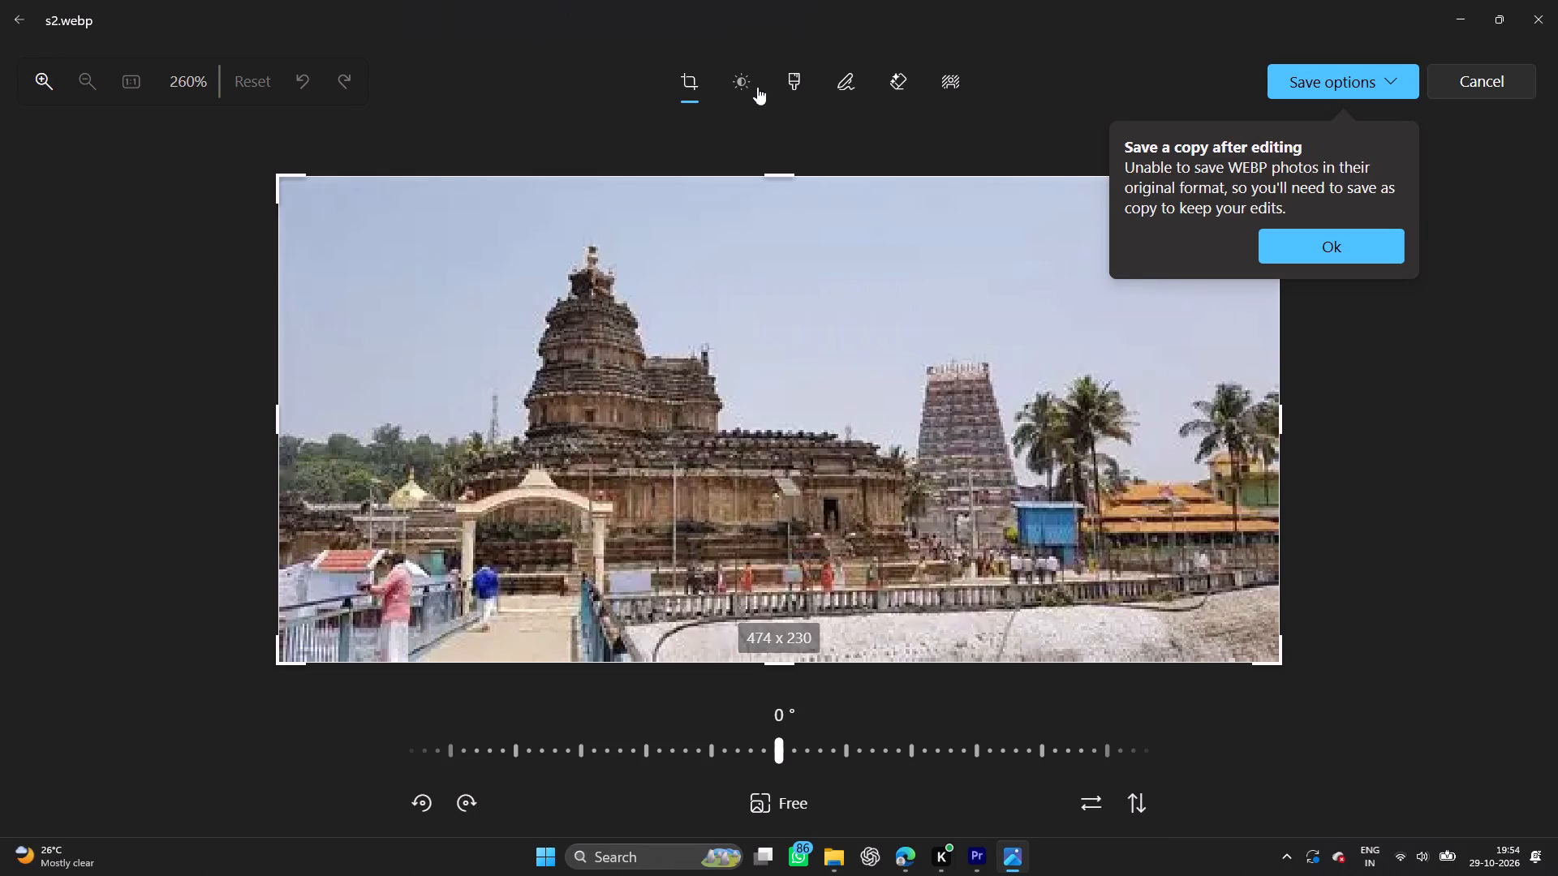
left_click(800, 90)
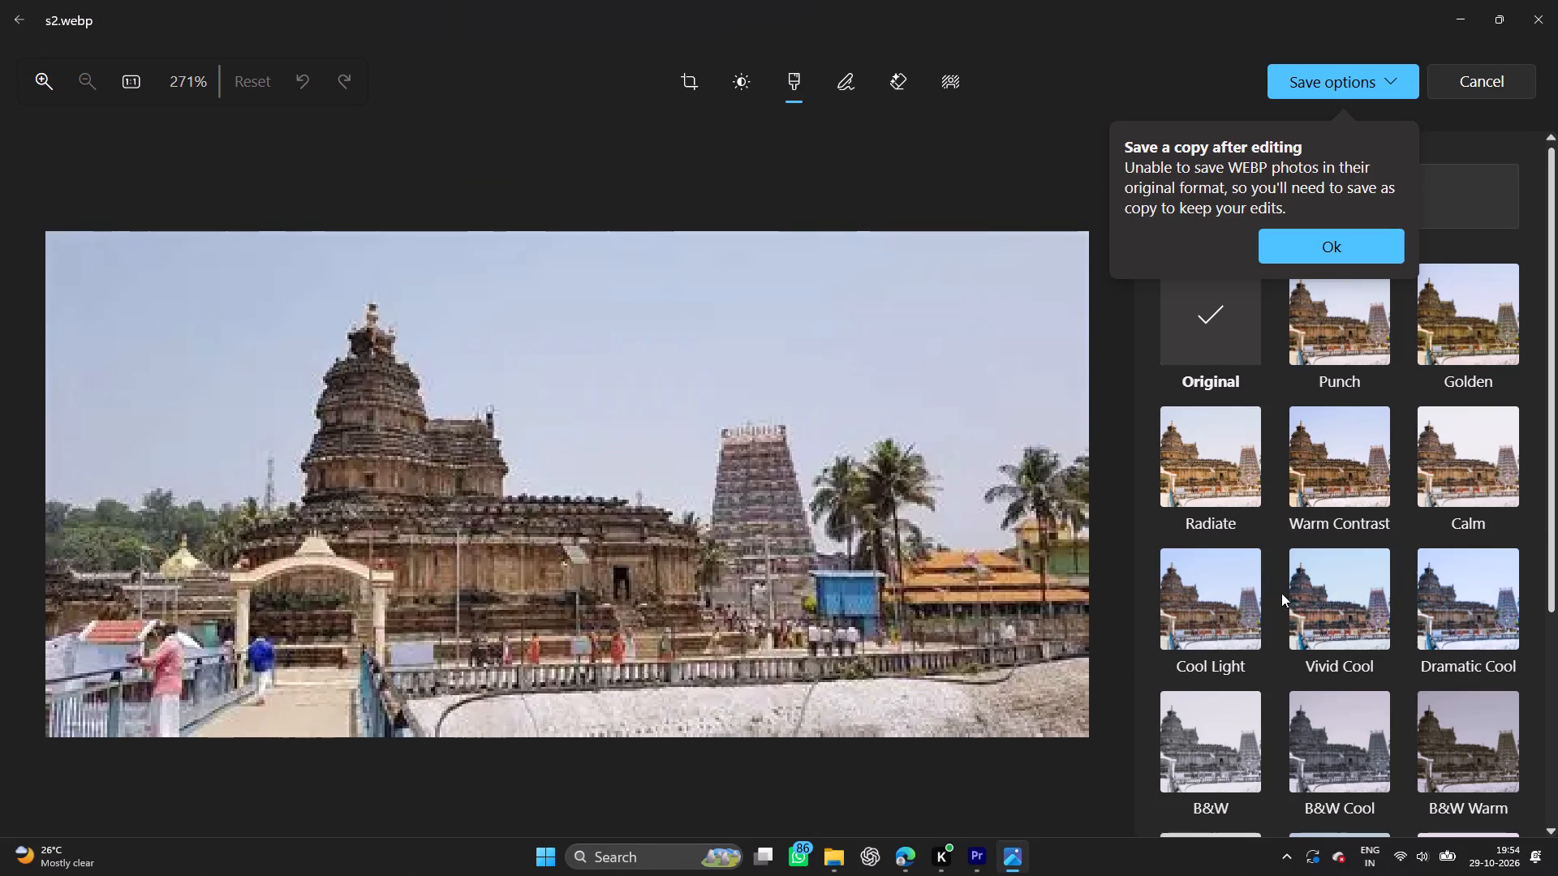
scroll(1345, 688, "down", 1)
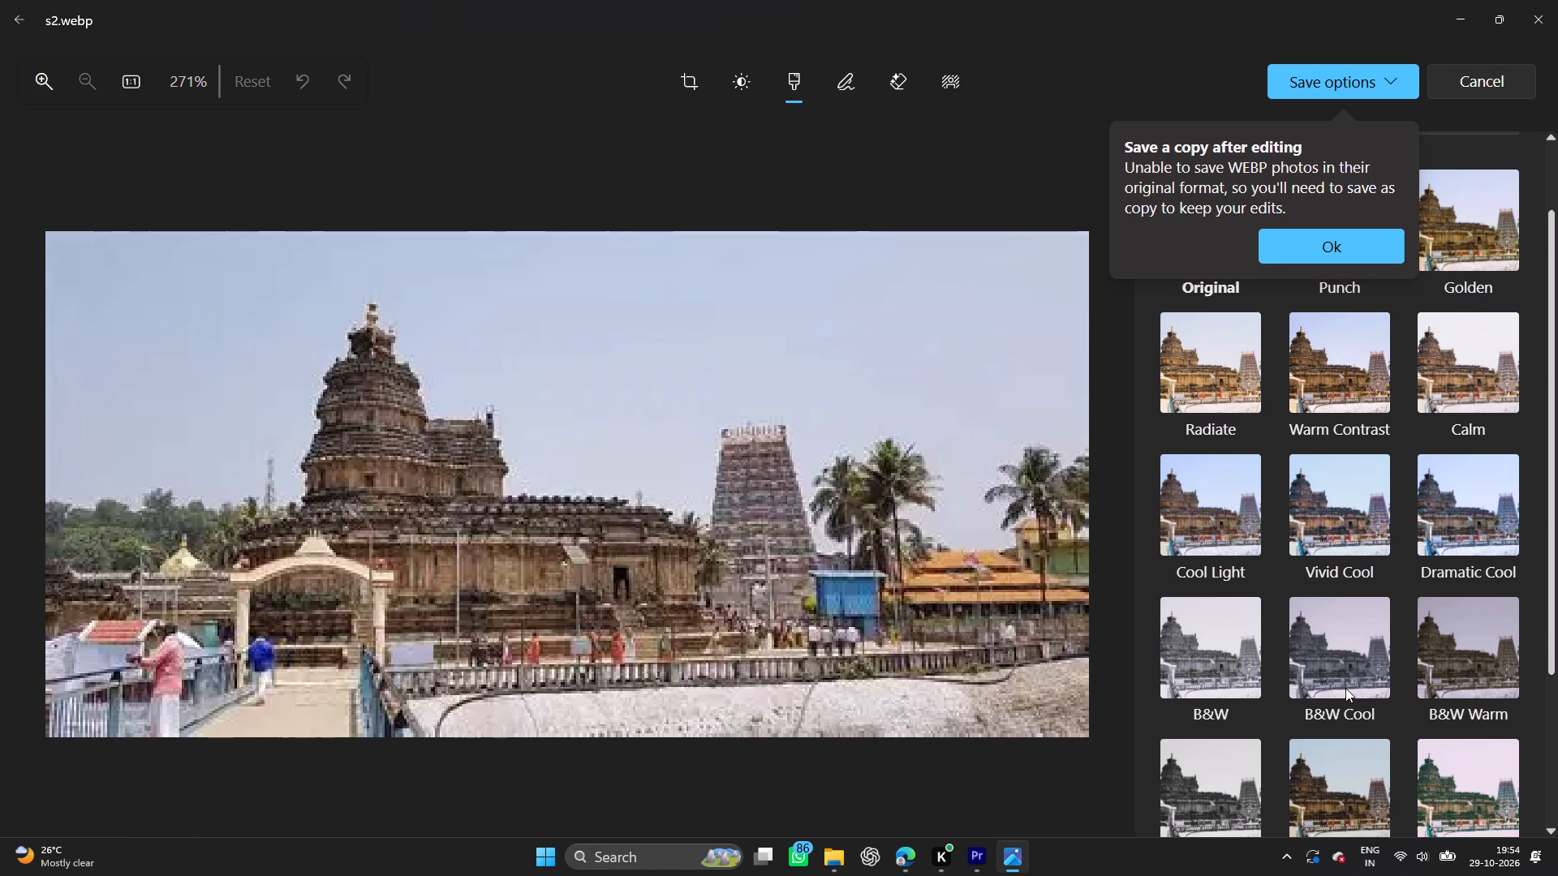
left_click(1351, 663)
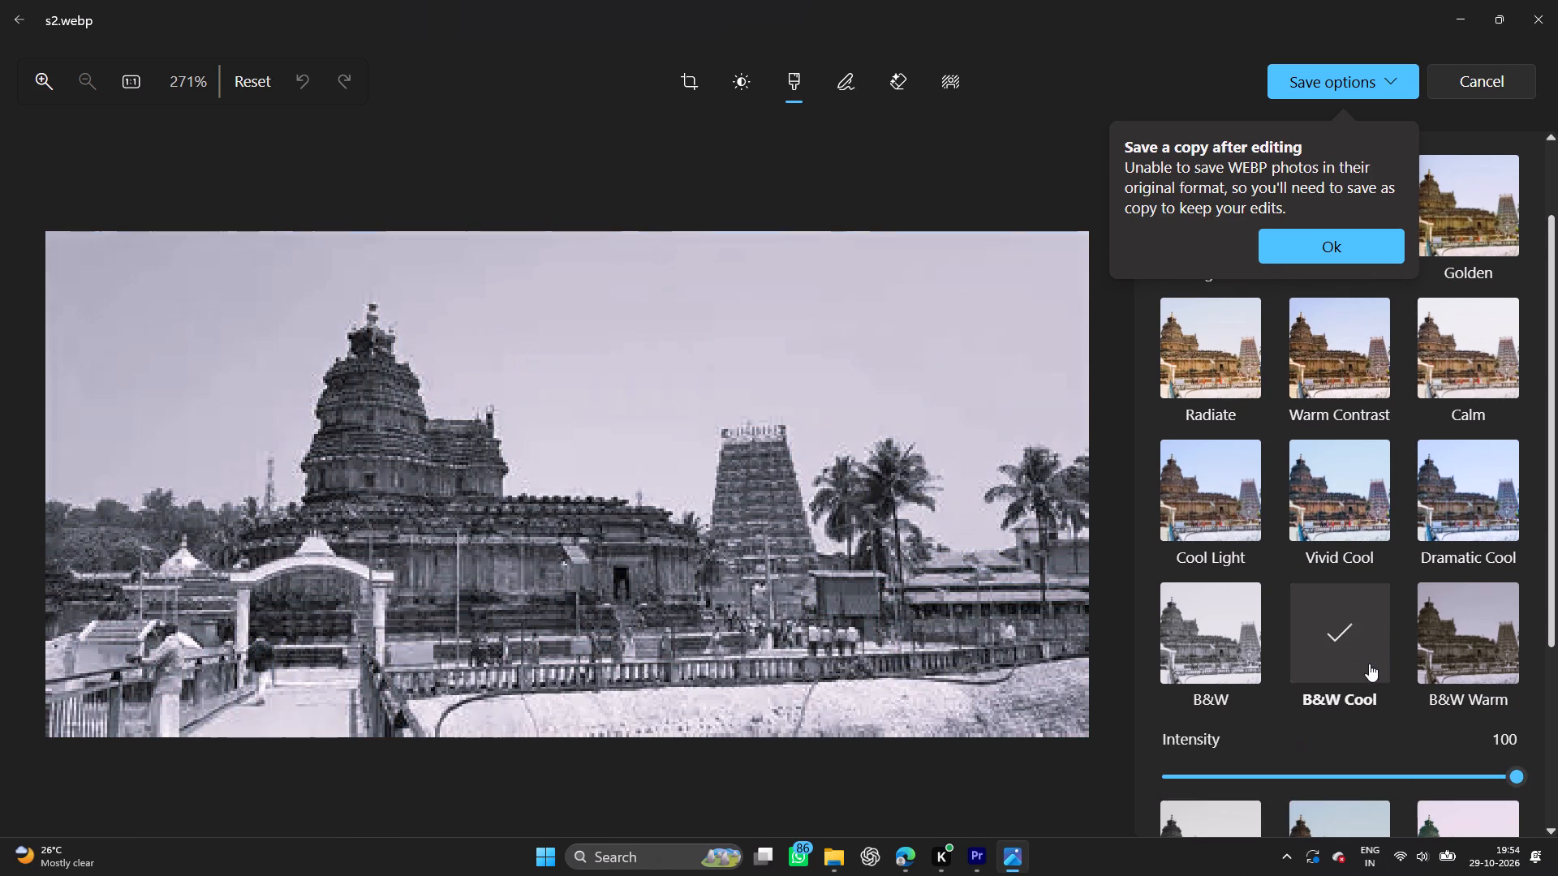
left_click(1477, 629)
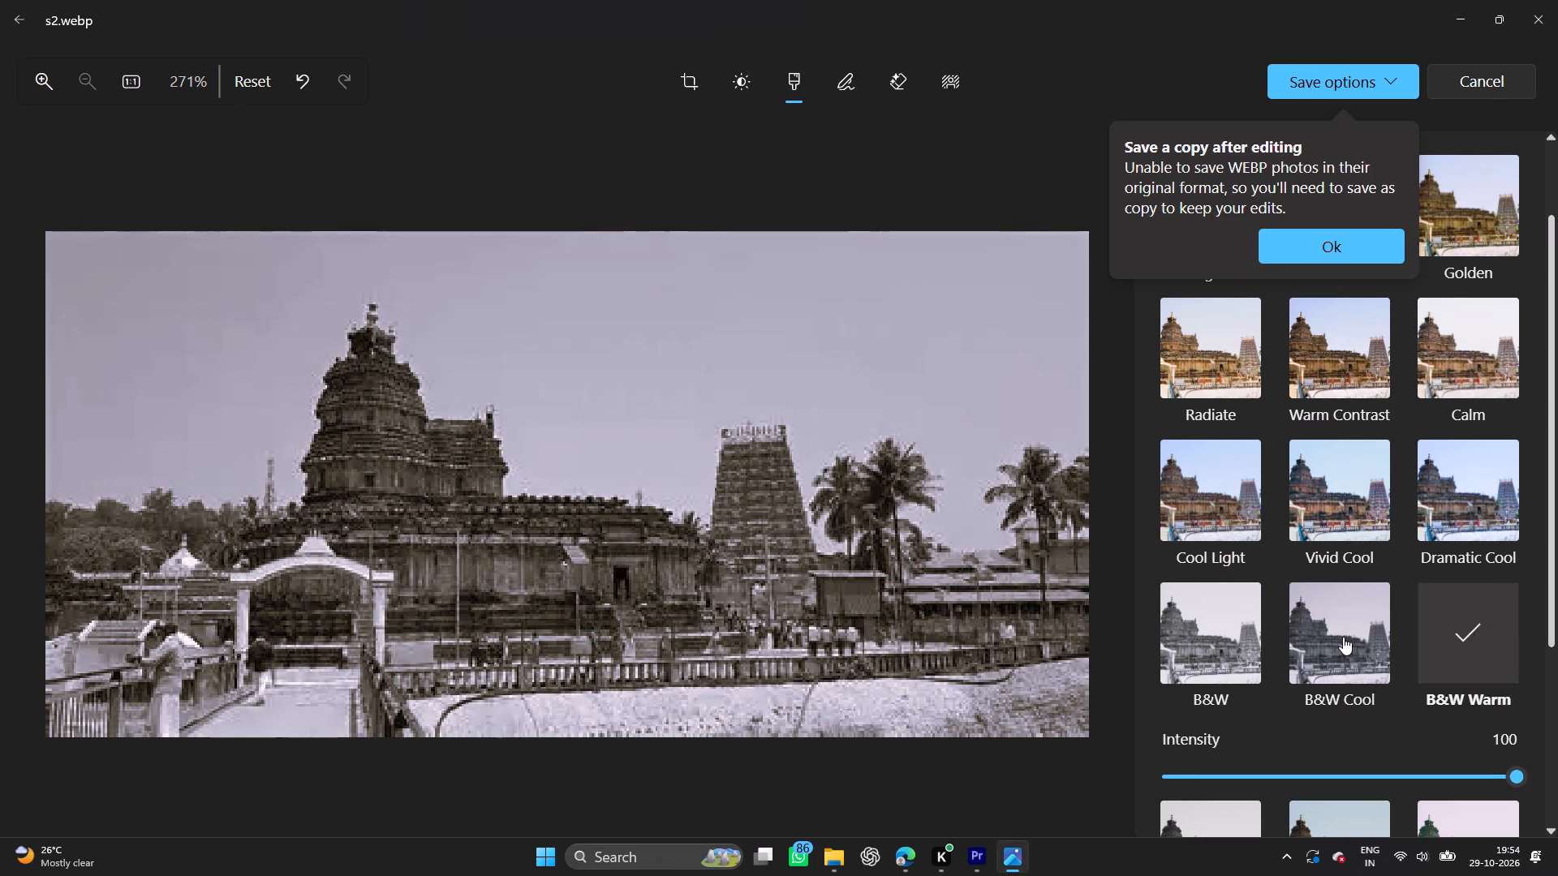
left_click(1343, 637)
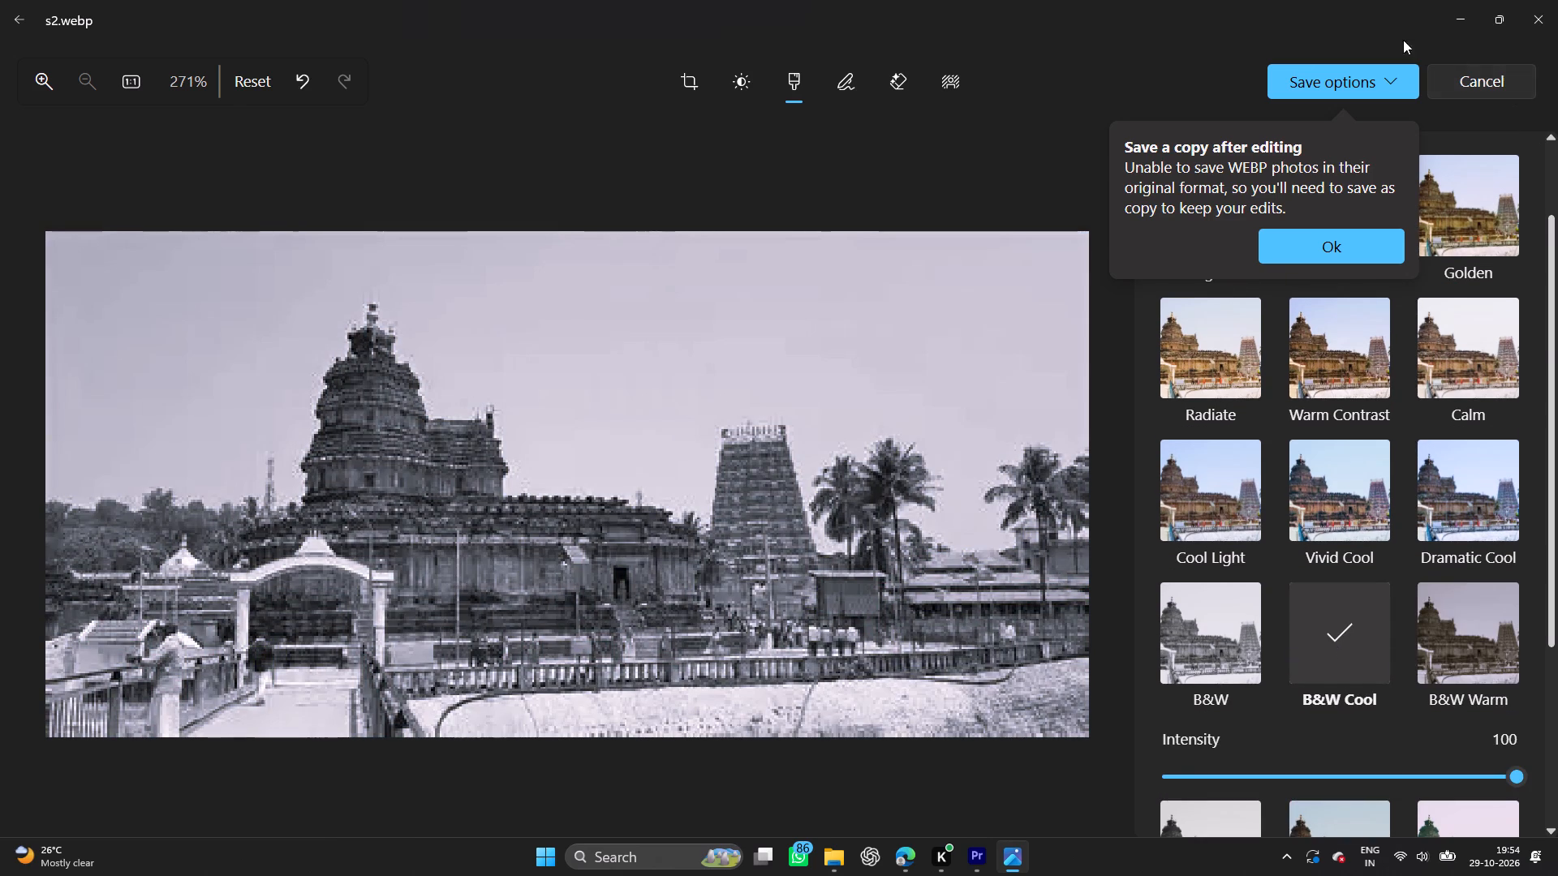
Save the filtered photo as a JPEG copy named s2.jpg in the Sringeri folder.
left_click(1349, 83)
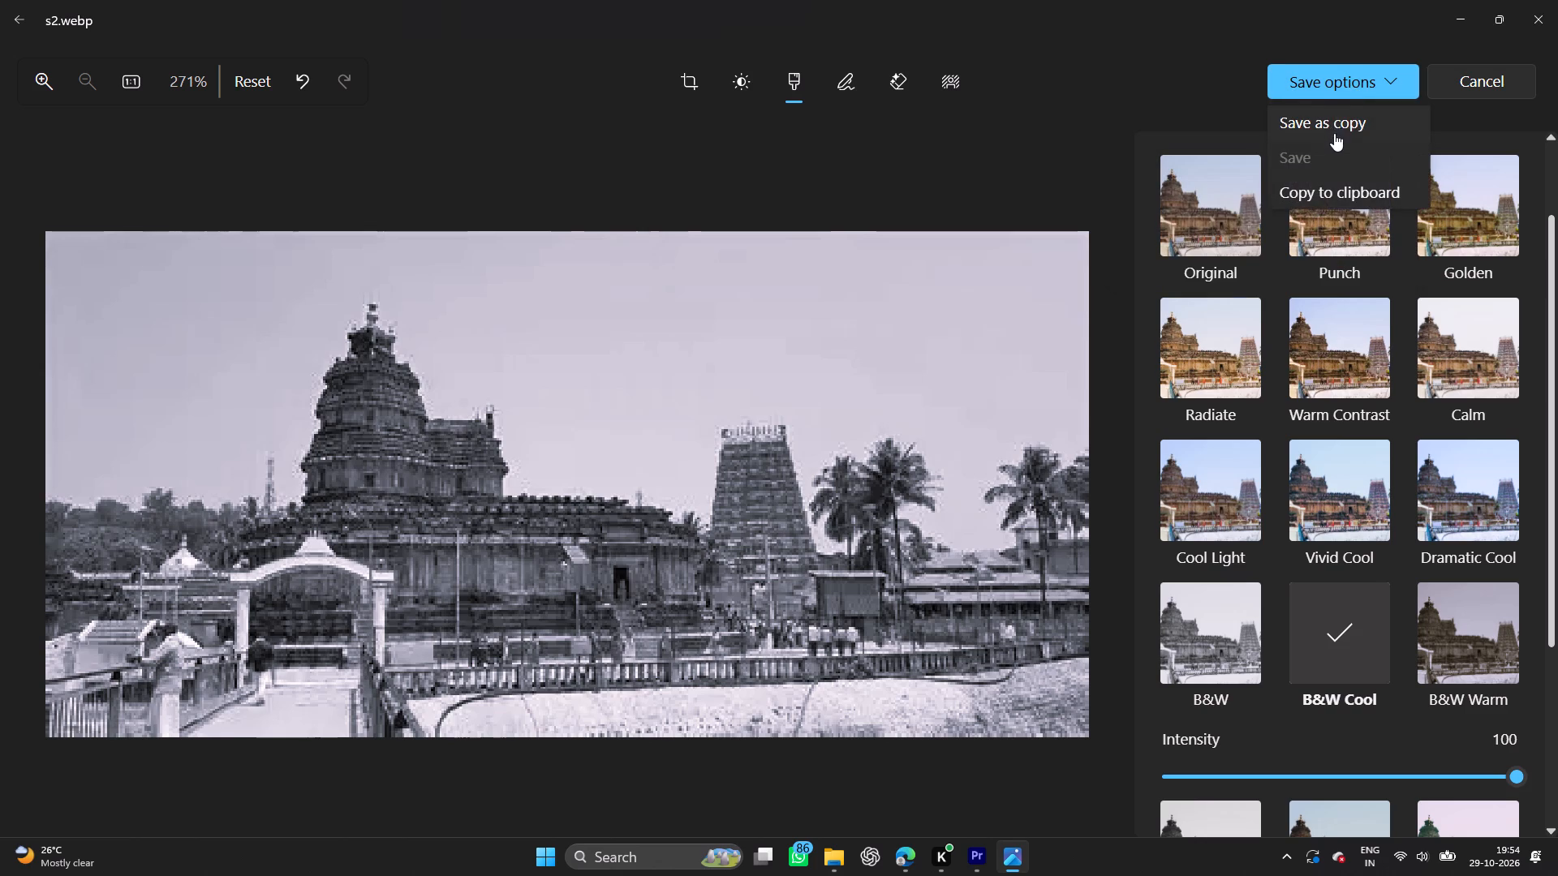
left_click(1335, 104)
left_click(1336, 76)
left_click(1345, 128)
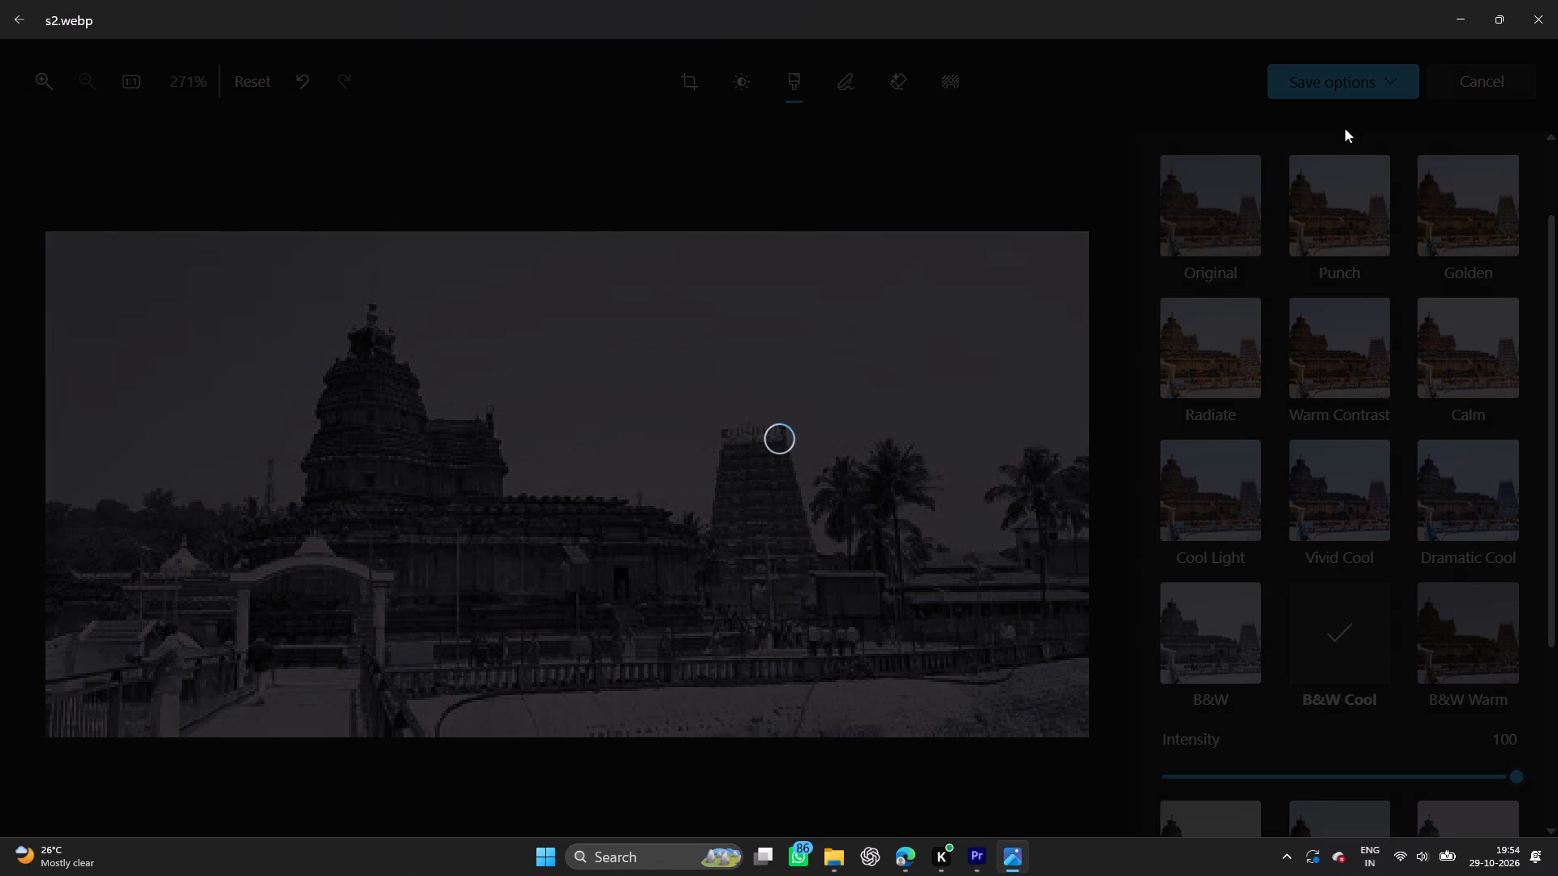
scroll(0, 148, "down", 2)
scroll(104, 238, "down", 1)
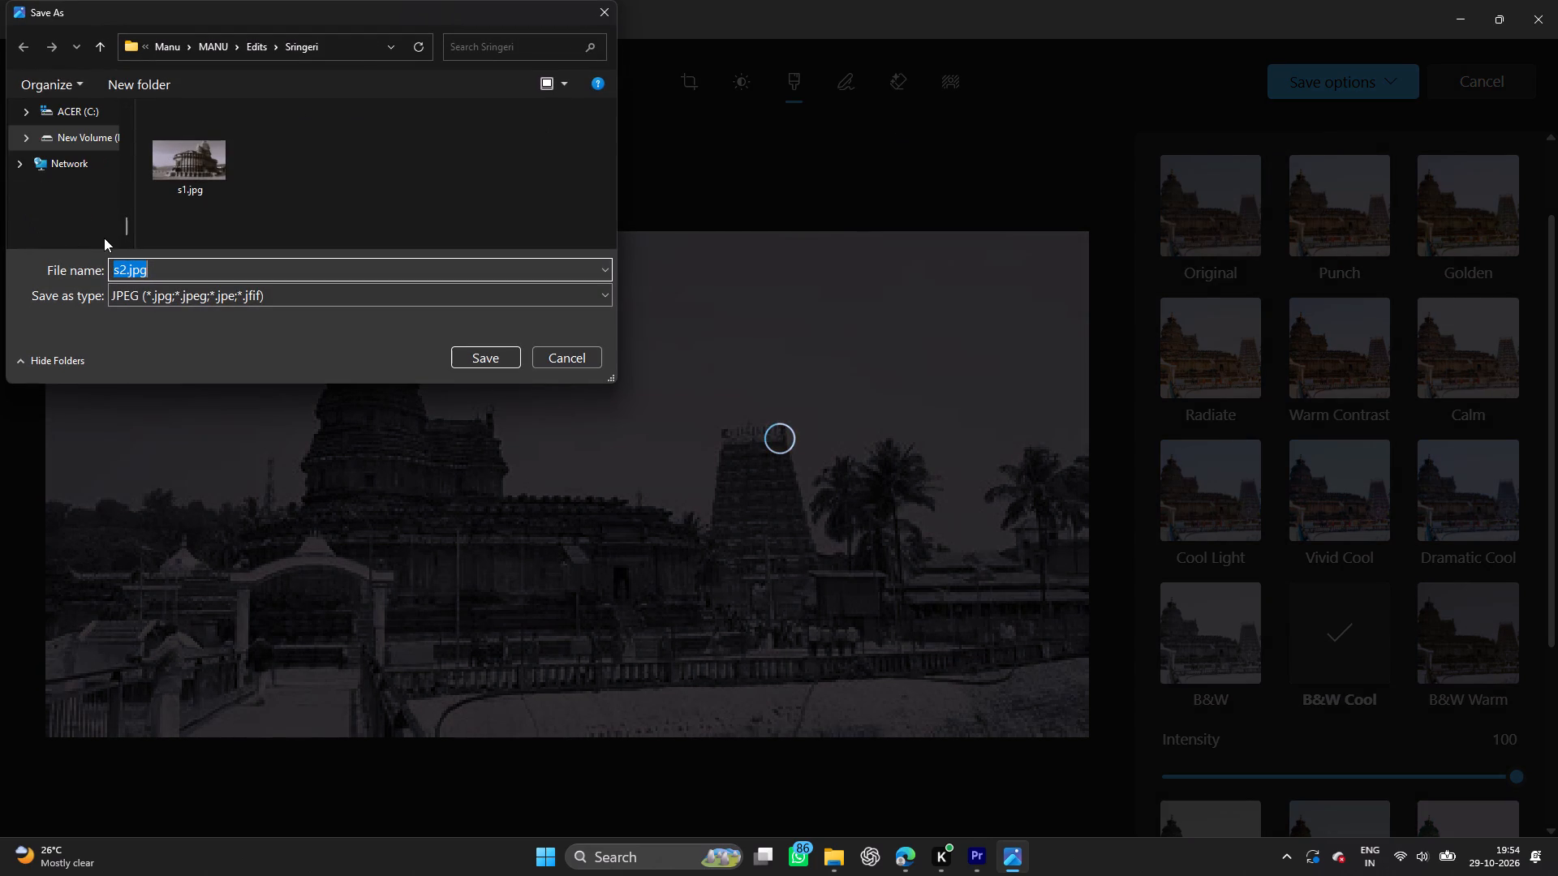
scroll(96, 224, "up", 3)
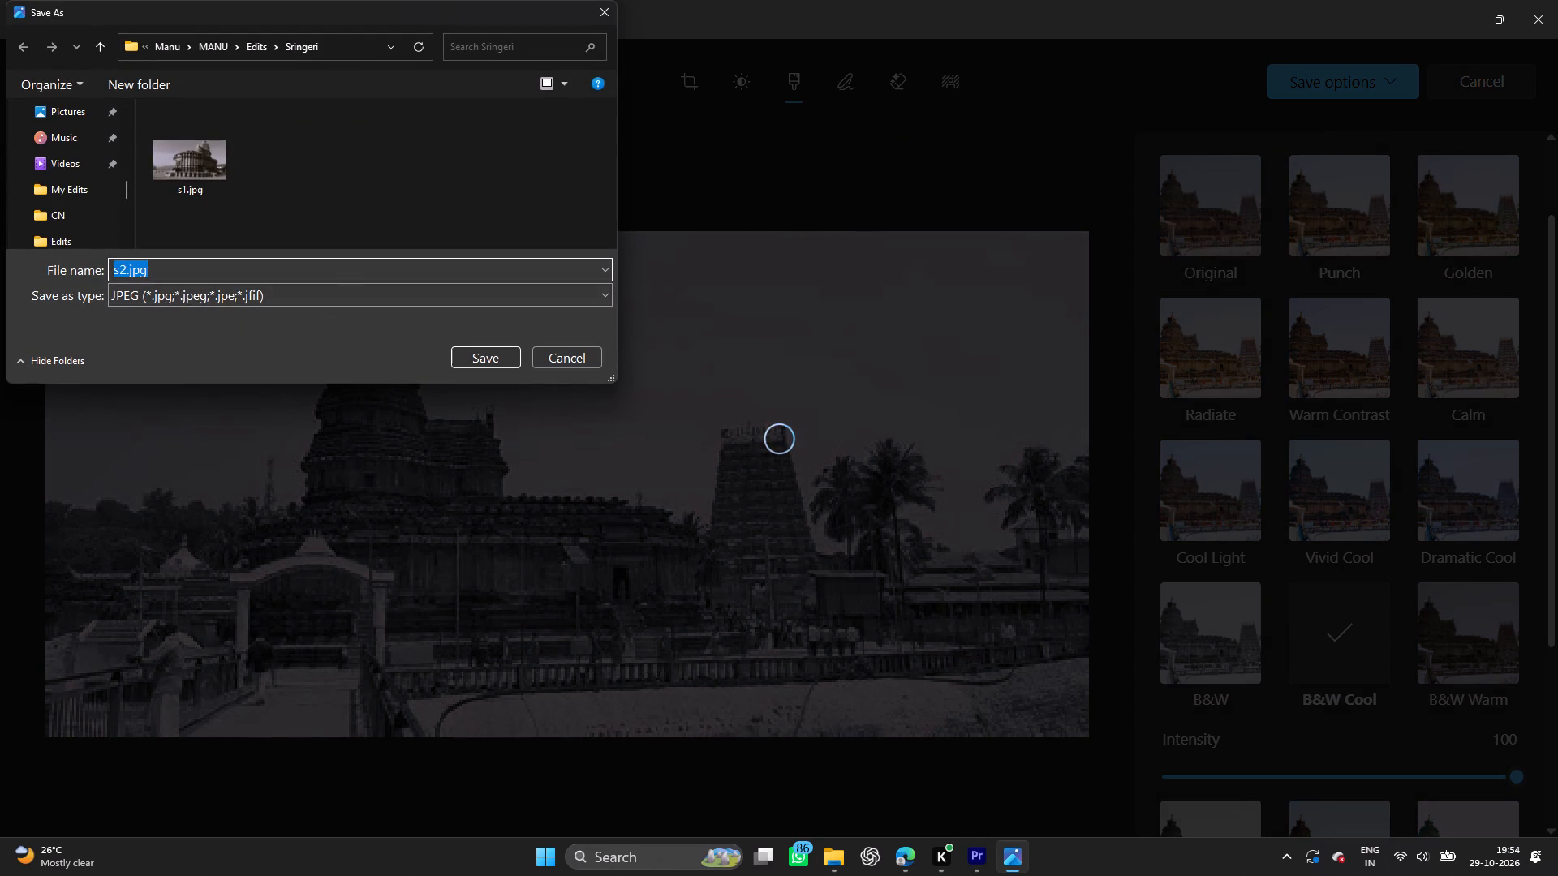
left_click(493, 360)
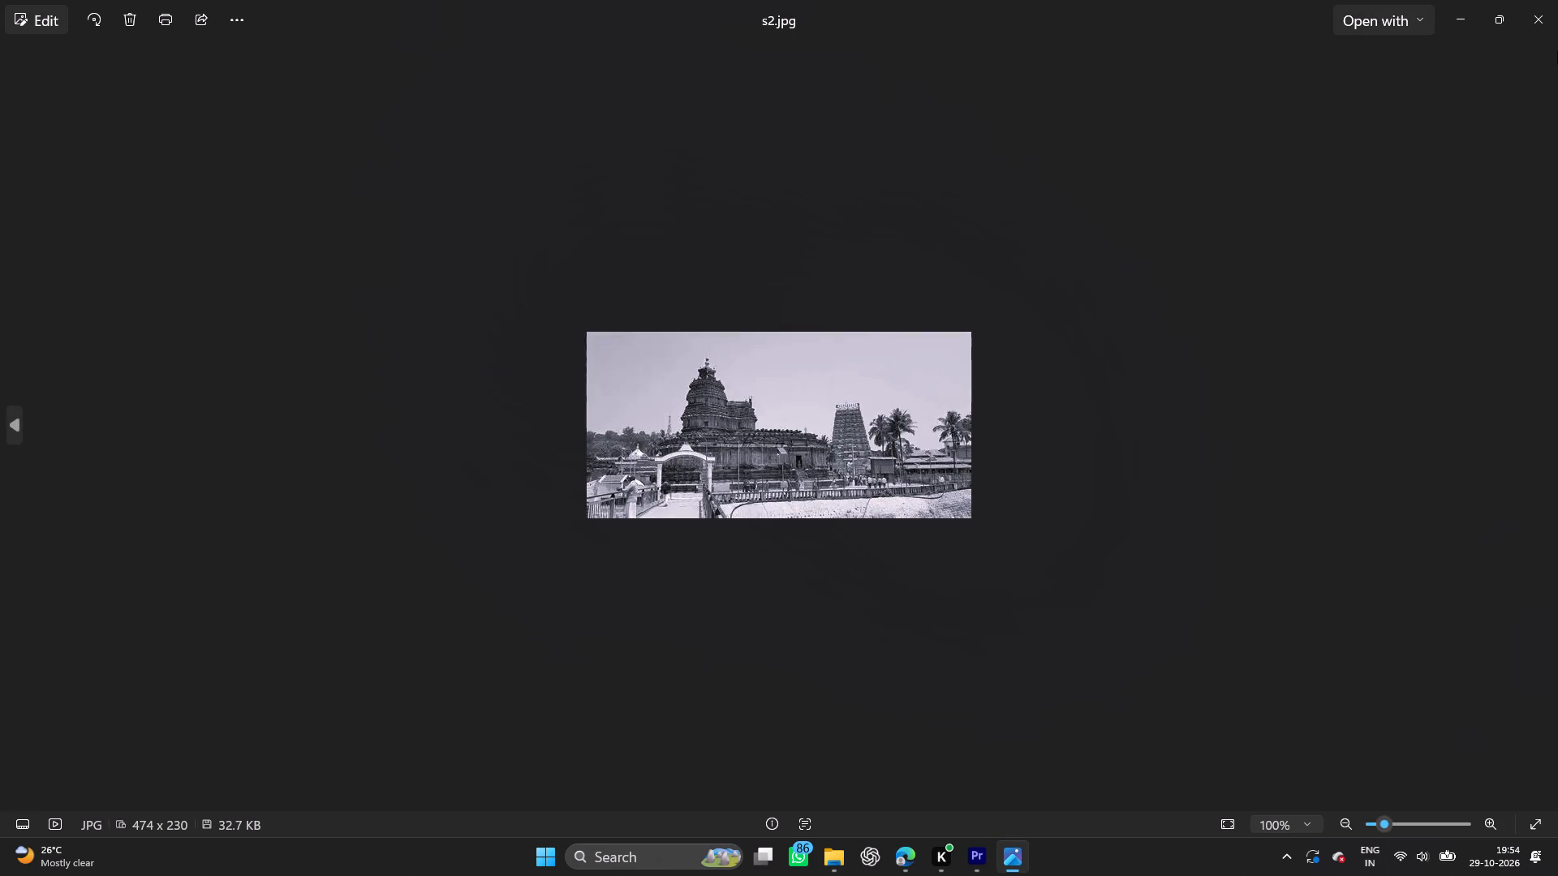
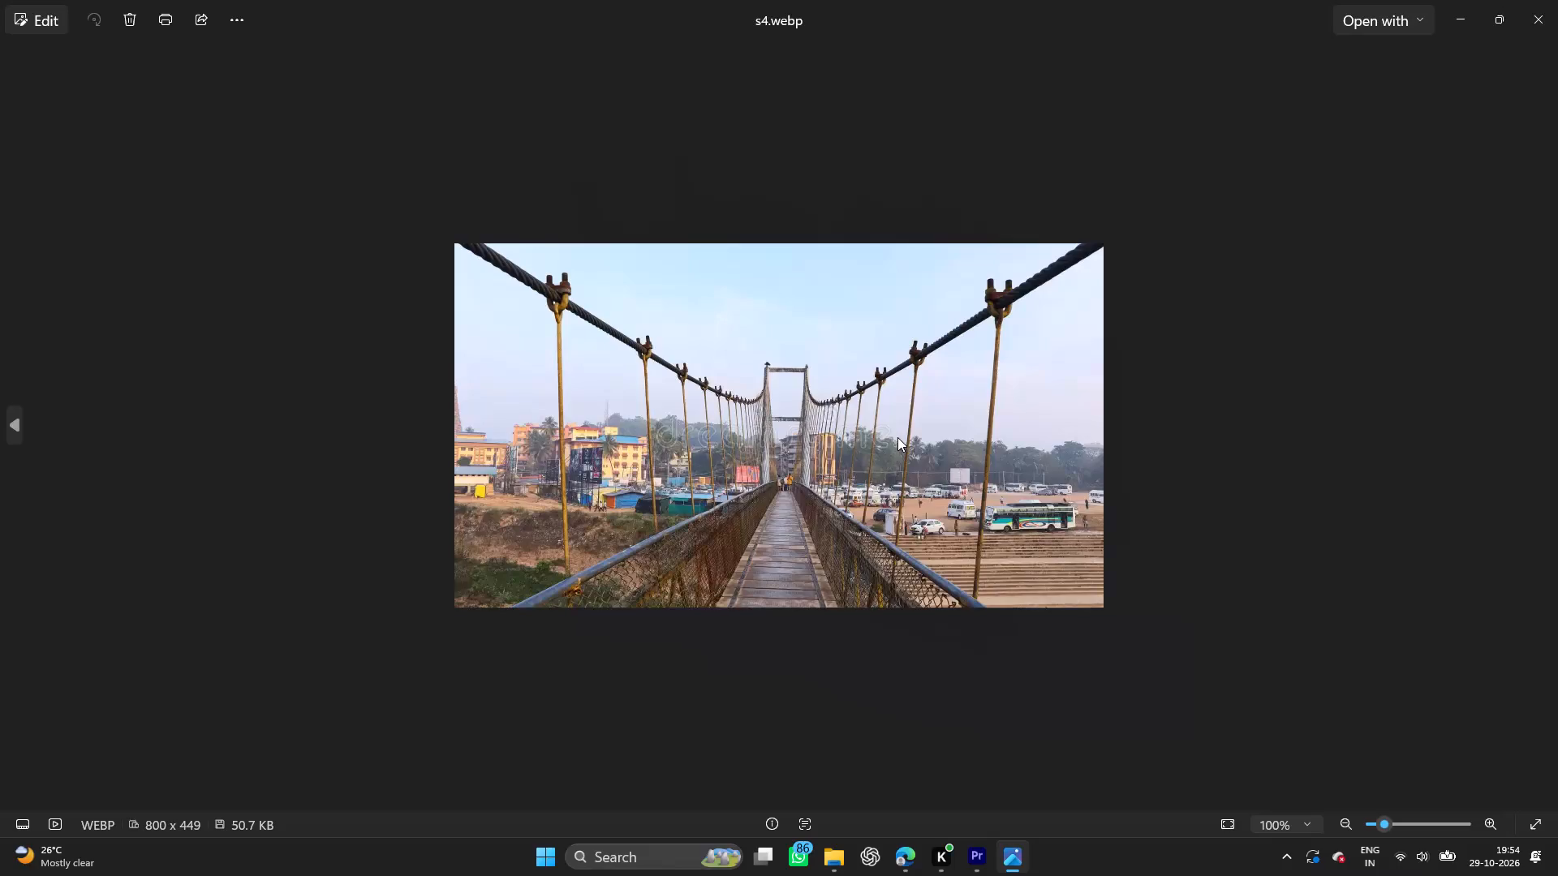
Edit the s4.webp bridge photo and apply the B&W Warm filter after trying B&W Cool.
left_click(48, 20)
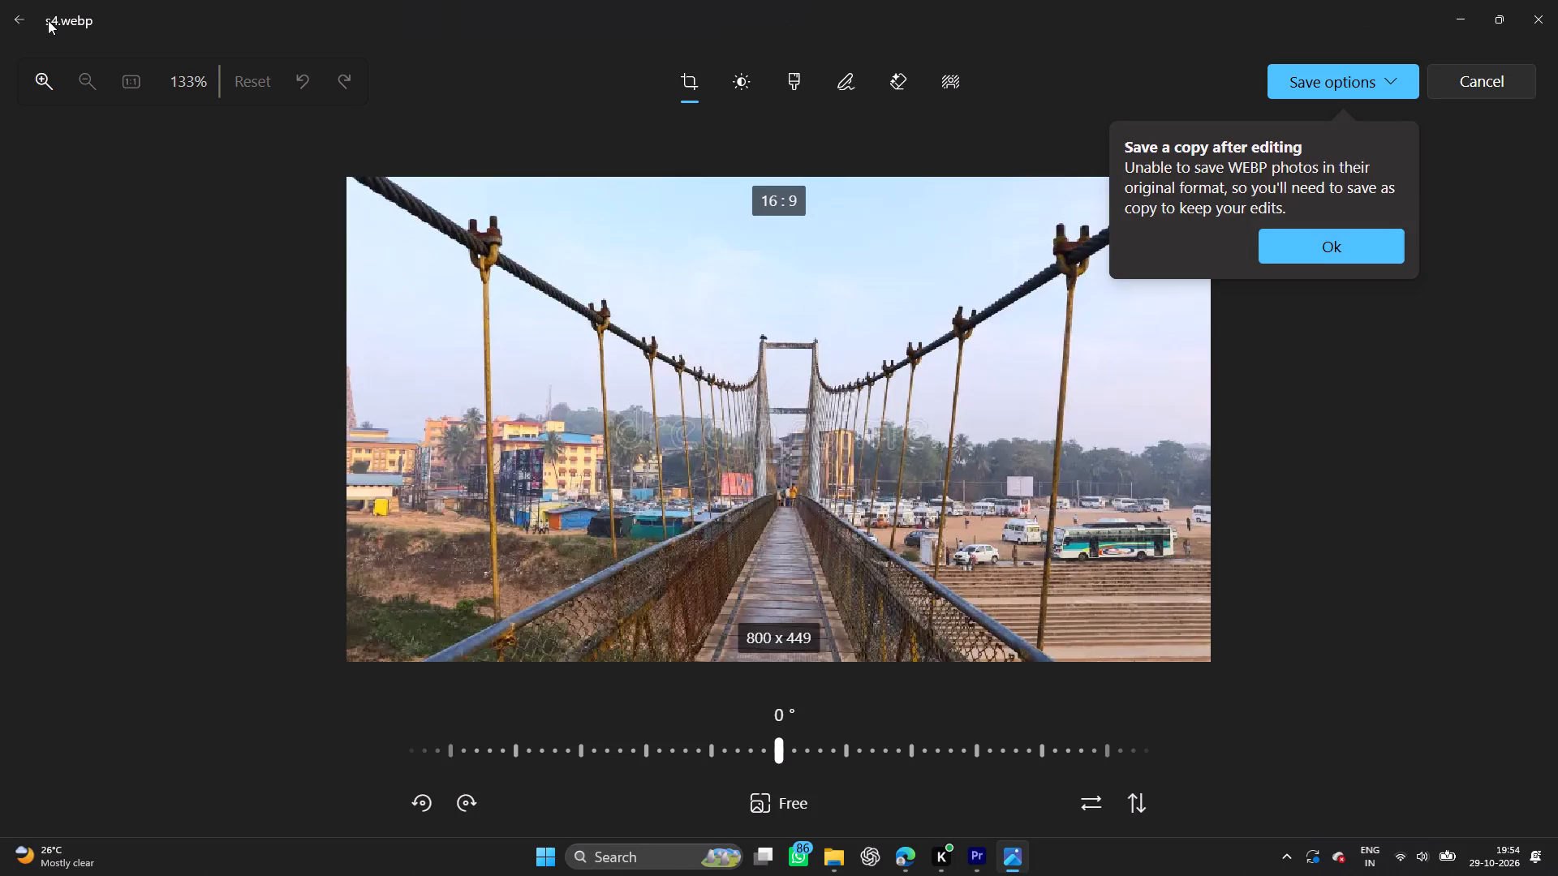
left_click(798, 70)
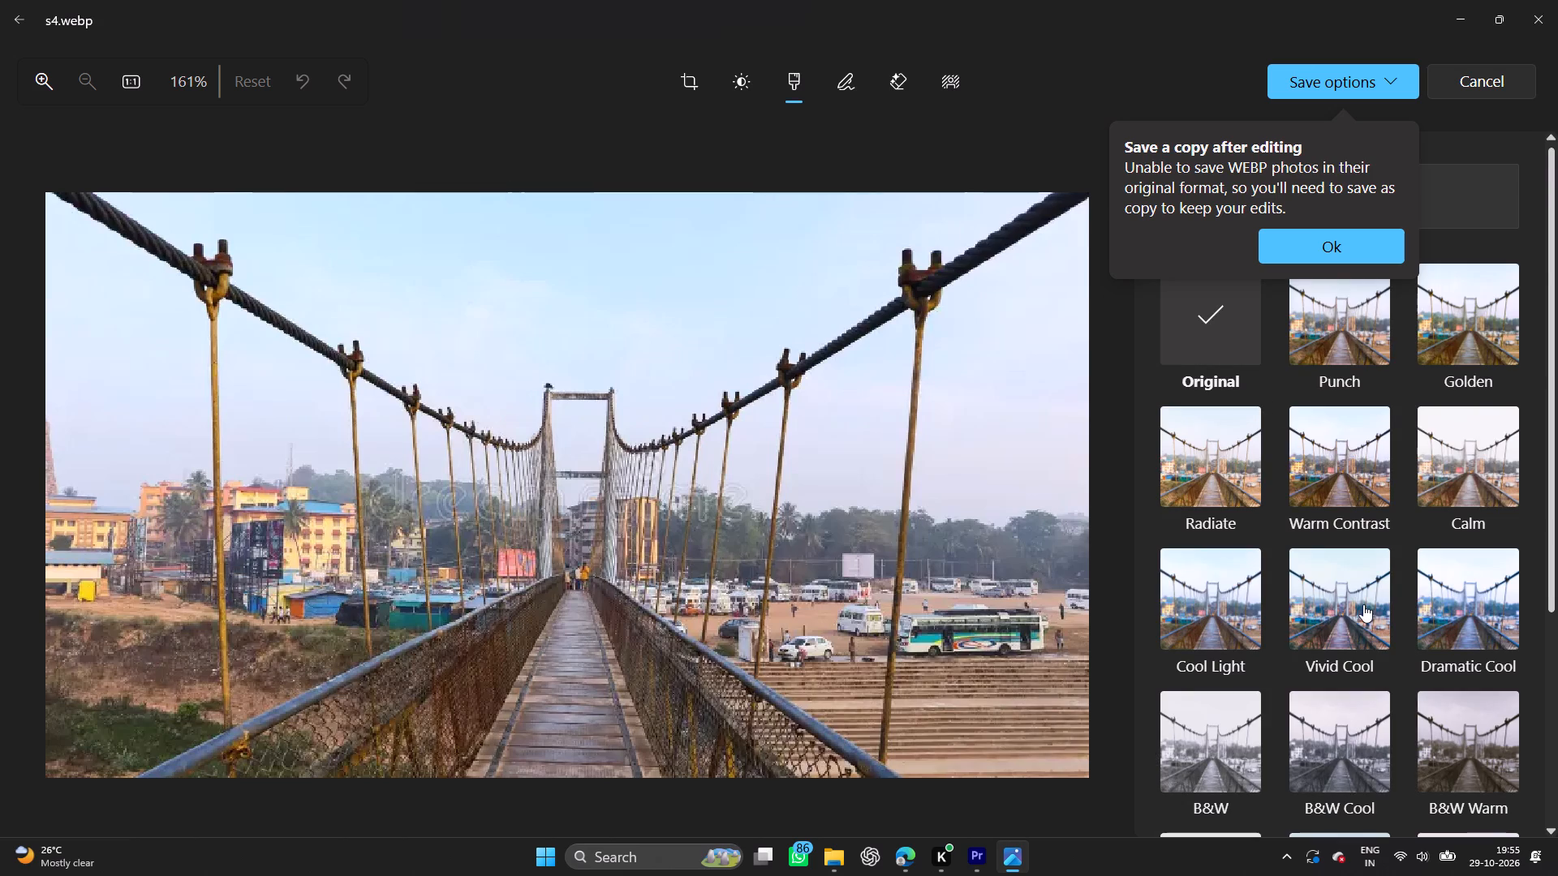
scroll(1363, 604, "down", 5)
left_click(1362, 470)
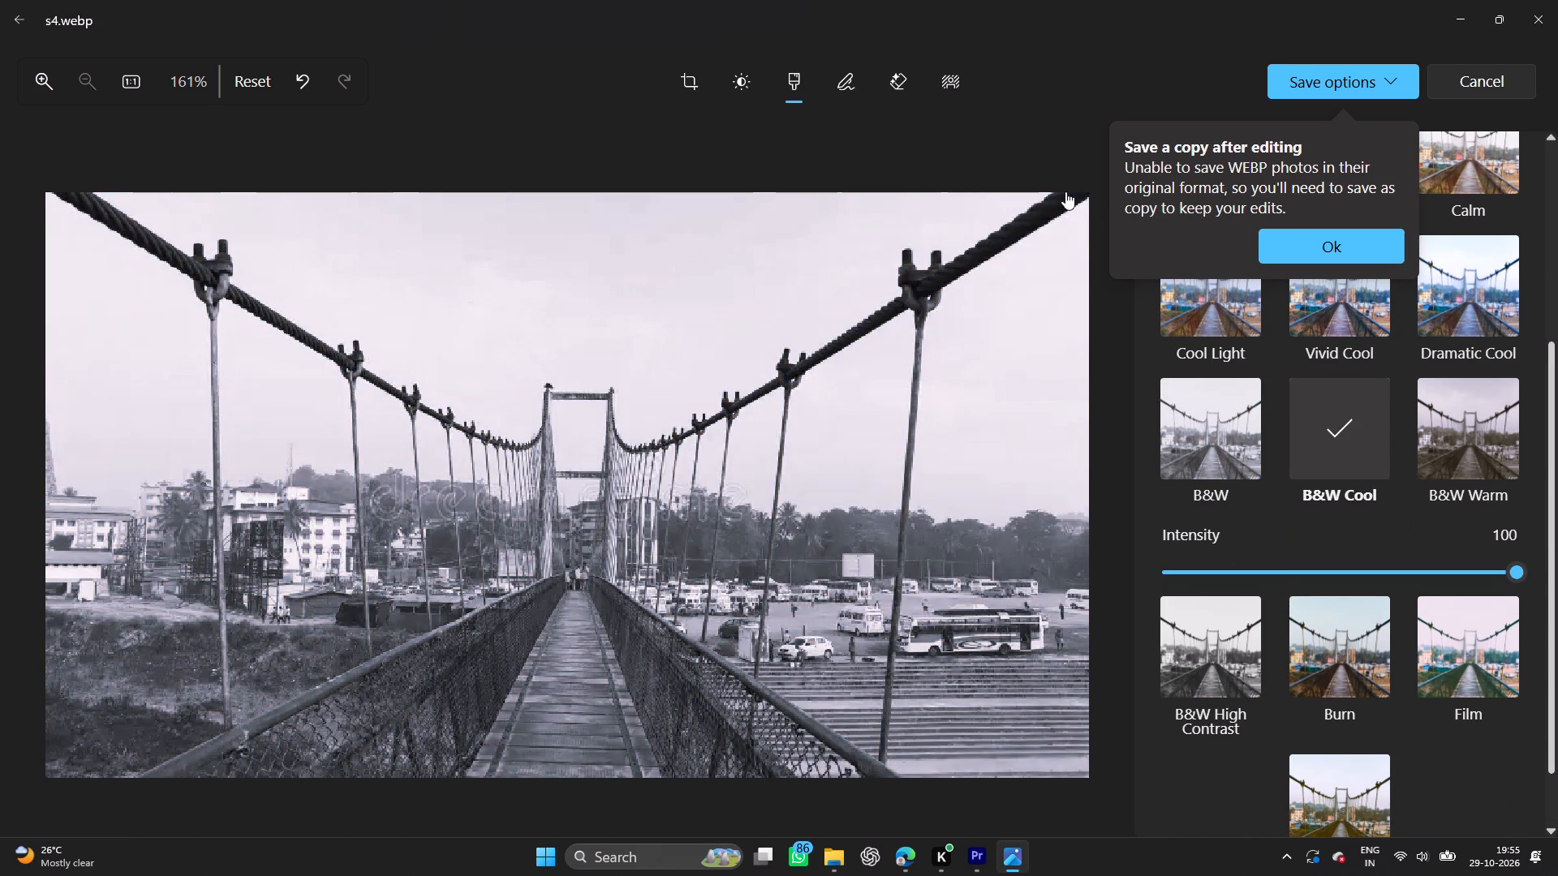
left_click(1466, 427)
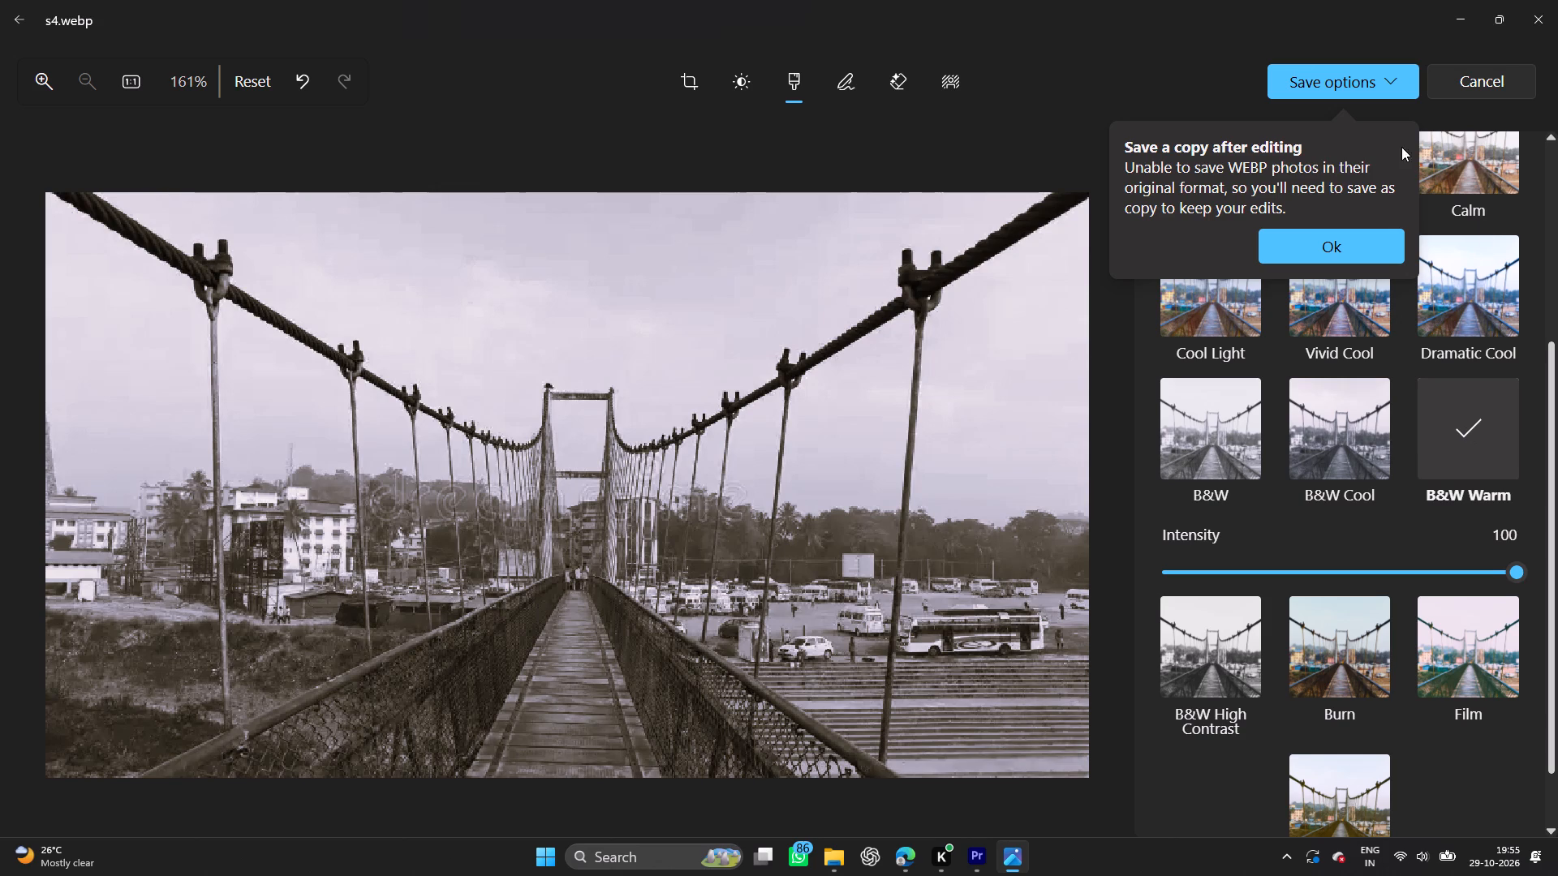
Save the filtered bridge photo as a JPEG copy named s4.jpg in the Sringeri folder.
left_click(1336, 94)
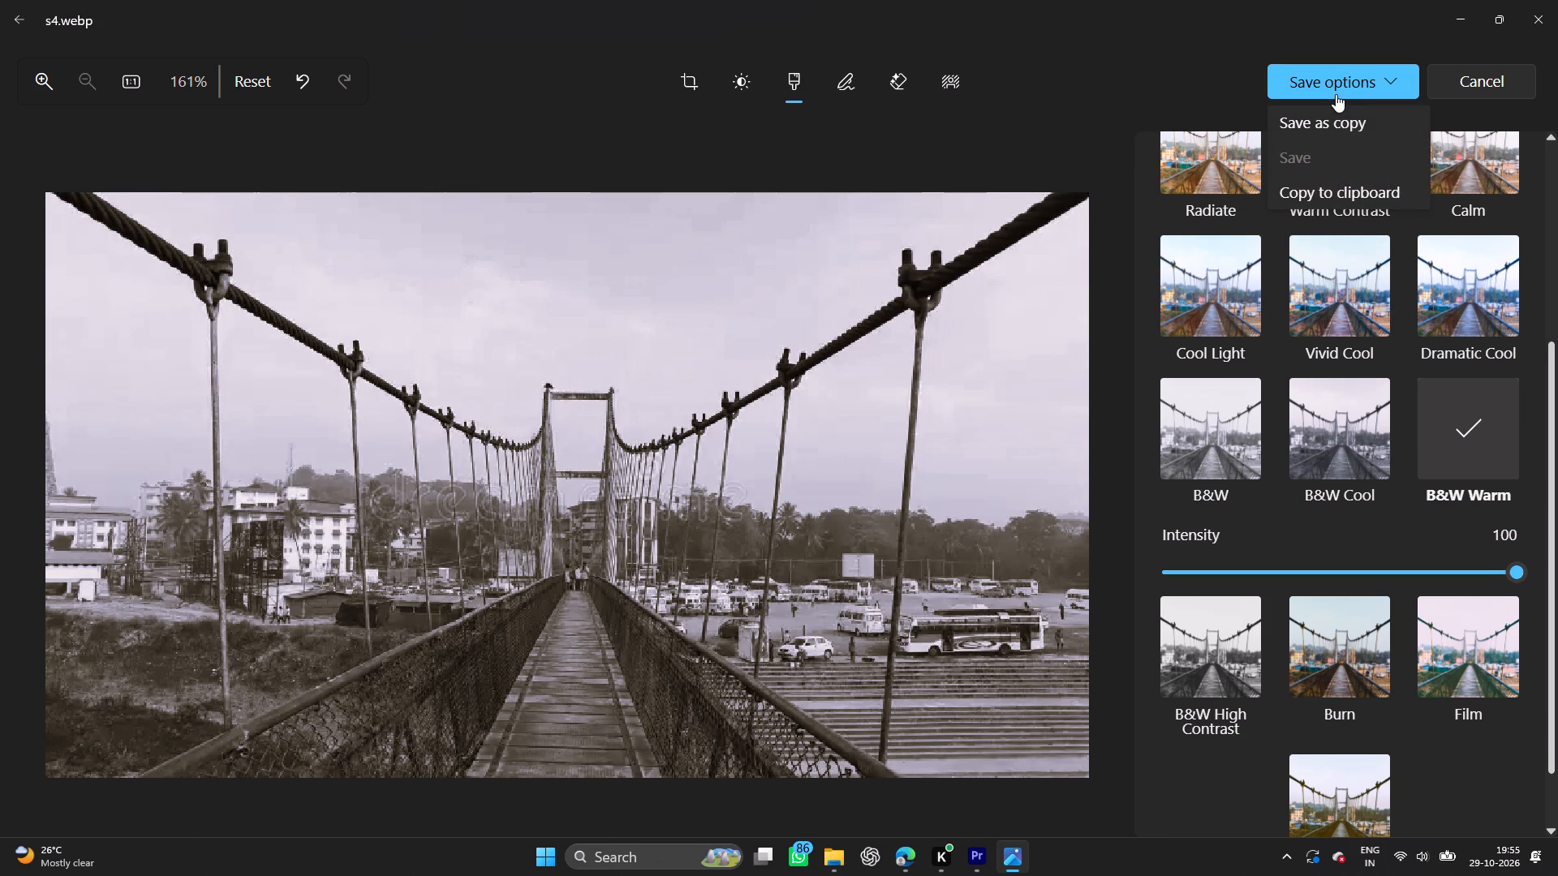
left_click(1343, 124)
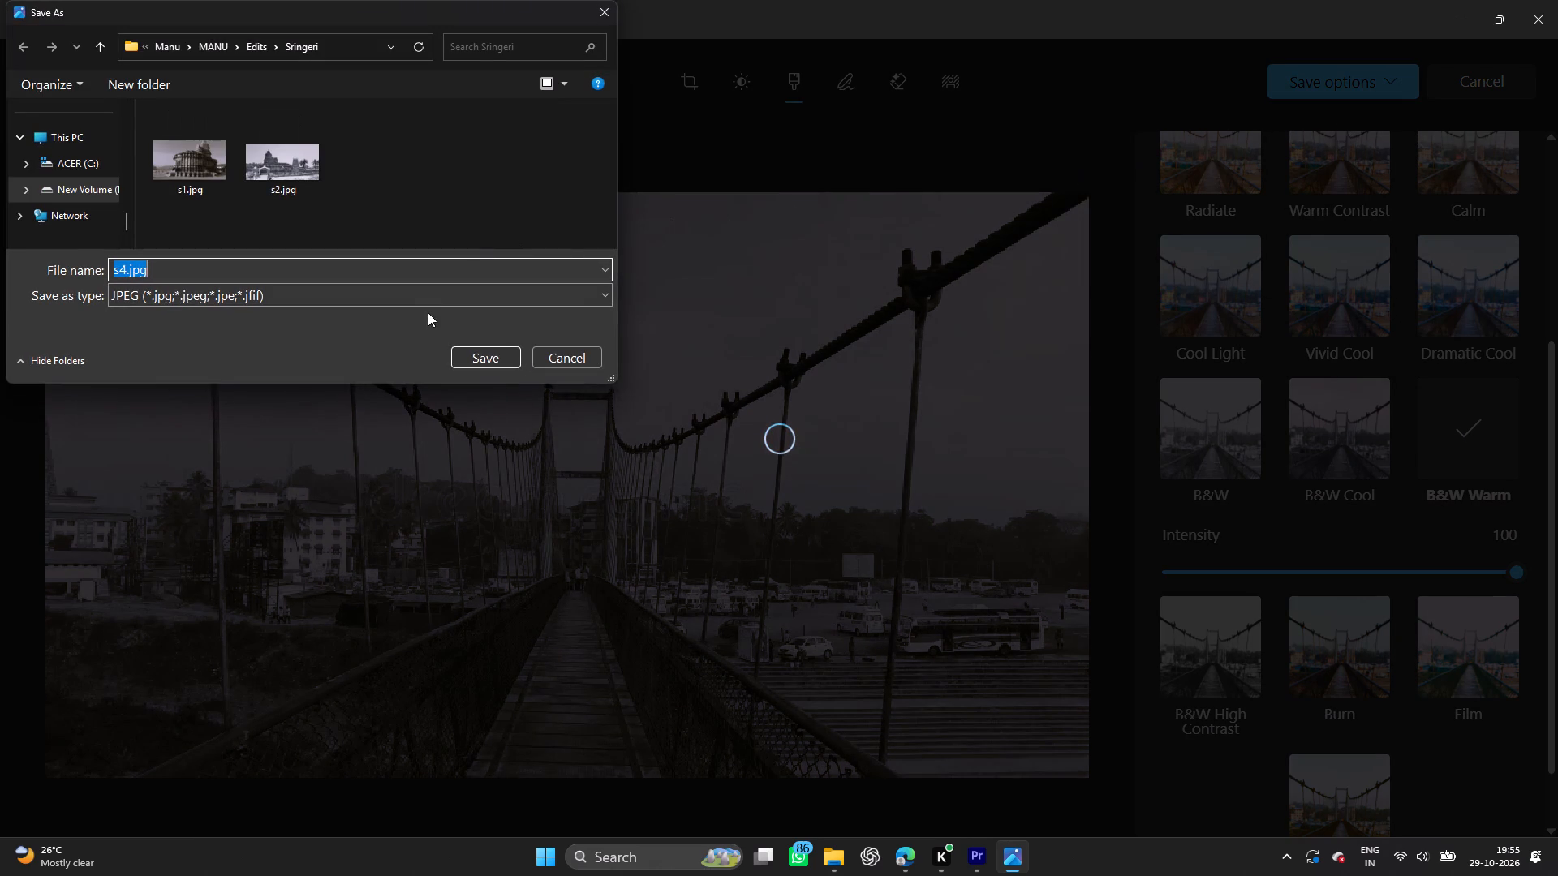
left_click(482, 353)
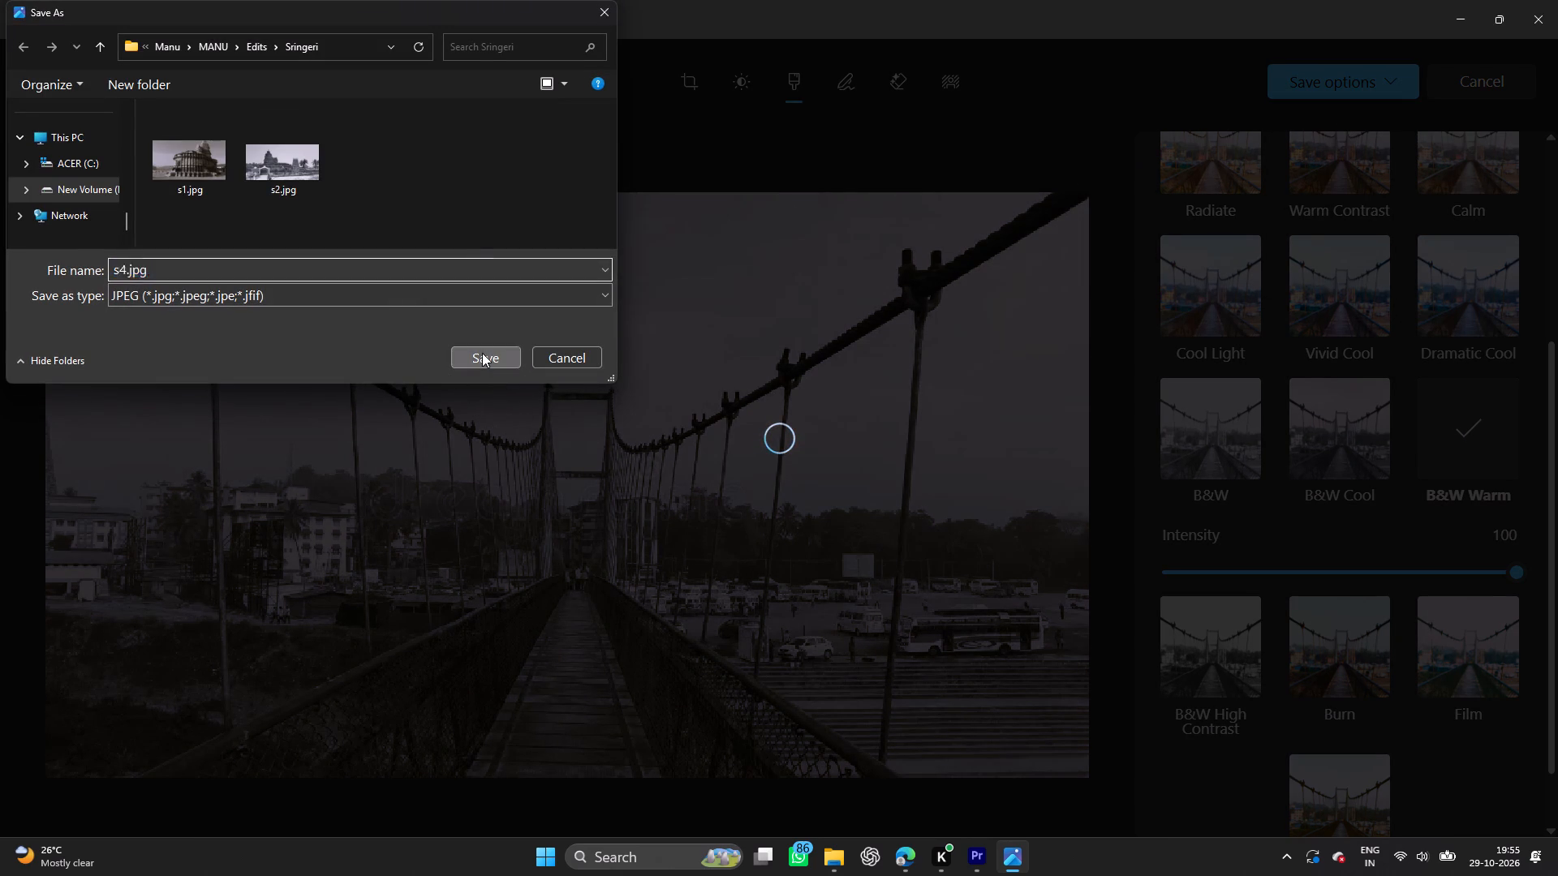
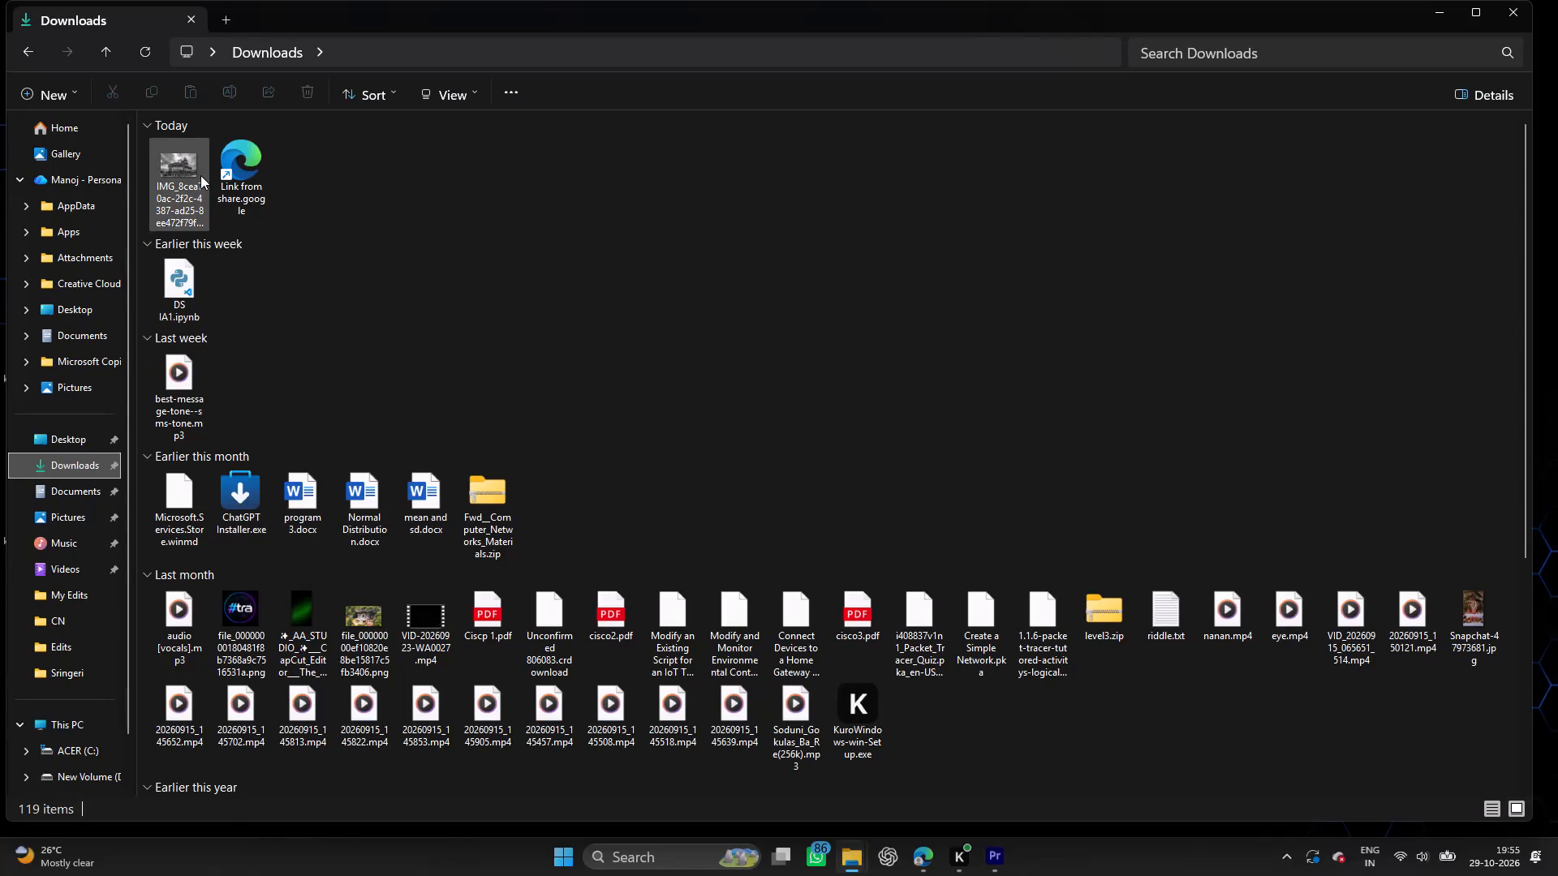
Move the black-and-white temple photo whose name starts with IMG_8cea70ac from Downloads into the Sringeri folder under Manu, MANU, Edits on drive D.
left_click(200, 175)
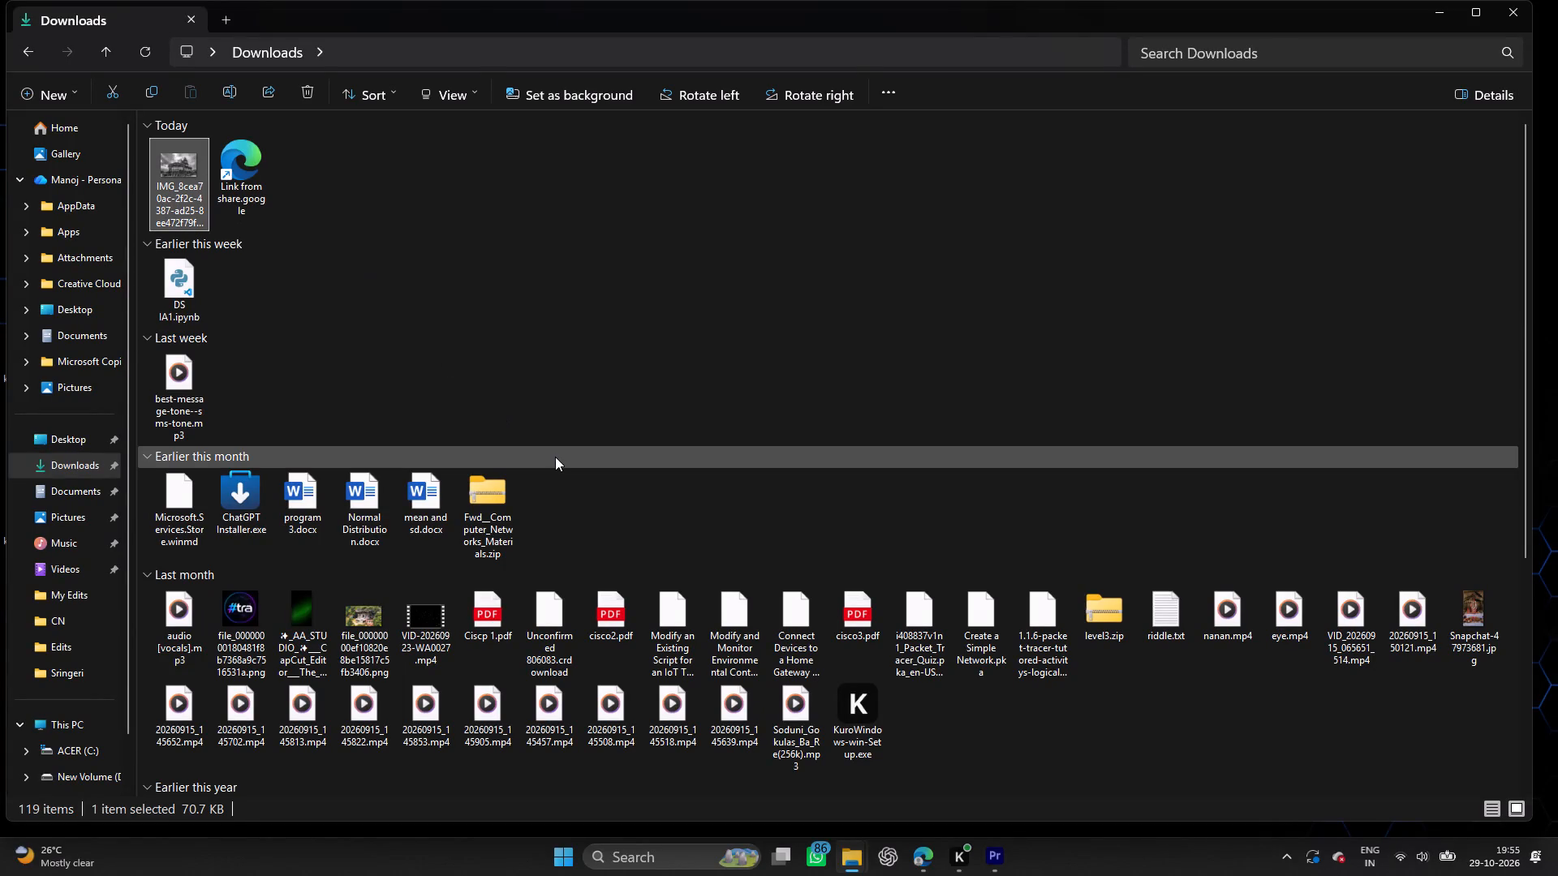
key("ctrl+x")
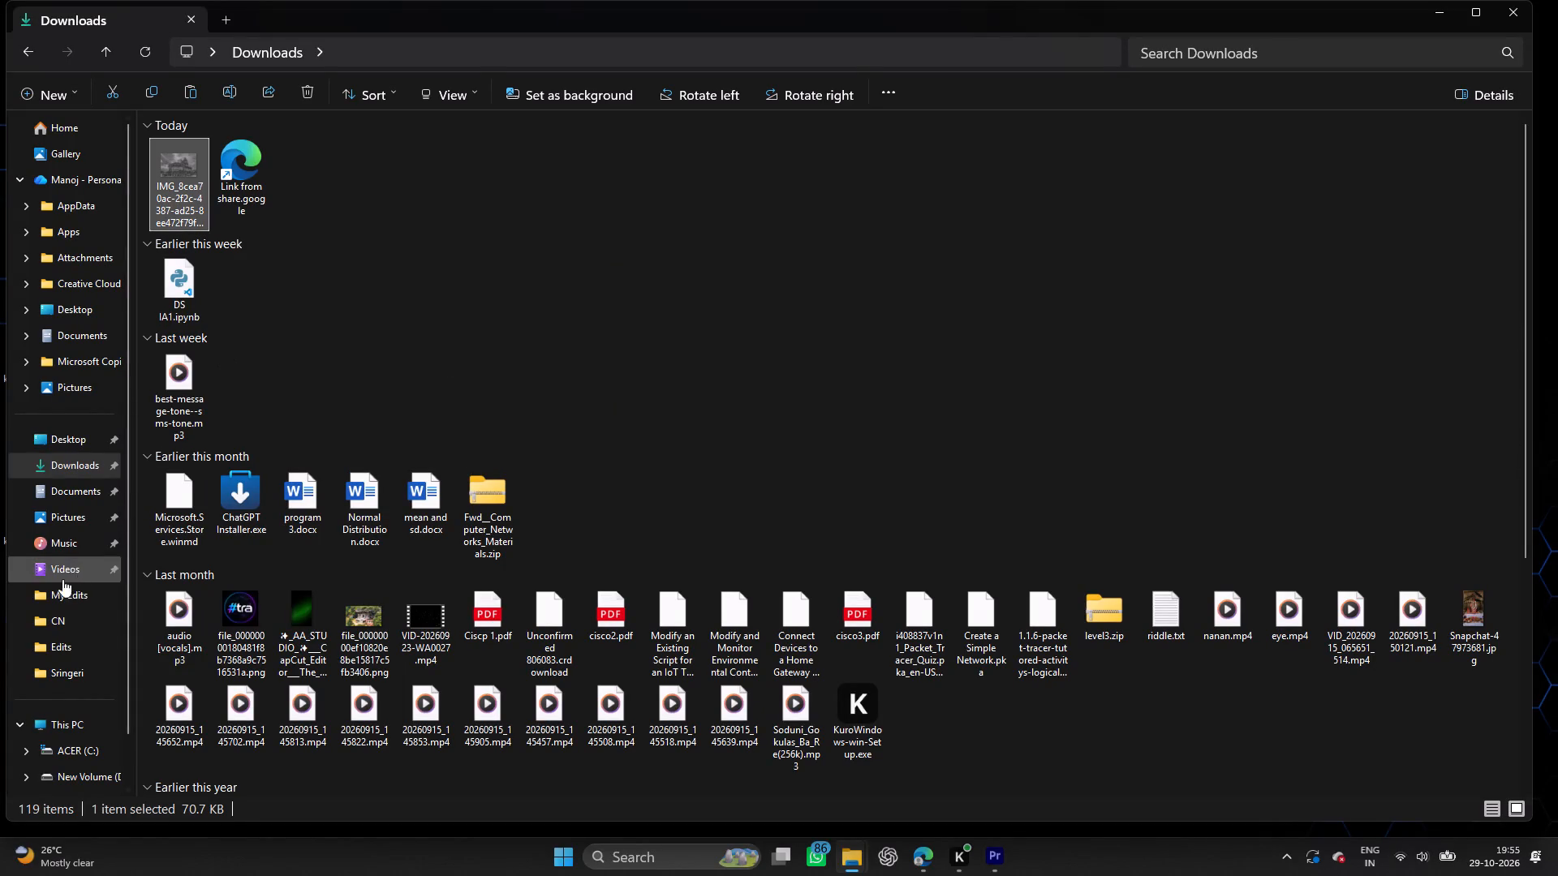
scroll(53, 590, "down", 1)
left_click(73, 662)
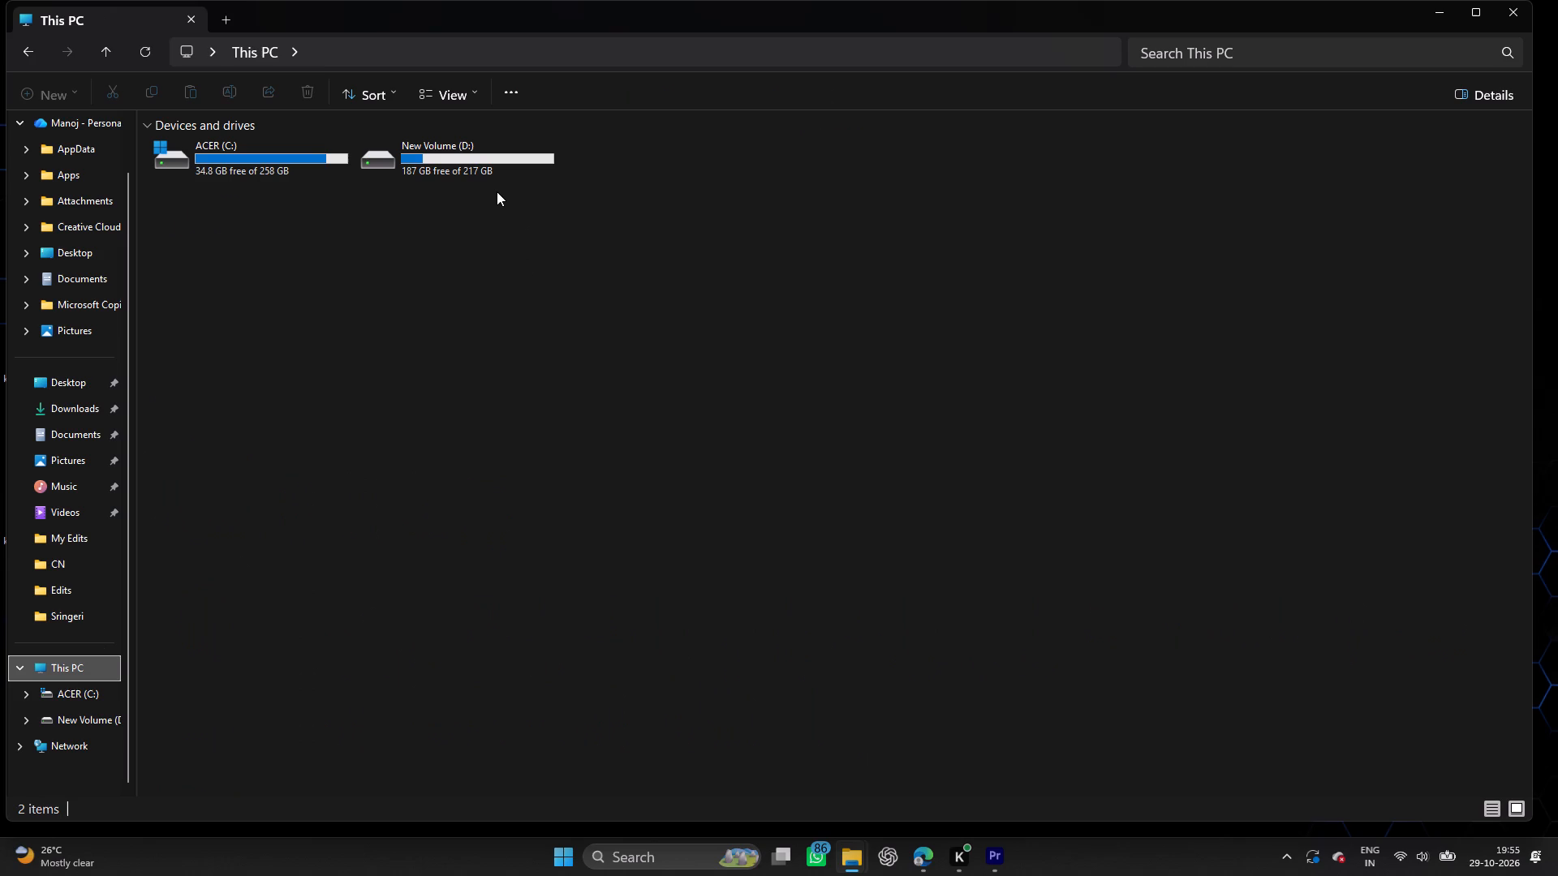
left_click(497, 191)
double_click(496, 170)
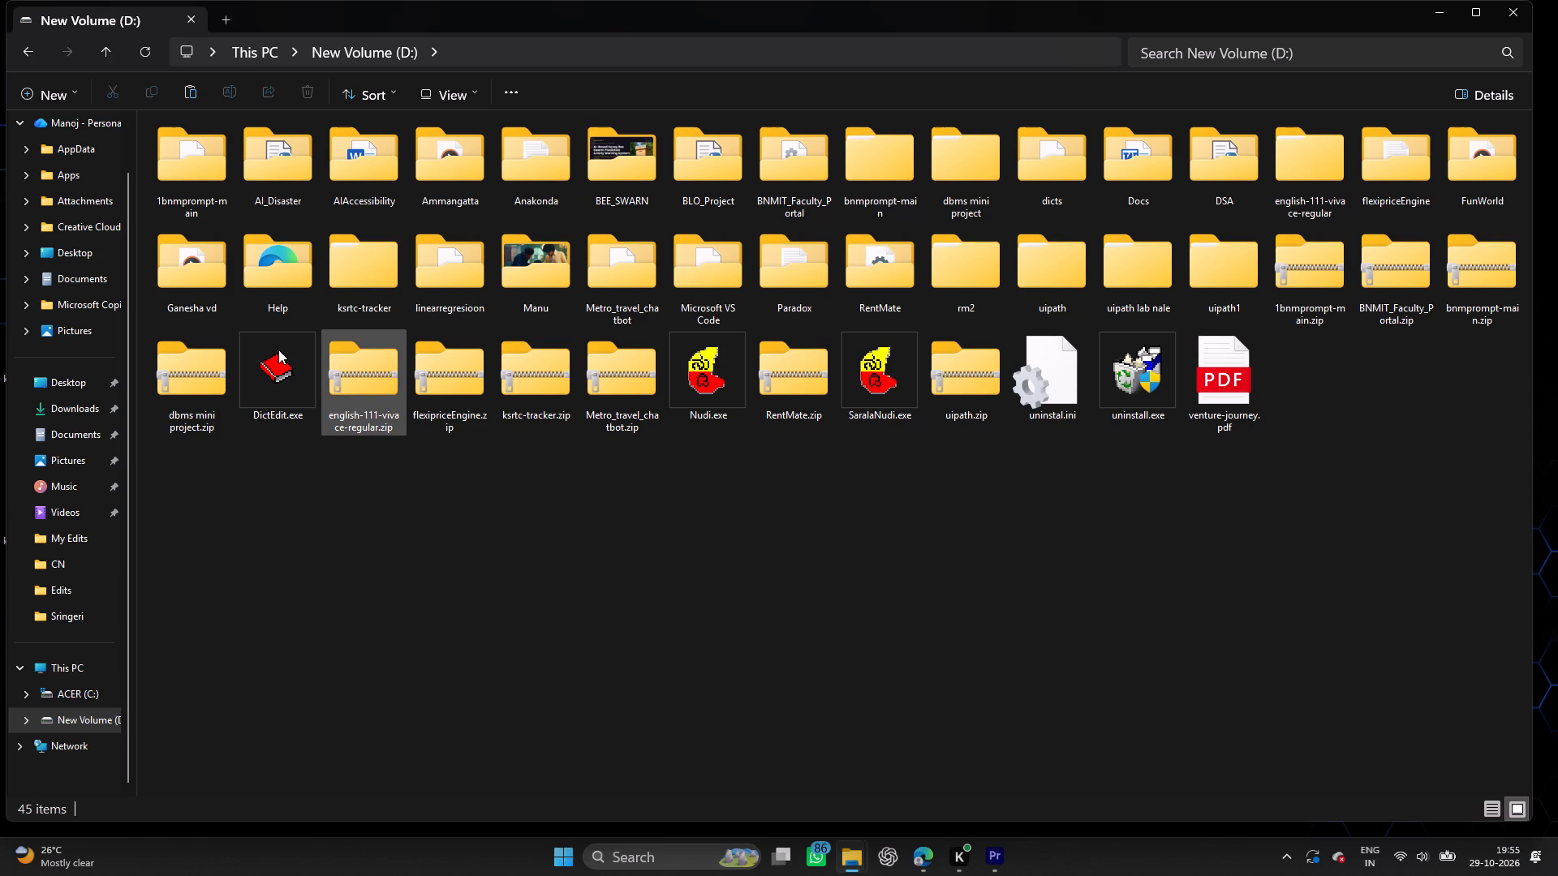
double_click(519, 303)
double_click(215, 217)
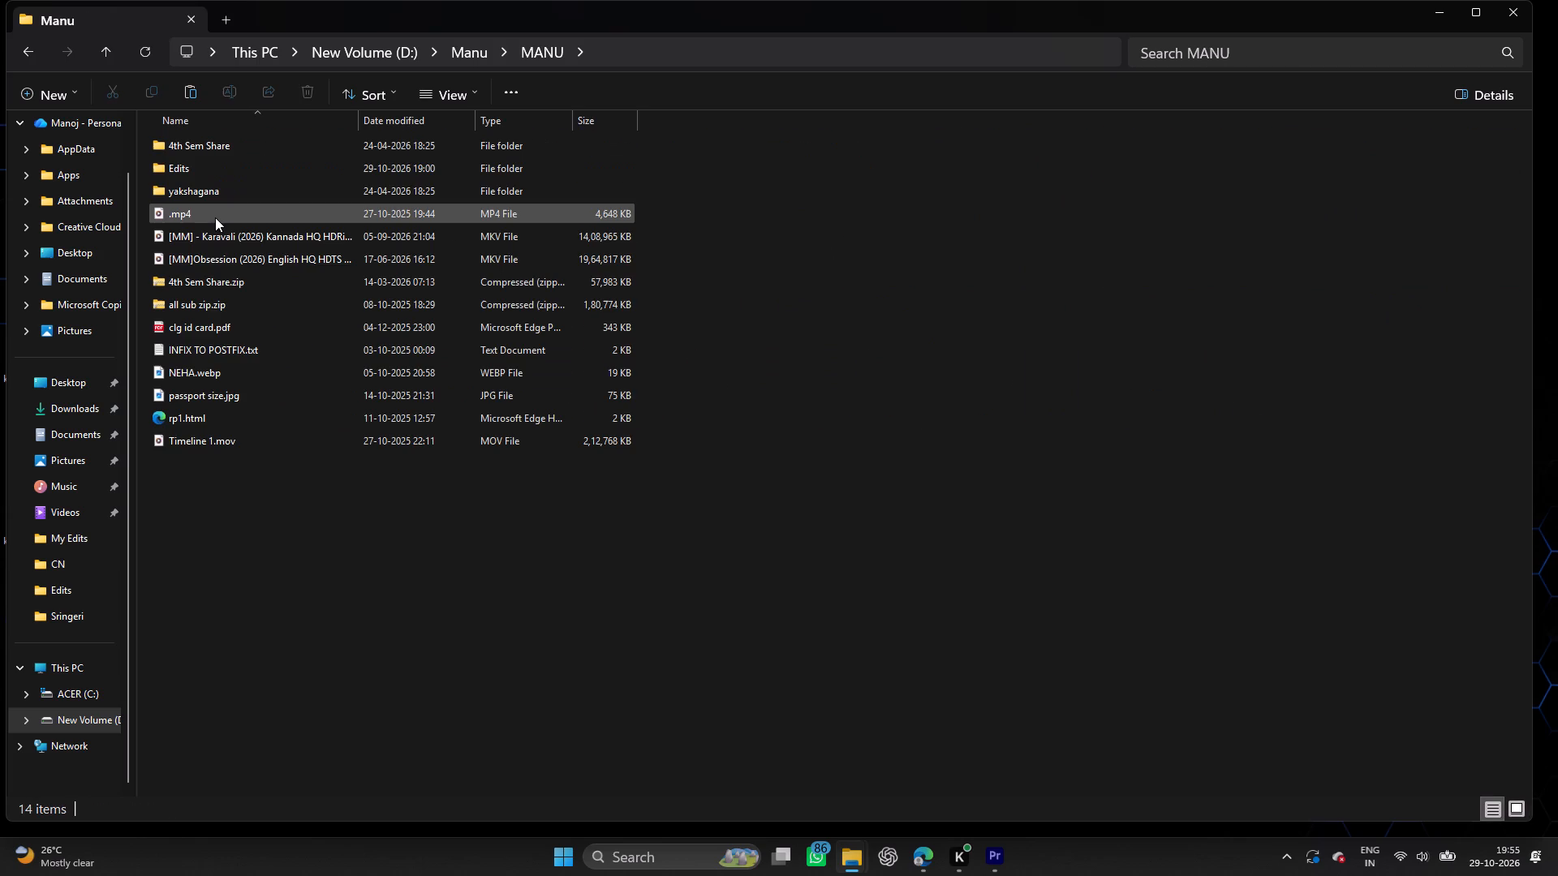
double_click(229, 174)
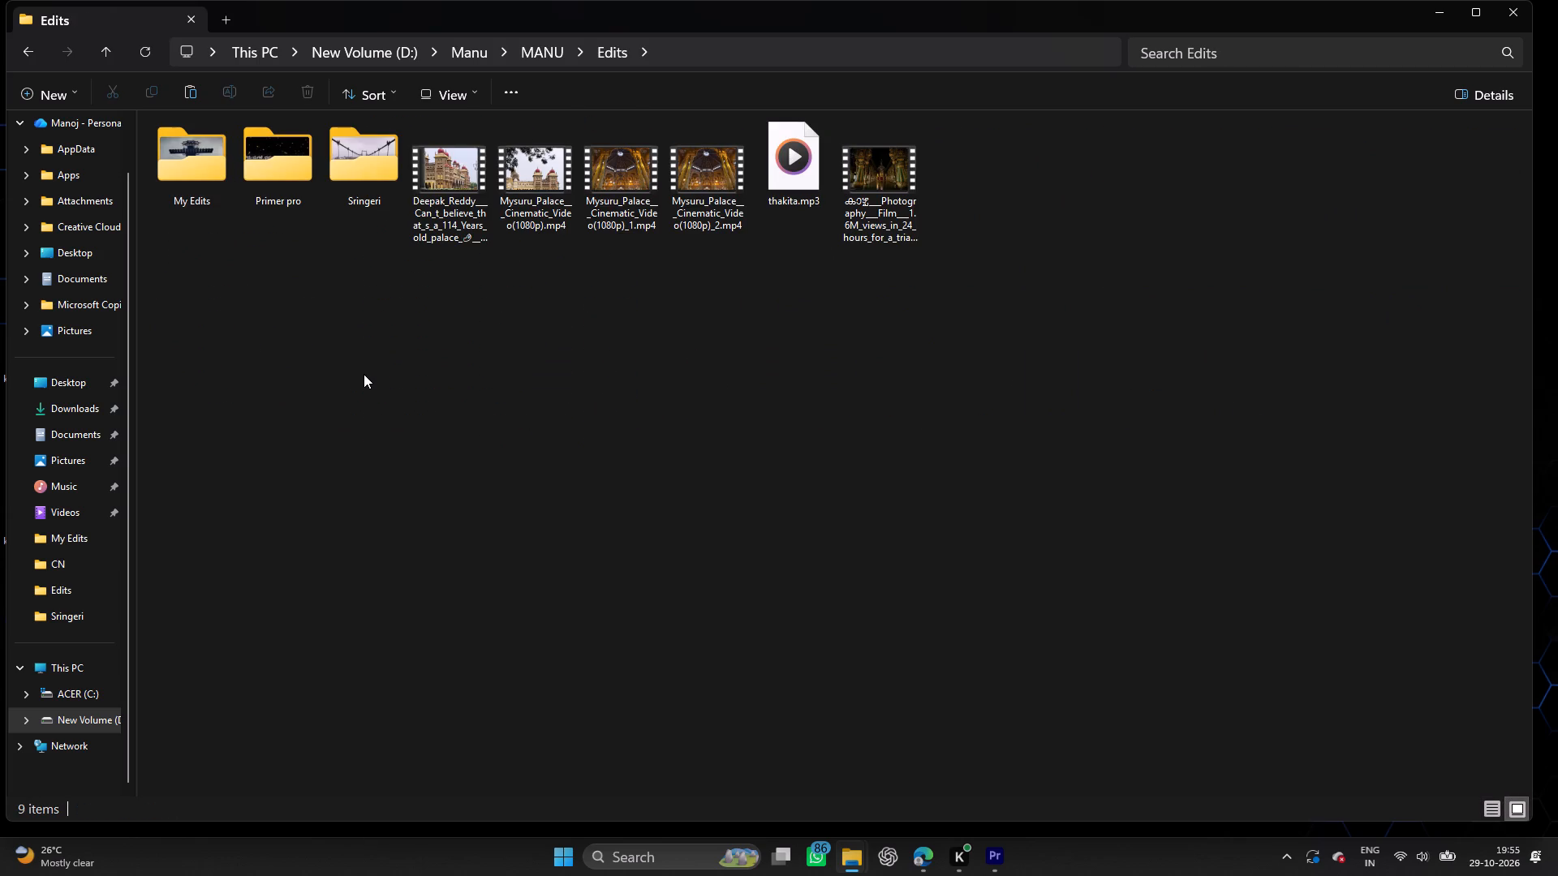
key("ctrl+v")
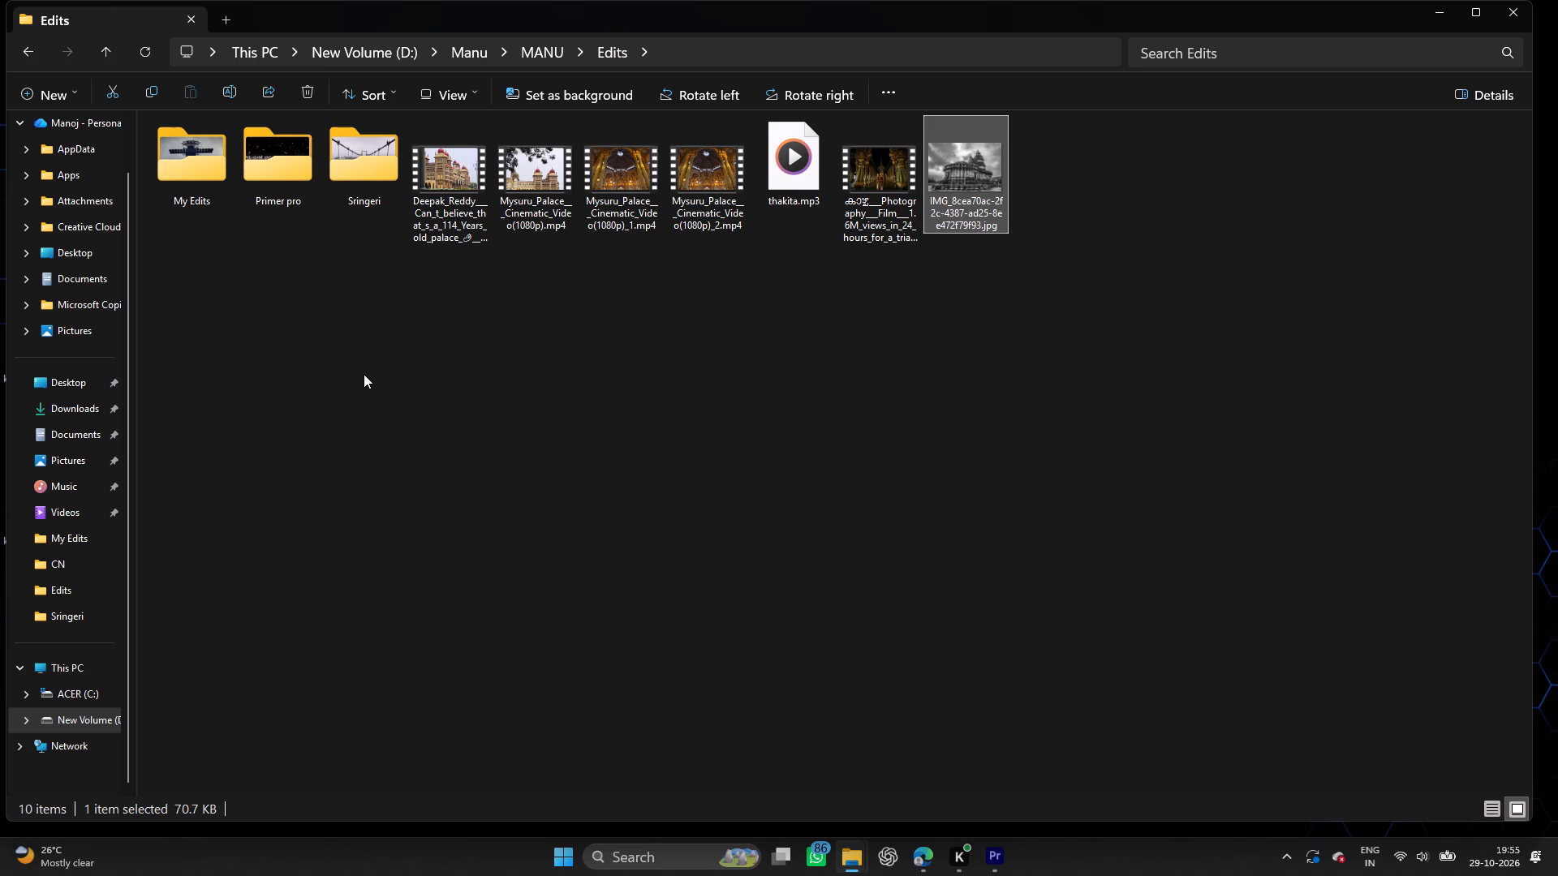
key("ctrl+x")
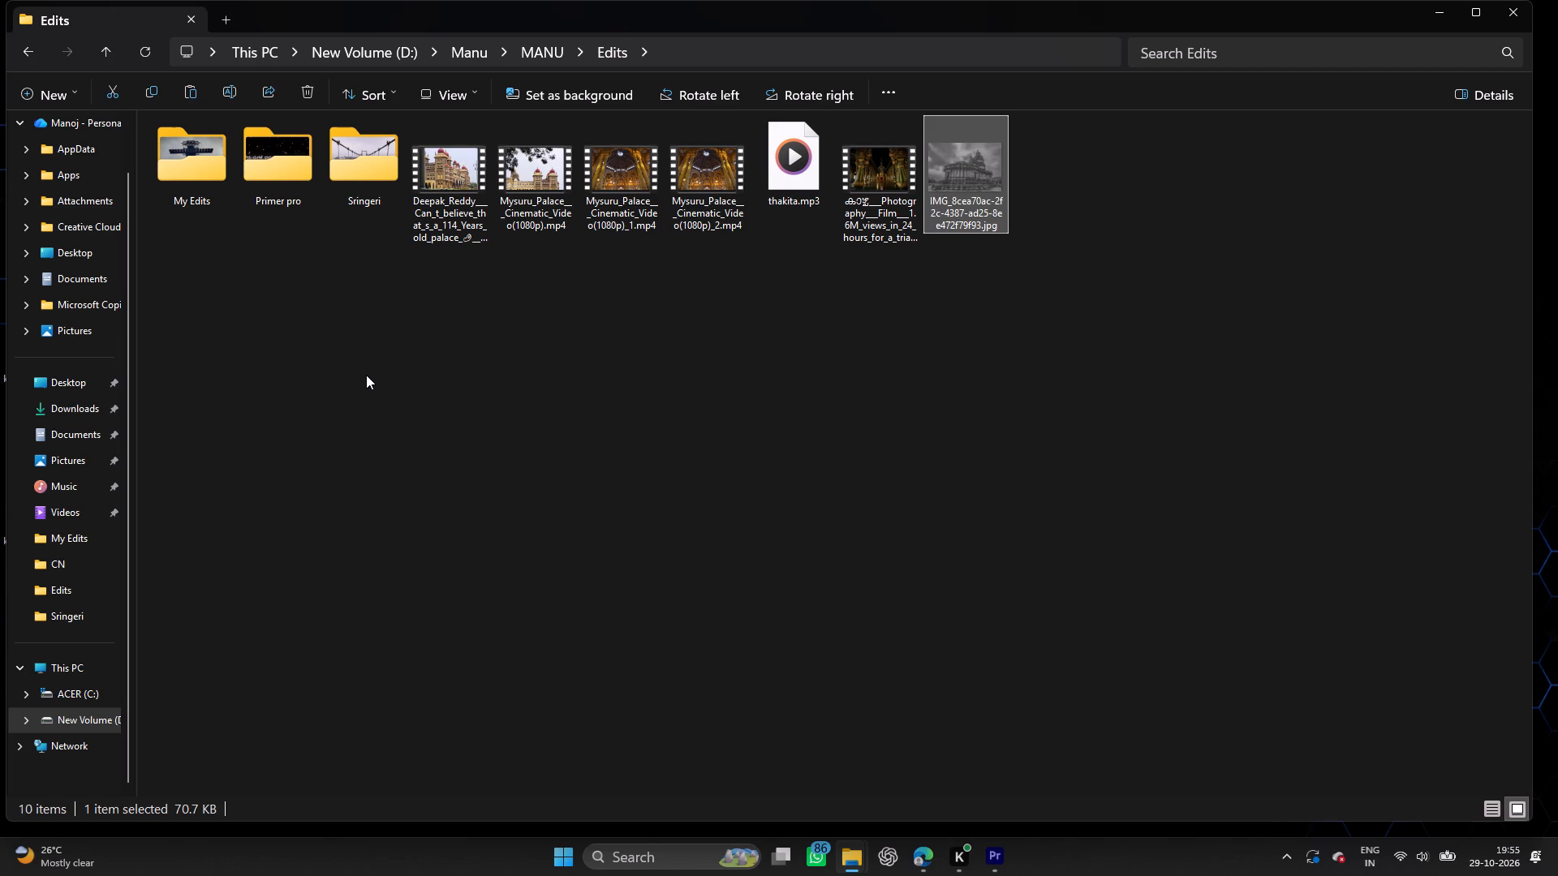
double_click(368, 170)
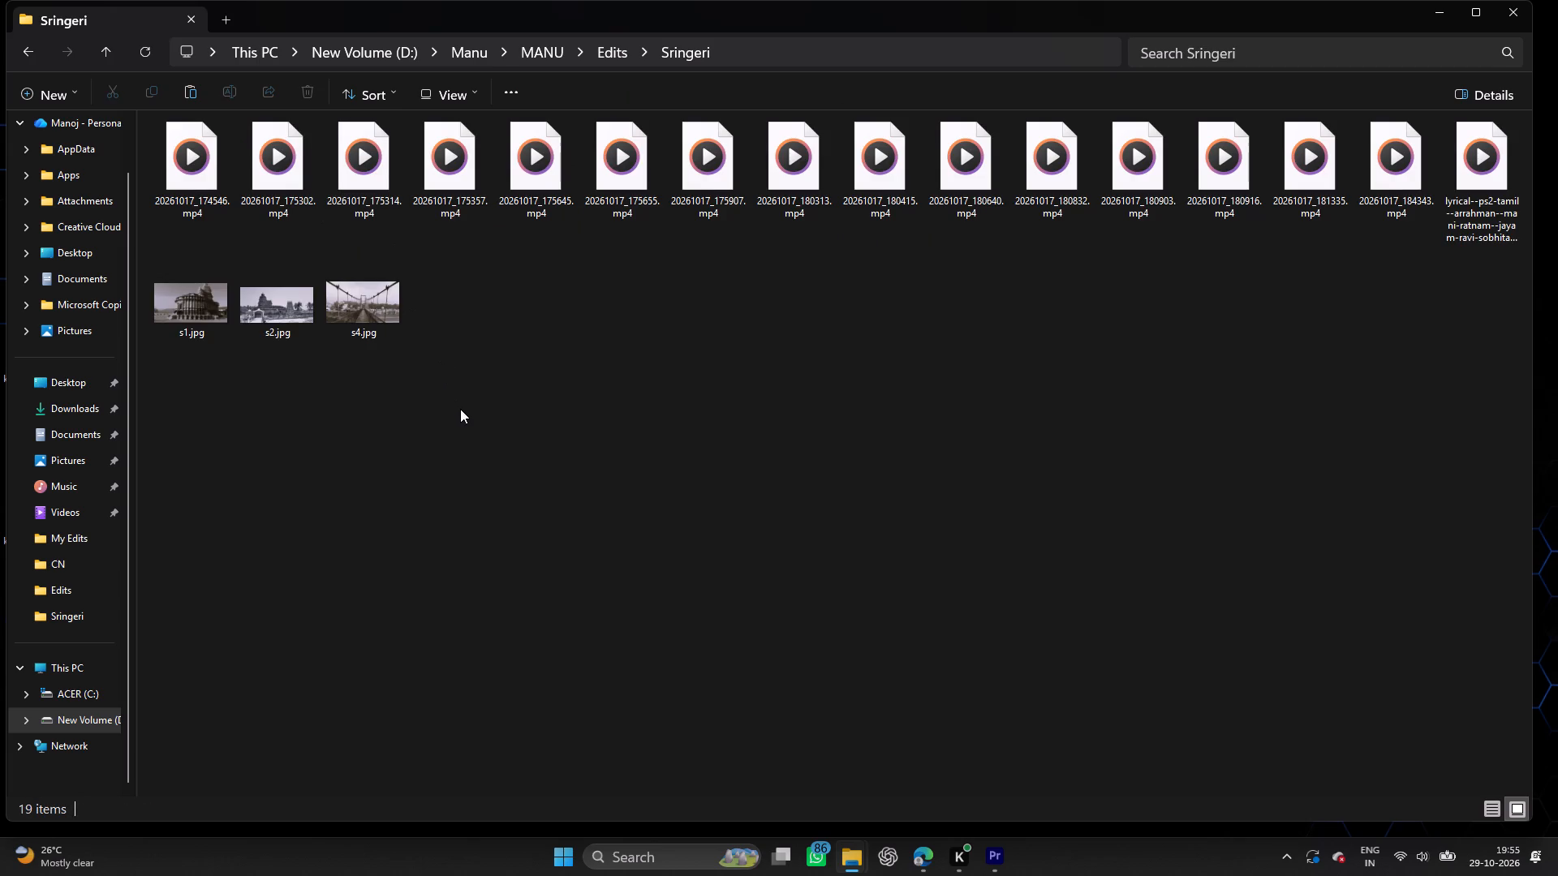
key("ctrl+v")
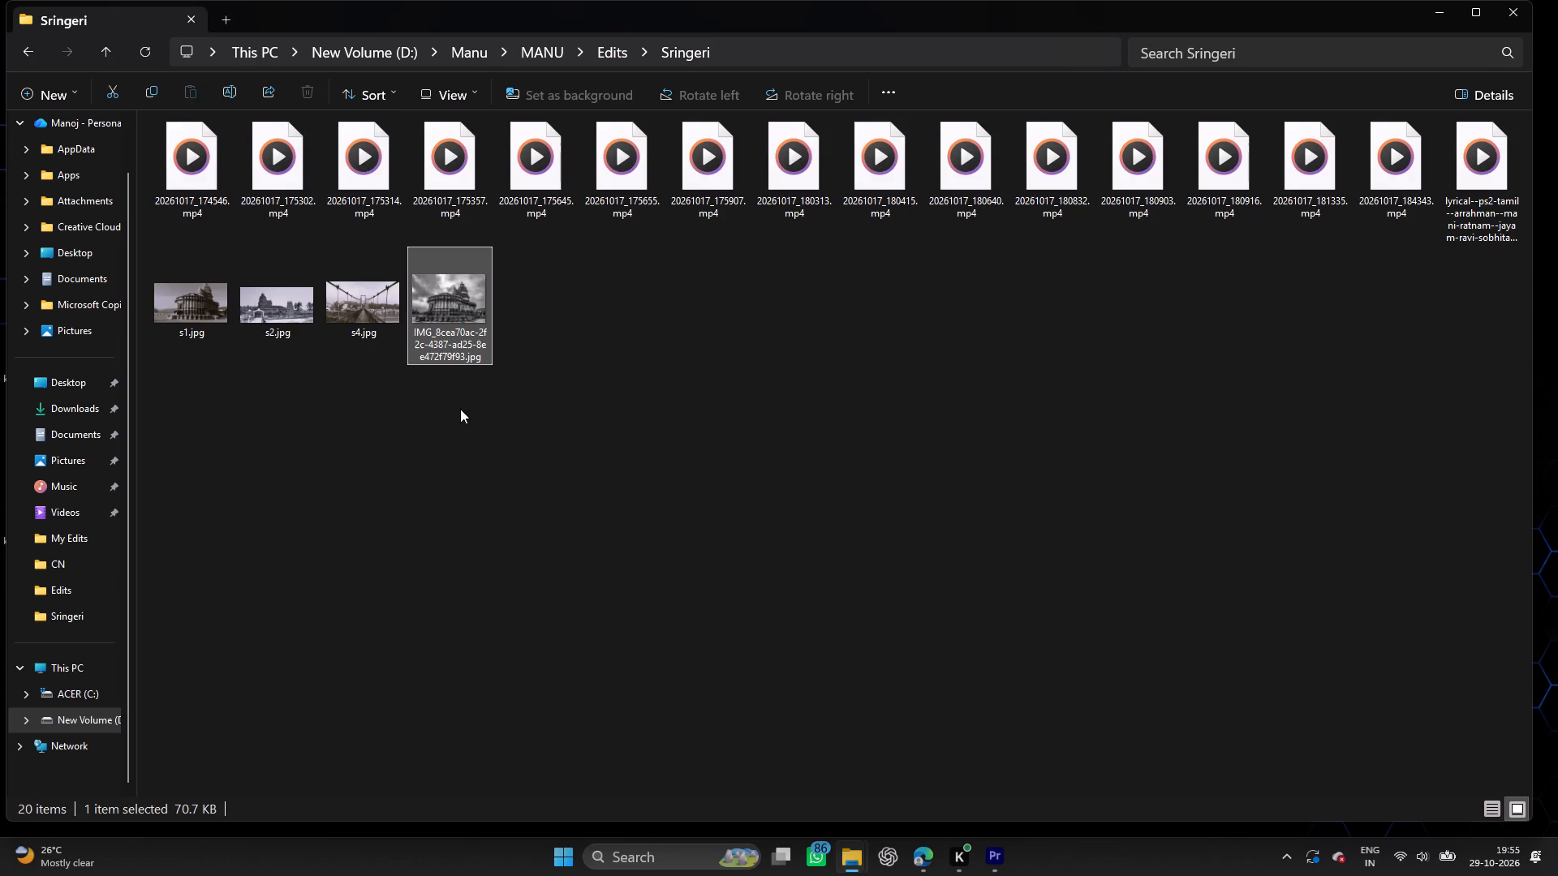
Move a3.jpg from the desktop into the Sringeri folder.
left_click(1437, 11)
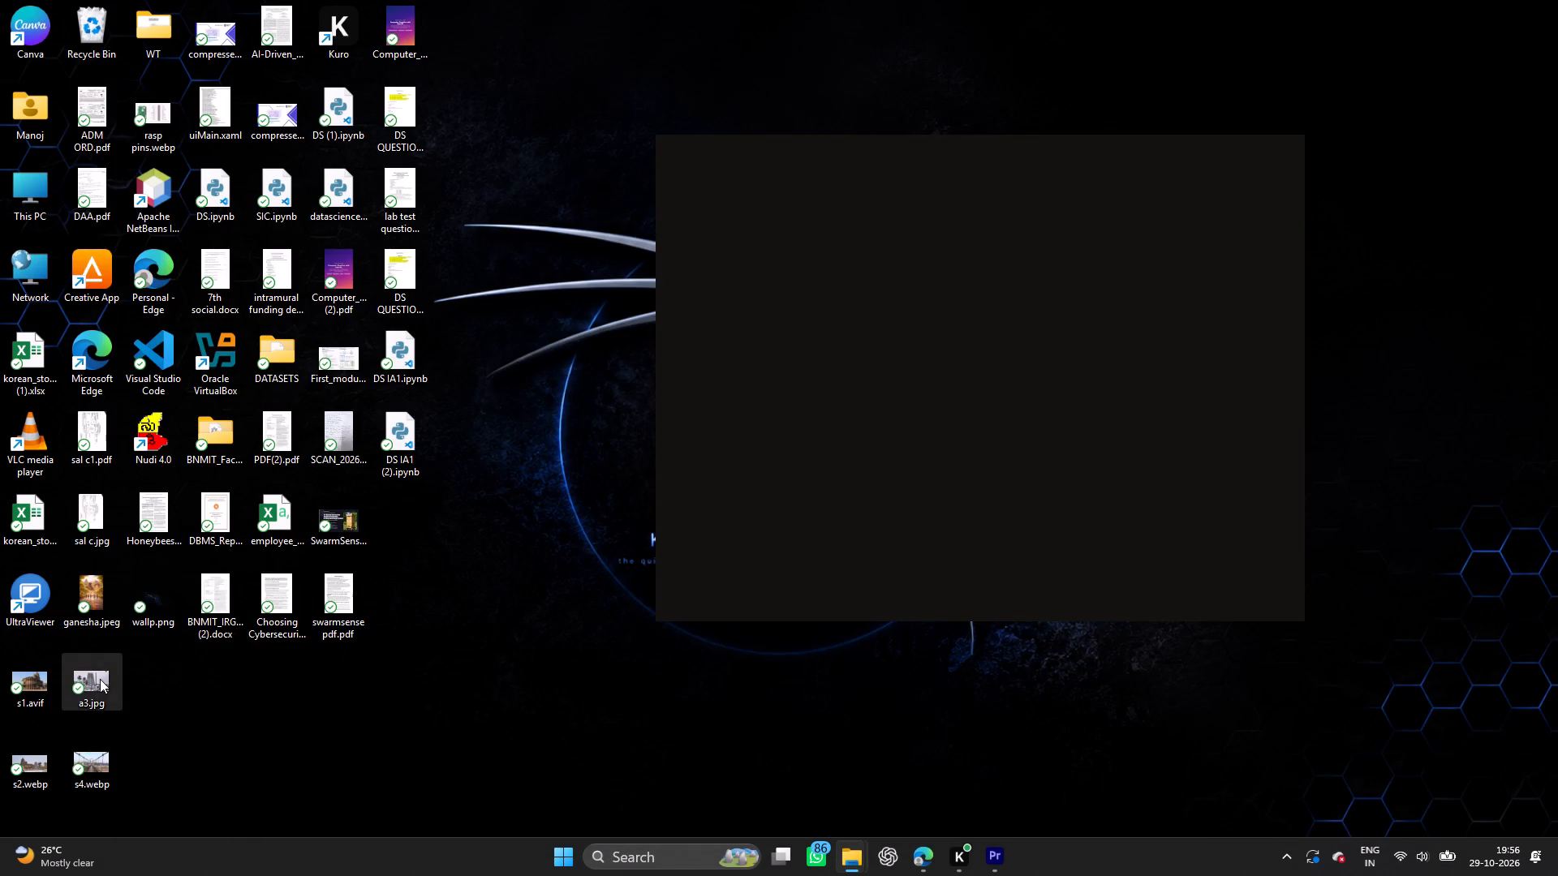
left_click(100, 680)
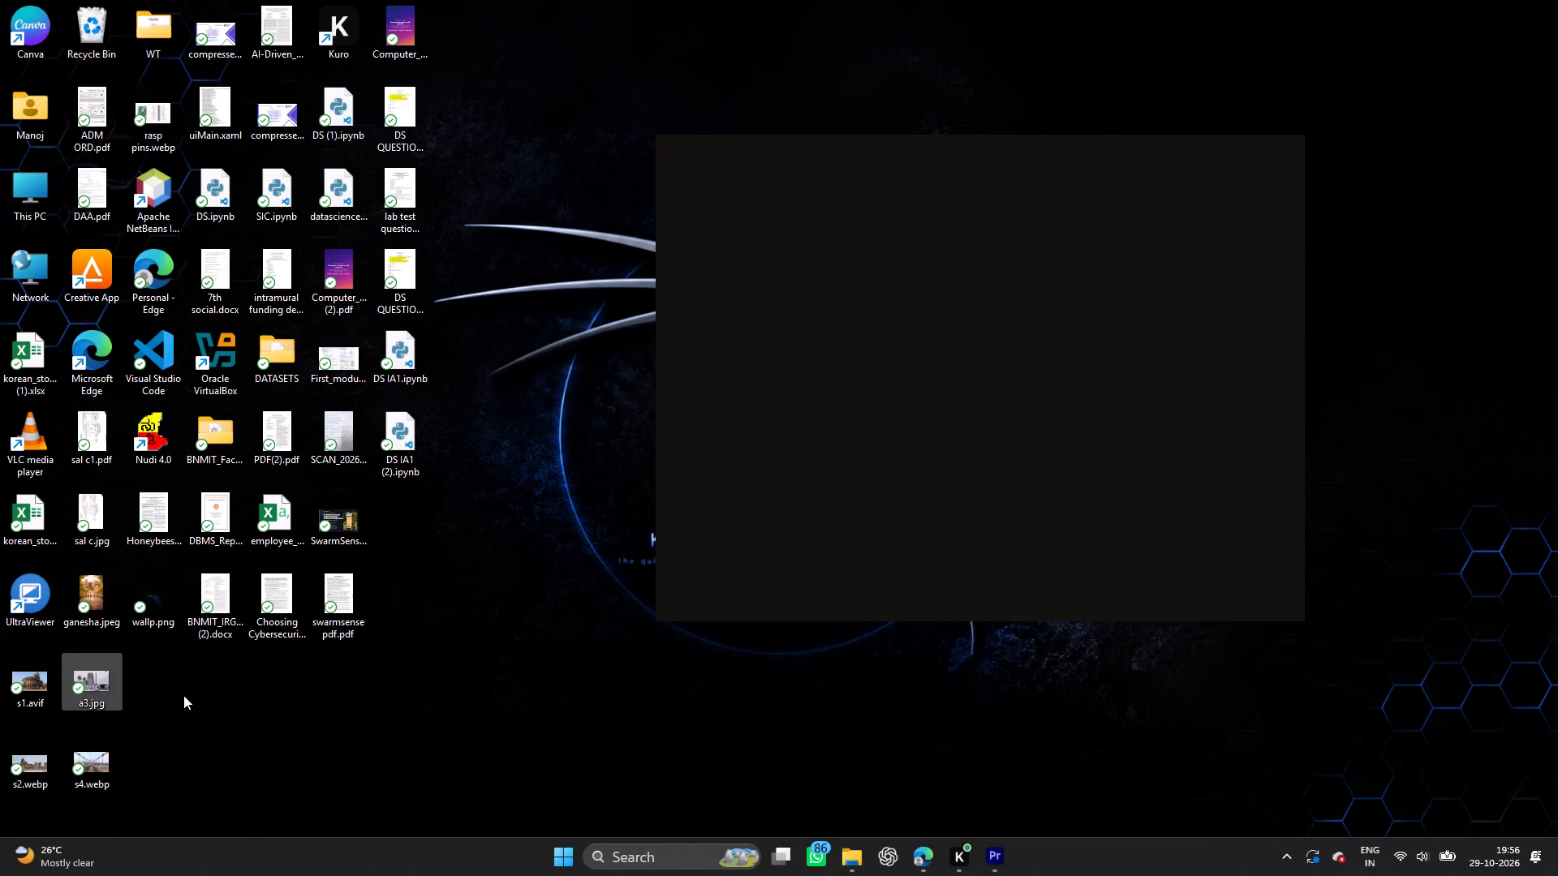
key("ctrl+x")
key("alt+Tab")
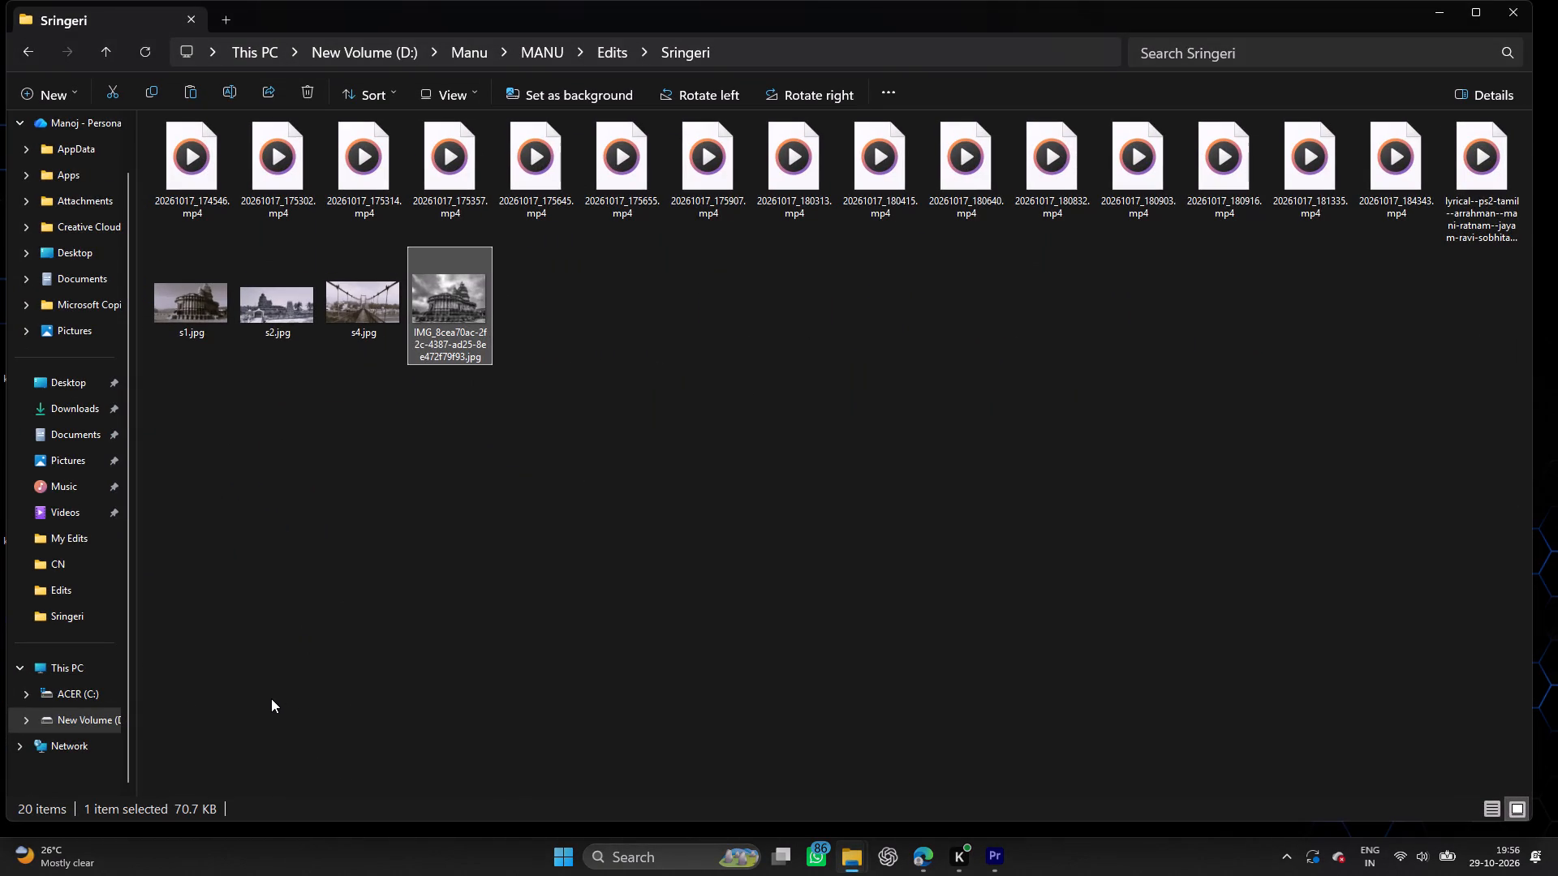
key("ctrl+v")
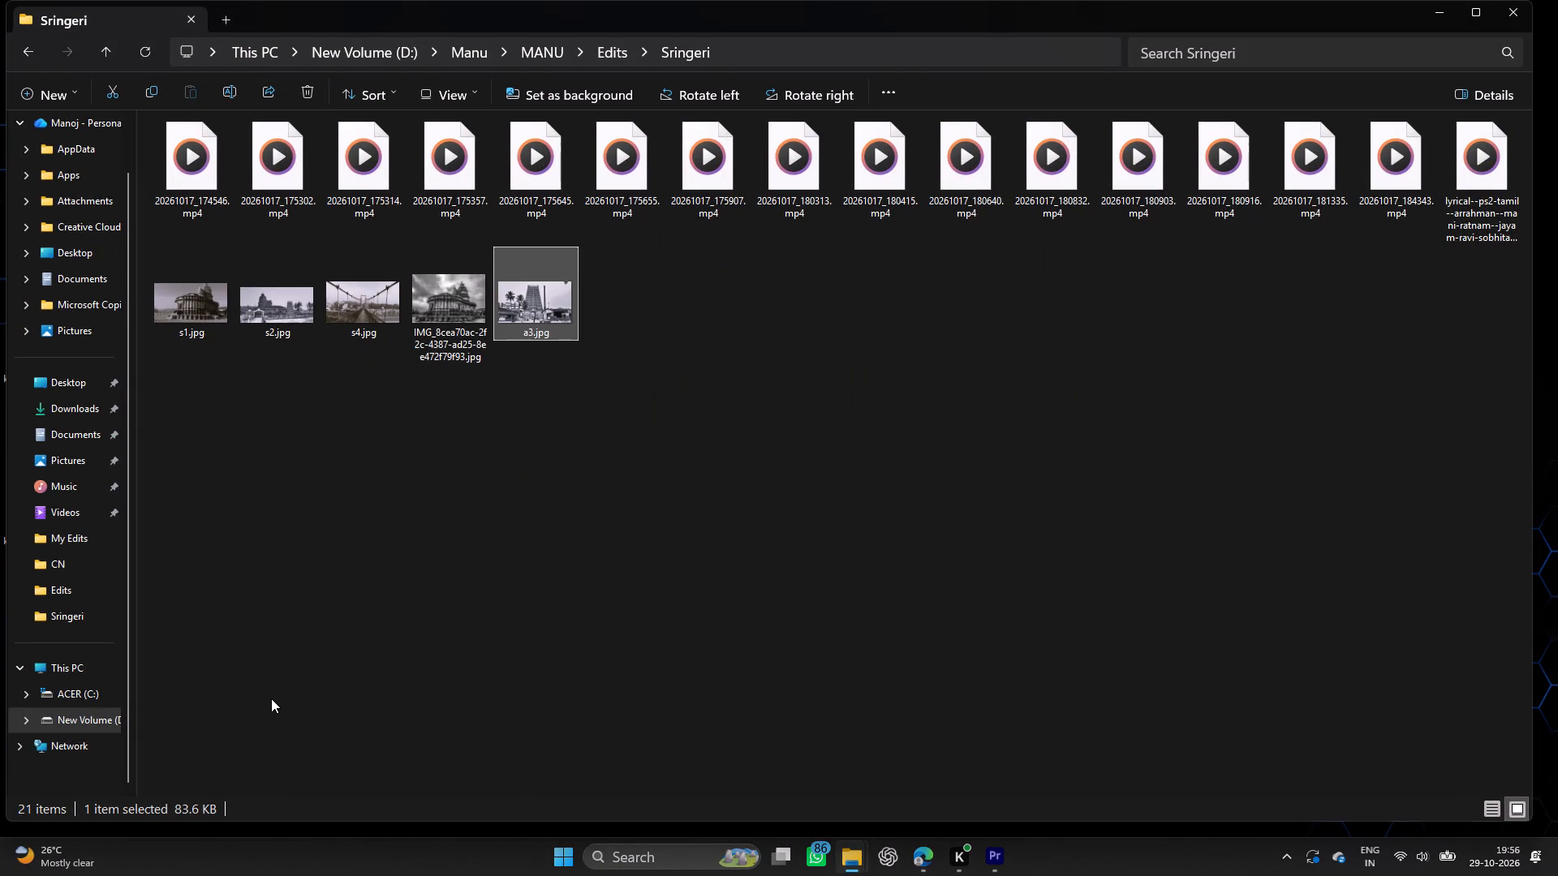
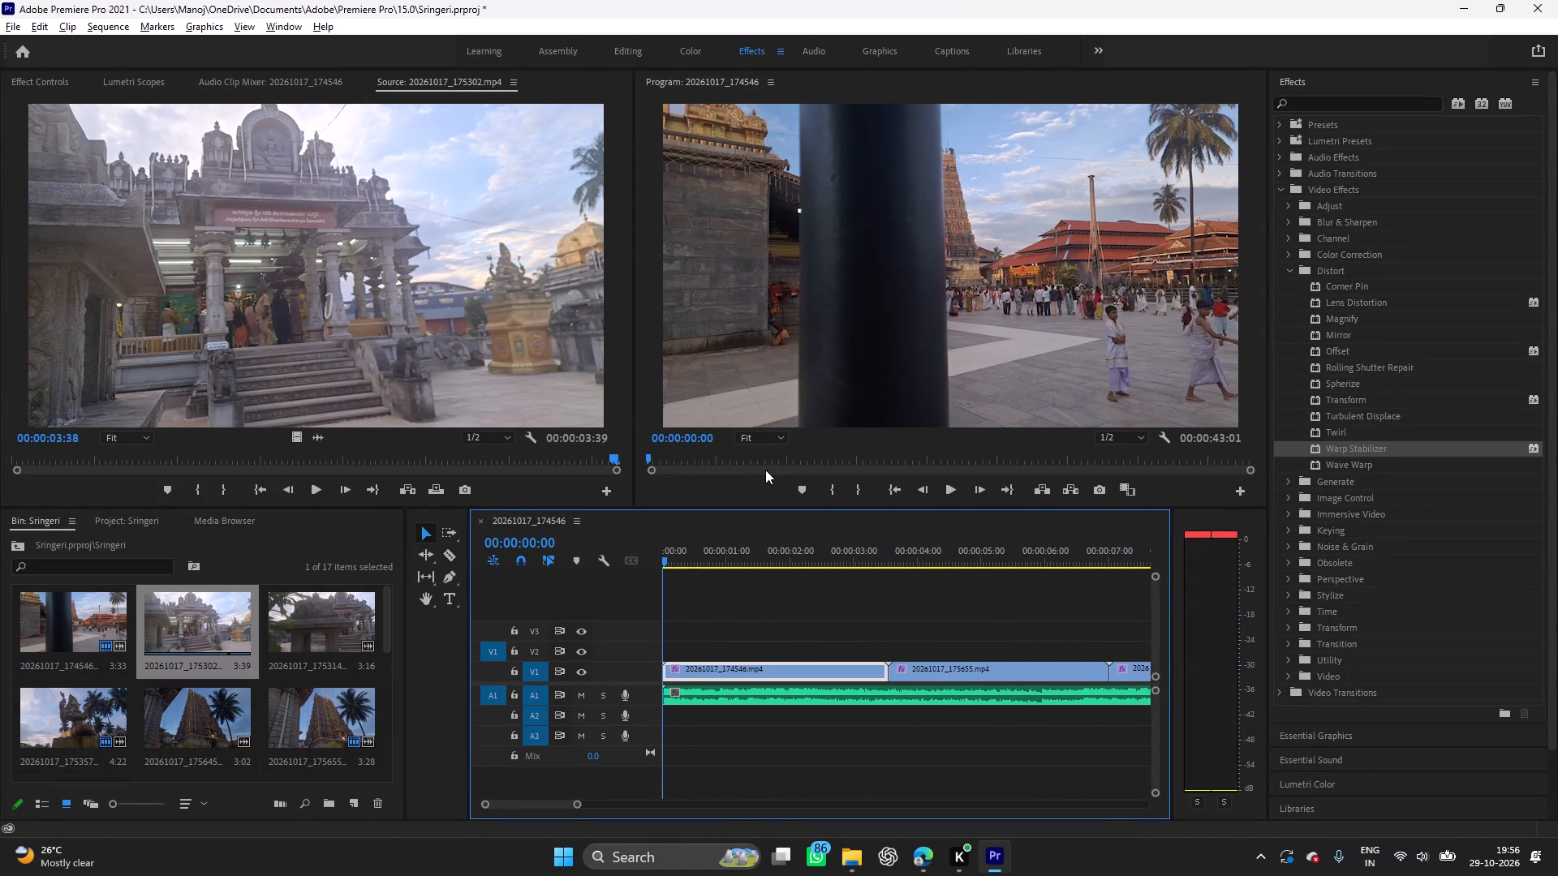
Cut the opening clip 20261017_174546.mp4 out of the start of the timeline.
left_click(796, 624)
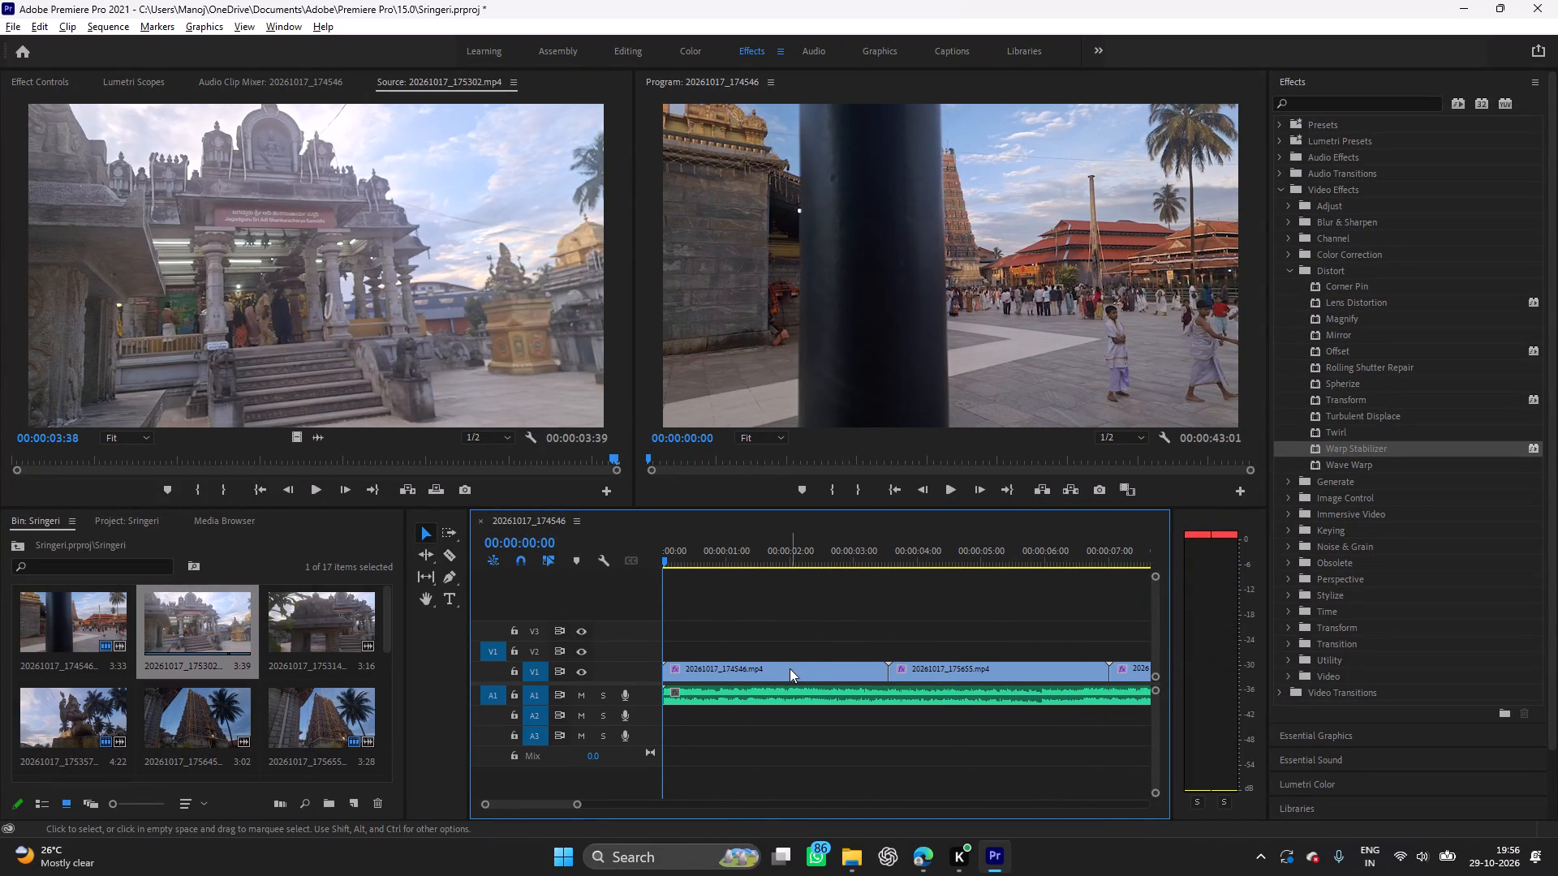
left_click(780, 668)
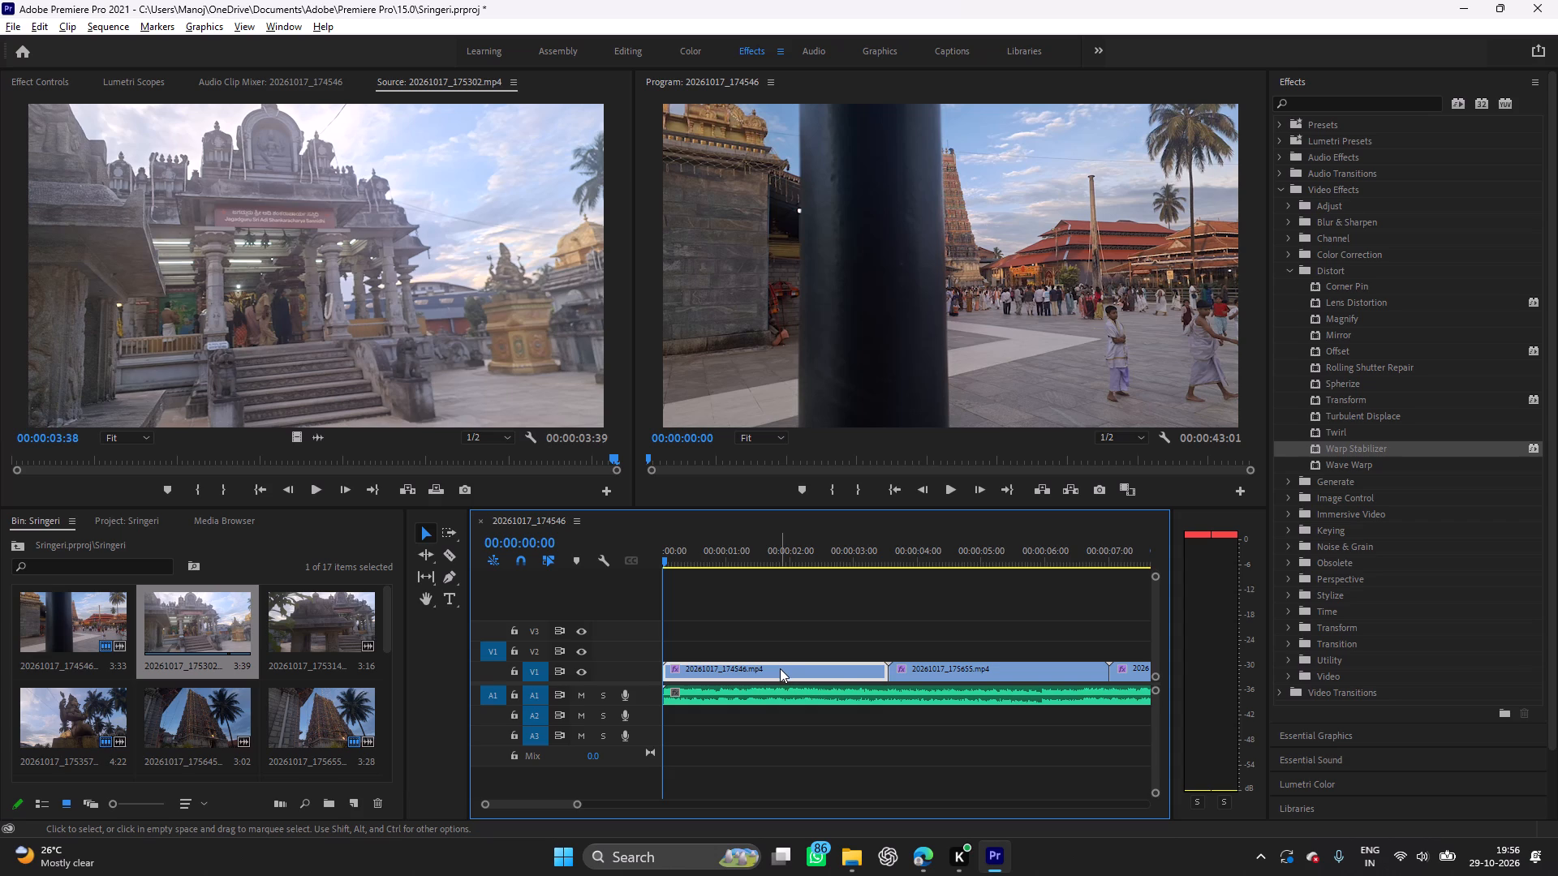
left_click_drag(780, 668, 869, 627)
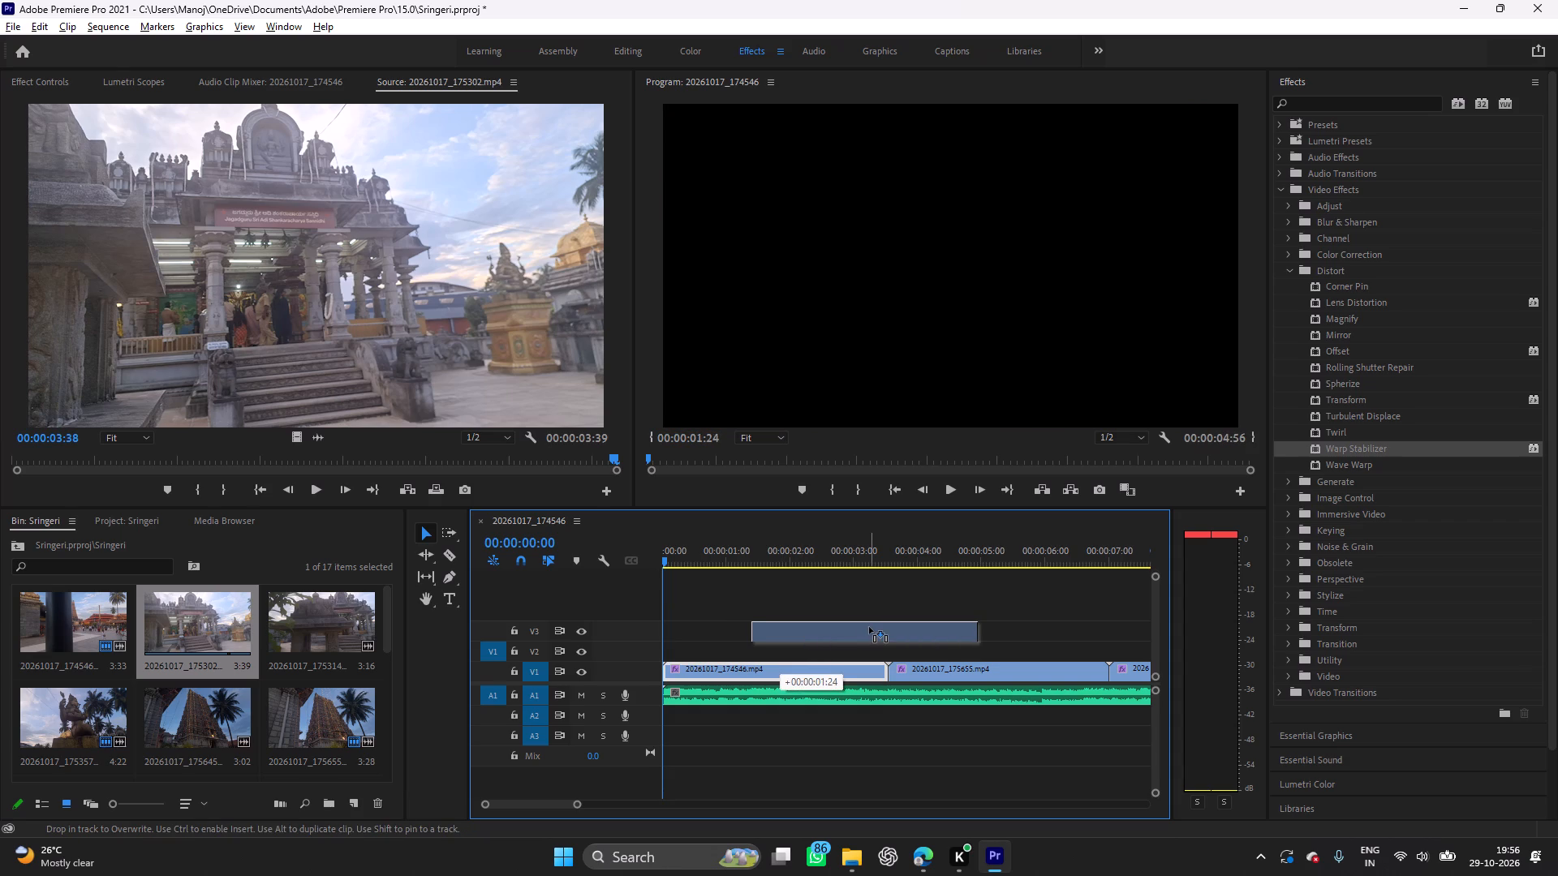
left_click_drag(869, 627, 797, 655)
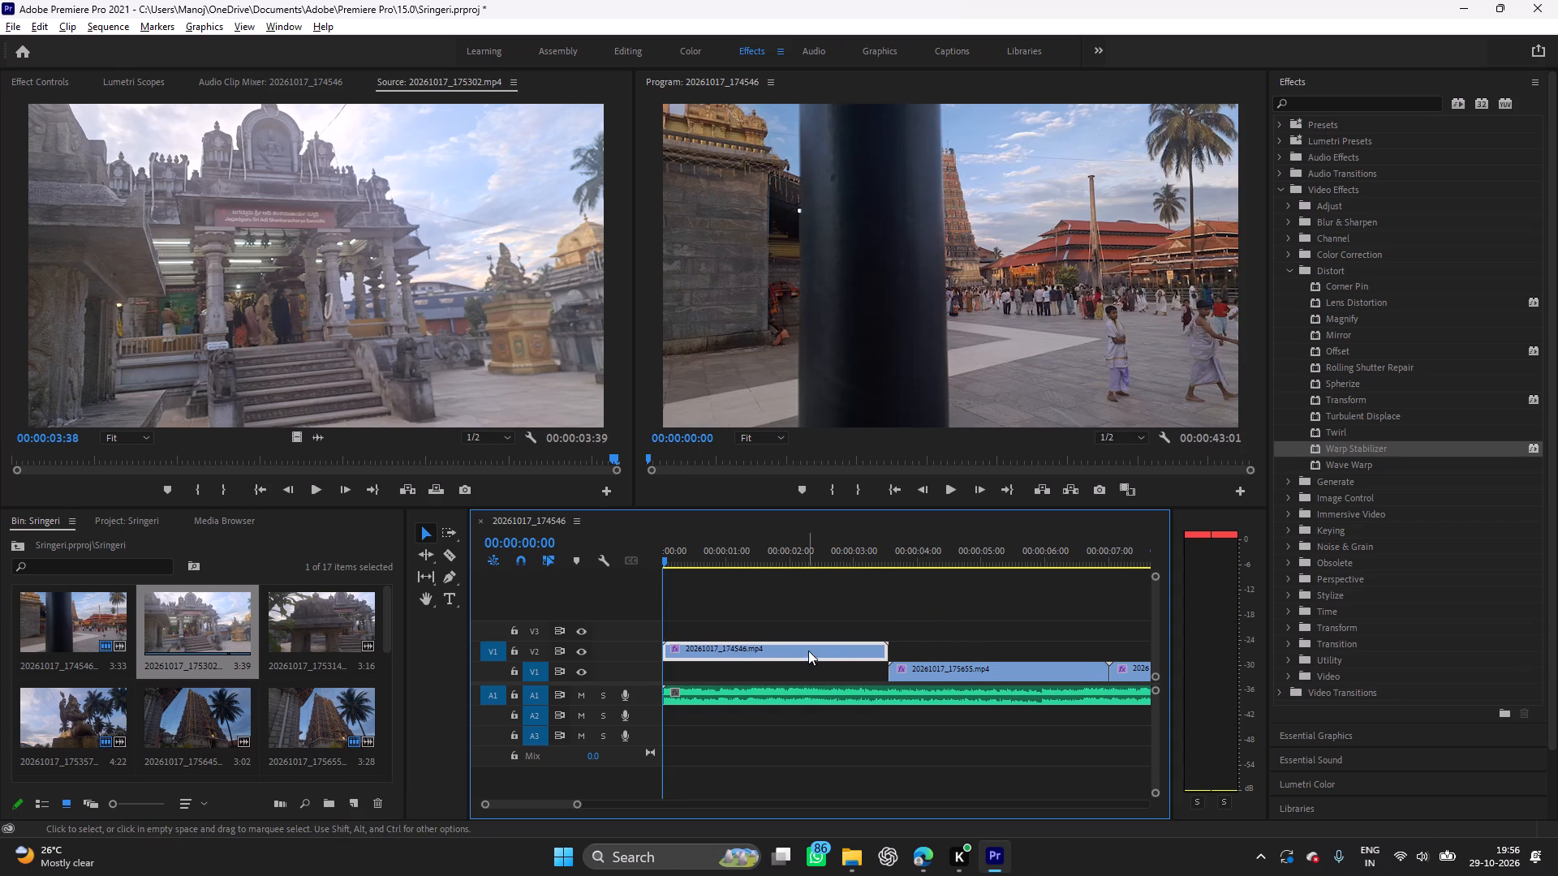
key("ctrl+x")
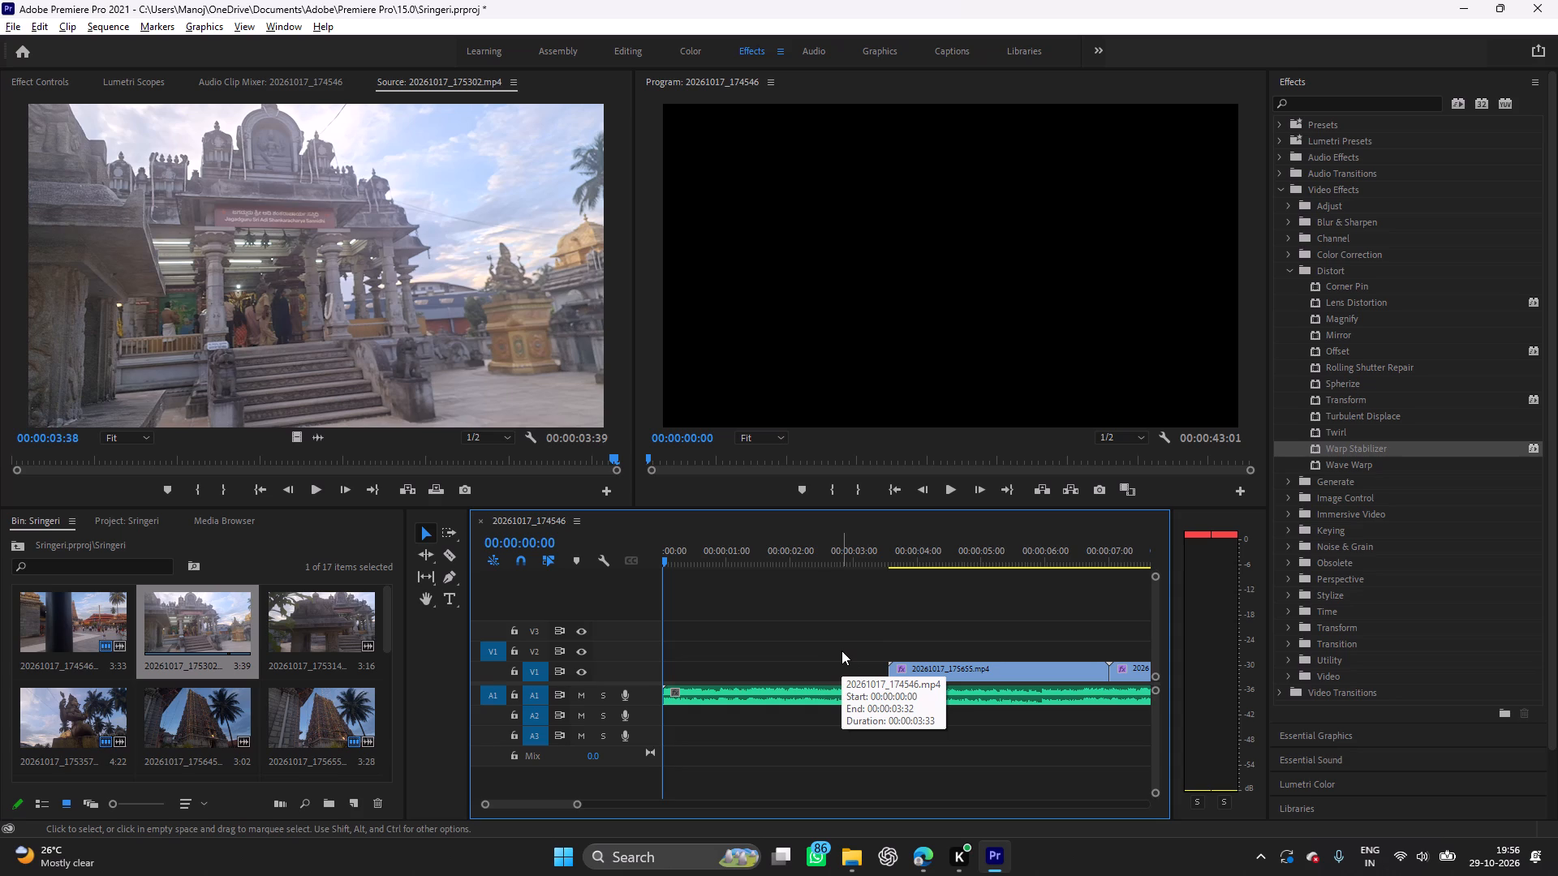
Paste the cut clip on V1 just after 20261017_181335.mp4, at about 00:00:33:37.
scroll(841, 651, "down", 5)
scroll(841, 651, "down", 20)
scroll(841, 651, "down", 9)
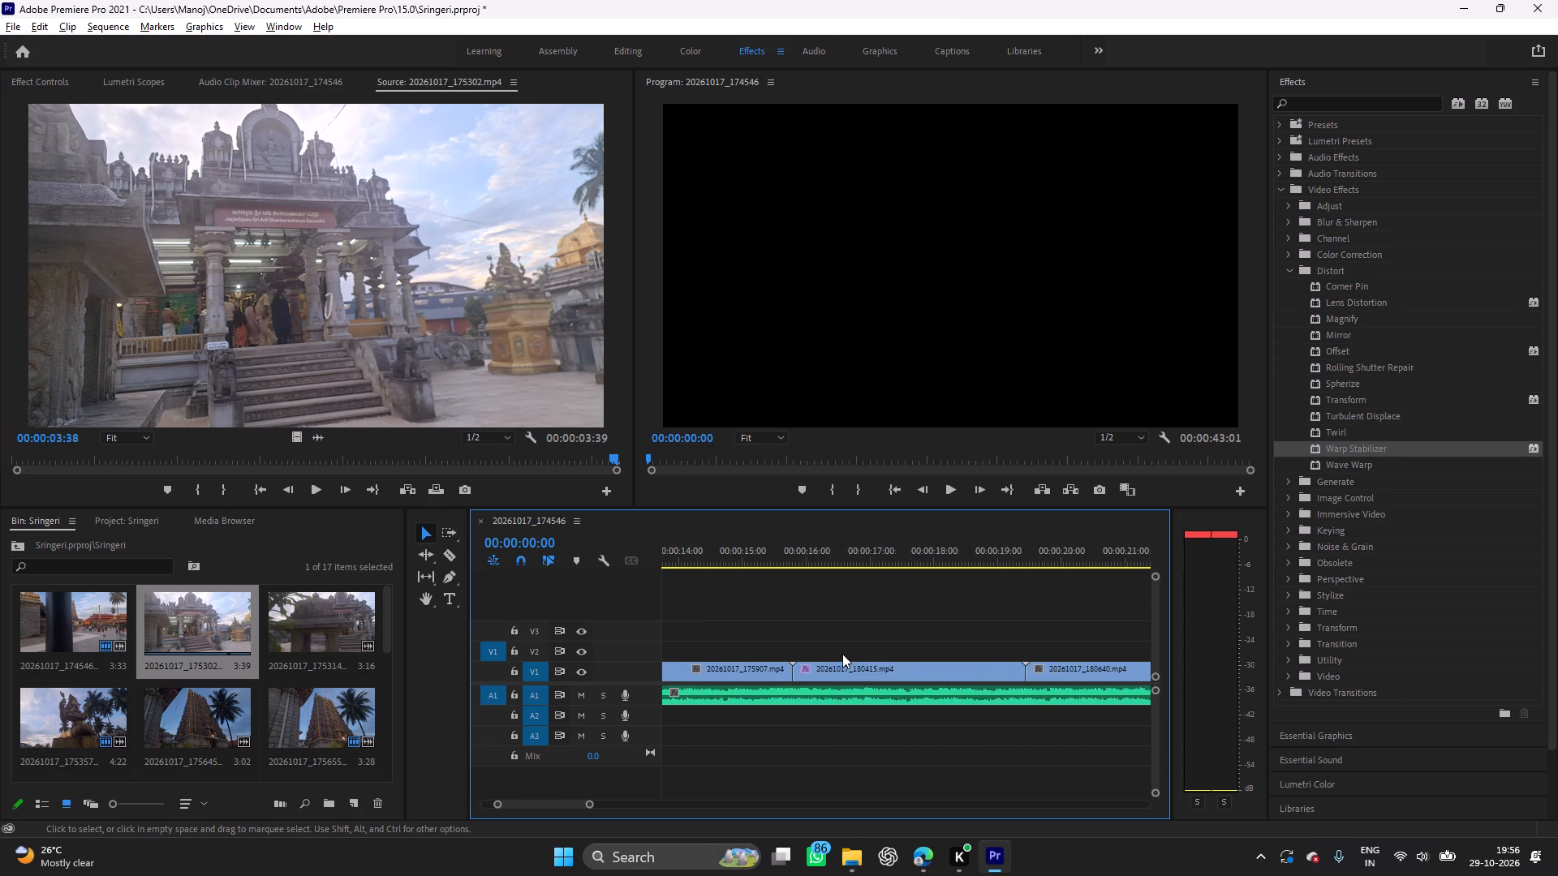
scroll(842, 654, "down", 20)
scroll(842, 654, "down", 20)
scroll(842, 654, "down", 1)
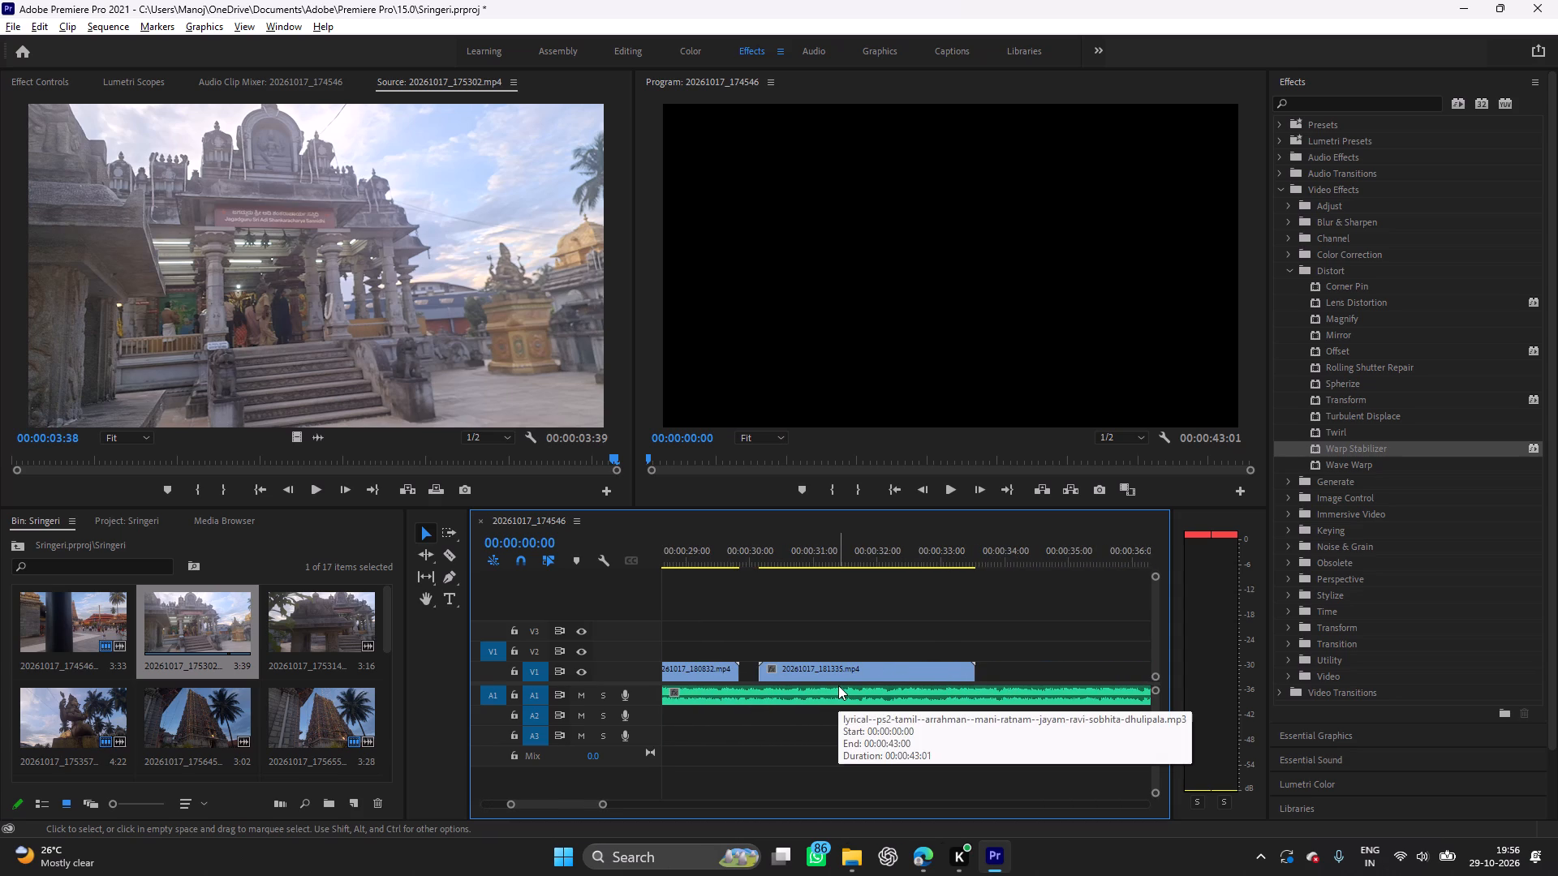
scroll(838, 685, "down", 12)
scroll(852, 642, "up", 4)
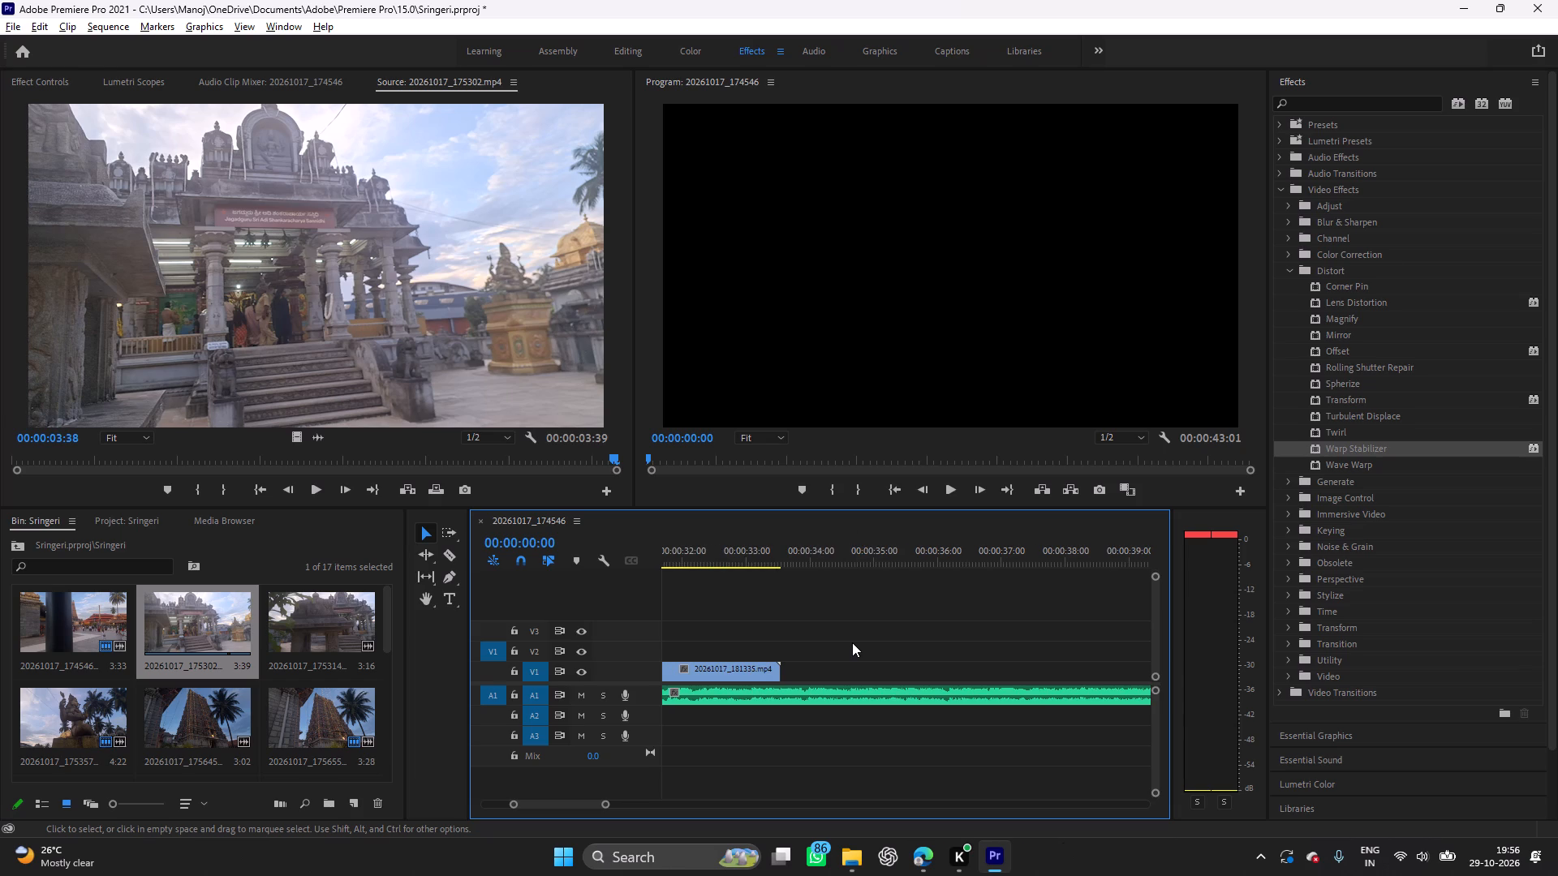
key("space")
key("space")
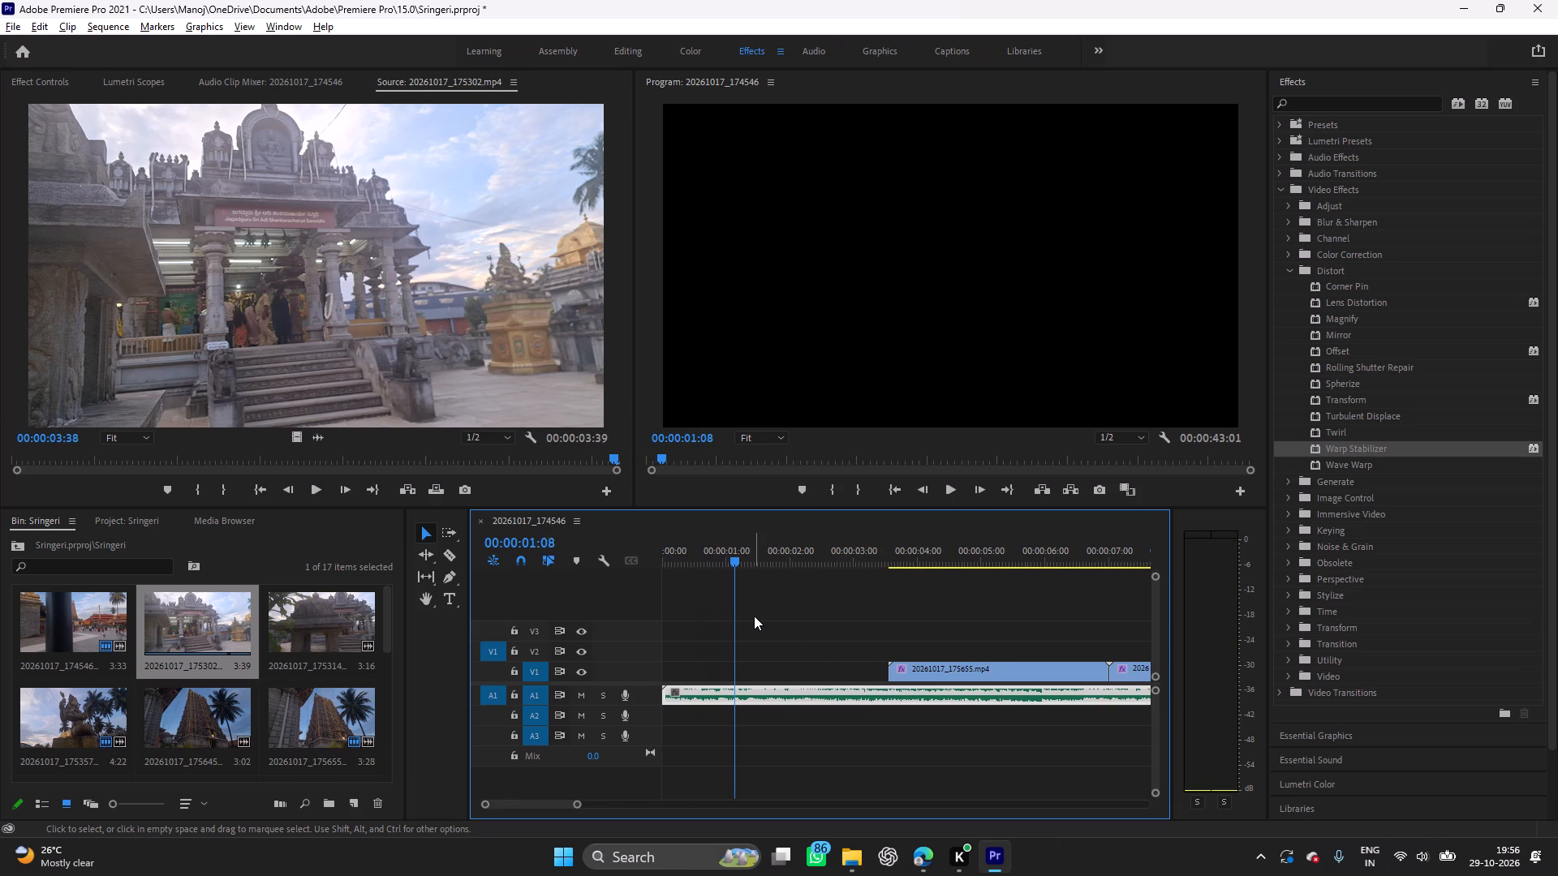
left_click_drag(734, 617, 1141, 637)
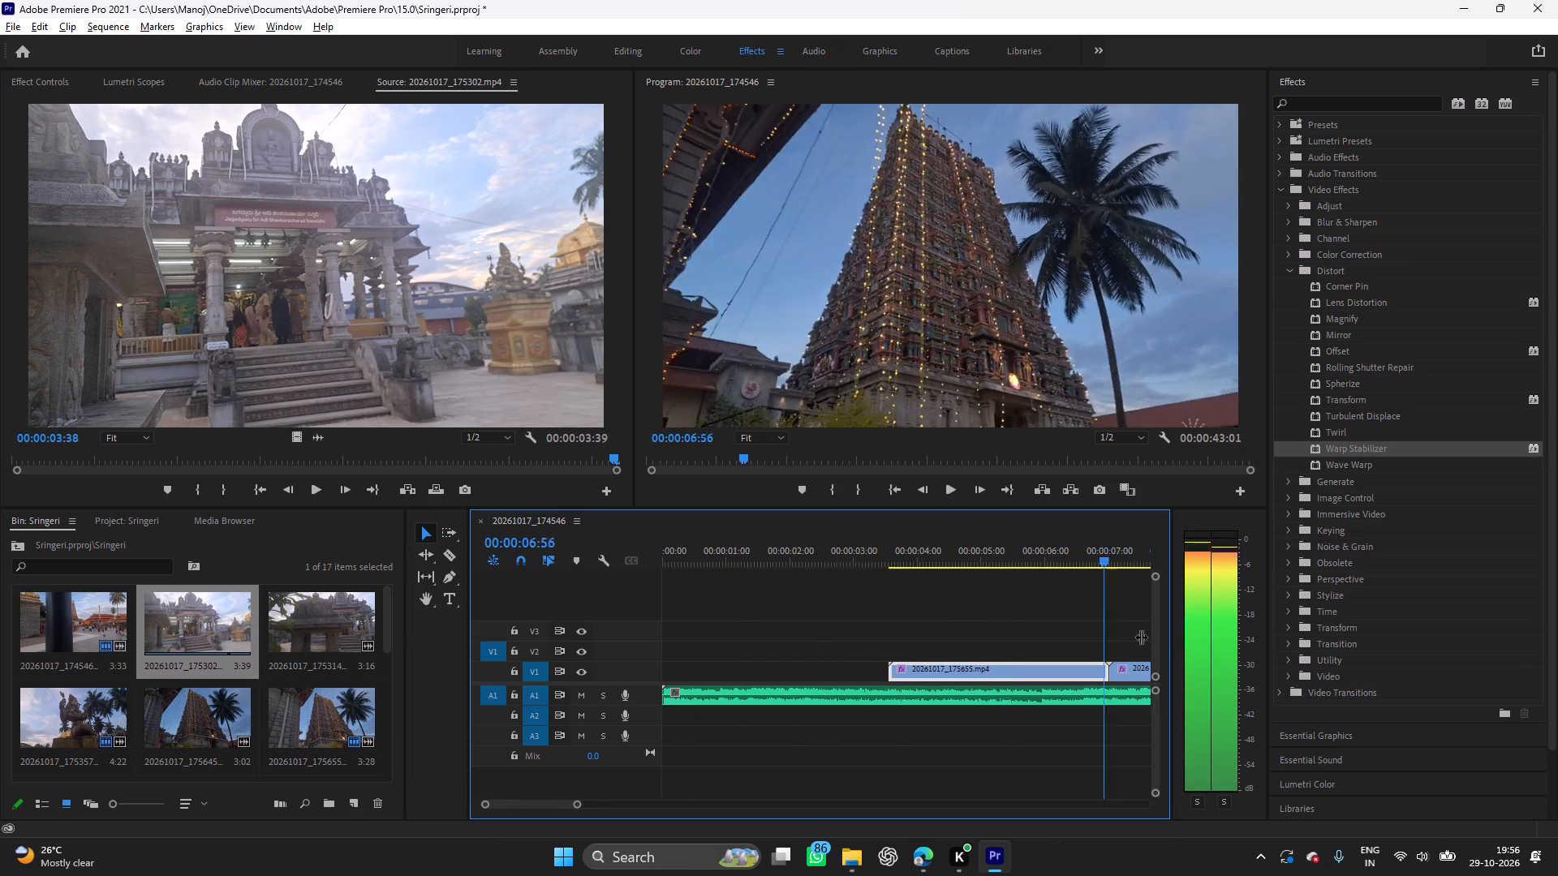
left_click_drag(1141, 637, 1178, 640)
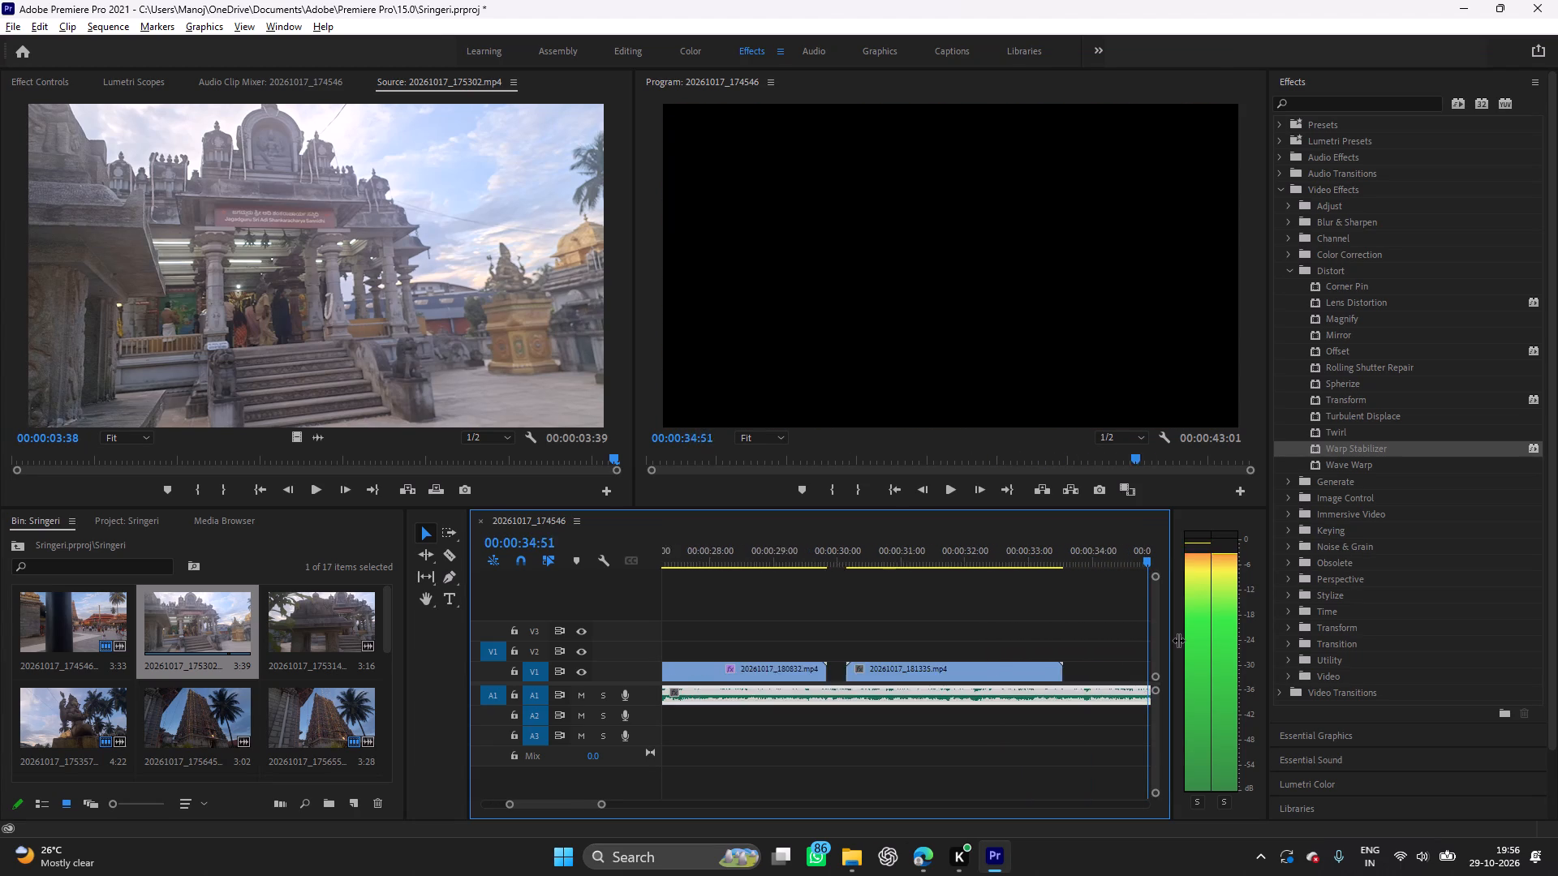
left_click_drag(1178, 640, 839, 633)
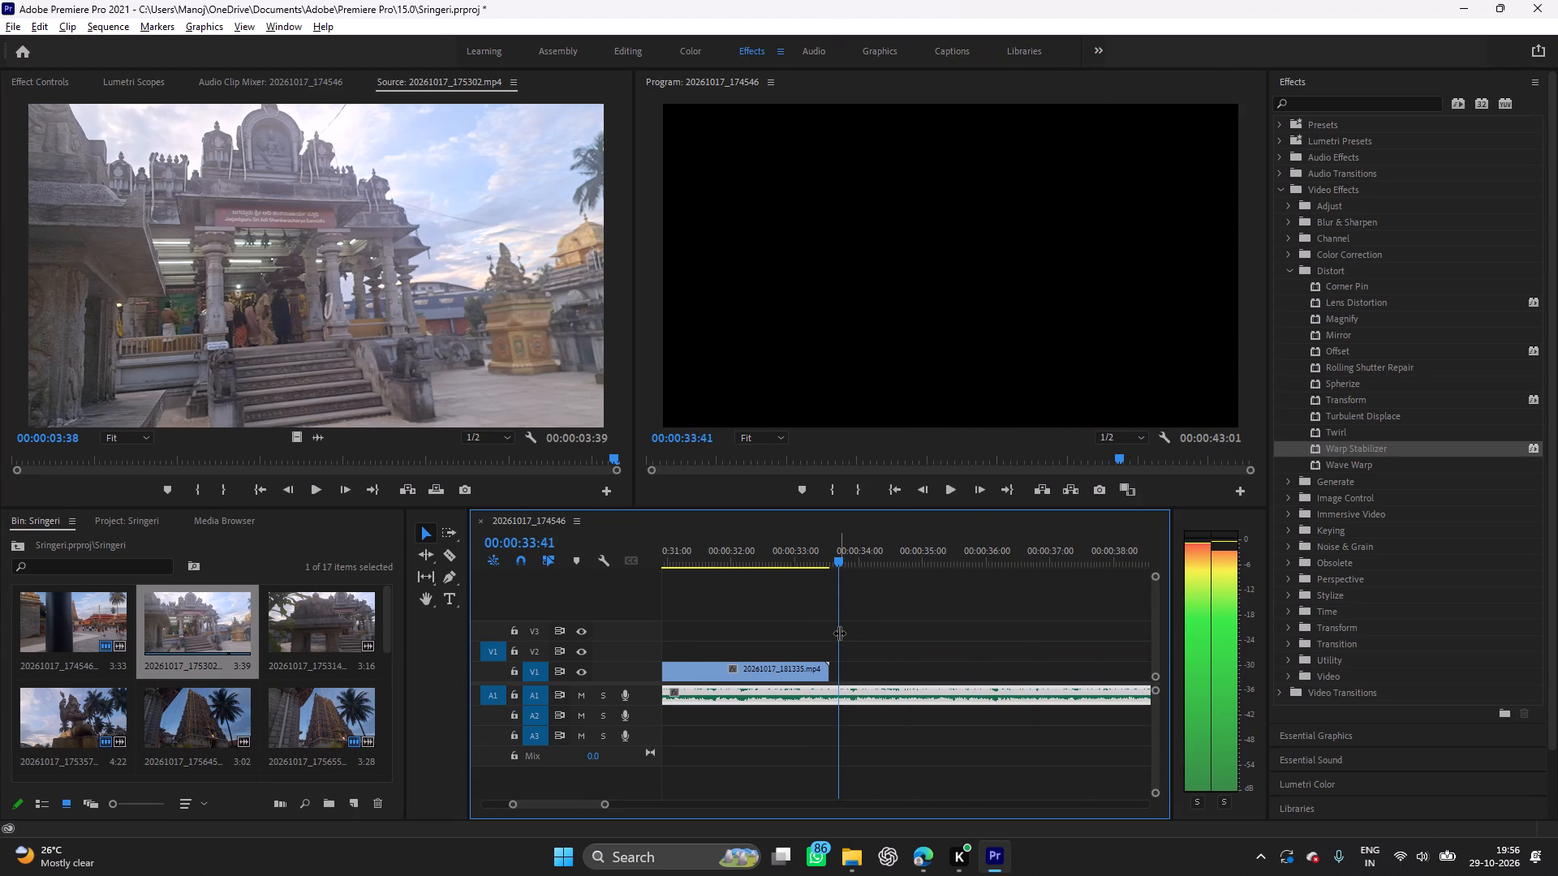
left_click_drag(839, 633, 834, 634)
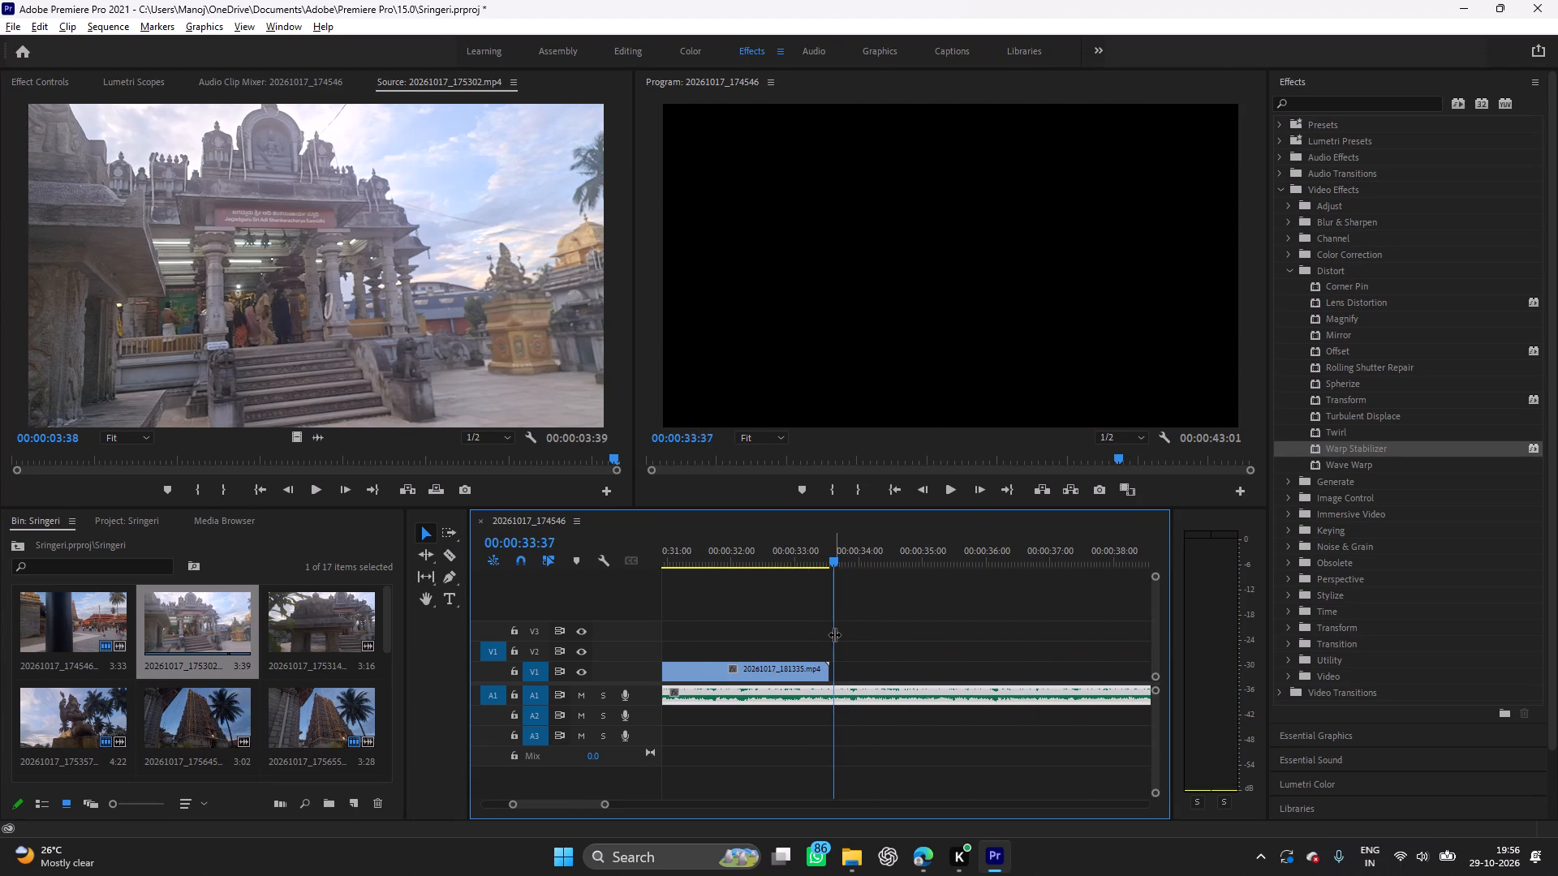
key("ctrl+v")
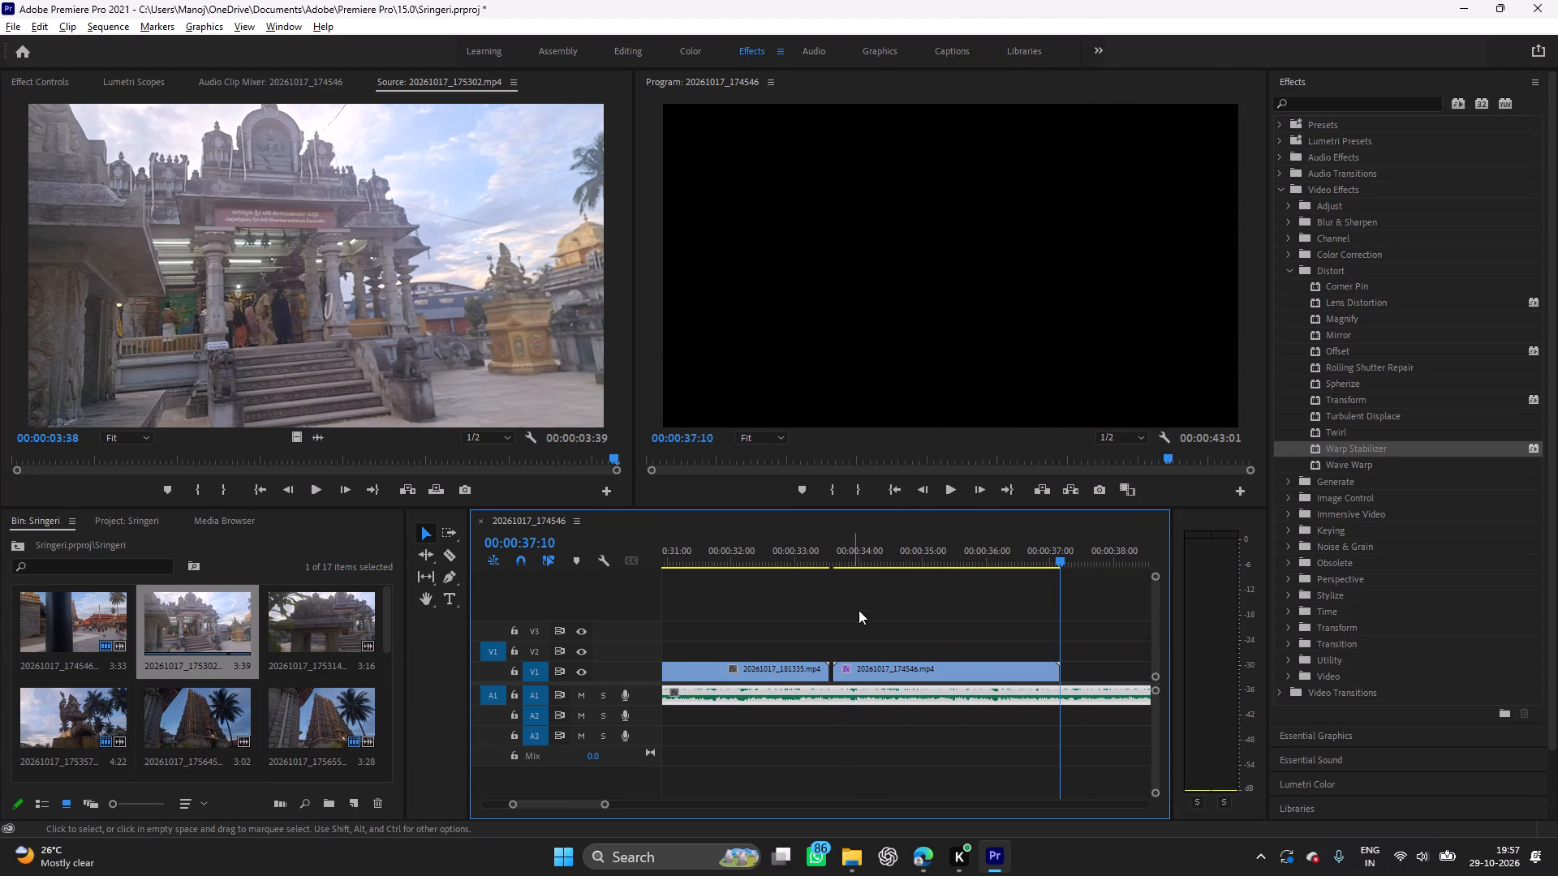
Play the sequence through to the end of the song and return the playhead to the start.
key("space")
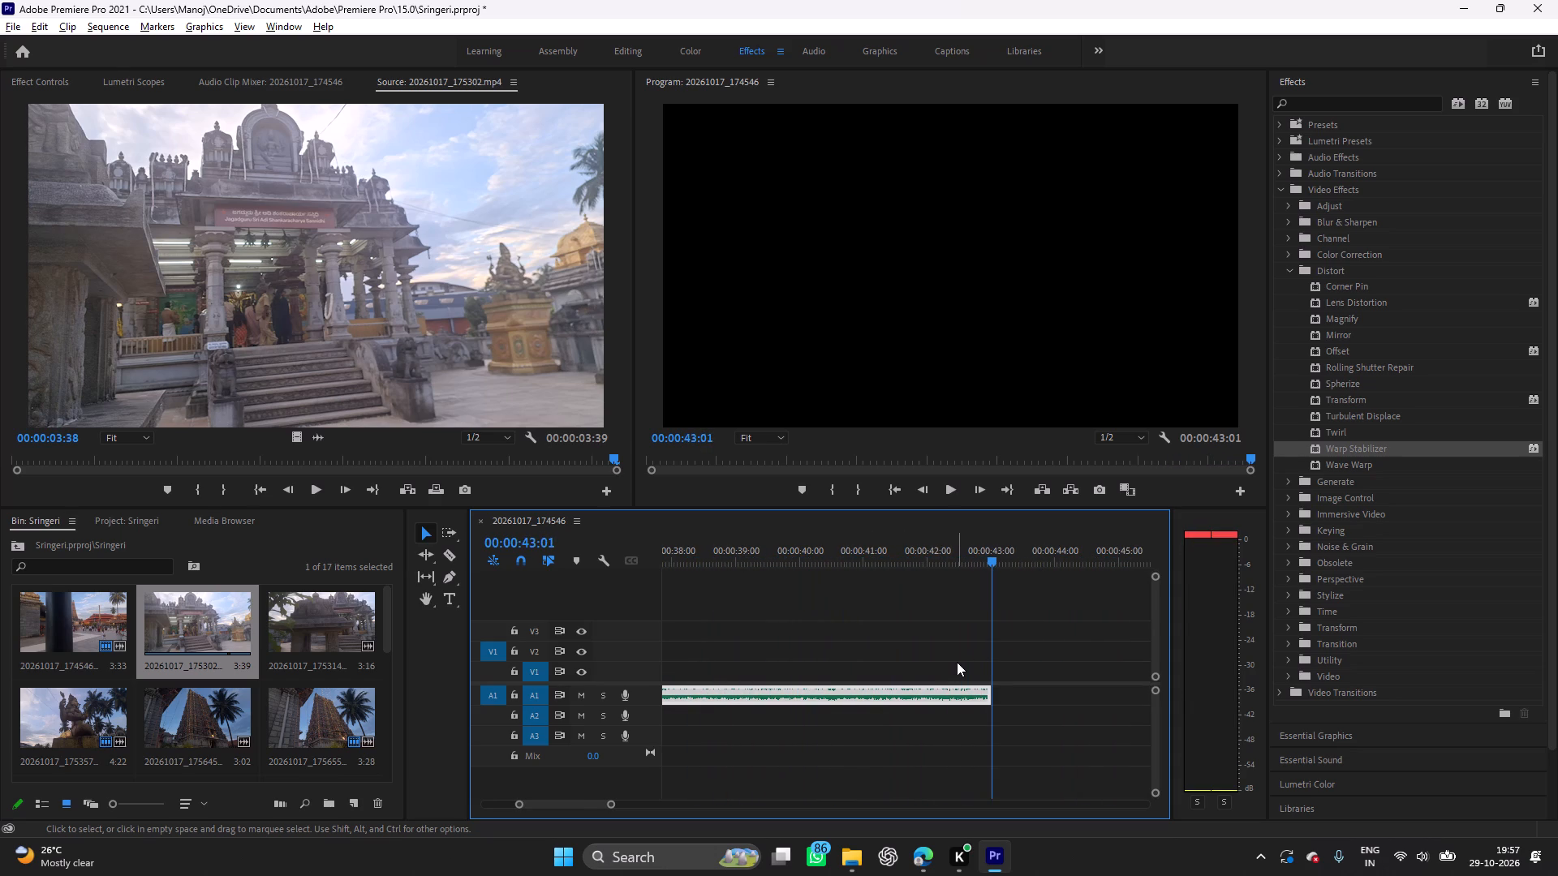
key("space")
key("space")
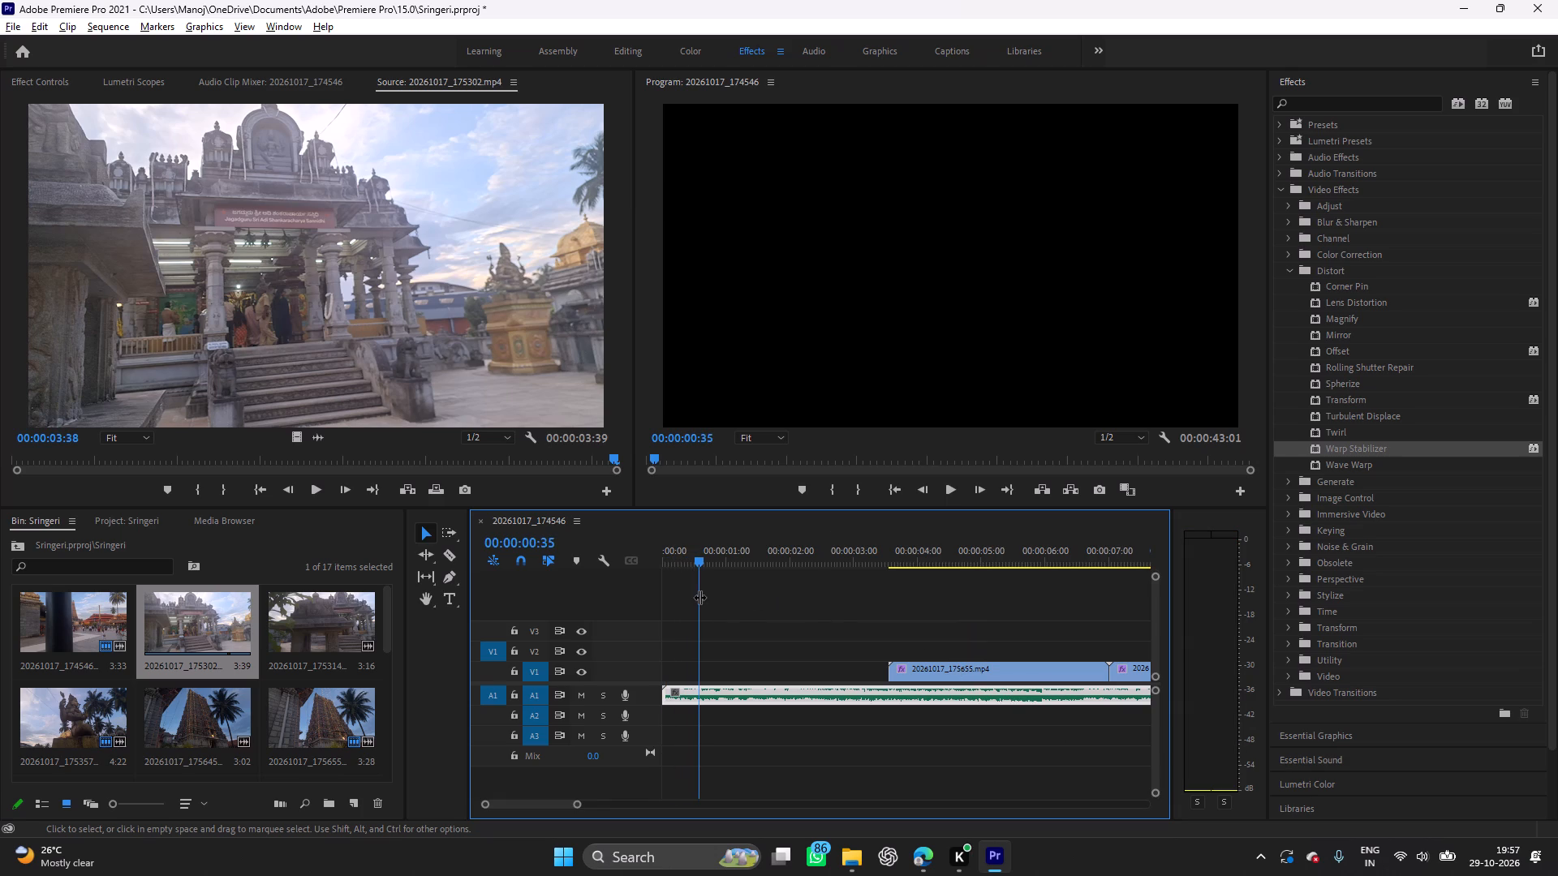
left_click_drag(699, 604, 558, 616)
Import a3.jpg, the photo starting with IMG_8cea70ac, s1.jpg, s2.jpg and s4.jpg from the Sringeri folder into the Sringeri bin.
scroll(224, 702, "down", 2)
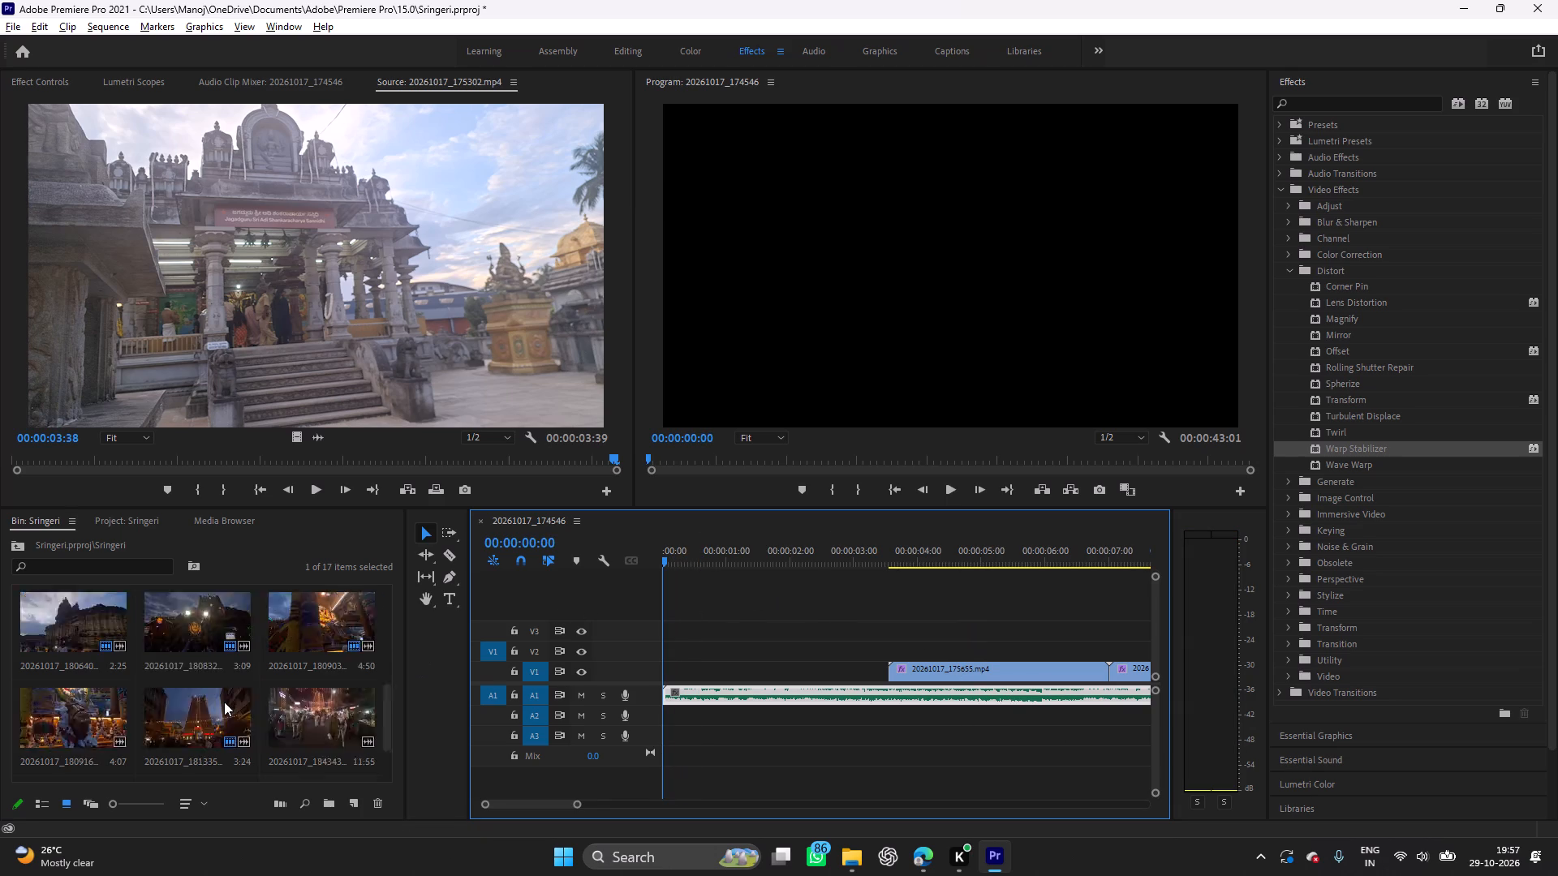
scroll(224, 702, "down", 9)
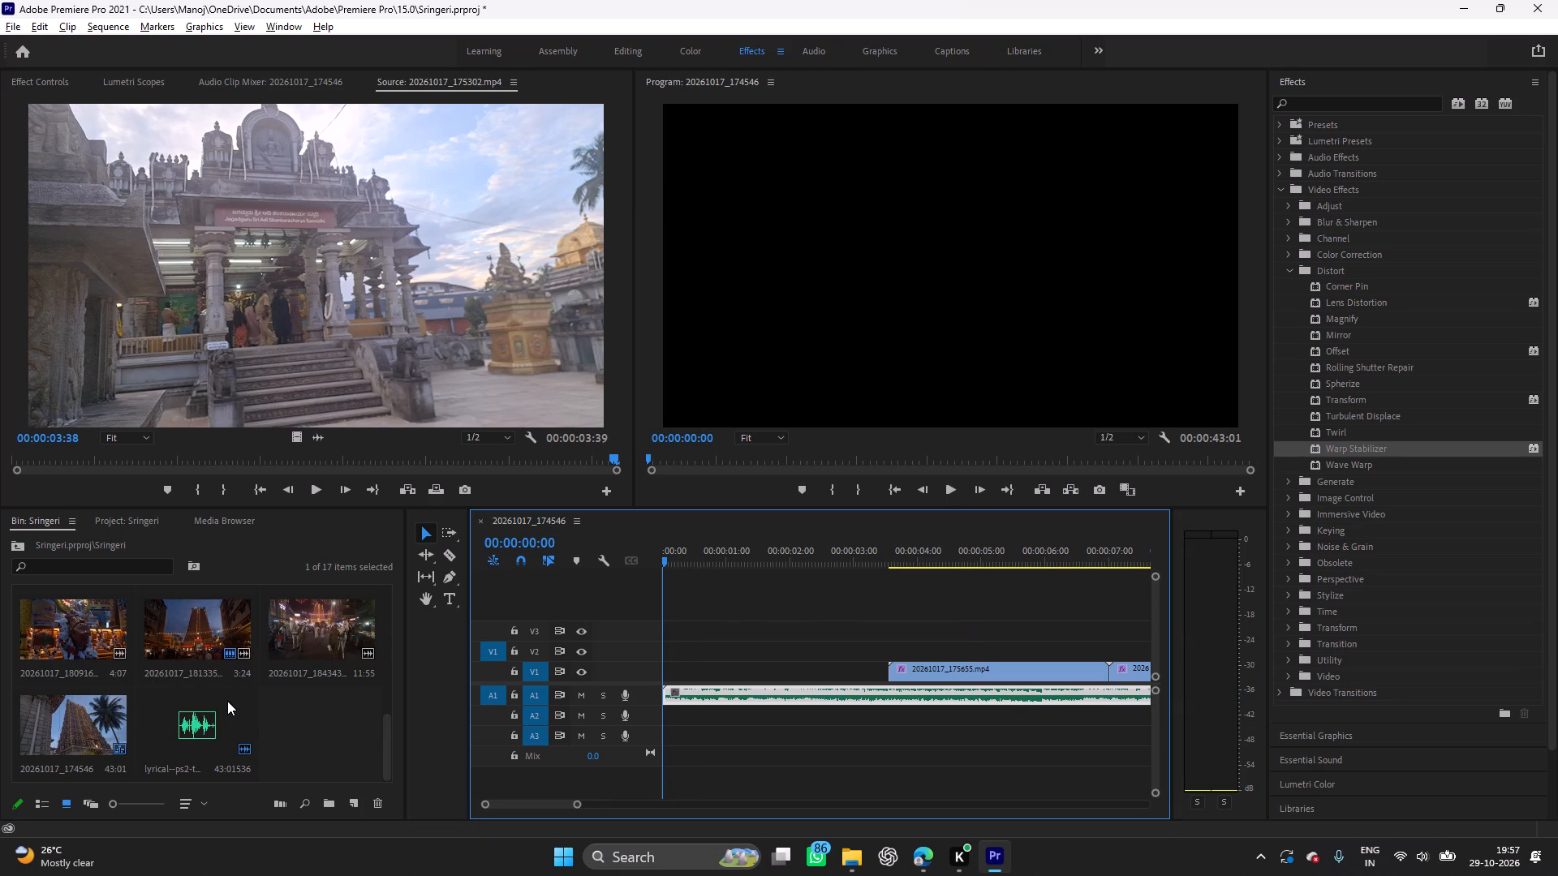
scroll(326, 657, "up", 11)
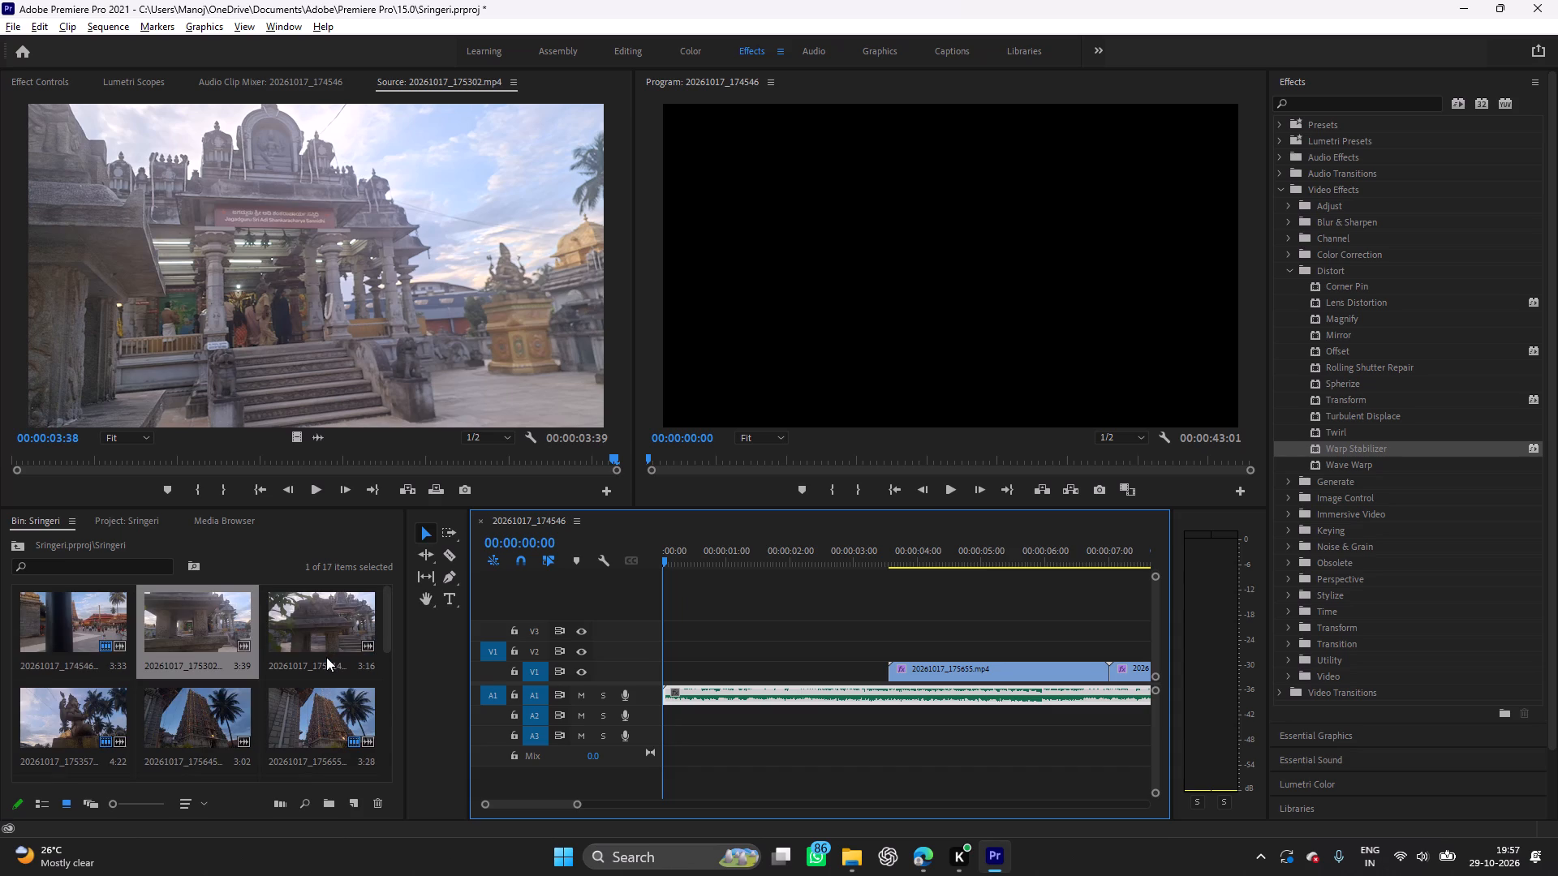
scroll(395, 689, "down", 5)
scroll(269, 663, "down", 5)
double_click(319, 723)
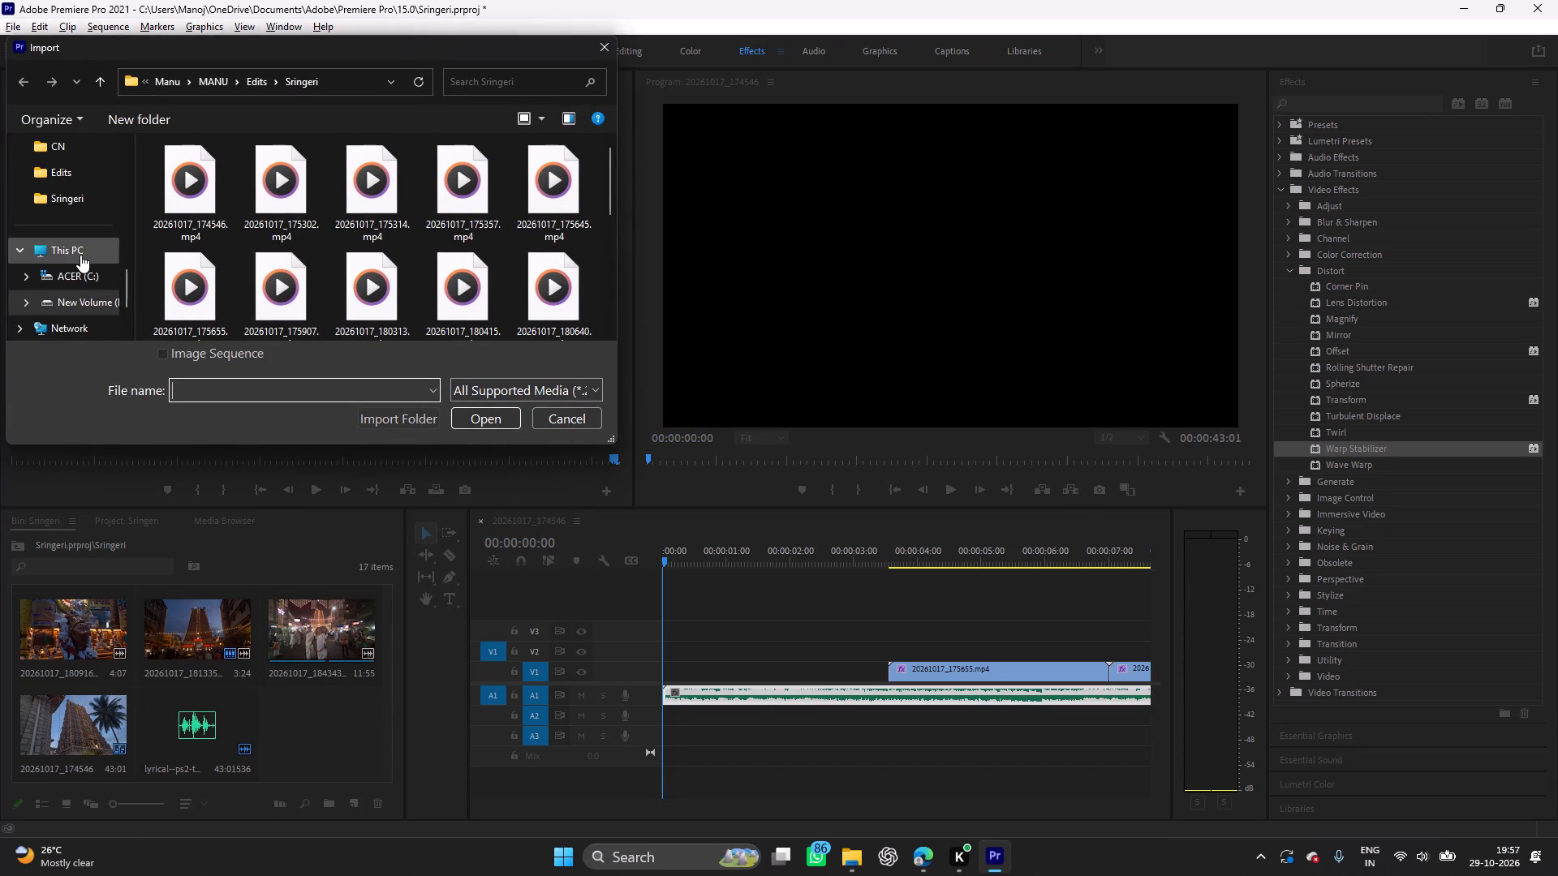
left_click(71, 173)
scroll(384, 254, "down", 2)
scroll(384, 255, "up", 3)
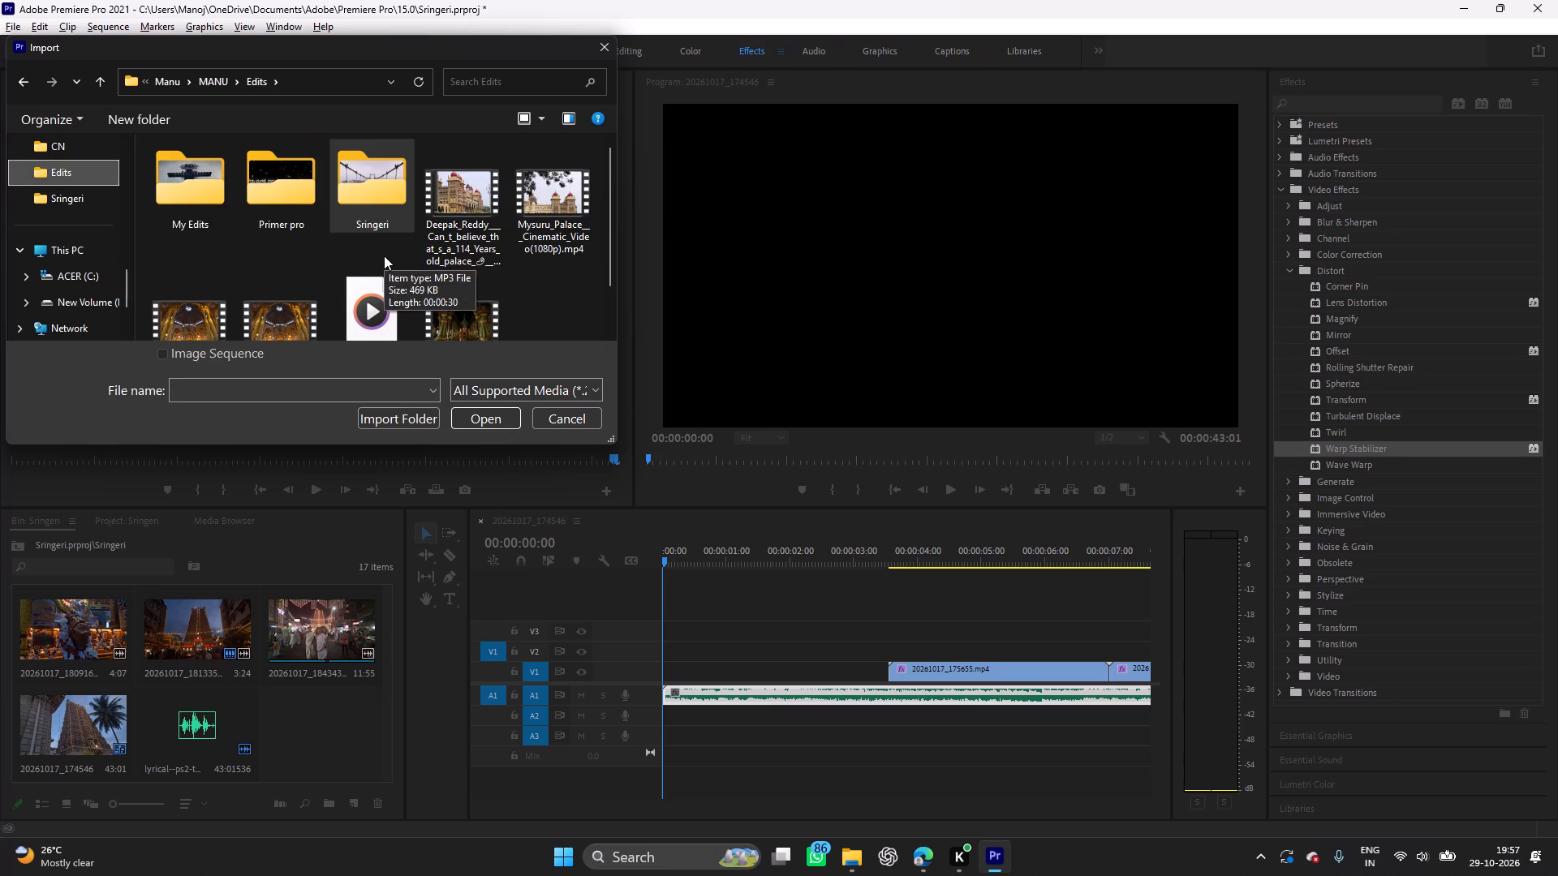
double_click(373, 204)
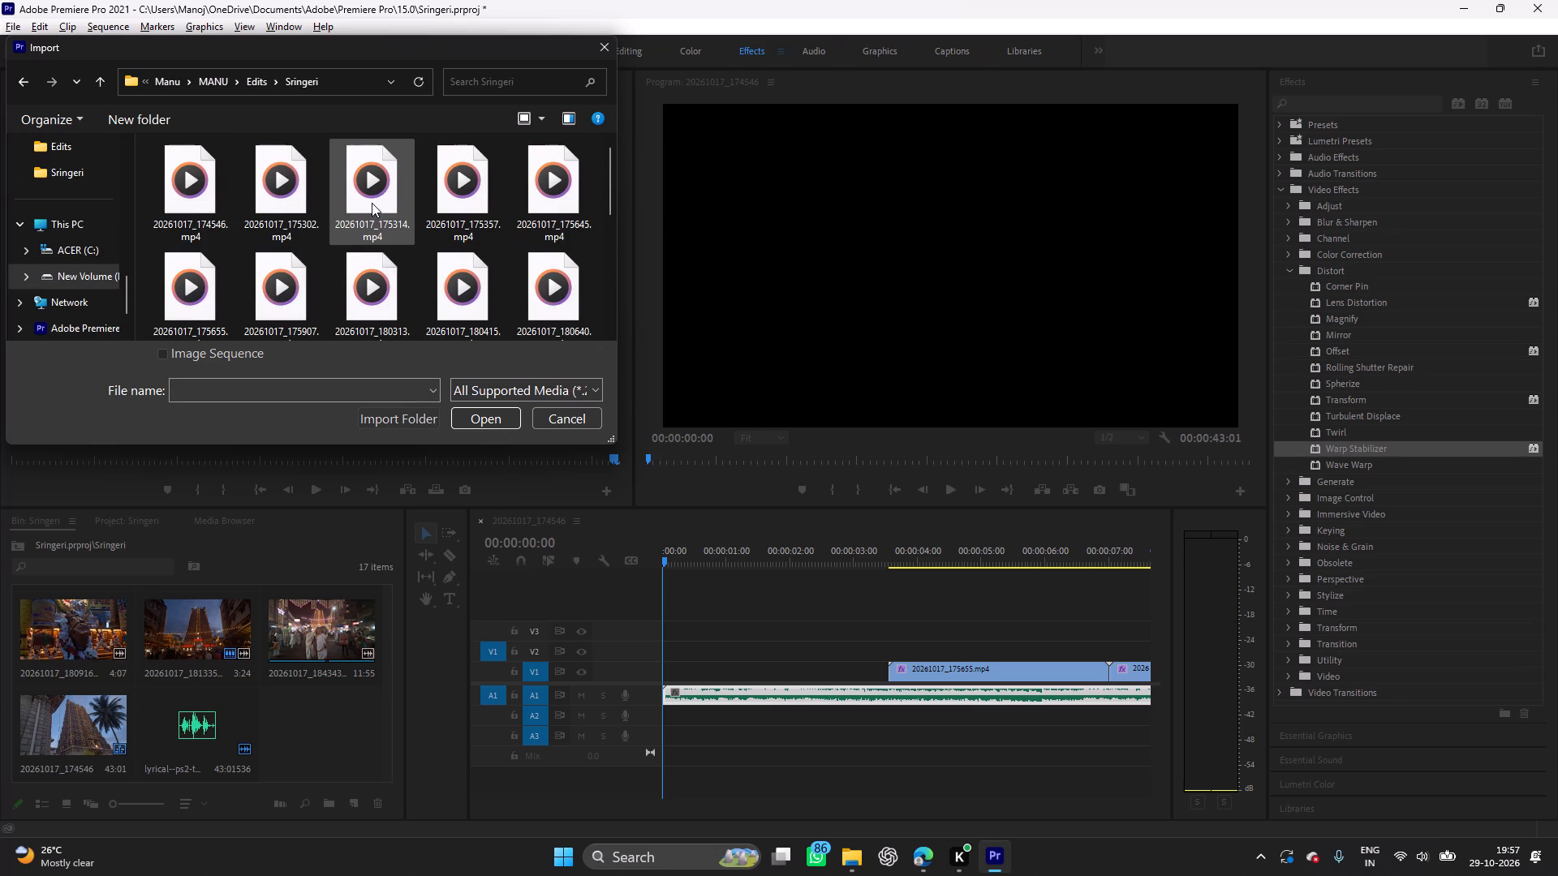
scroll(372, 207, "down", 8)
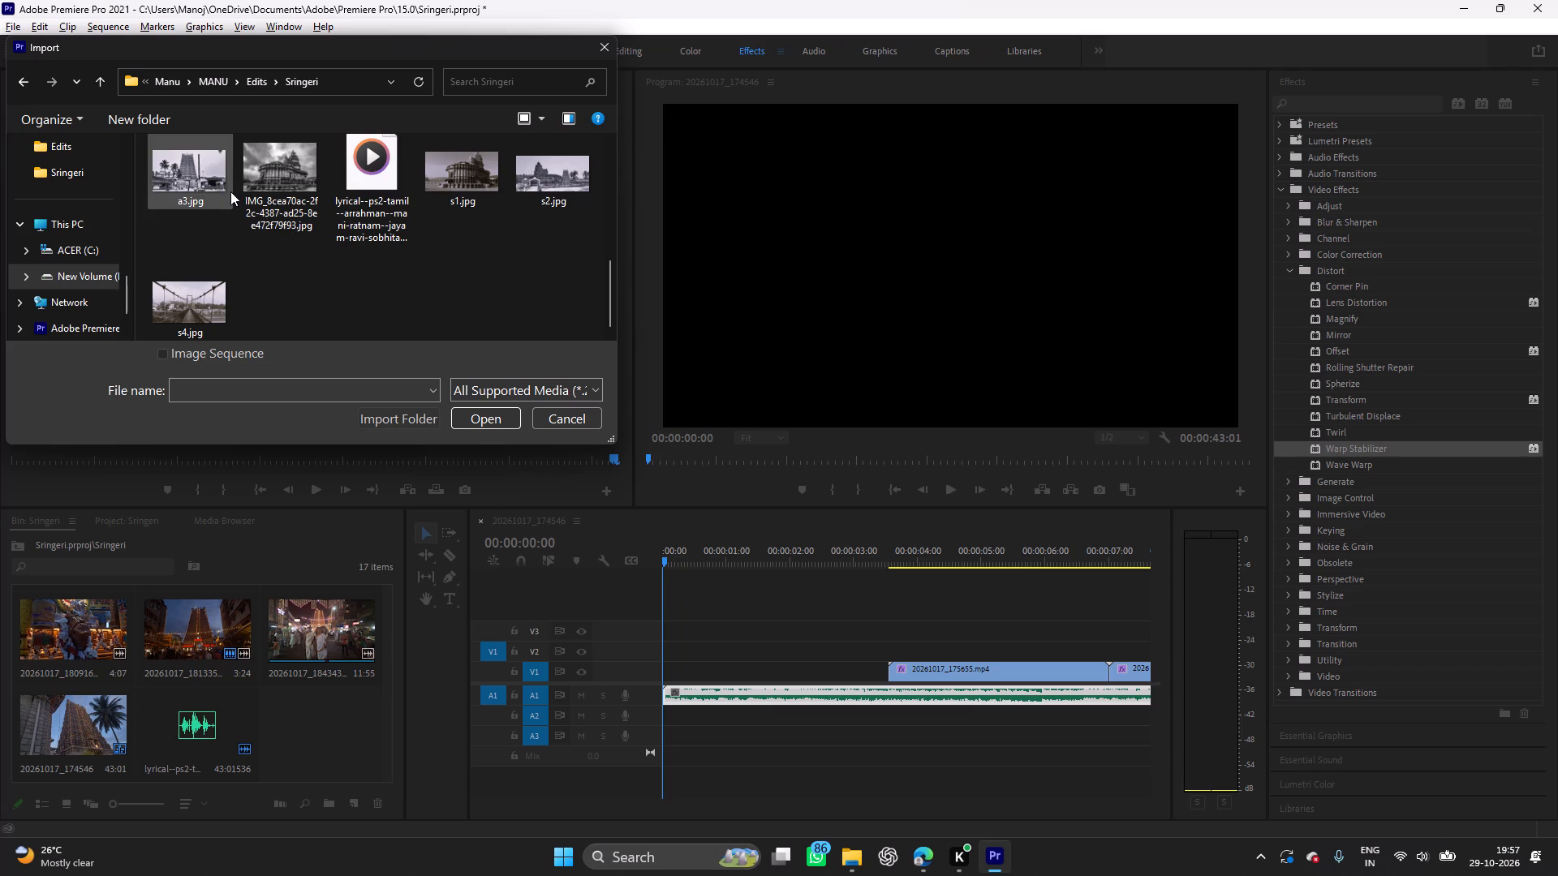
left_click(230, 191)
left_click(291, 219, "ctrl")
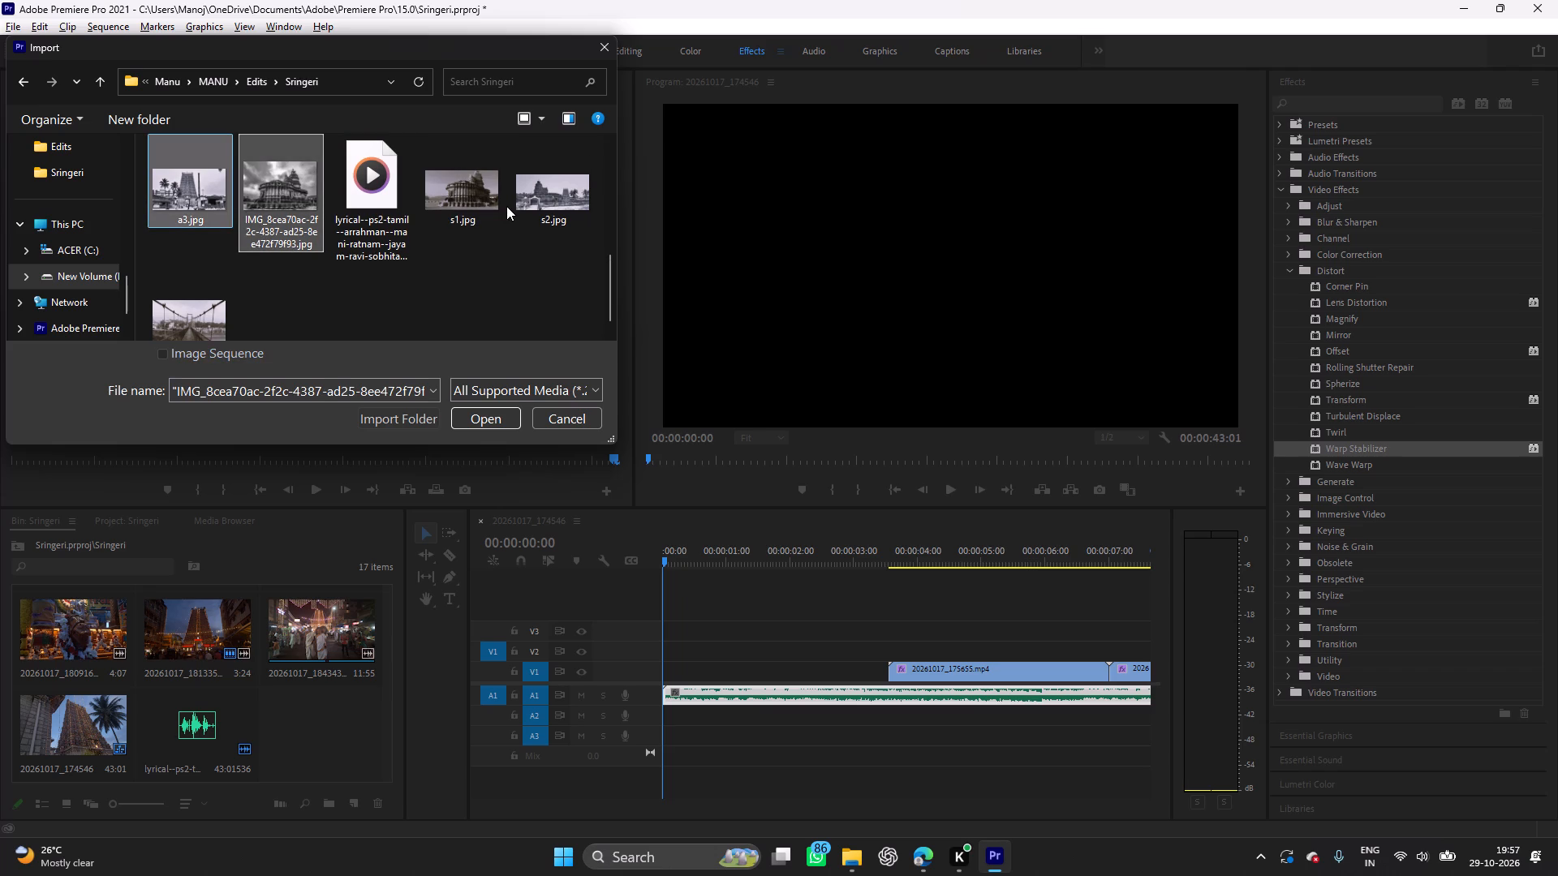
left_click(496, 198, "ctrl")
left_click(553, 202, "ctrl")
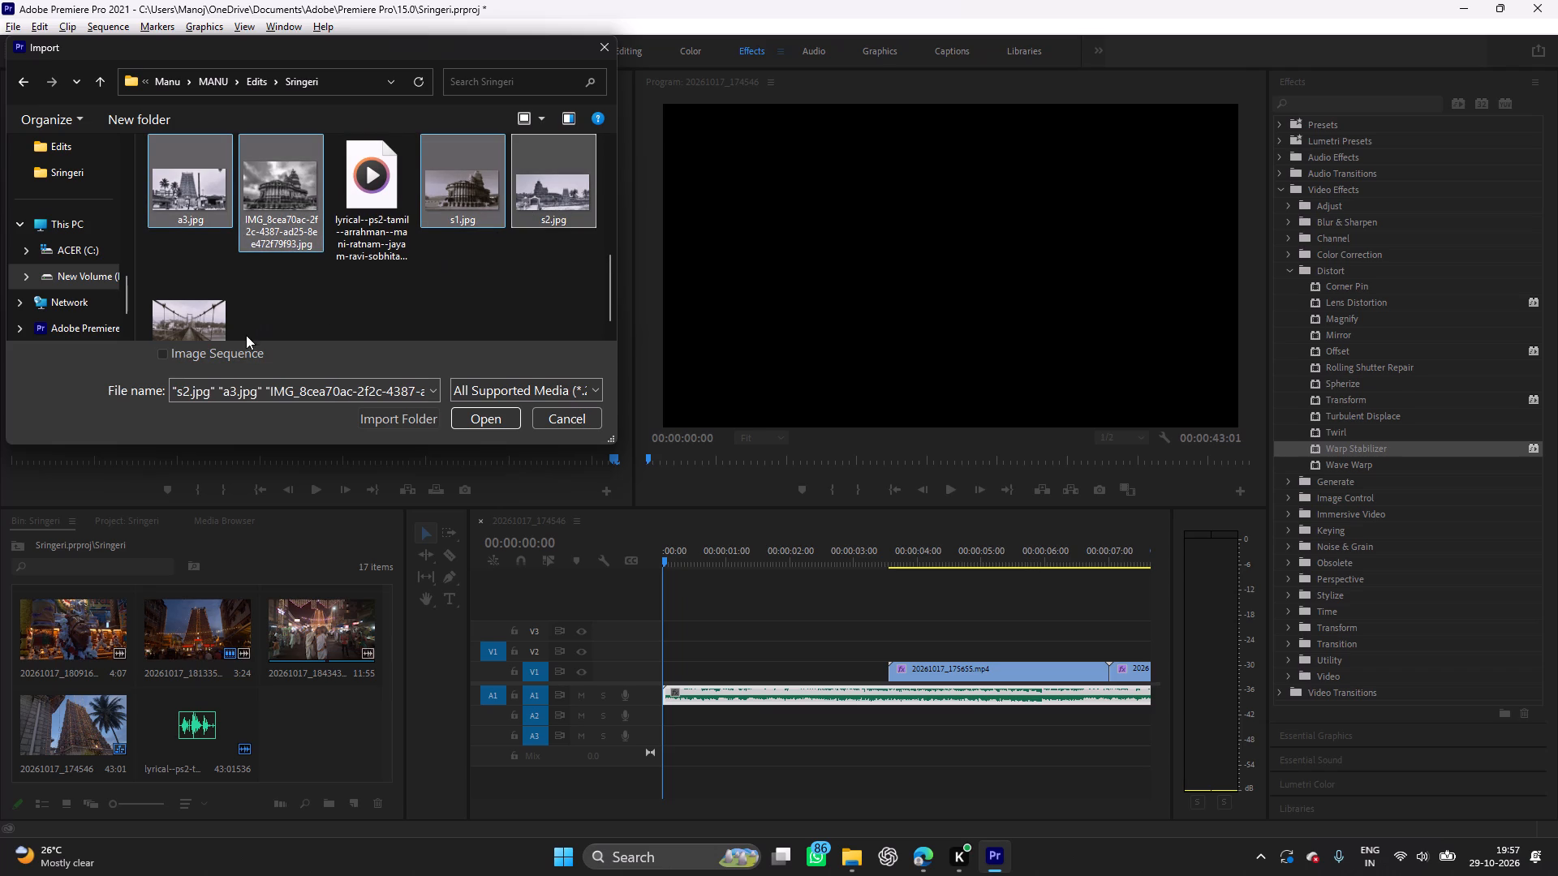
left_click(222, 321, "ctrl")
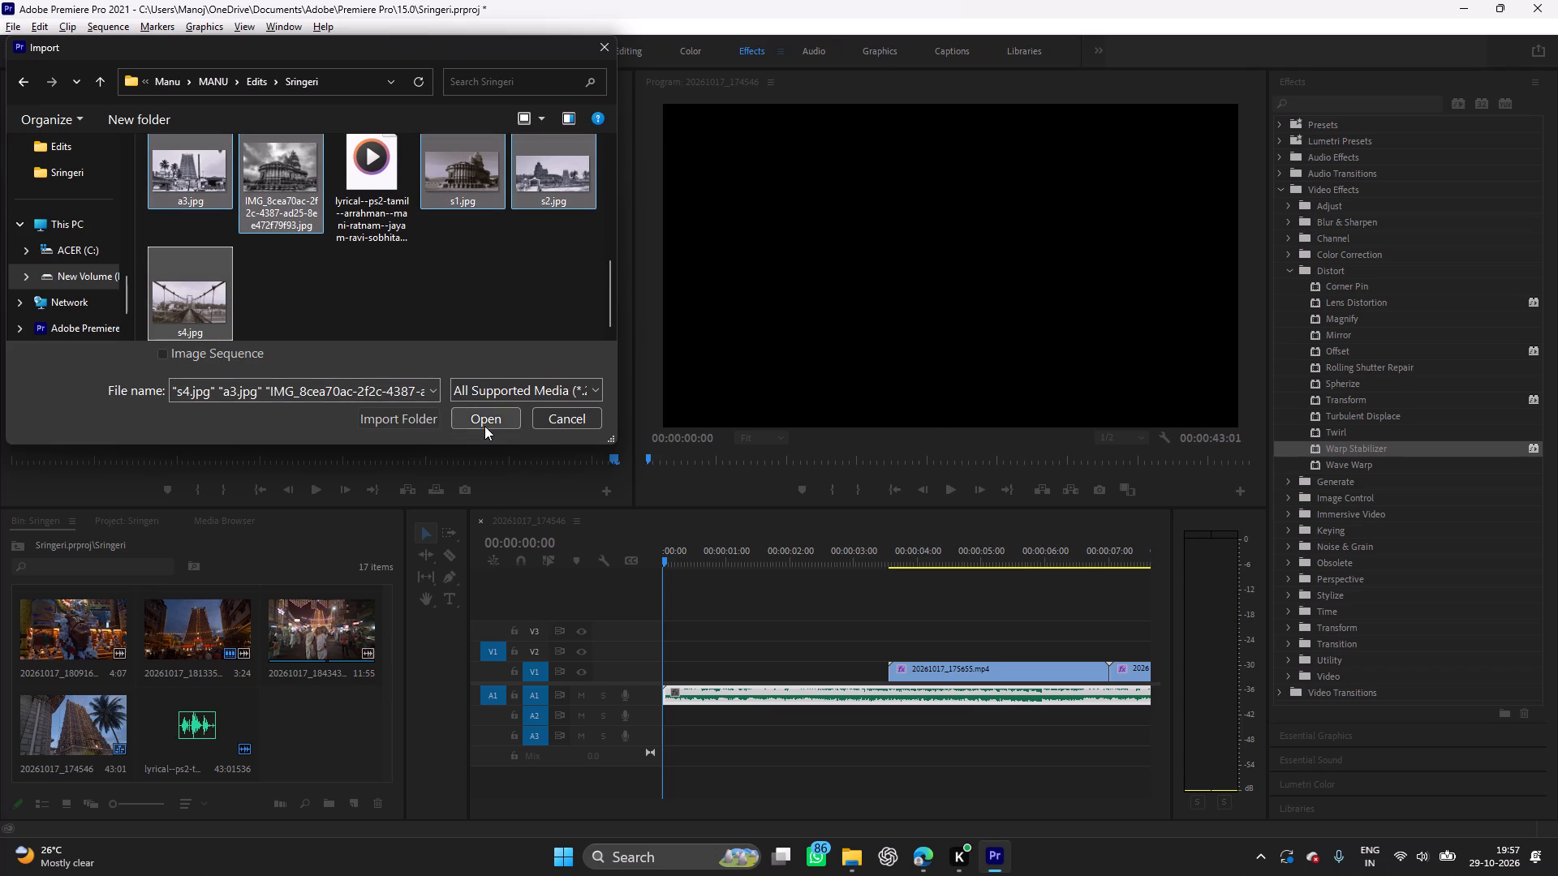
left_click(484, 425)
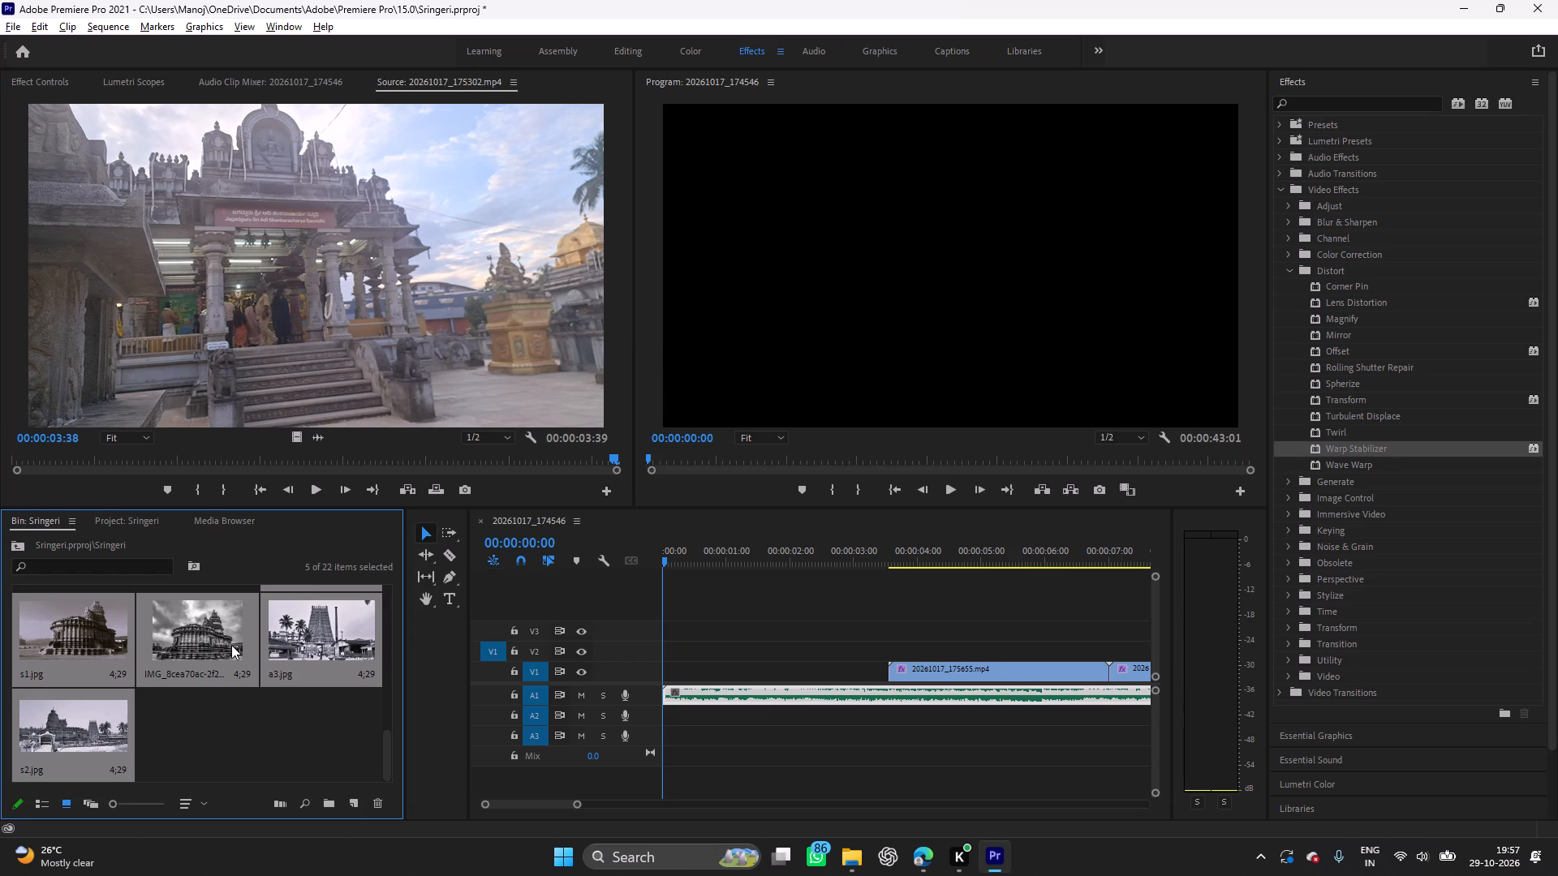
Place the five imported black-and-white photos in sequence on track V3, starting at 00:00:00:00, and clear the selection.
left_click_drag(231, 645, 691, 641)
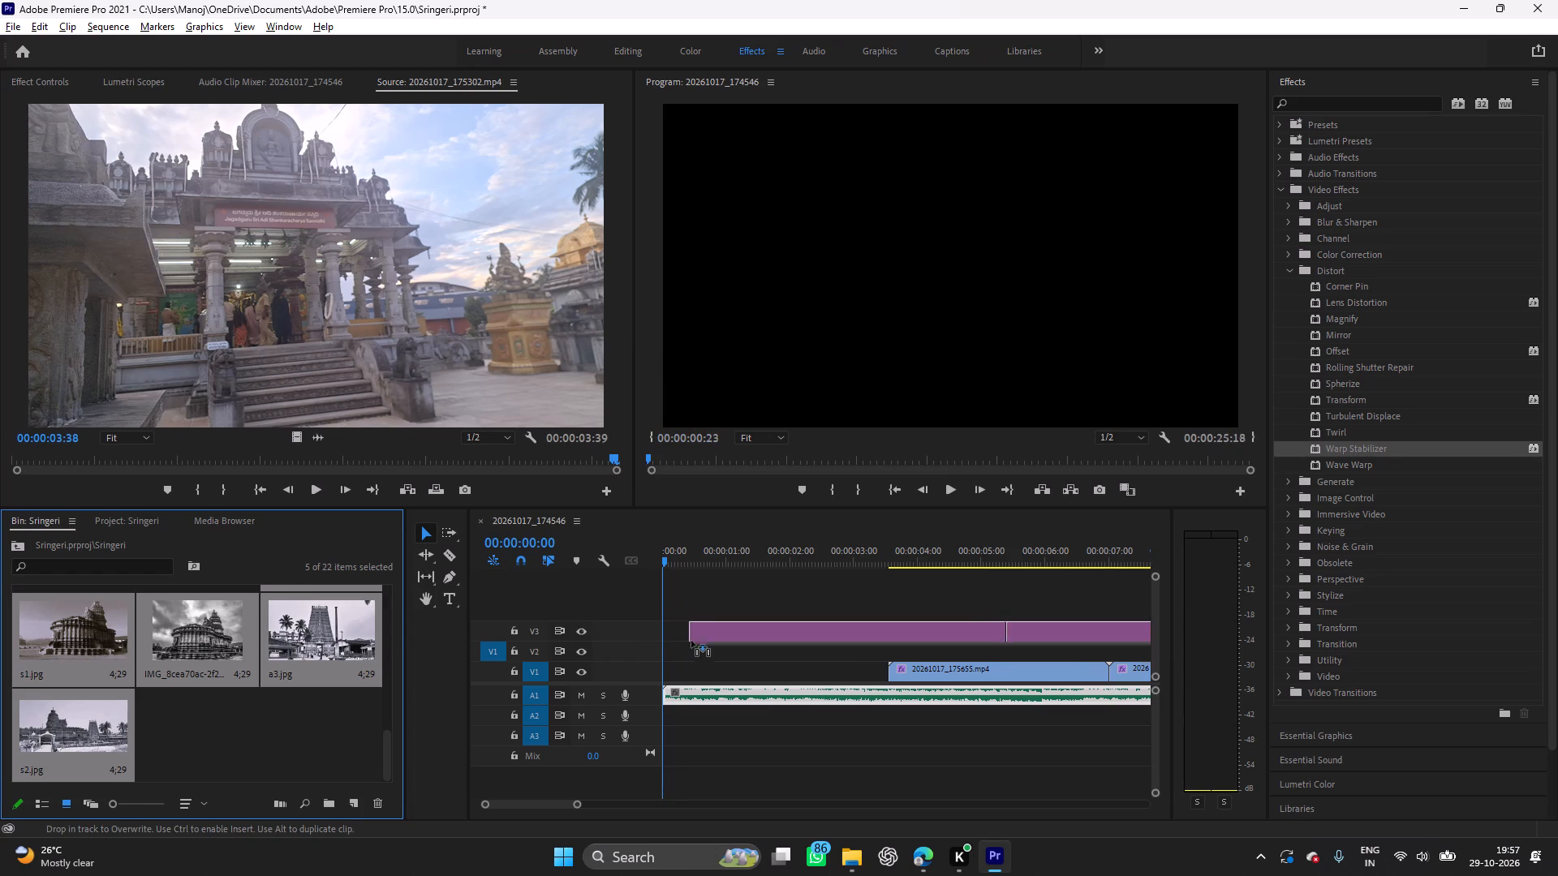
left_click_drag(691, 641, 665, 629)
left_click_drag(665, 629, 672, 625)
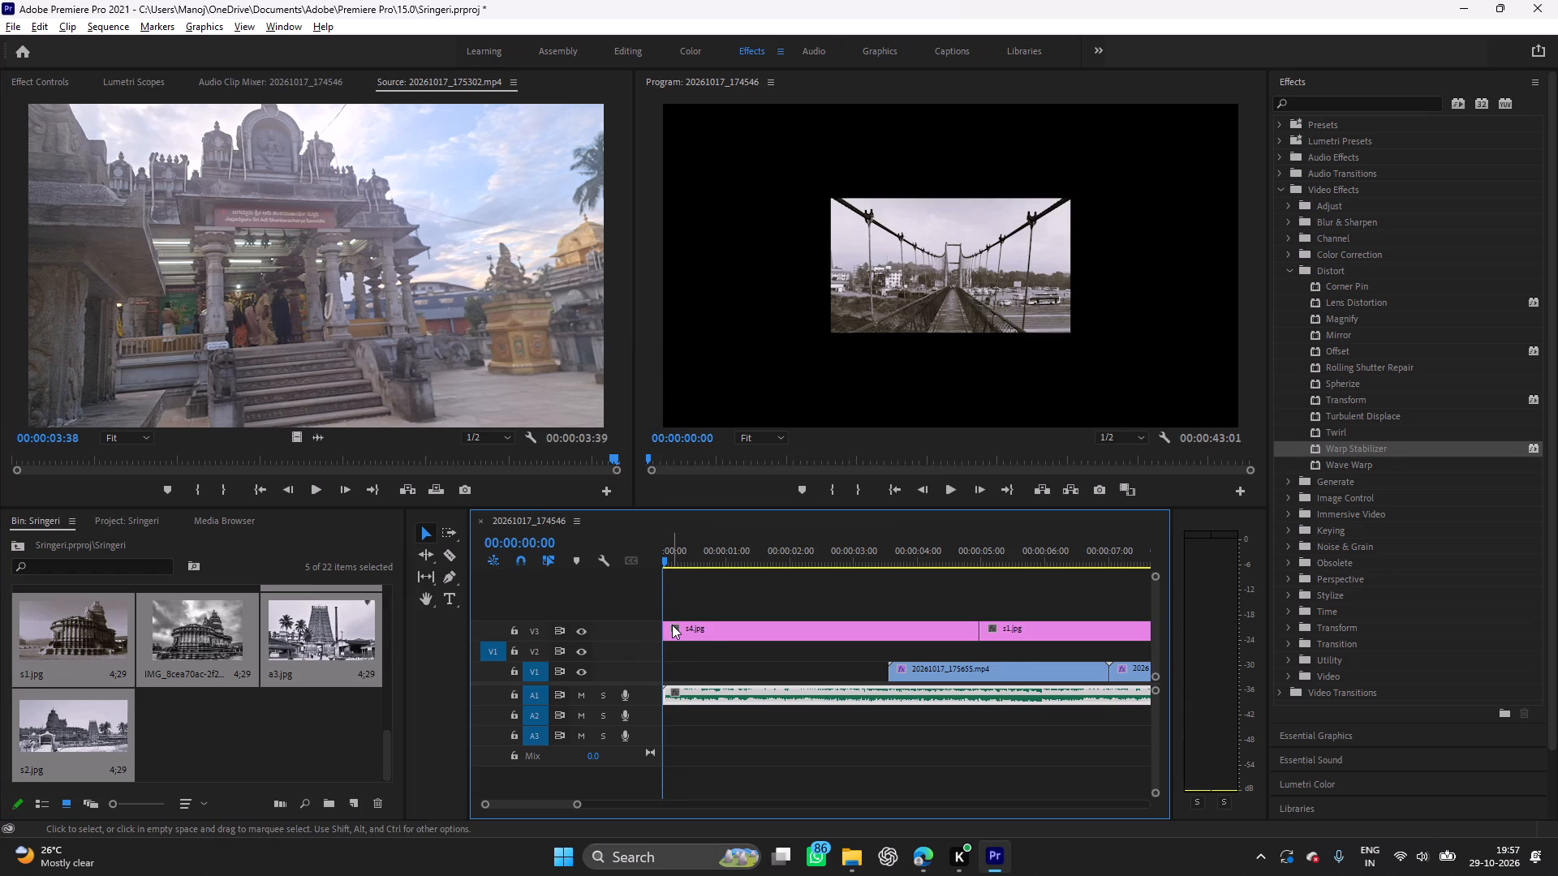
scroll(714, 639, "down", 2)
scroll(714, 639, "up", 4)
left_click(799, 746)
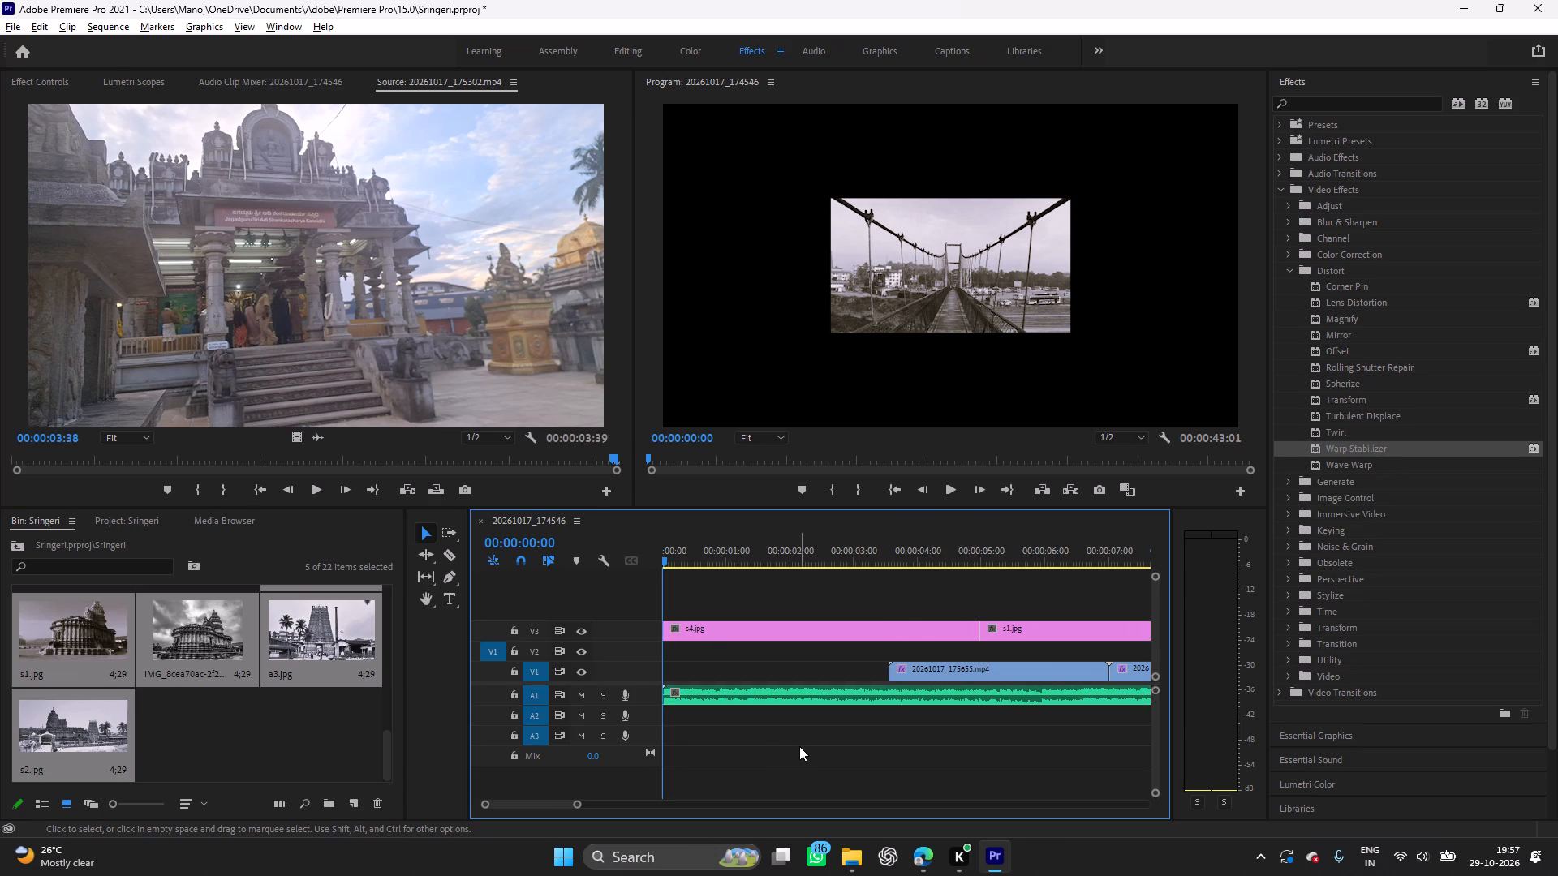
double_click(799, 746)
left_click(331, 739)
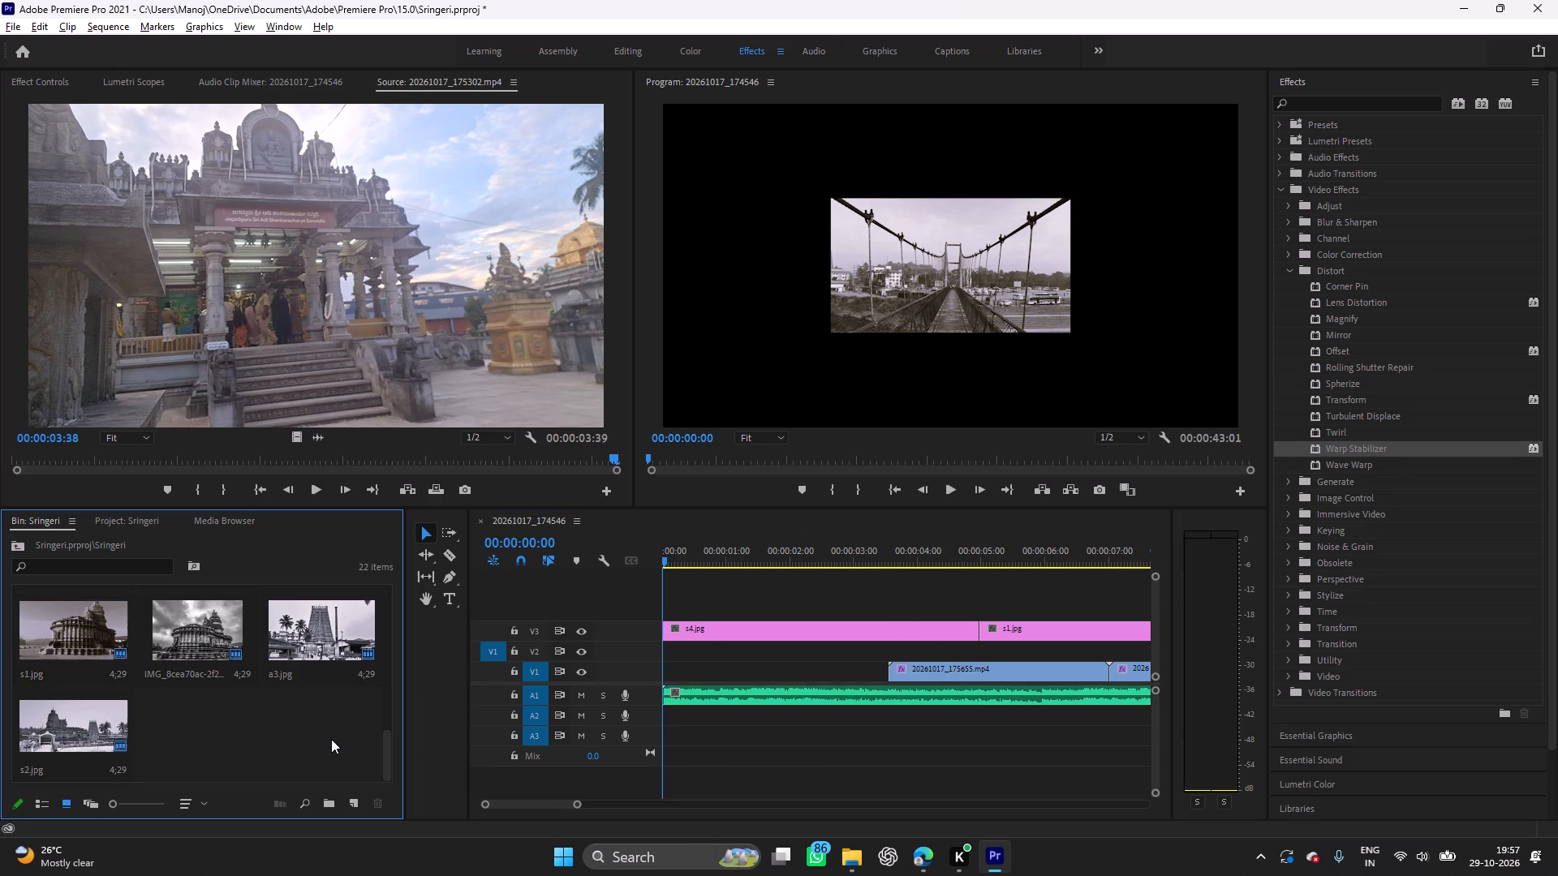
scroll(271, 638, "up", 2)
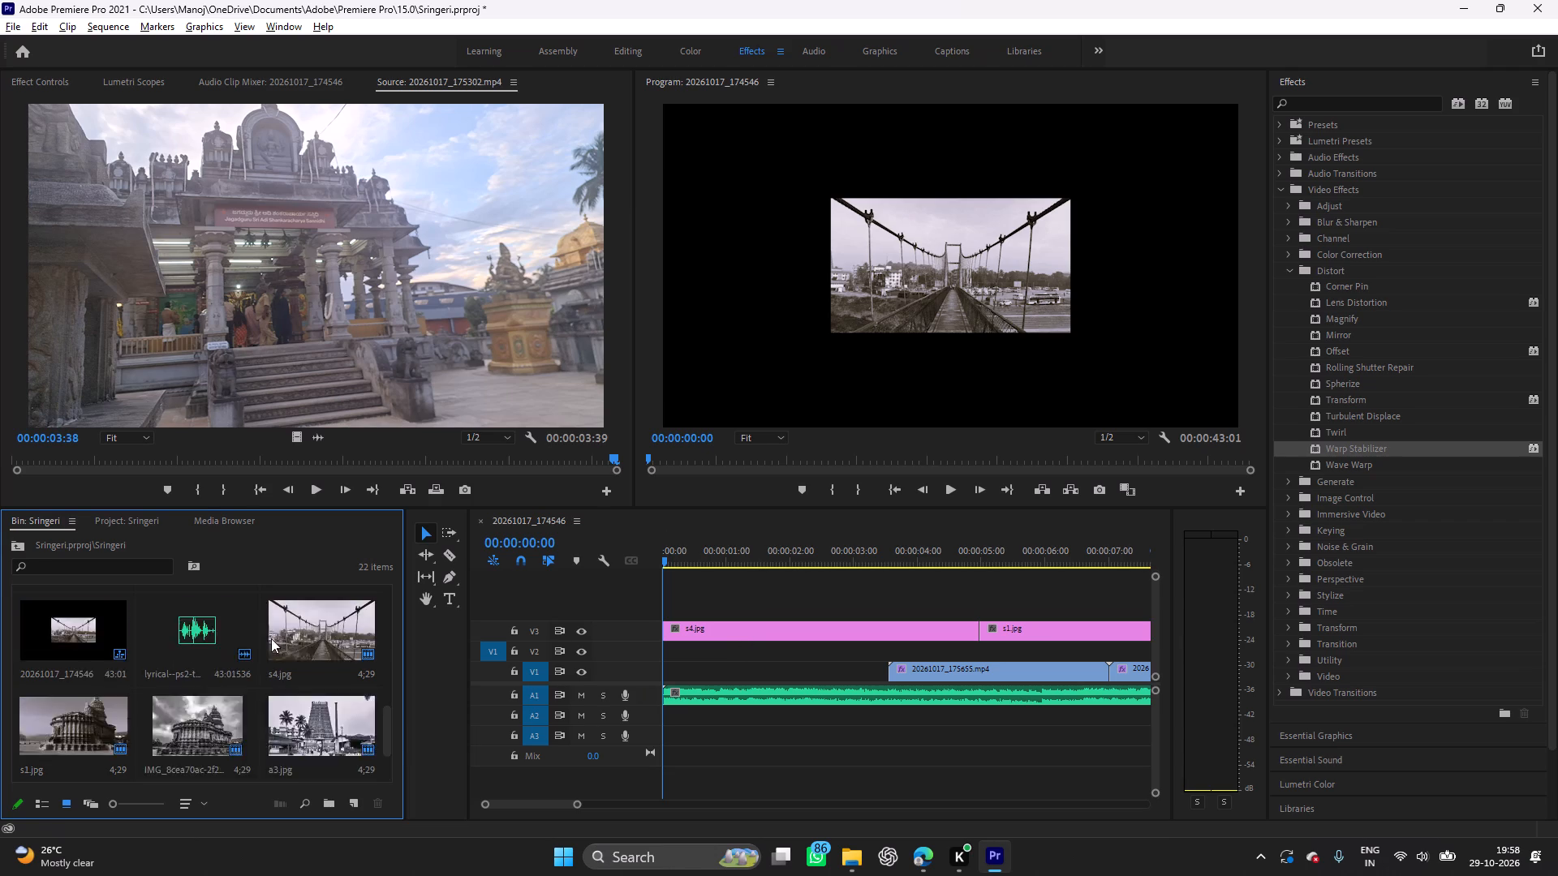
Open the clip 20261017_174546.mp4 from the Sringeri bin in the source monitor.
scroll(271, 638, "up", 4)
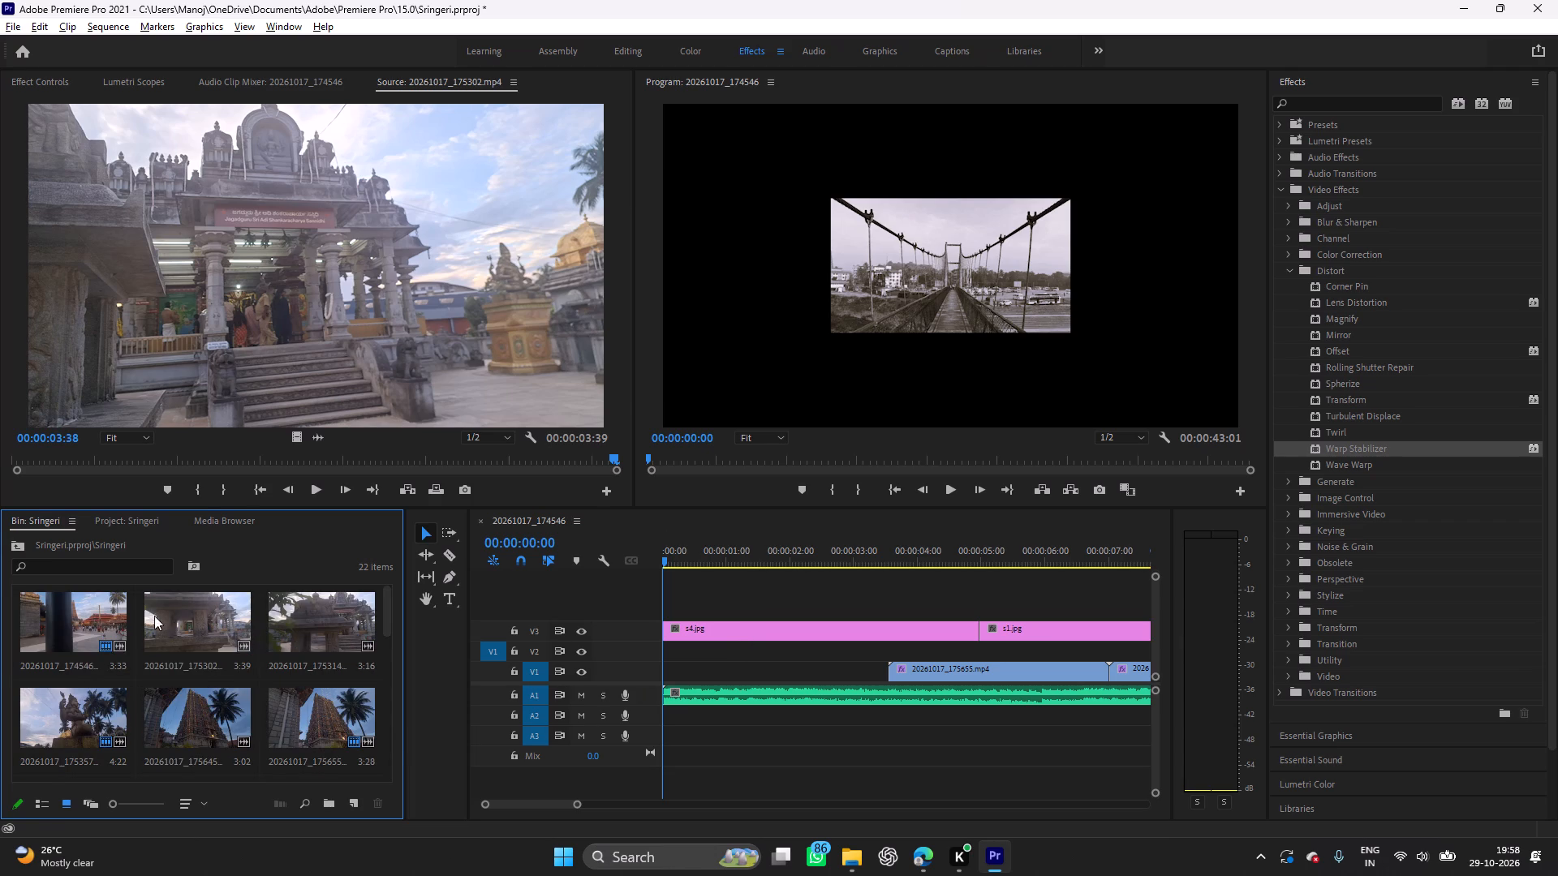
double_click(76, 626)
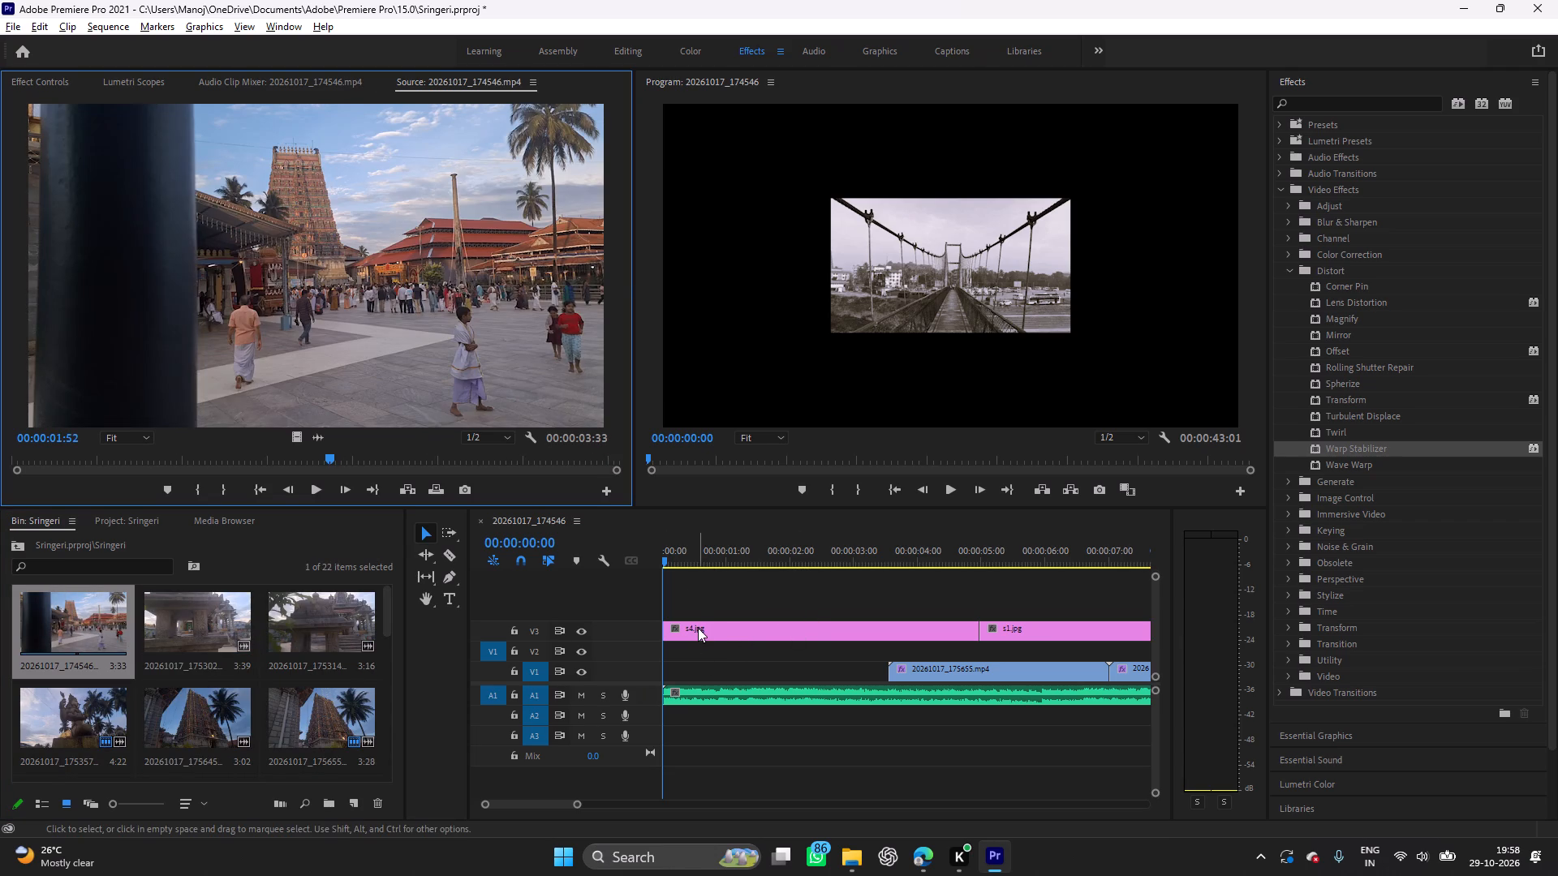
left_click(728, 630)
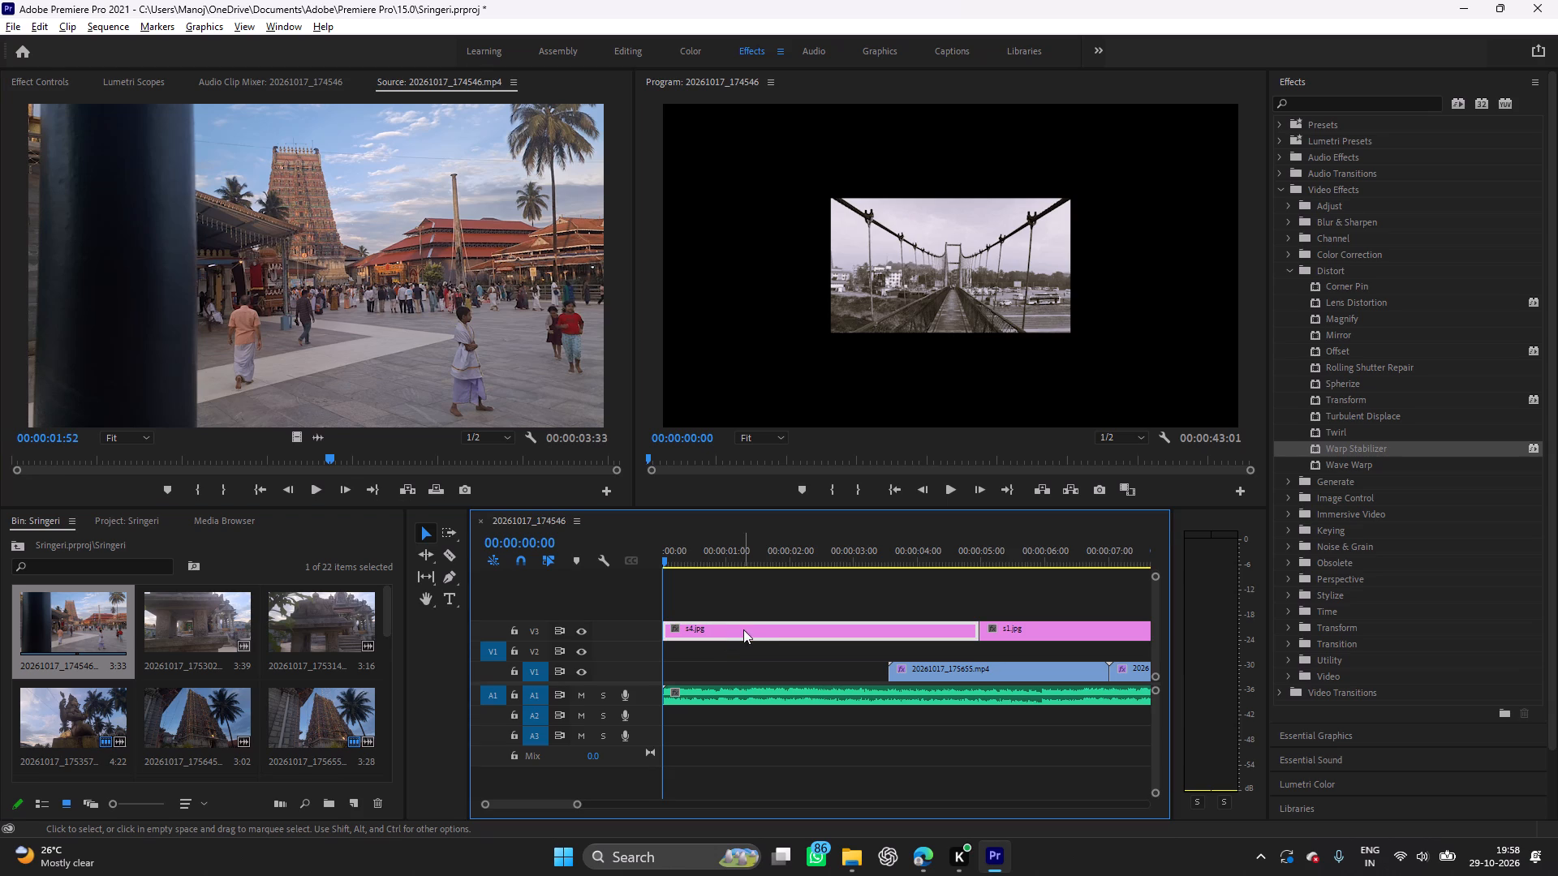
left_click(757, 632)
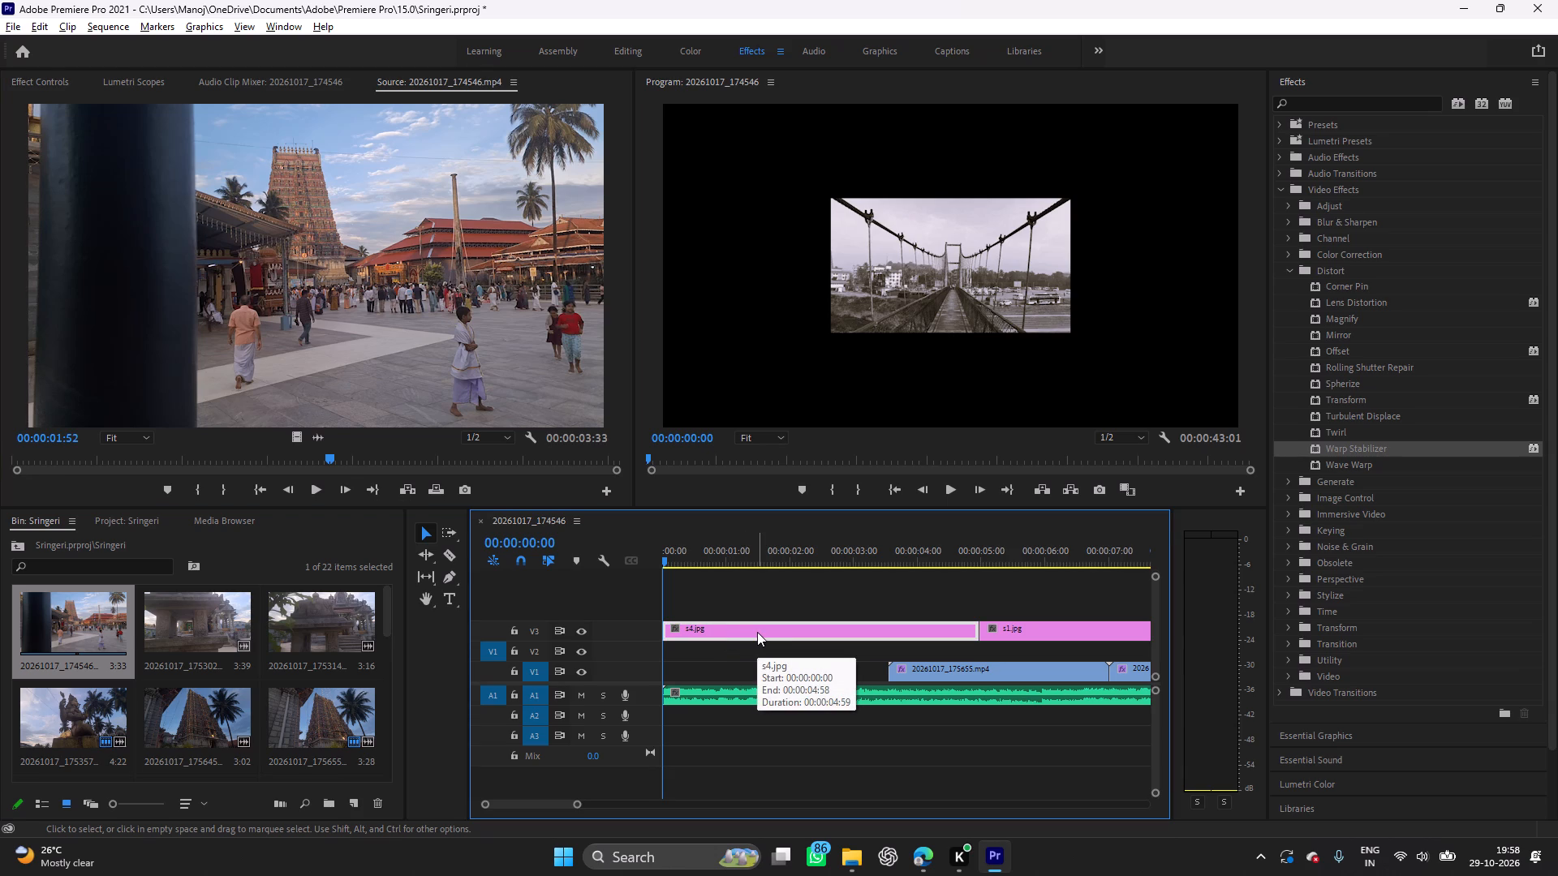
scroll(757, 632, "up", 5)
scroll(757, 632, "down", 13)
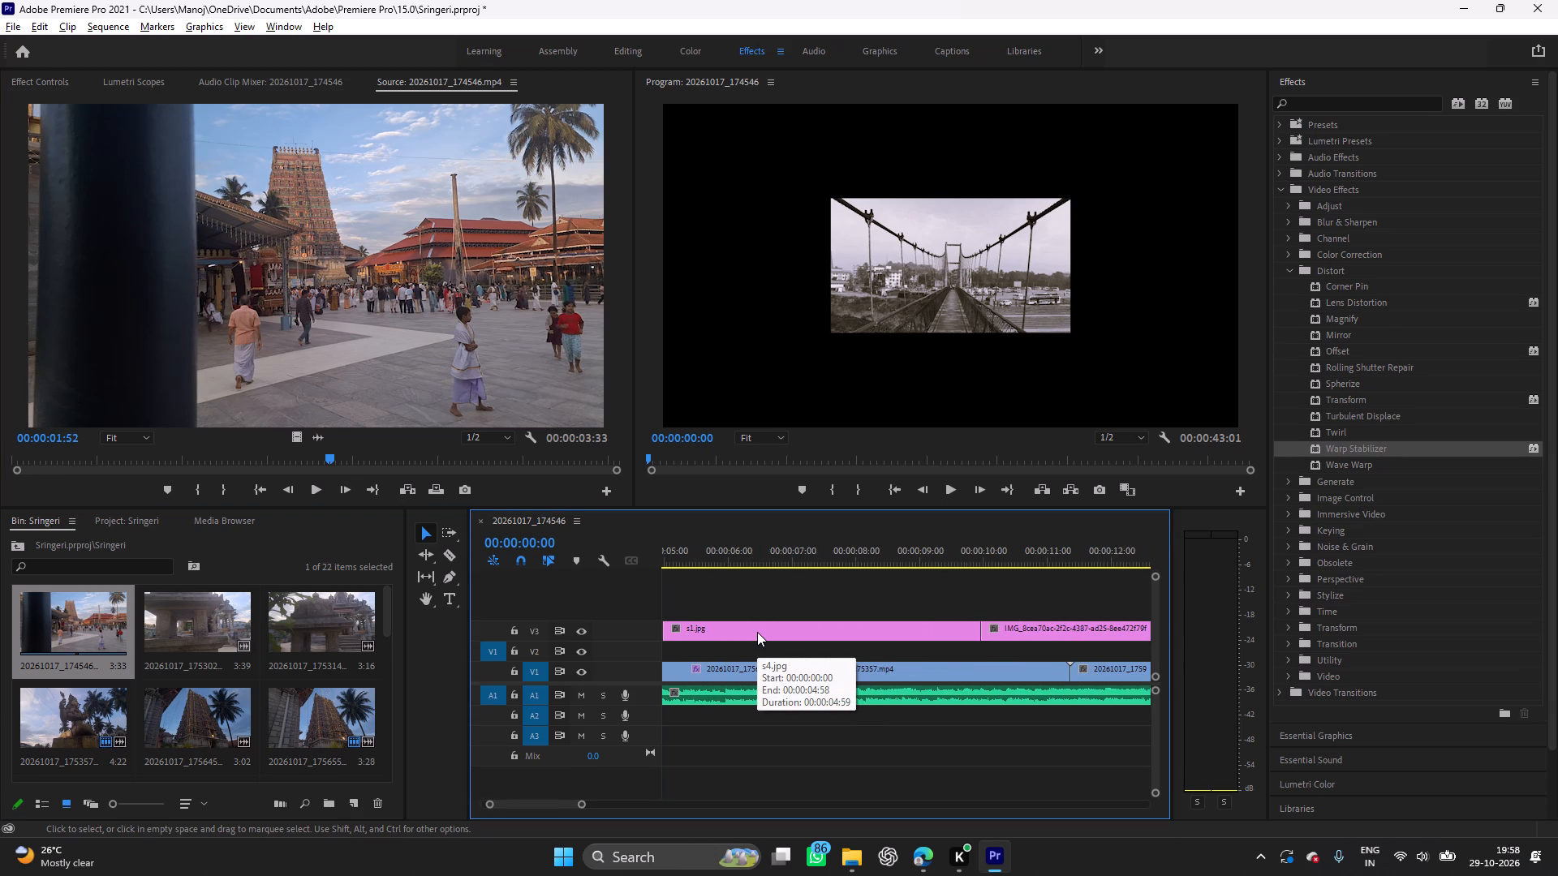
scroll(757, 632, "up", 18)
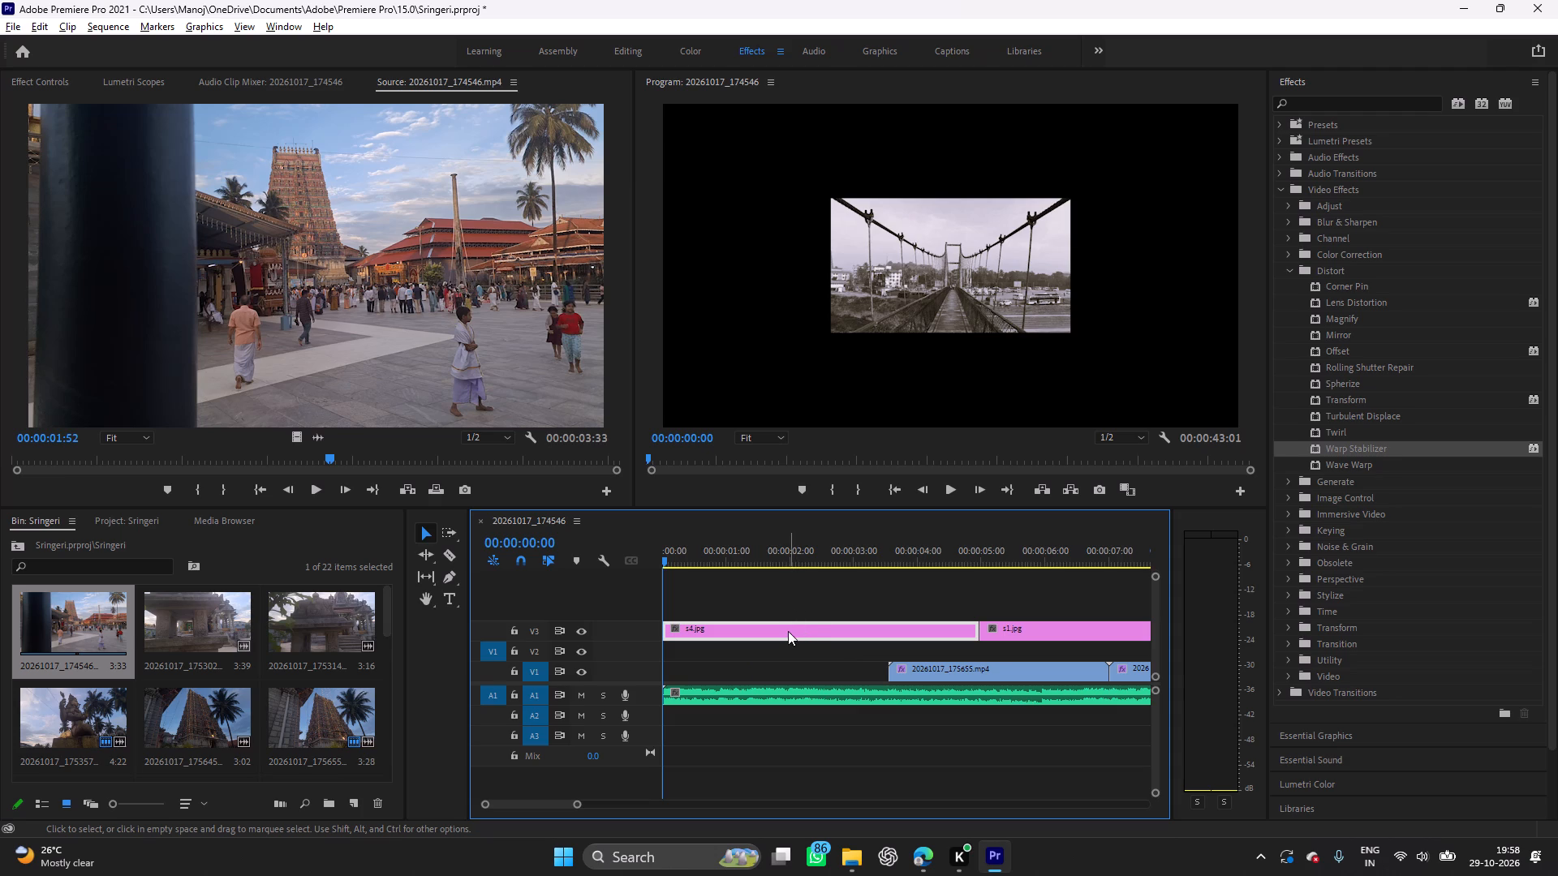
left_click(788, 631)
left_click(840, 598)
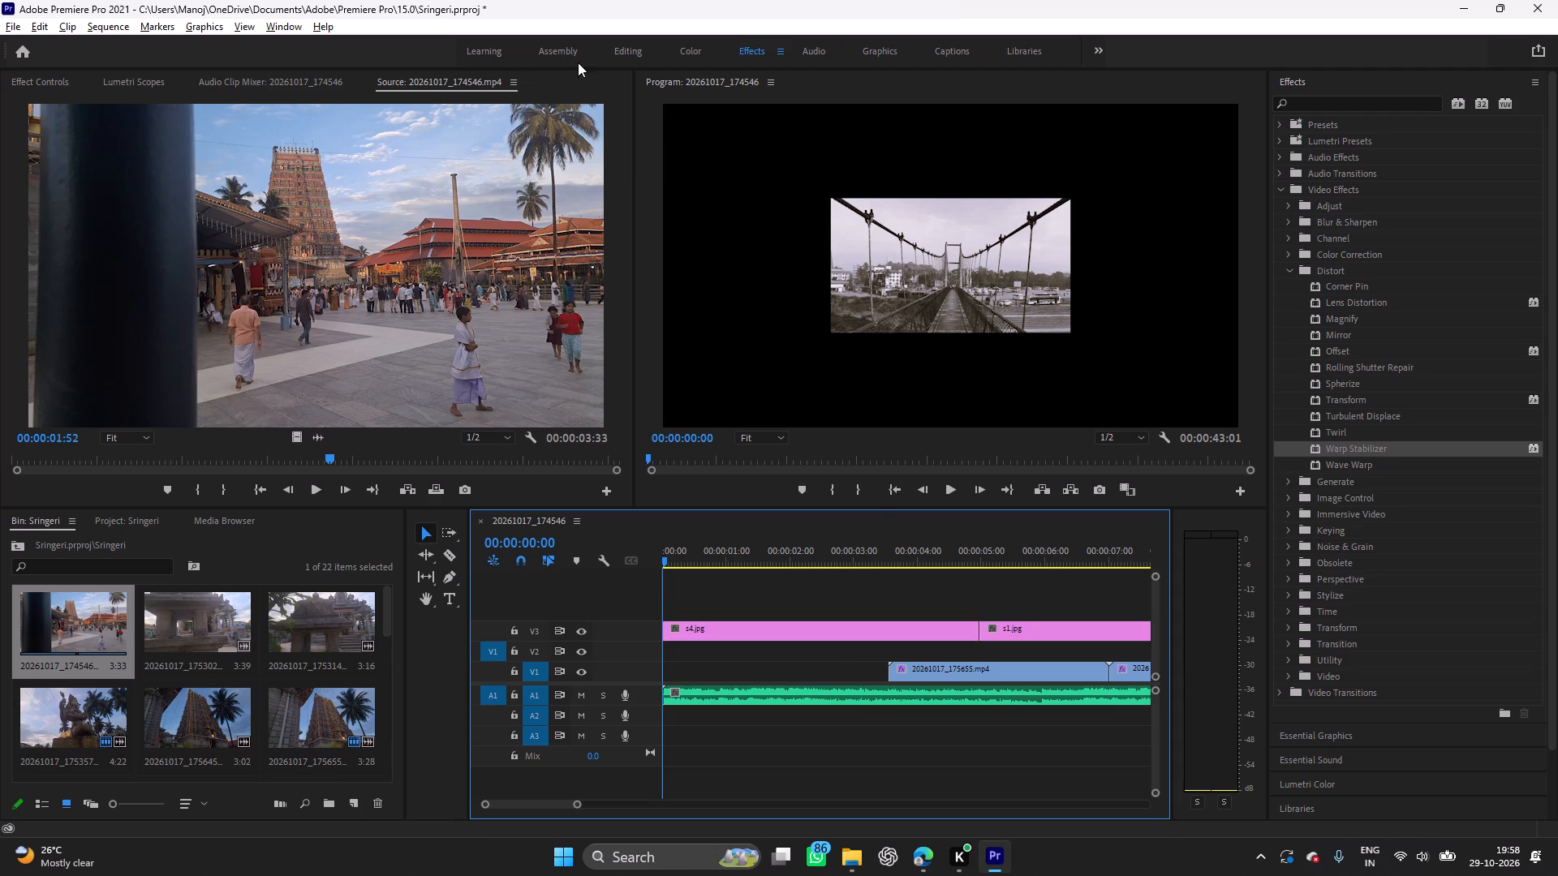
Switch to the Editing workspace and show the effect controls of s4.jpg on V3.
left_click(639, 50)
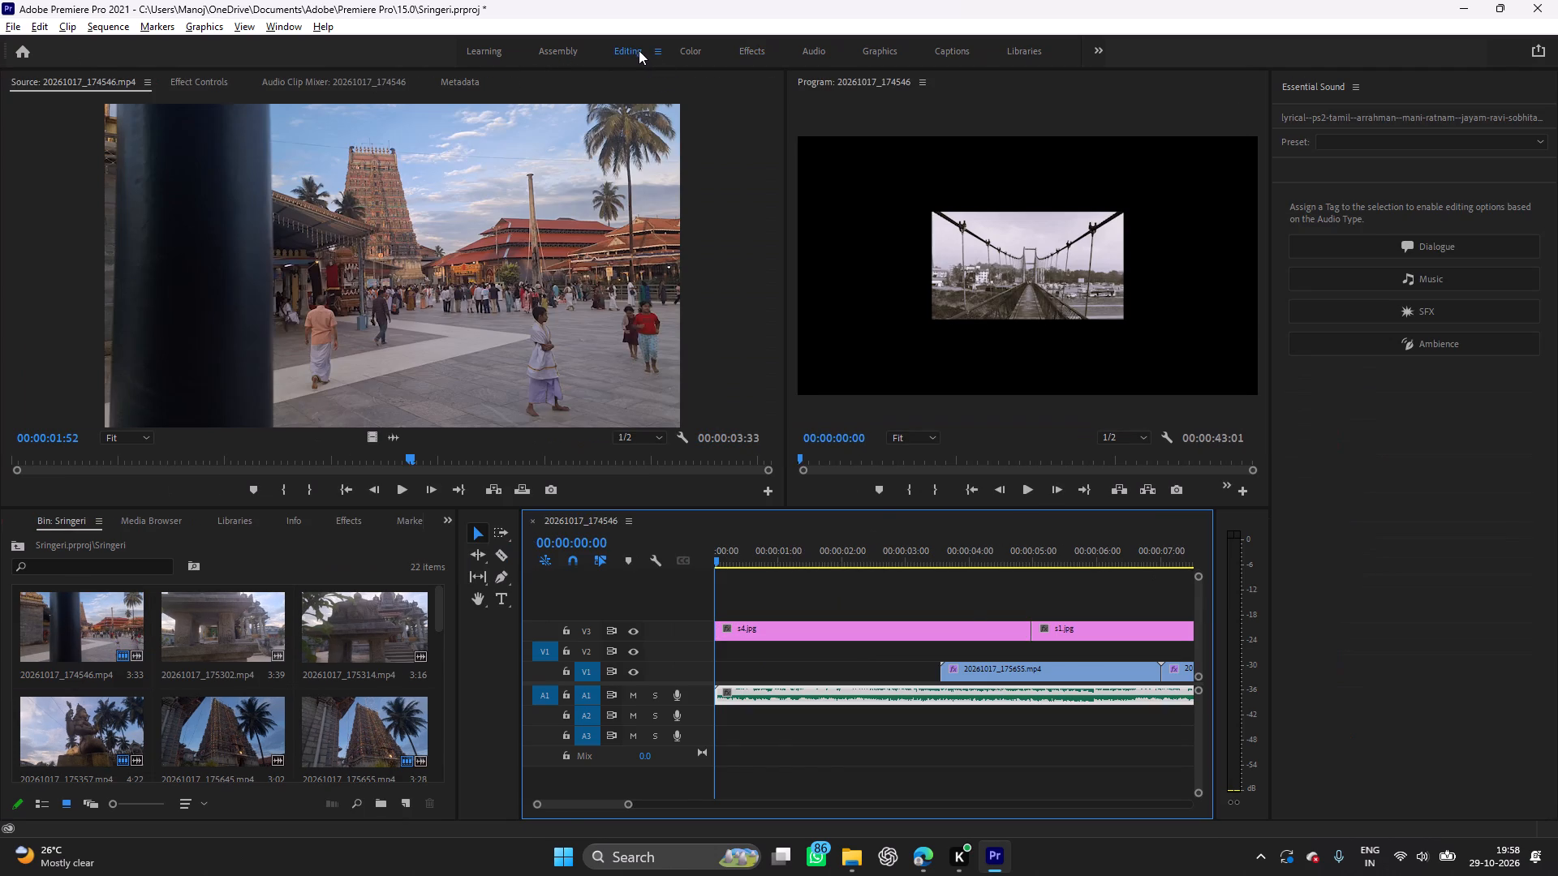
left_click(808, 629)
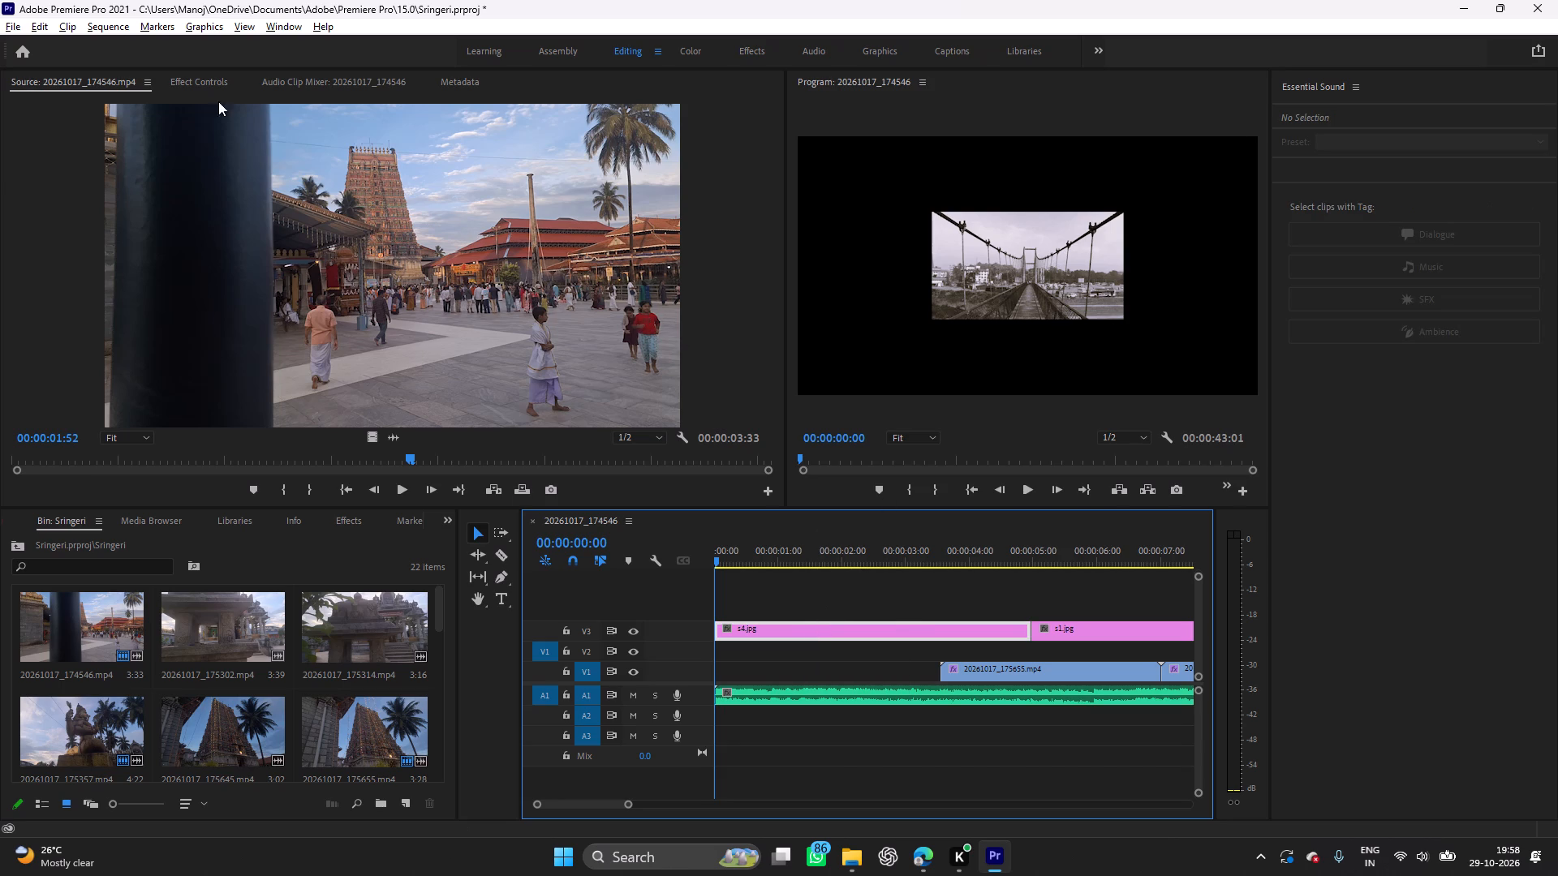
left_click(182, 88)
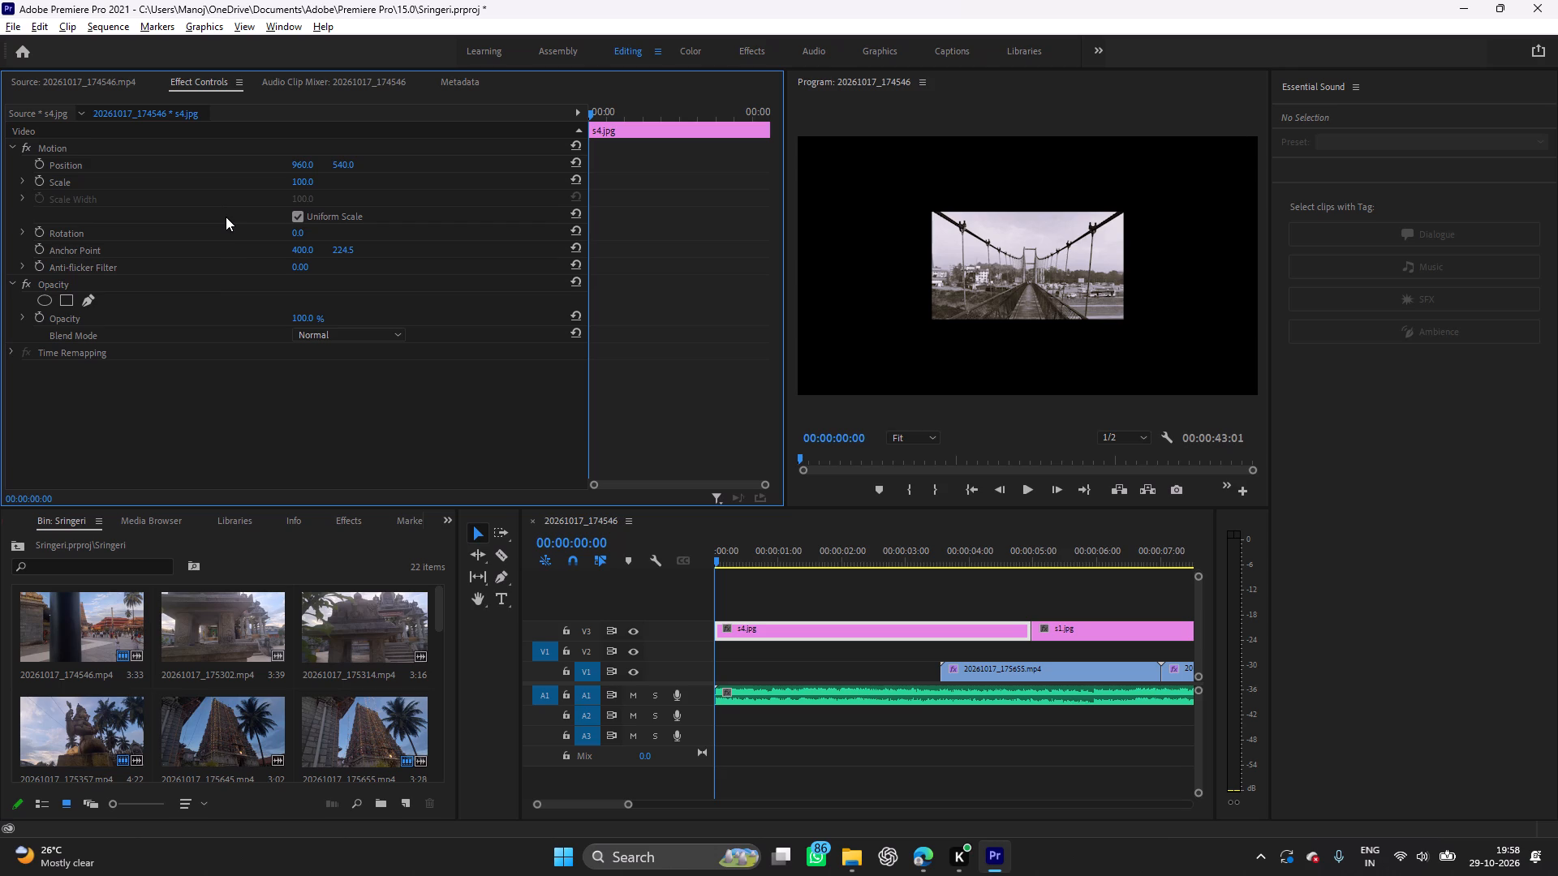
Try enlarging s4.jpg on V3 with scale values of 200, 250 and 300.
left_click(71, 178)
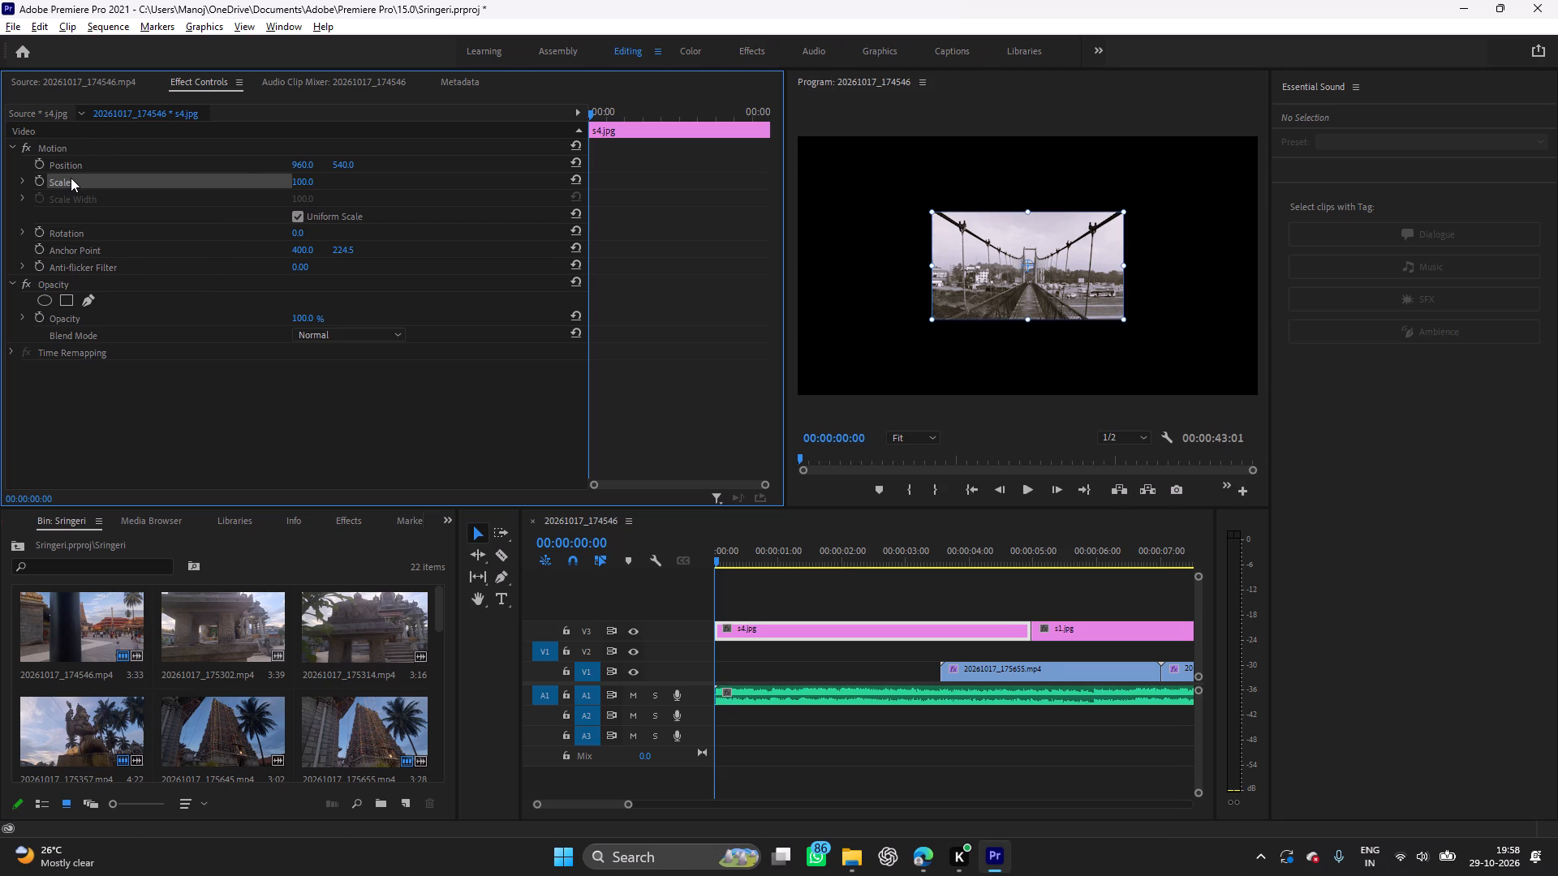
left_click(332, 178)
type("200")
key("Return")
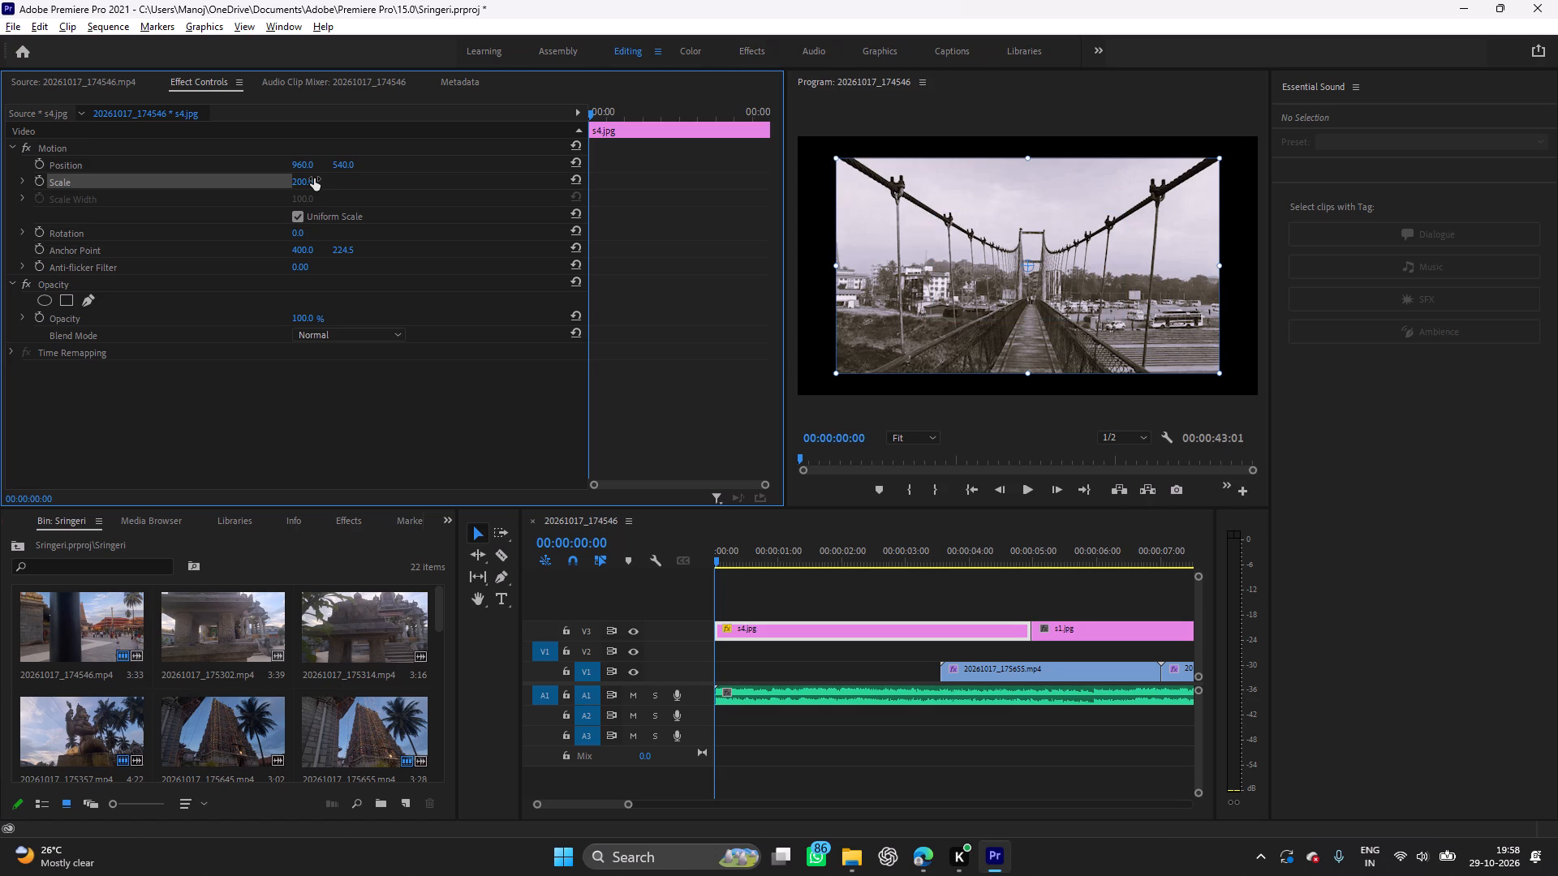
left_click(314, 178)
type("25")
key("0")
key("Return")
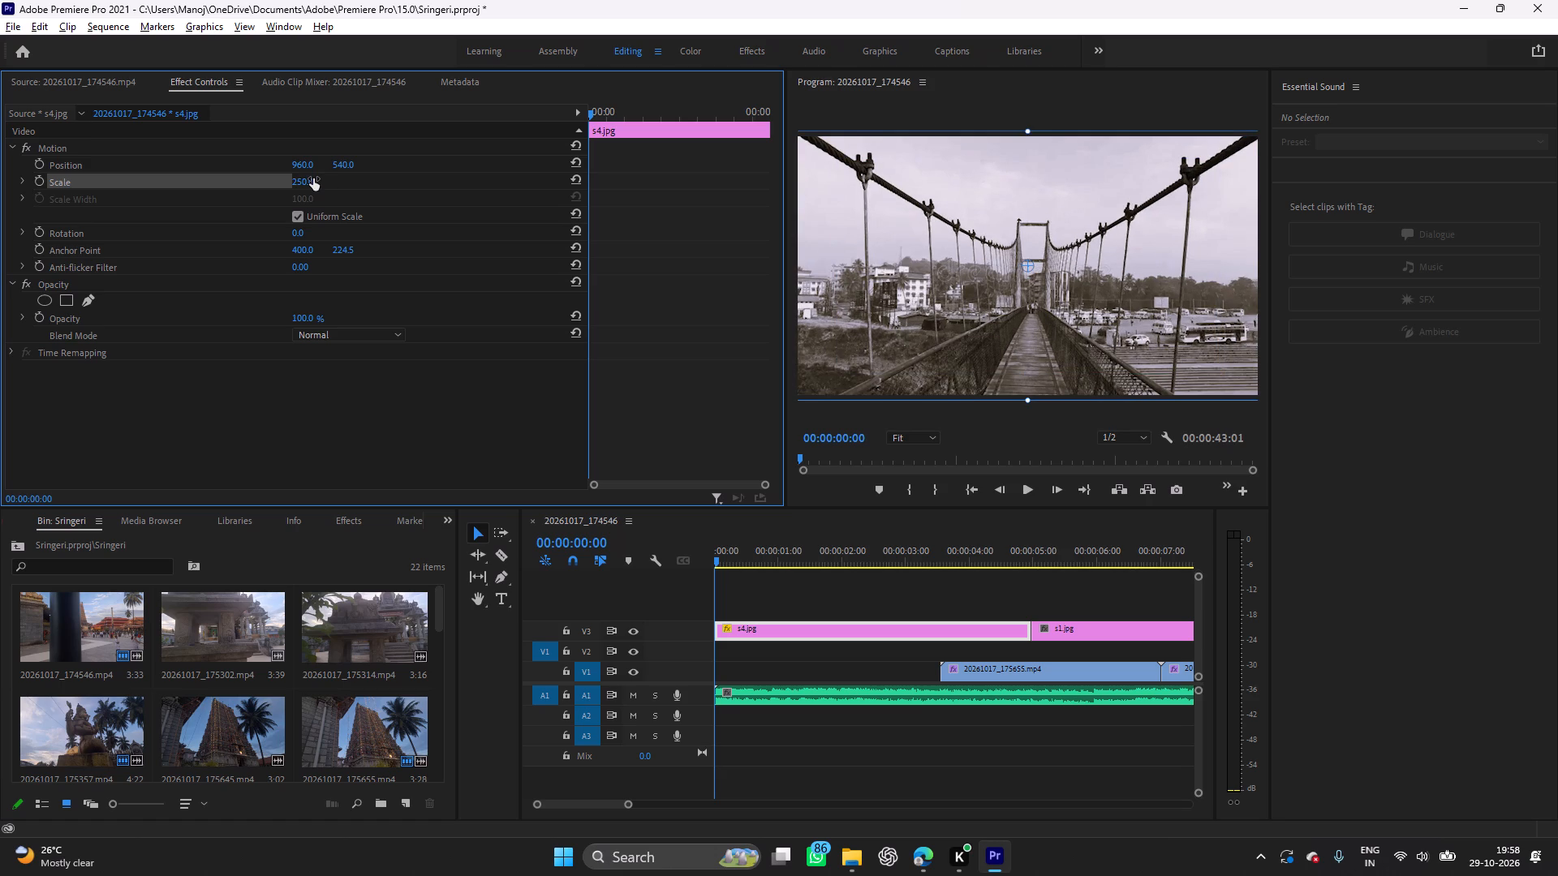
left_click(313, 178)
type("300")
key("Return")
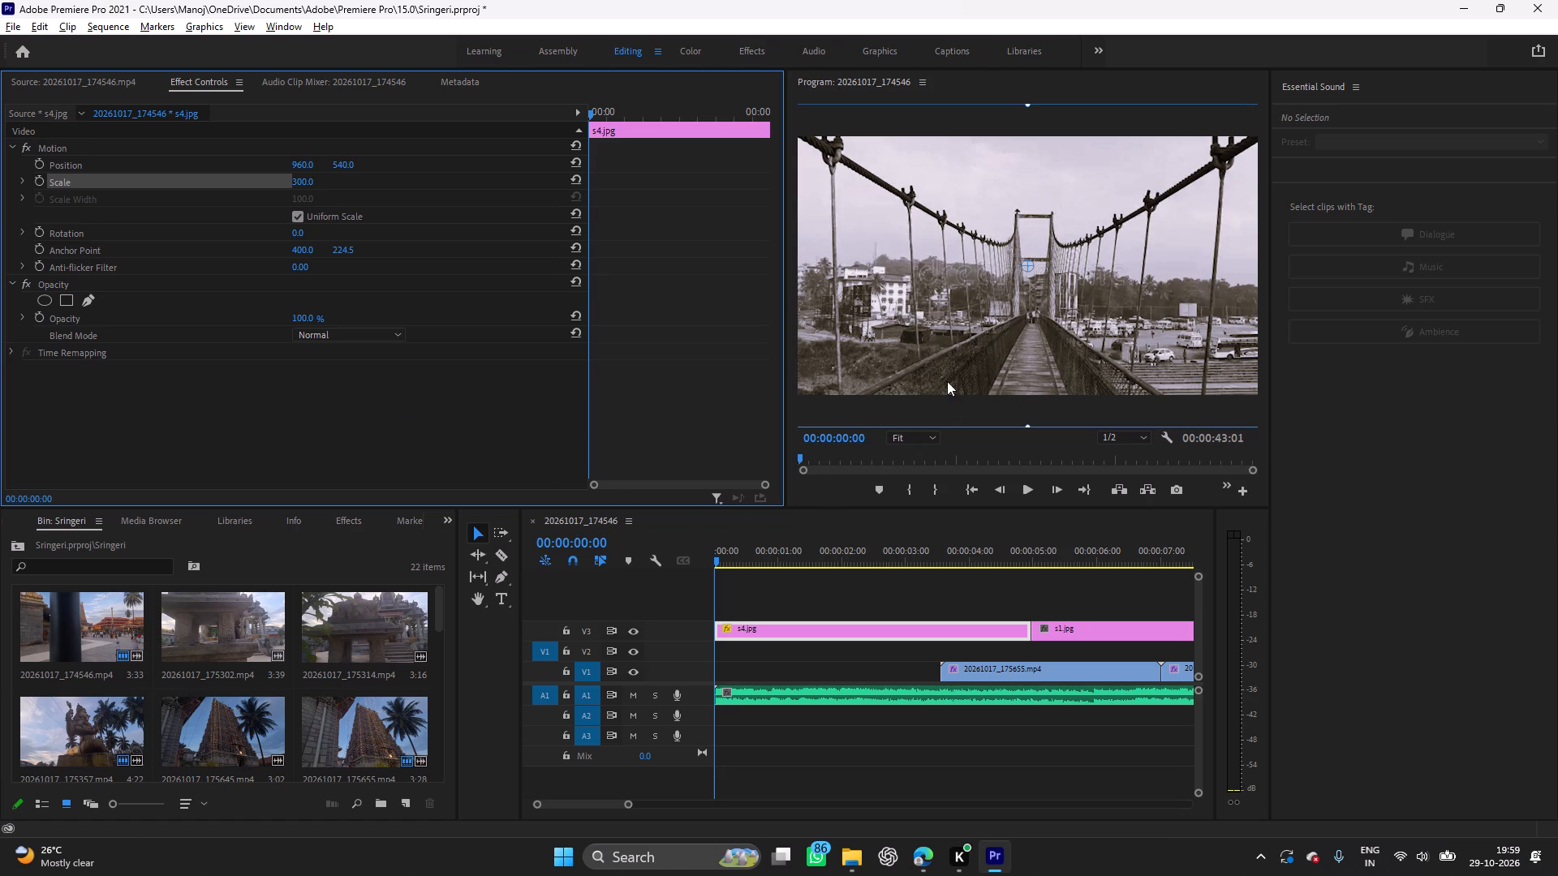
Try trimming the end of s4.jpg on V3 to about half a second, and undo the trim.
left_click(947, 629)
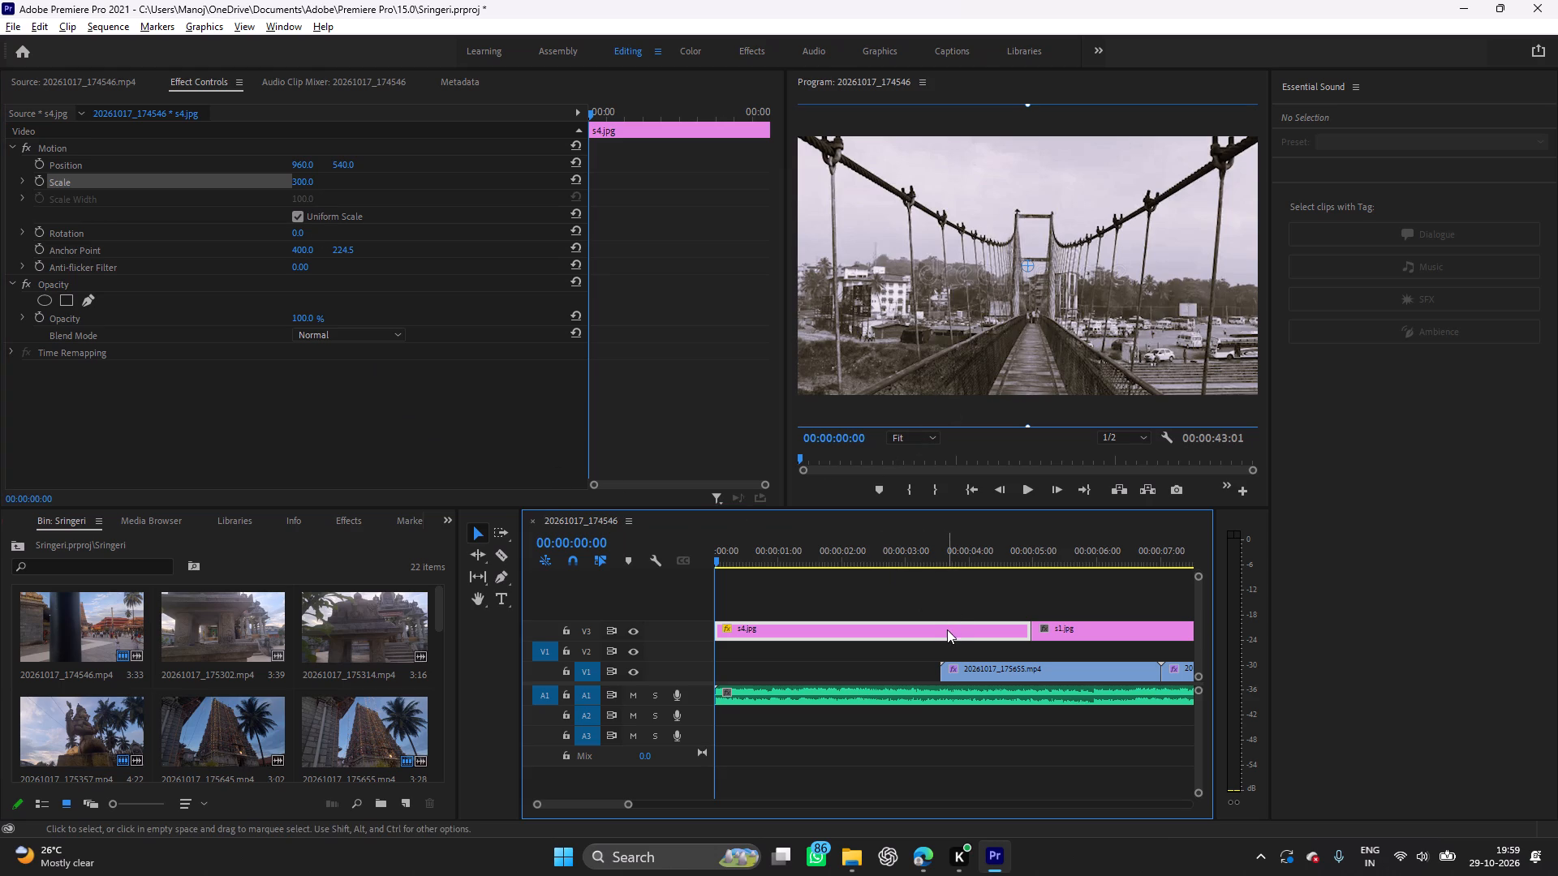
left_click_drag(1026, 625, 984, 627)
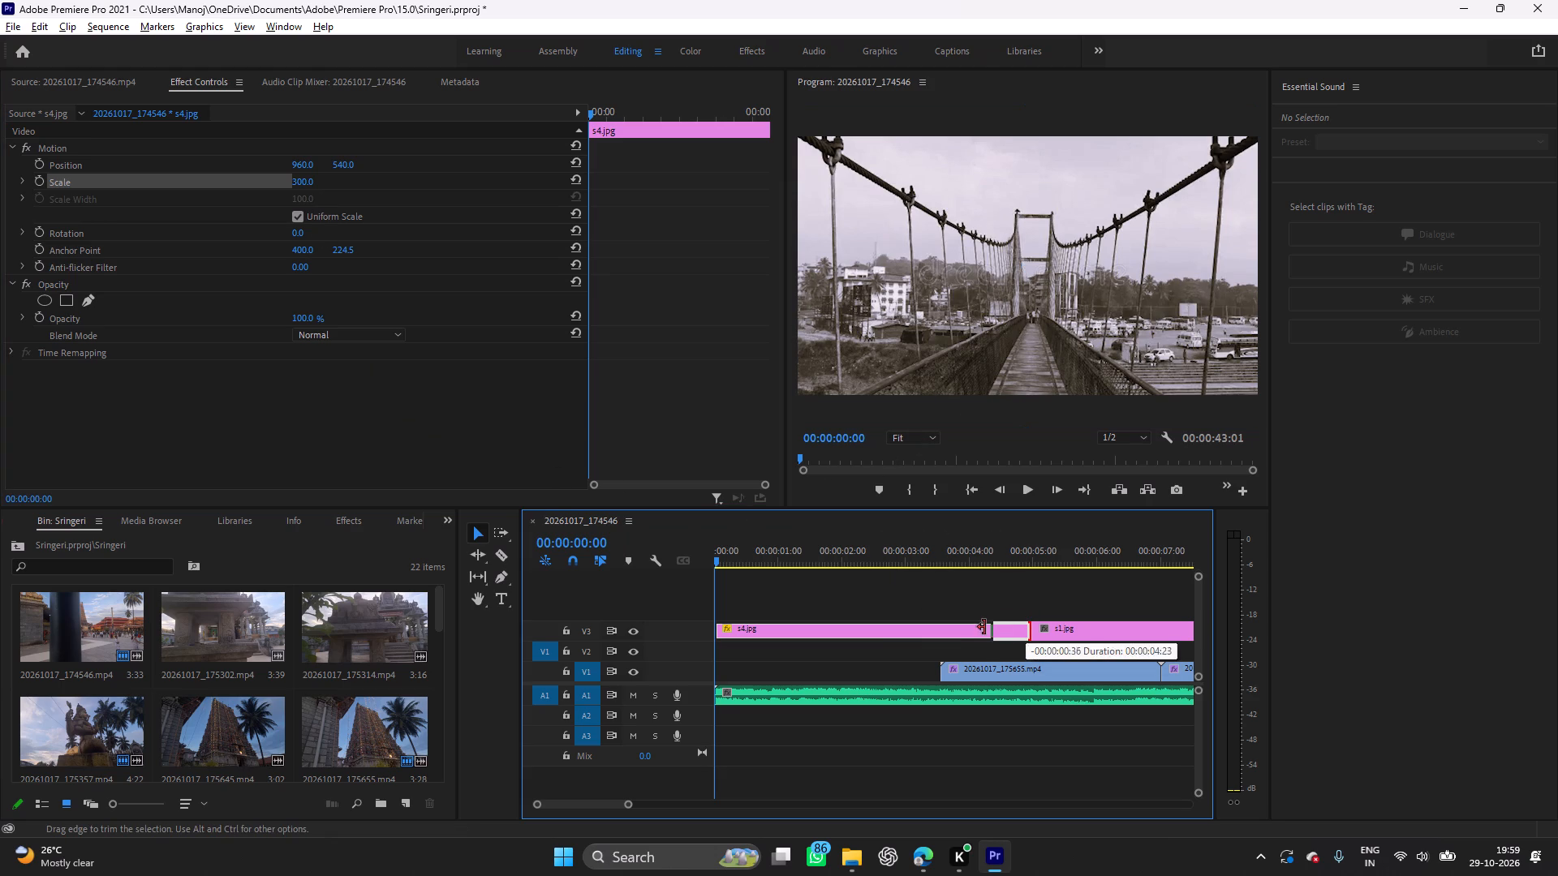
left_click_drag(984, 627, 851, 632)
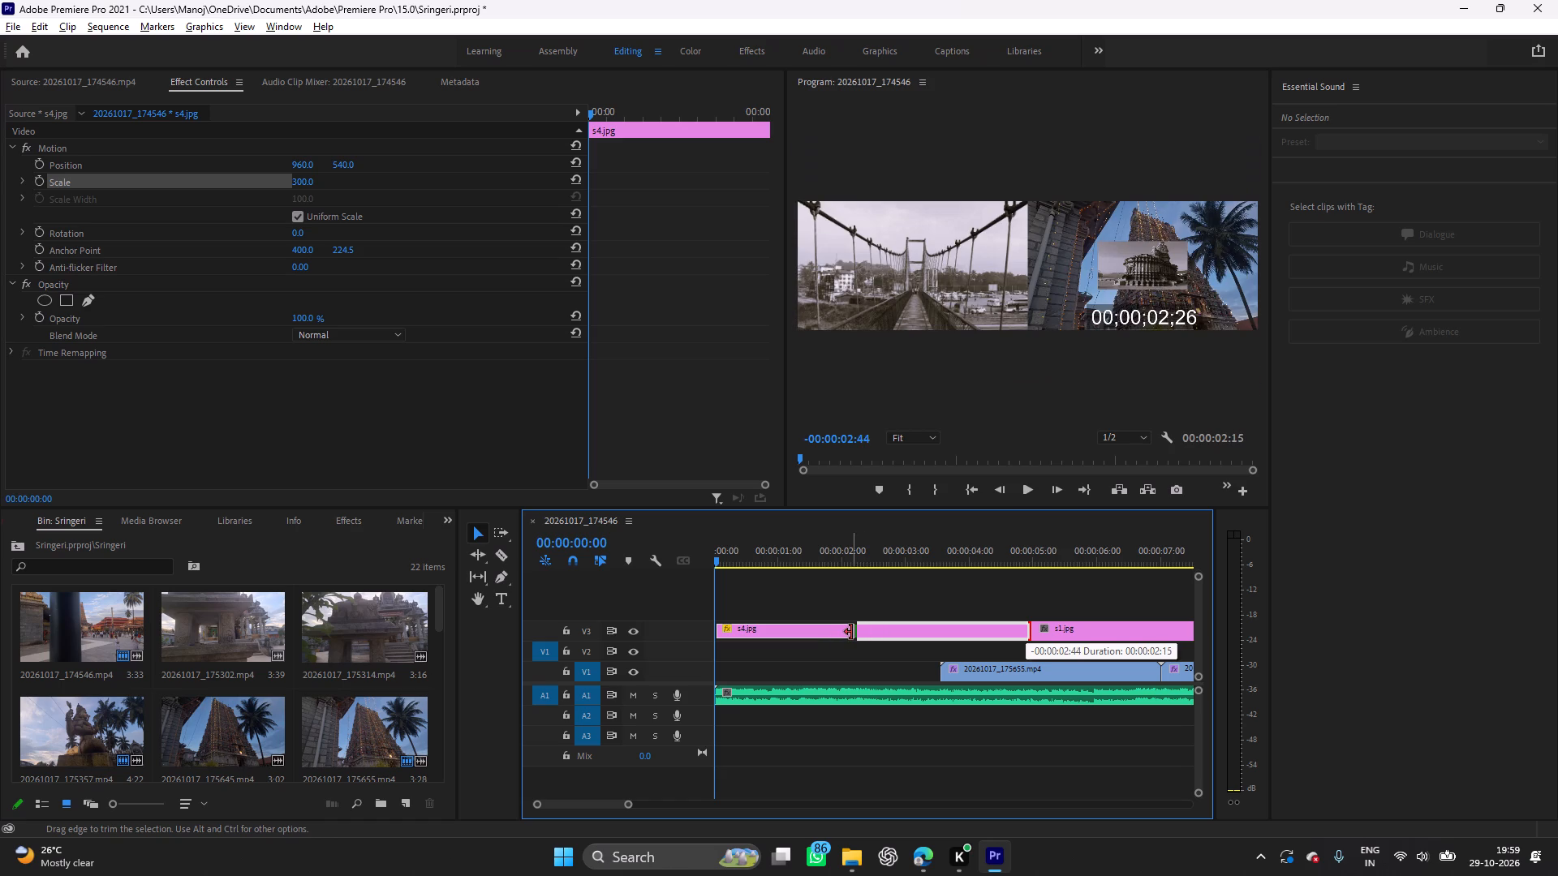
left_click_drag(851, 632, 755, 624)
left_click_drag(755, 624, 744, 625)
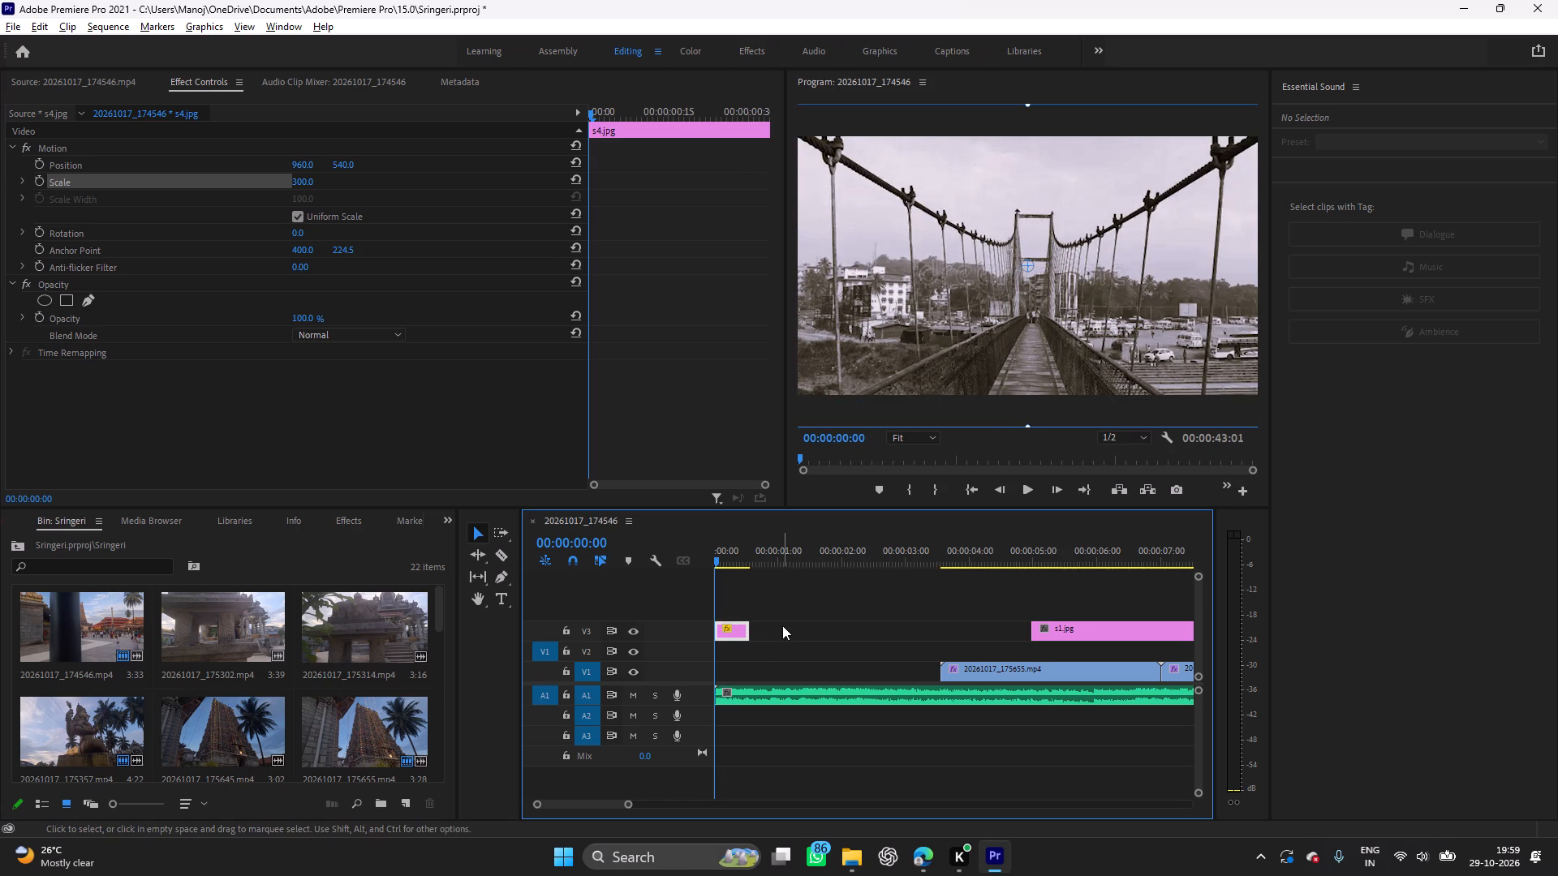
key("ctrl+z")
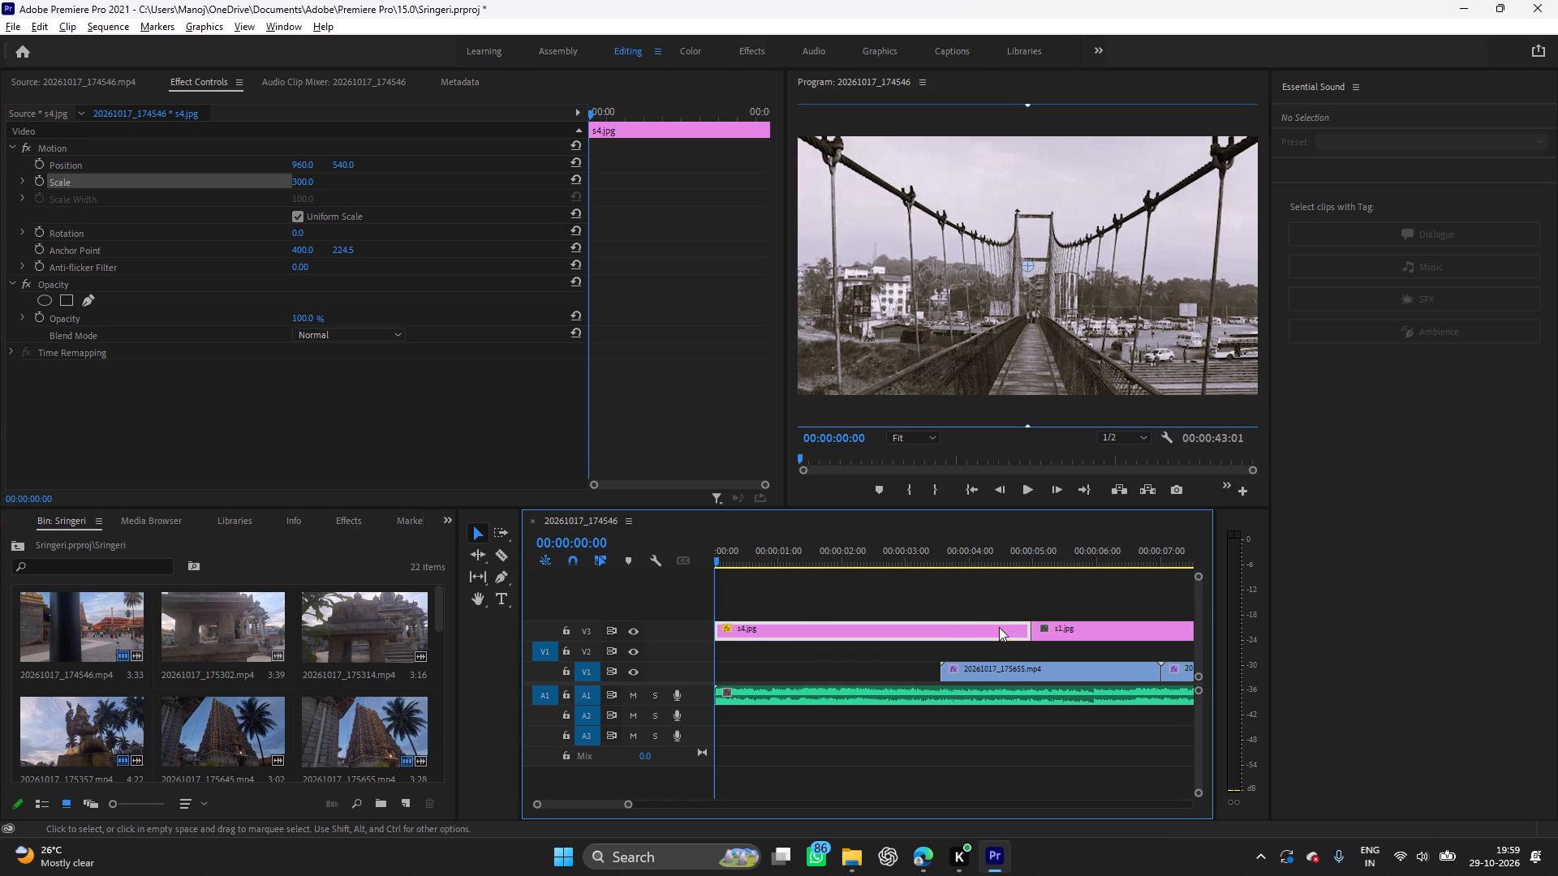
Undo the scale changes to s4.jpg and the placement of the five photos on V3.
left_click(1045, 603)
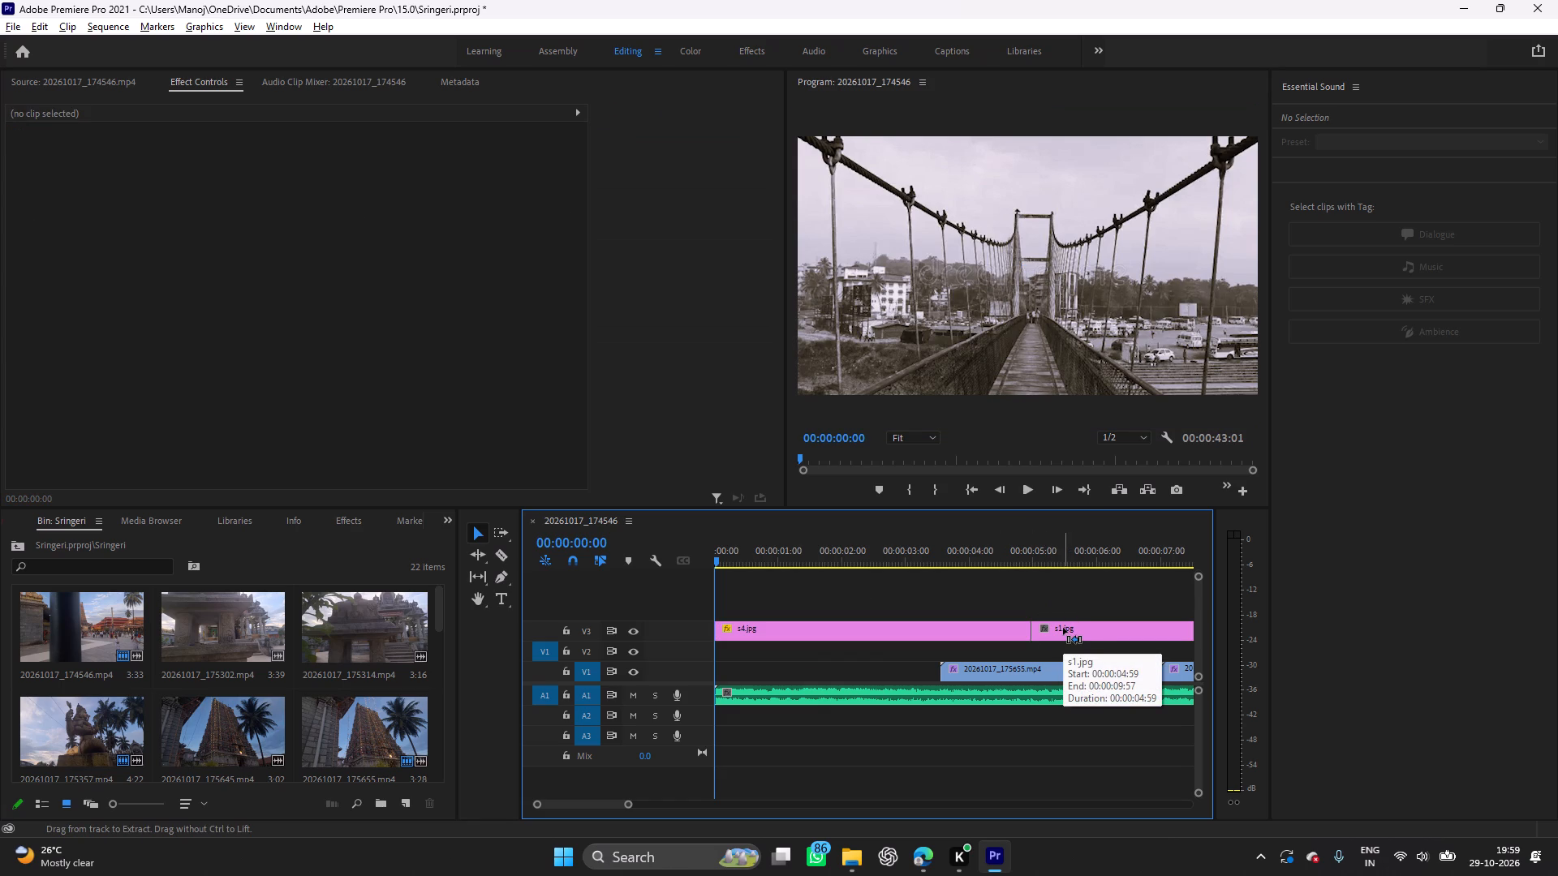
key("ctrl+z")
key("ctrl+z")
key("ctrl+z")
key("ctrl+z")
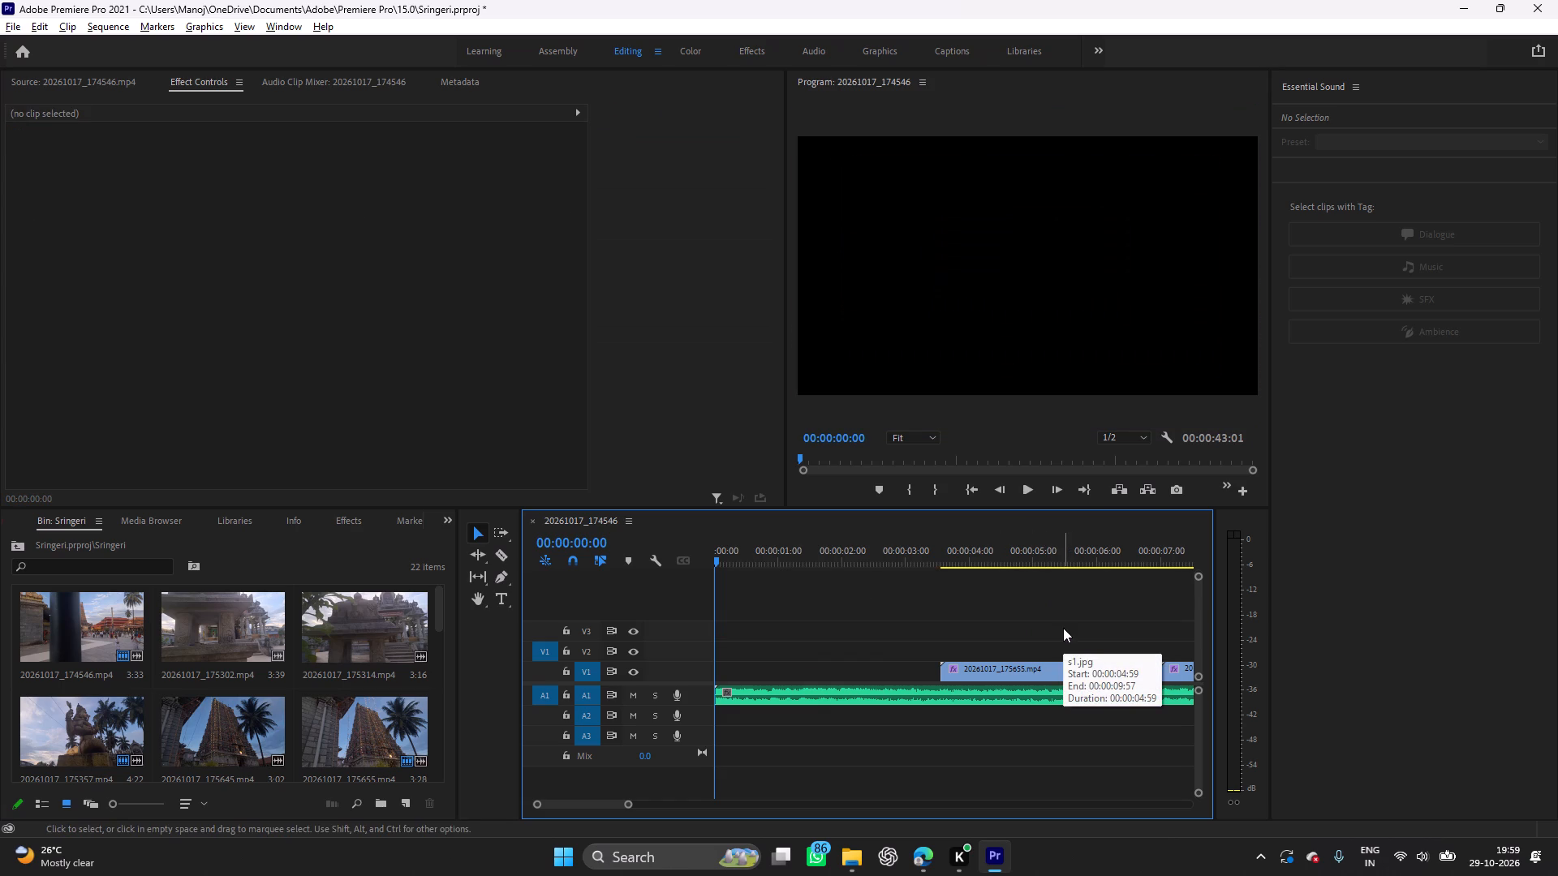
Place the photo starting with IMG_8cea70ac from the Sringeri bin on track V3 at 00:00:00:00.
scroll(312, 692, "down", 4)
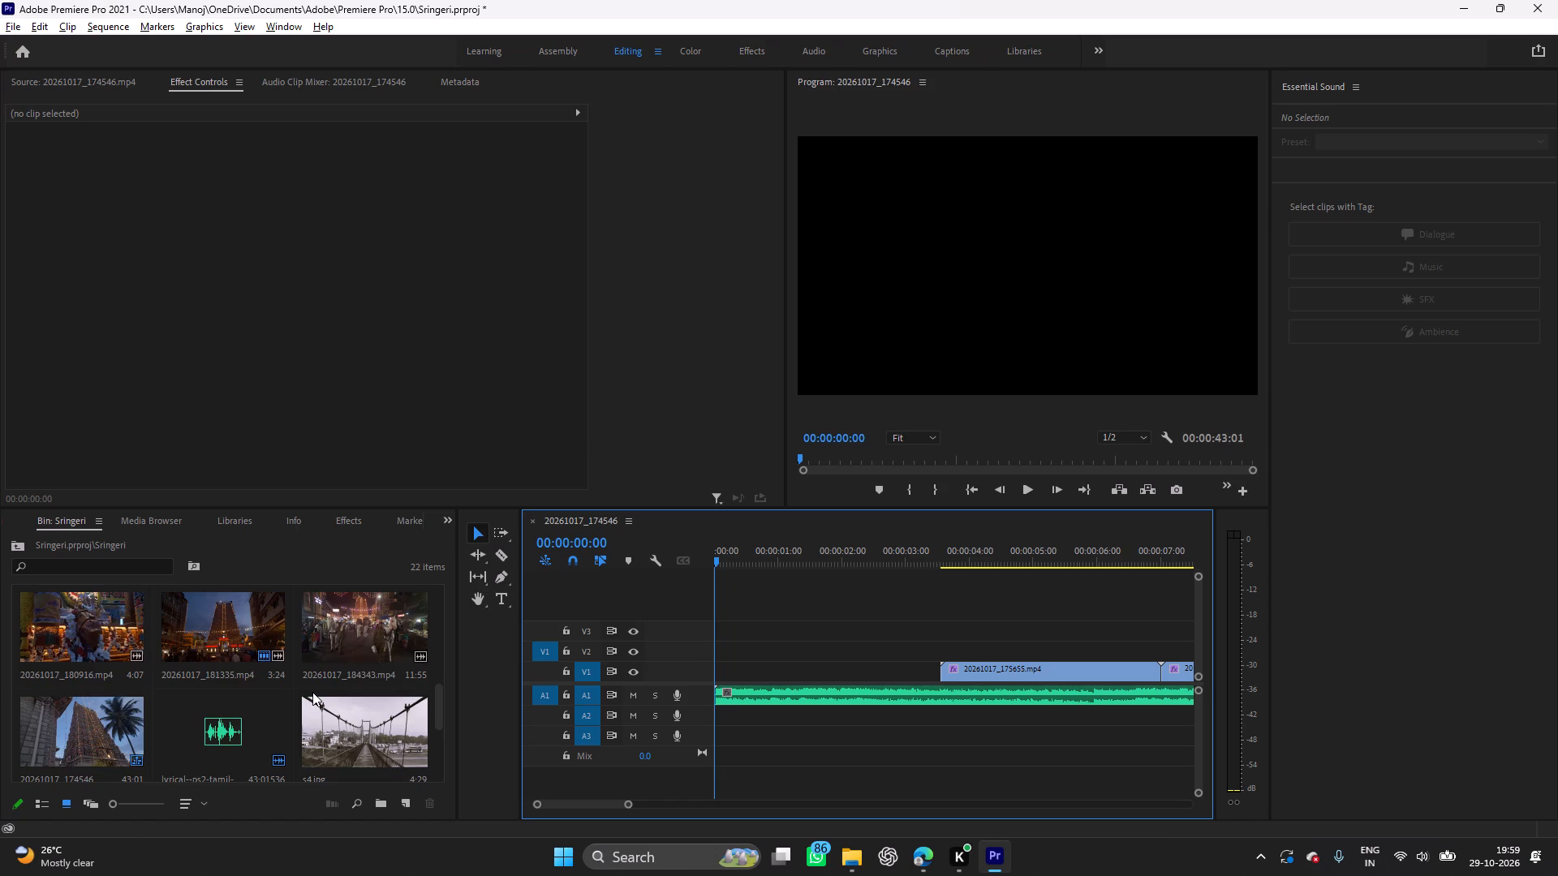
scroll(312, 692, "down", 13)
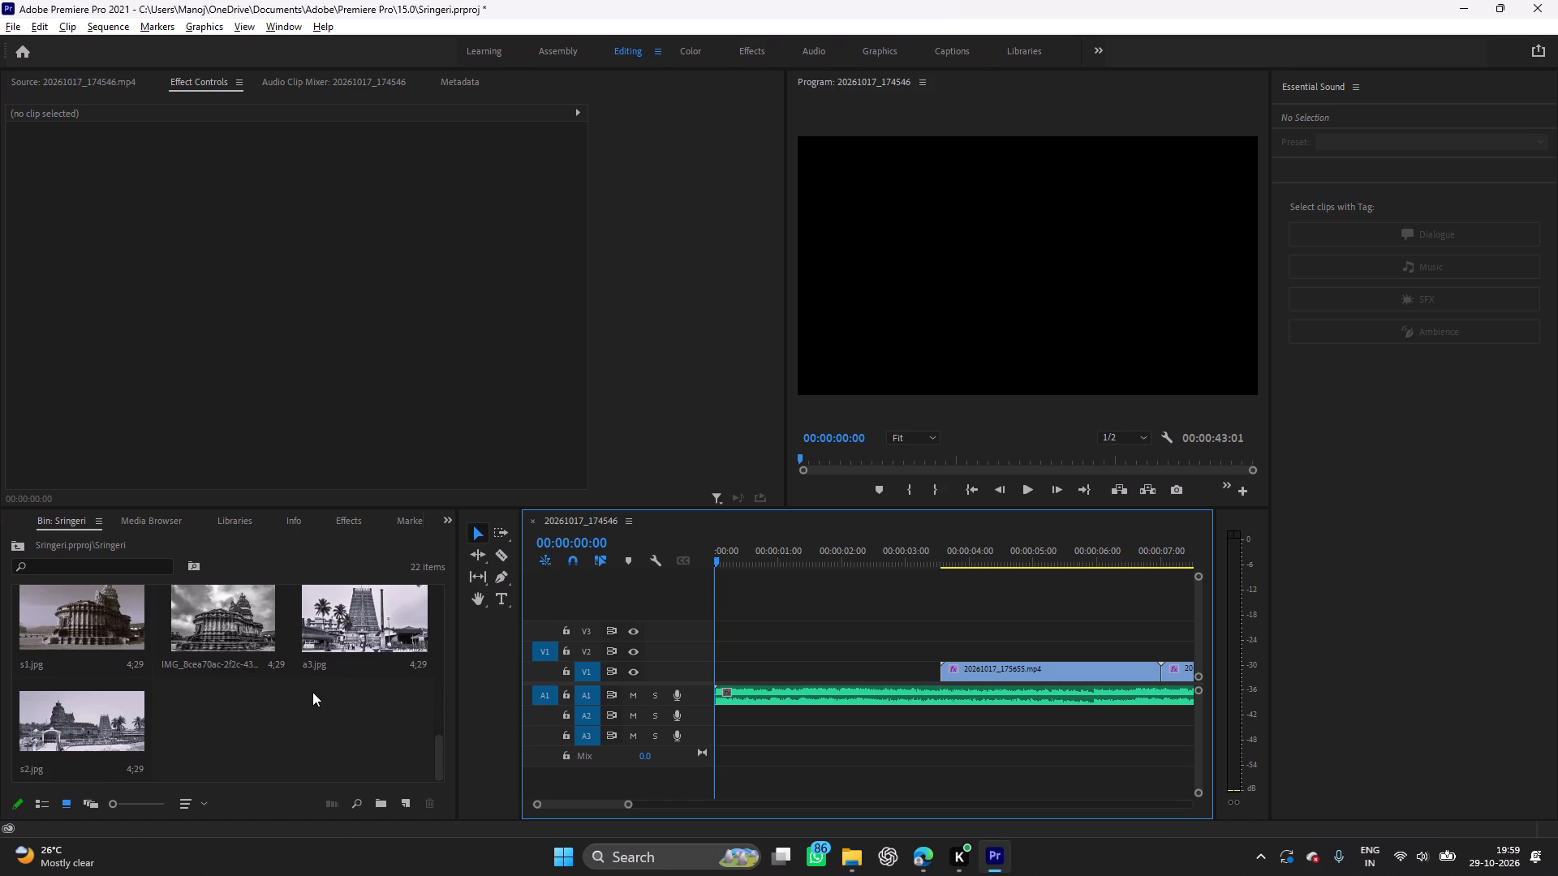
left_click_drag(232, 625, 628, 633)
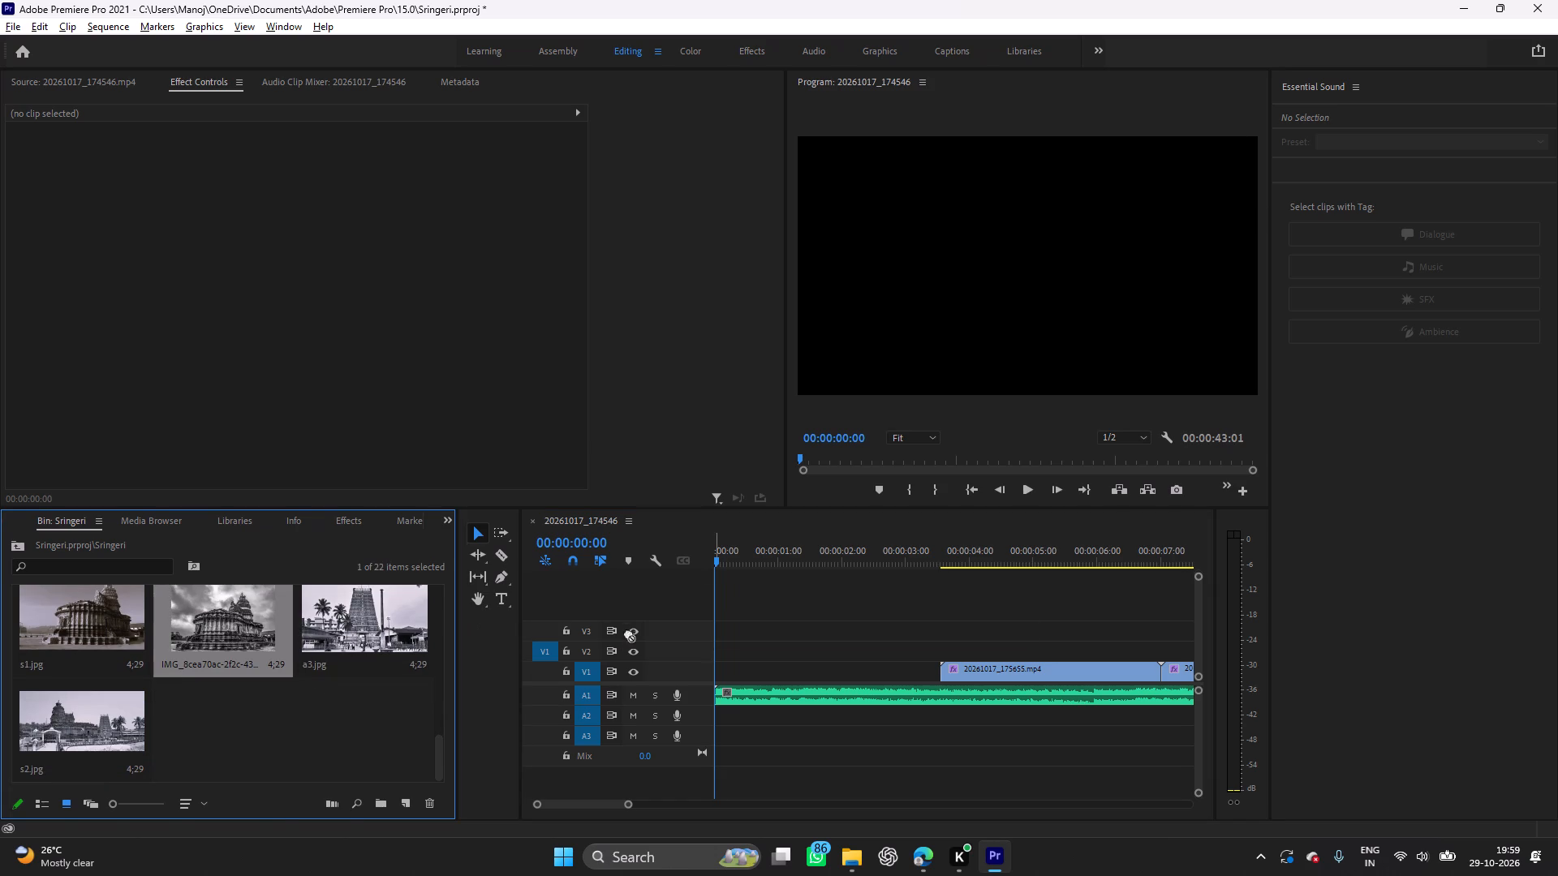
left_click_drag(628, 633, 722, 625)
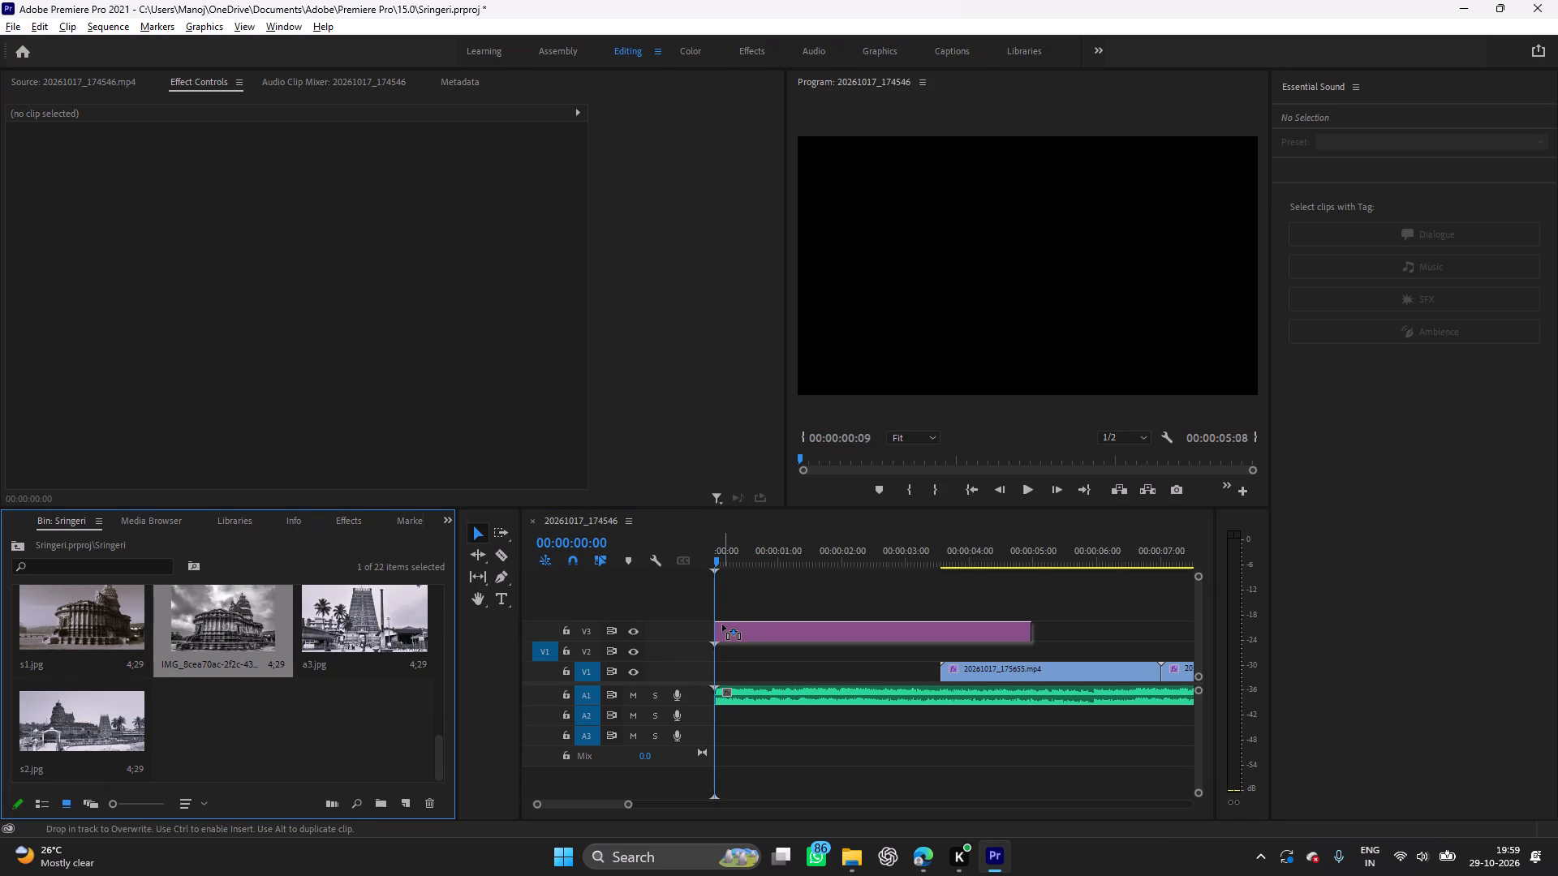
left_click_drag(722, 625, 730, 672)
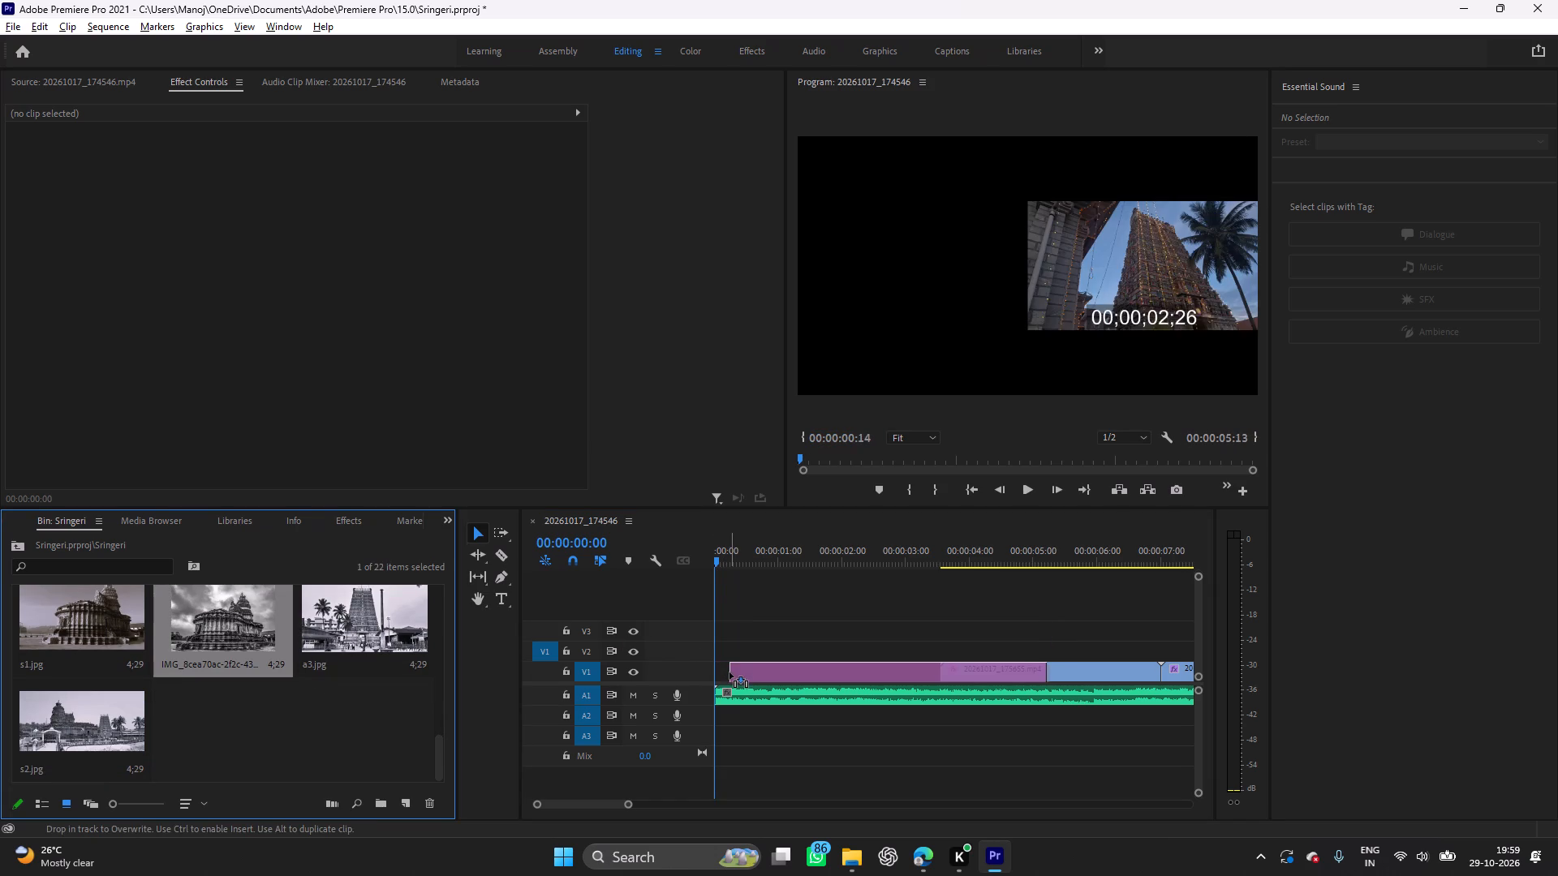
left_click_drag(730, 672, 720, 637)
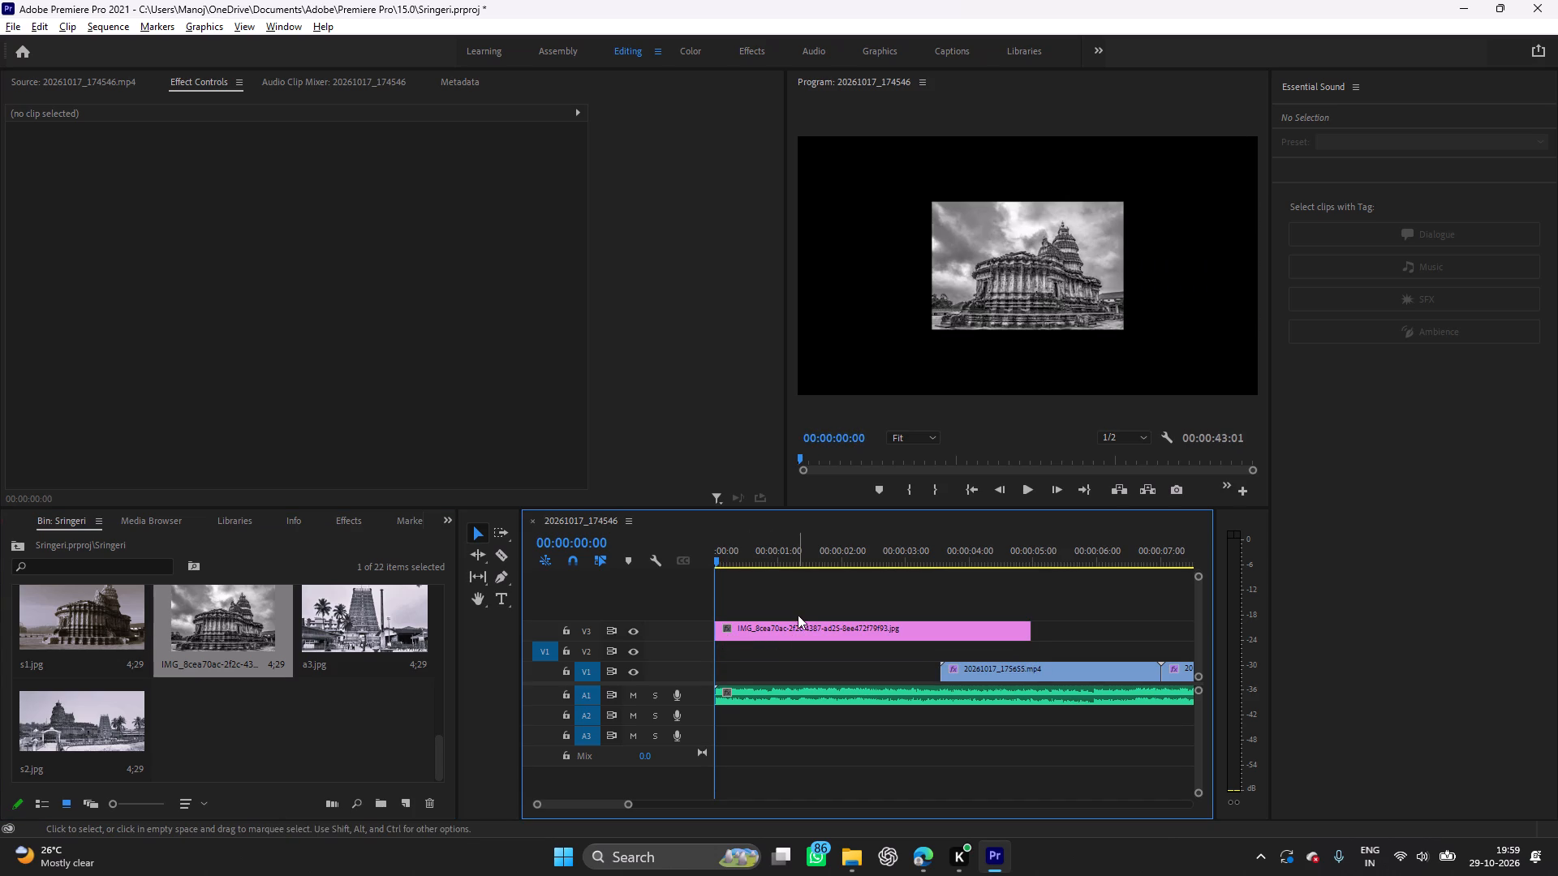
Set the scale of the IMG_8cea70ac photo on V3 to 300.
left_click(806, 626)
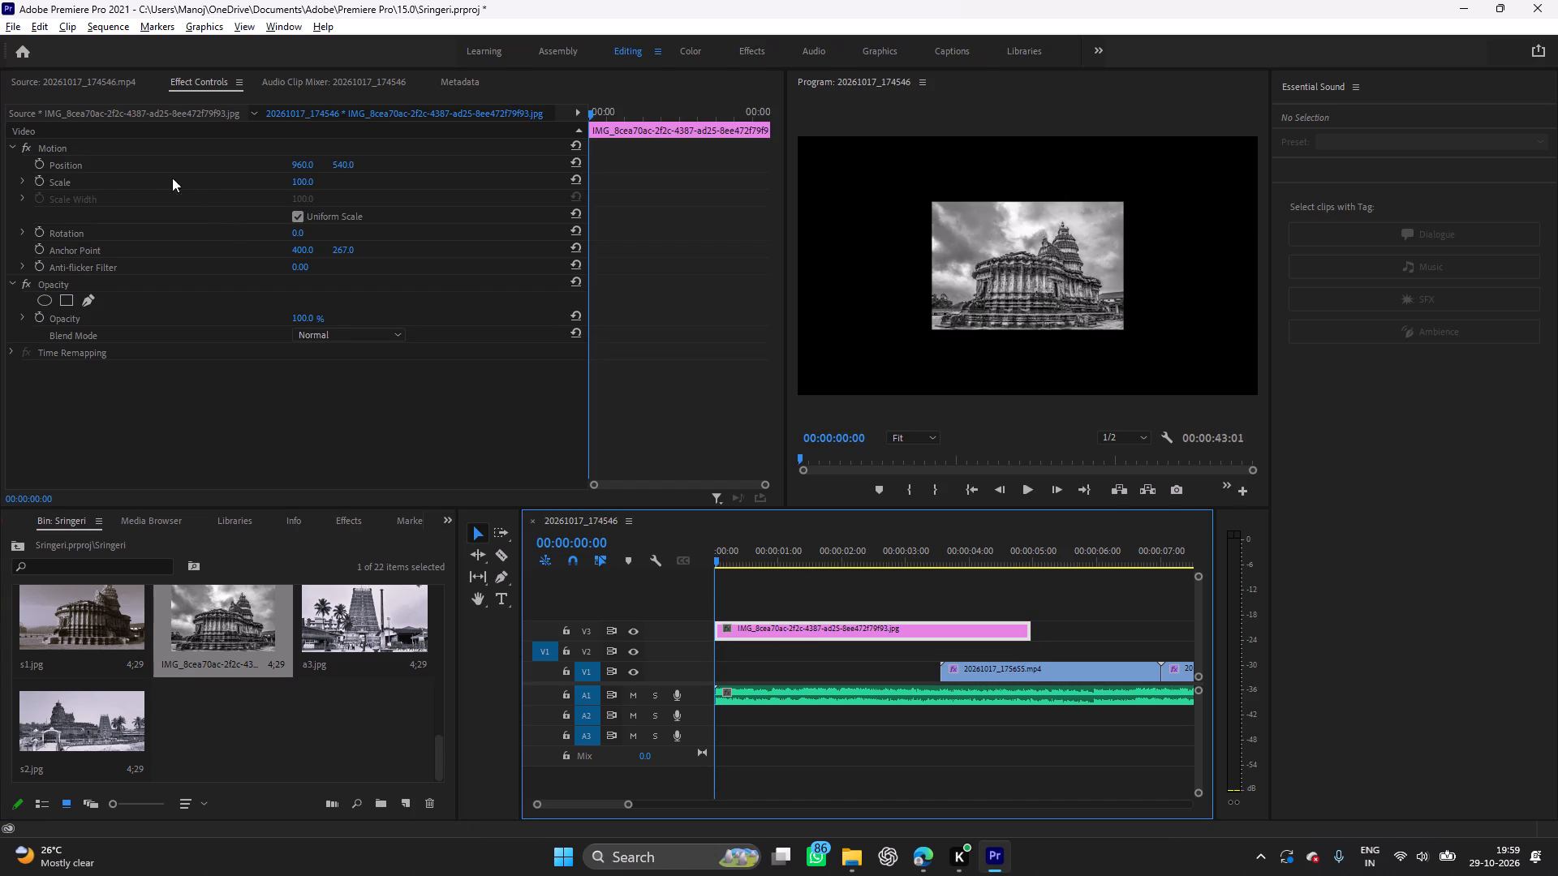
left_click(71, 178)
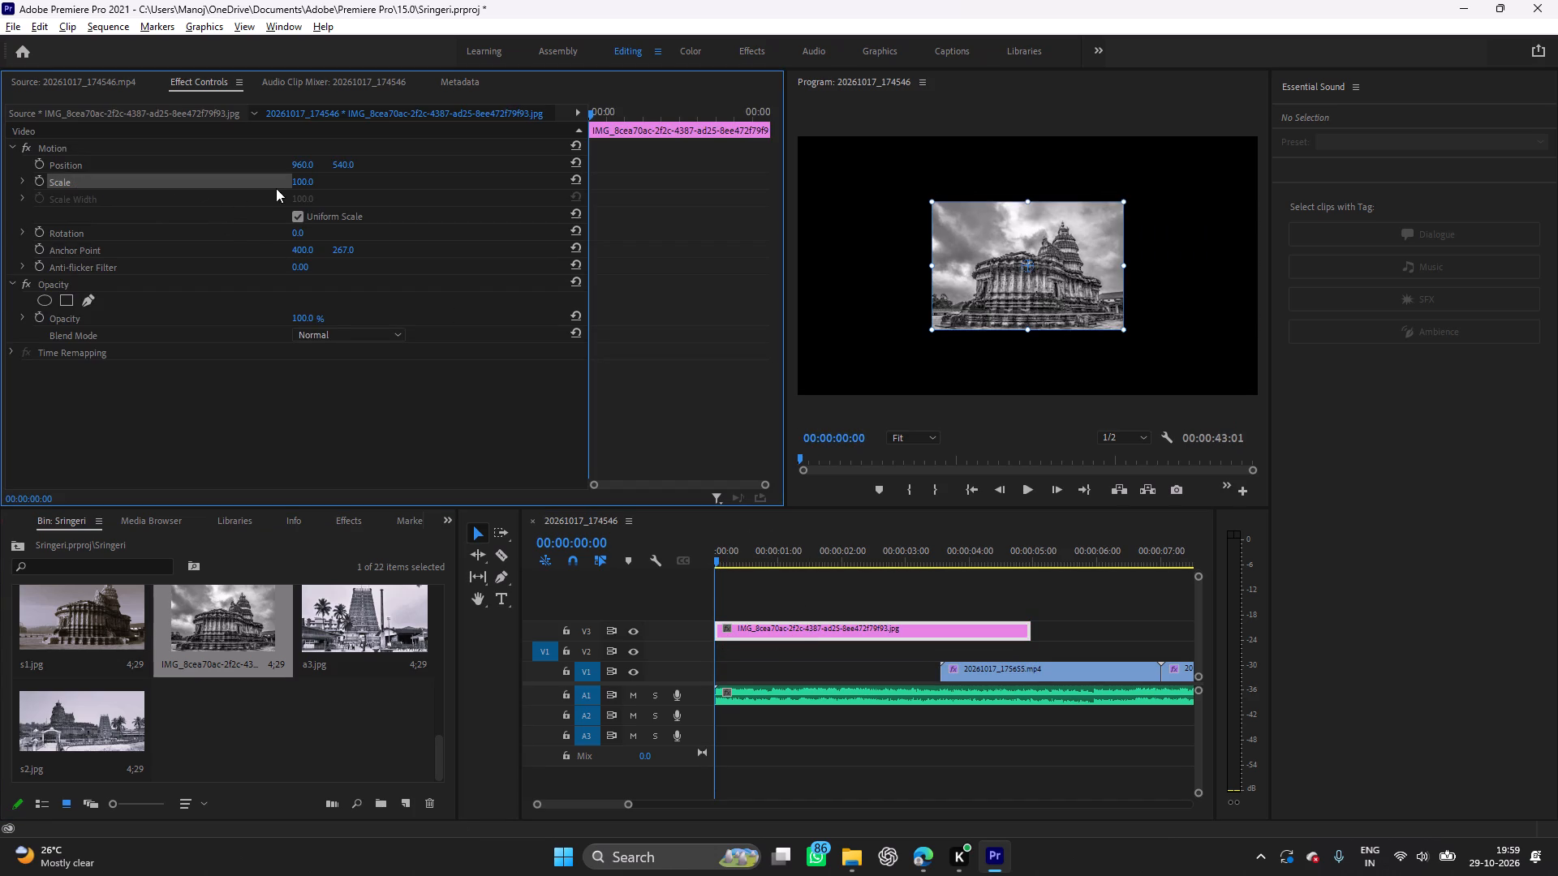
left_click(316, 178)
type("30")
key("0")
key("Return")
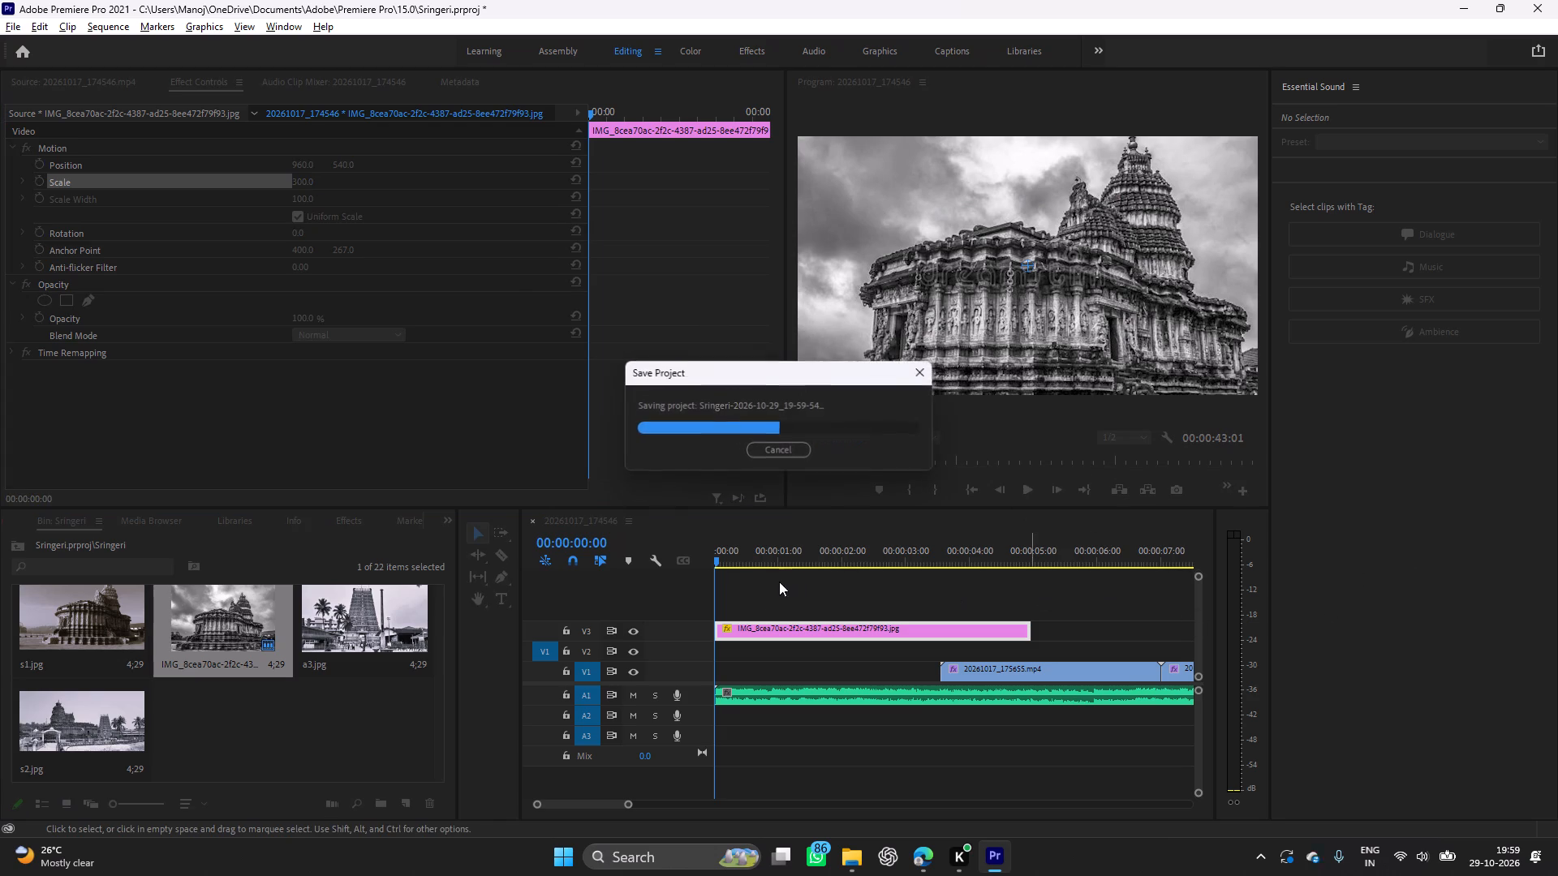
Play through the first few seconds of the sequence repeatedly to examine where the song's opening could be cut.
key("space")
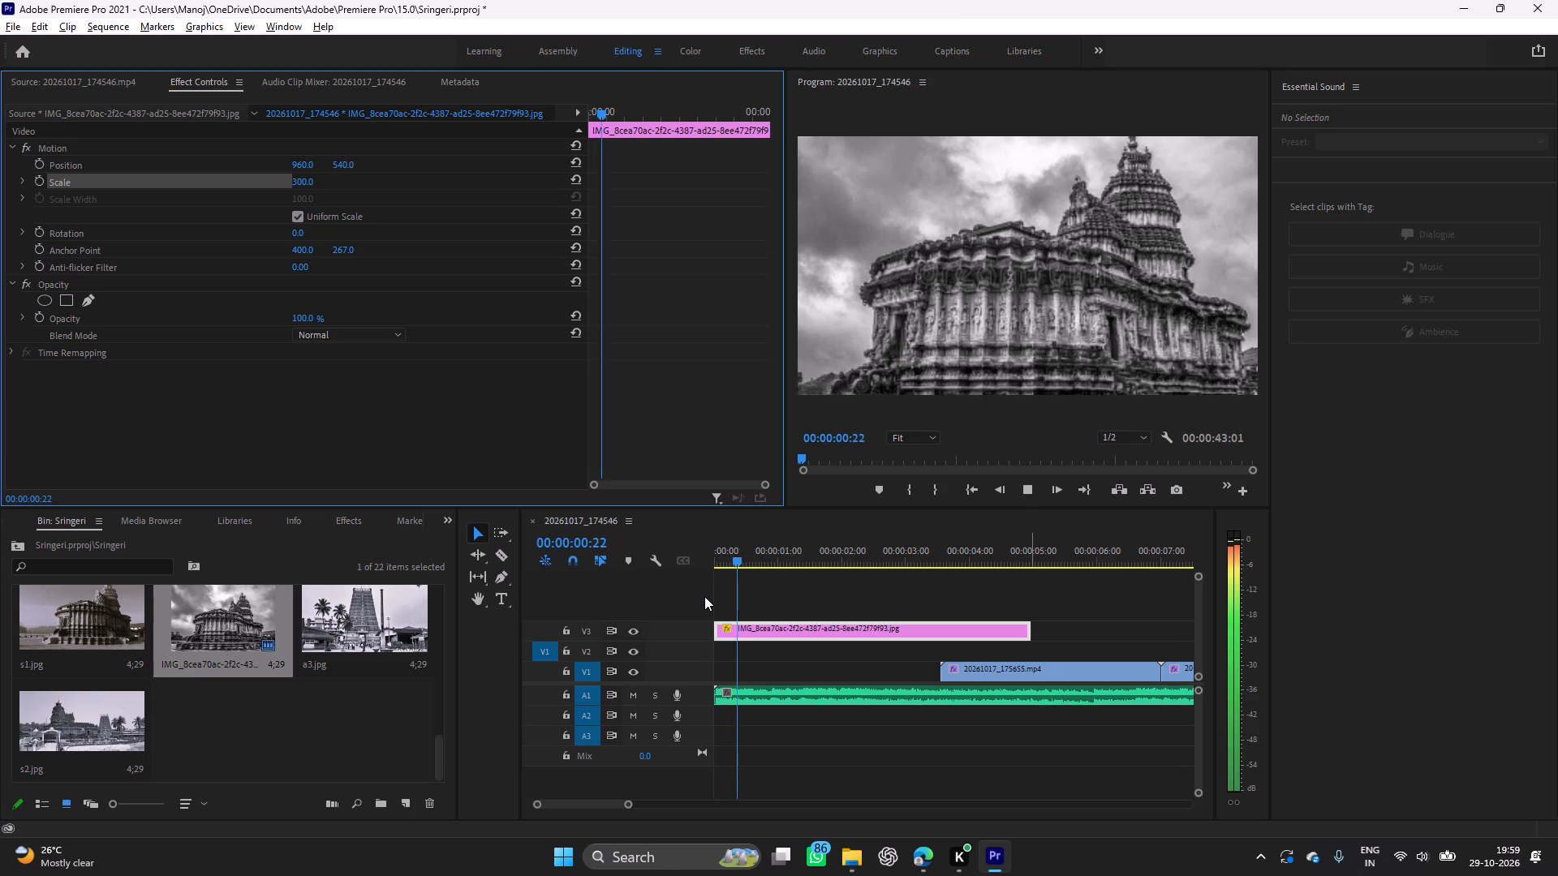
key("space")
key("space")
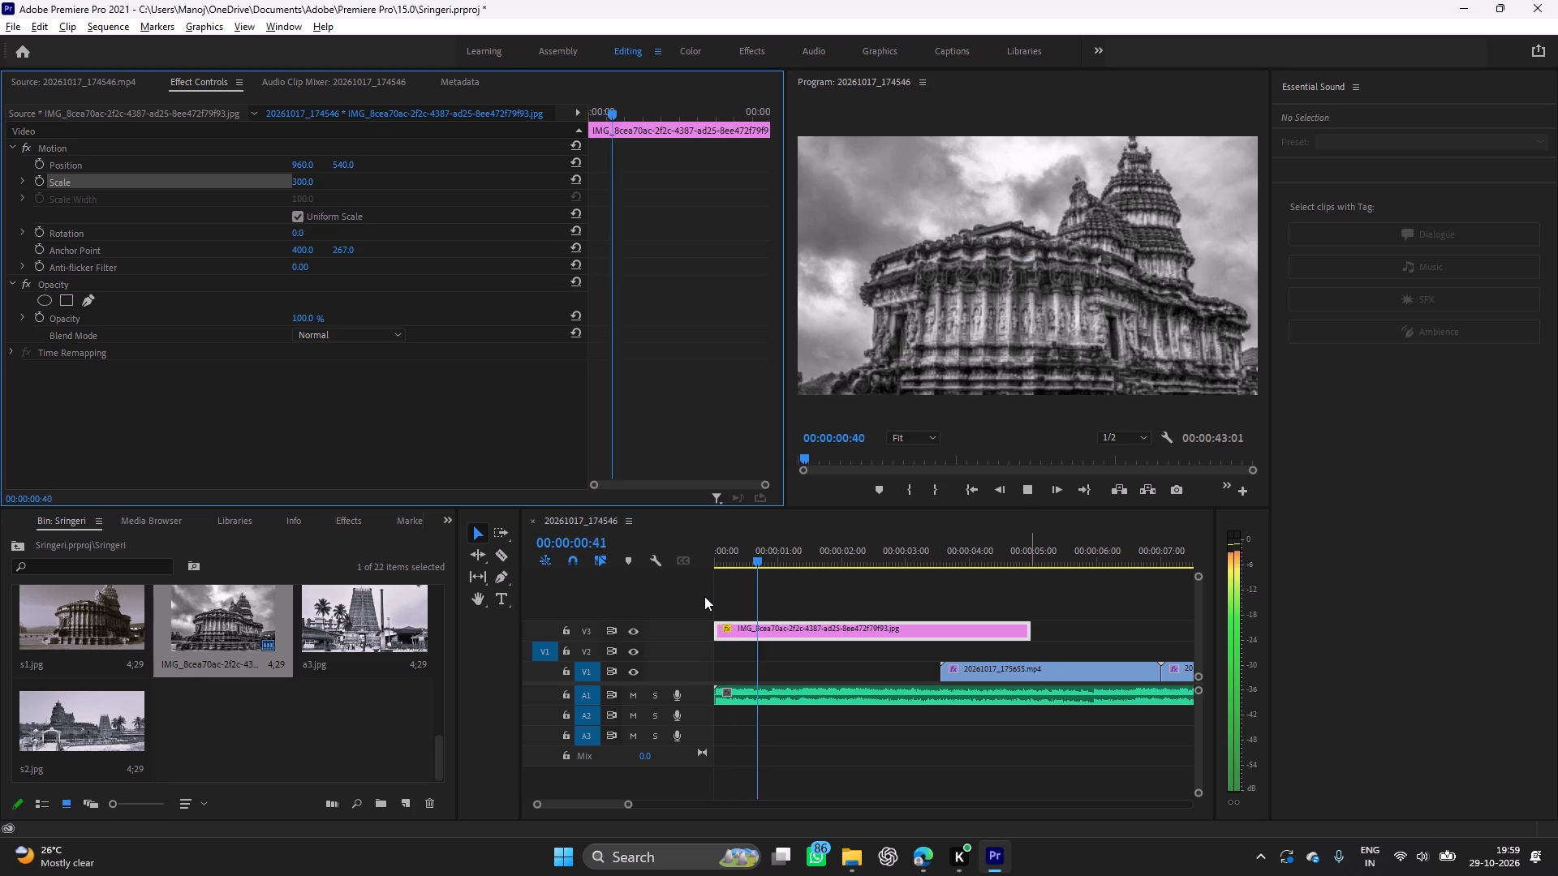
key("space")
key("space")
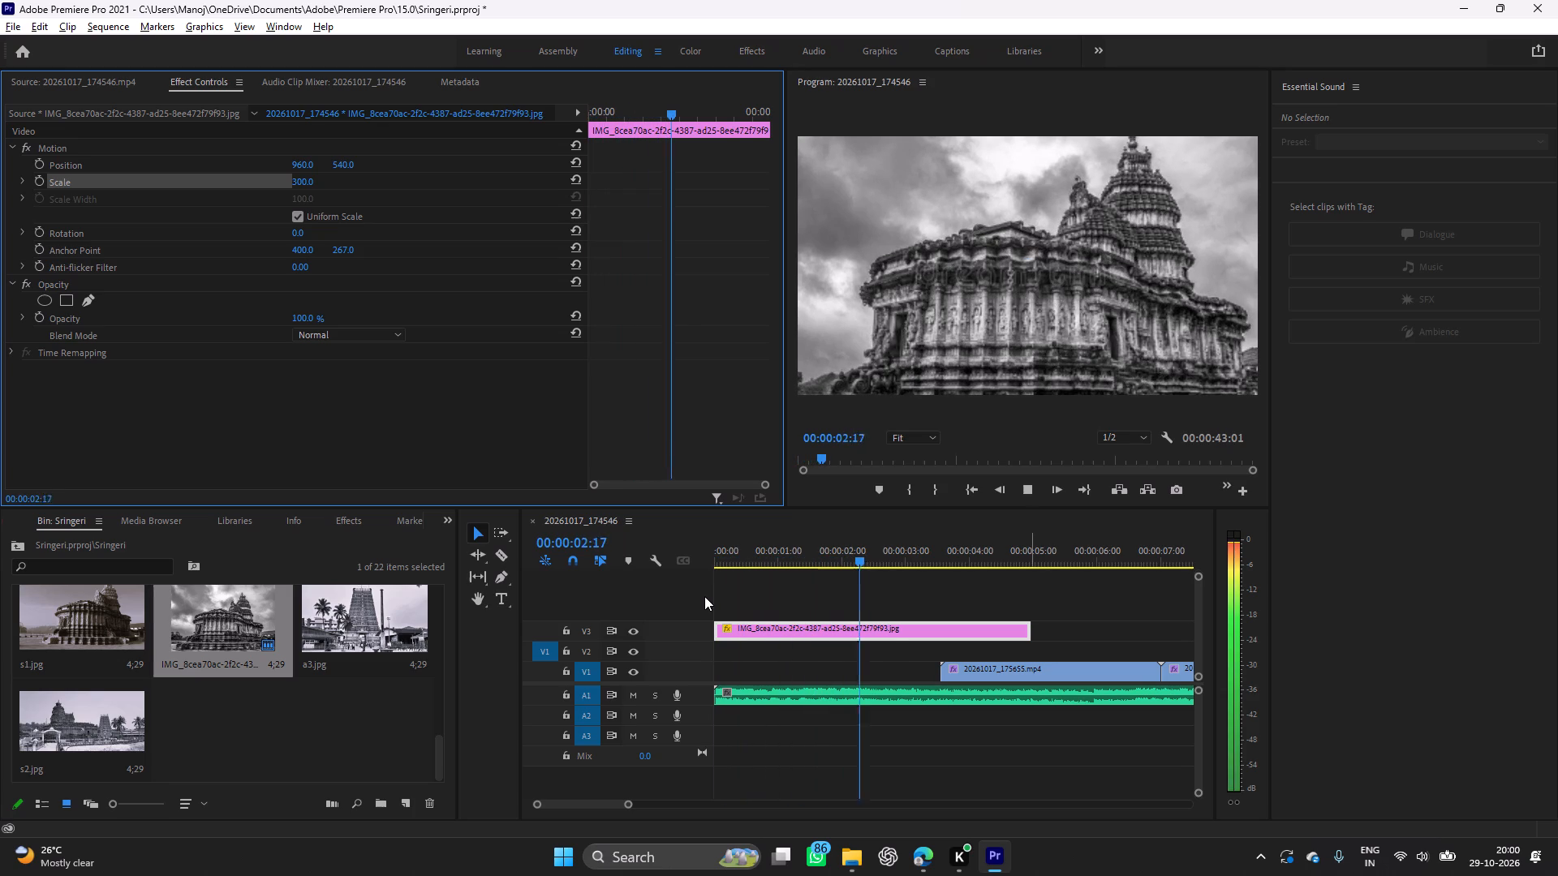
key("space")
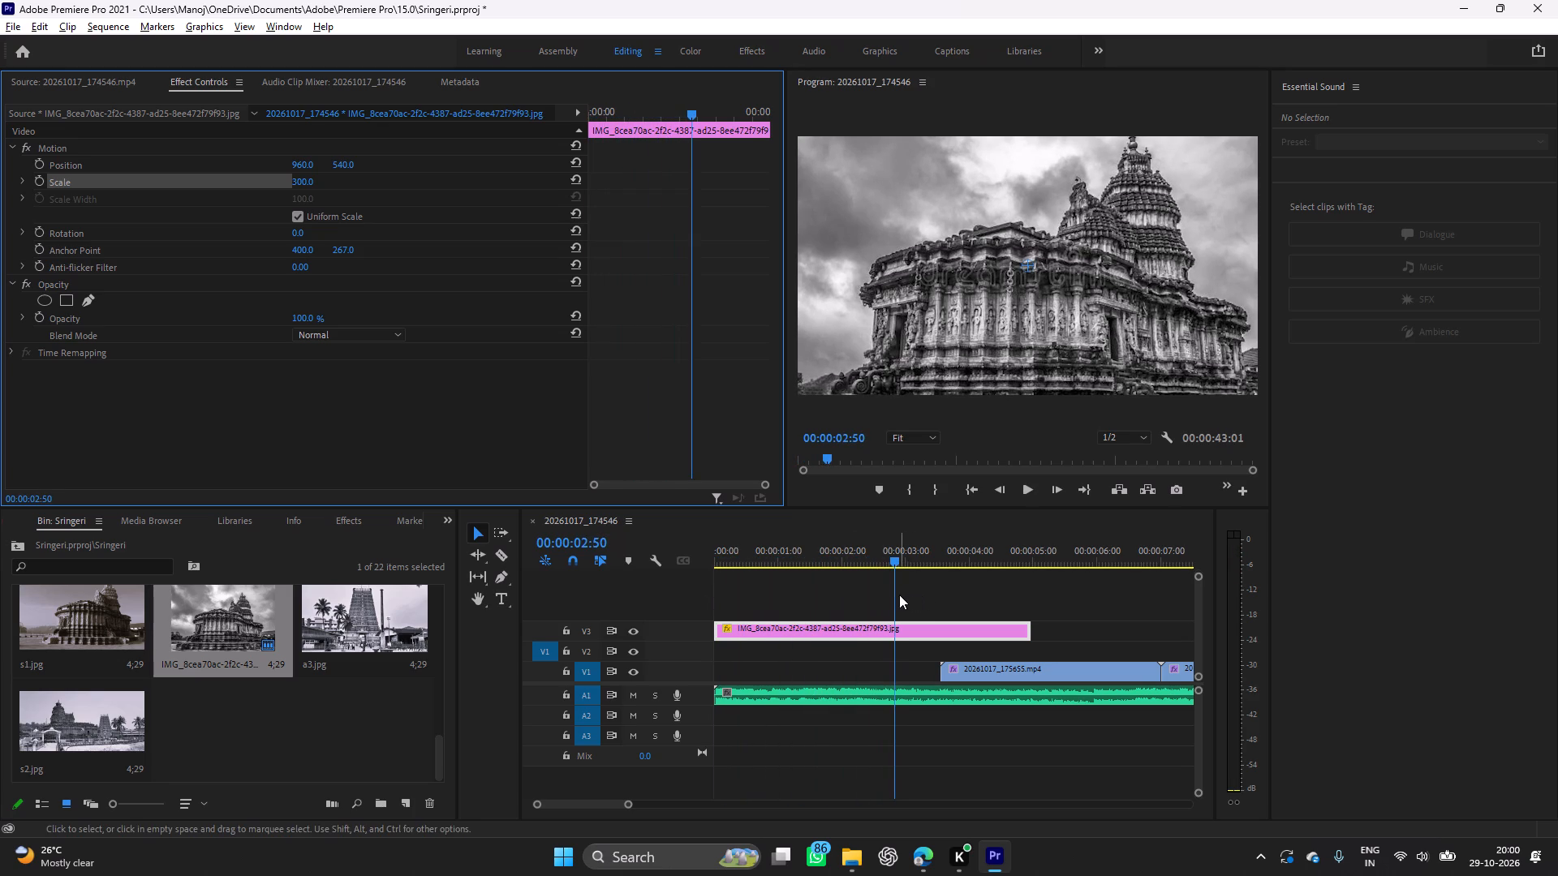
left_click_drag(896, 595, 833, 604)
key("space")
key("space")
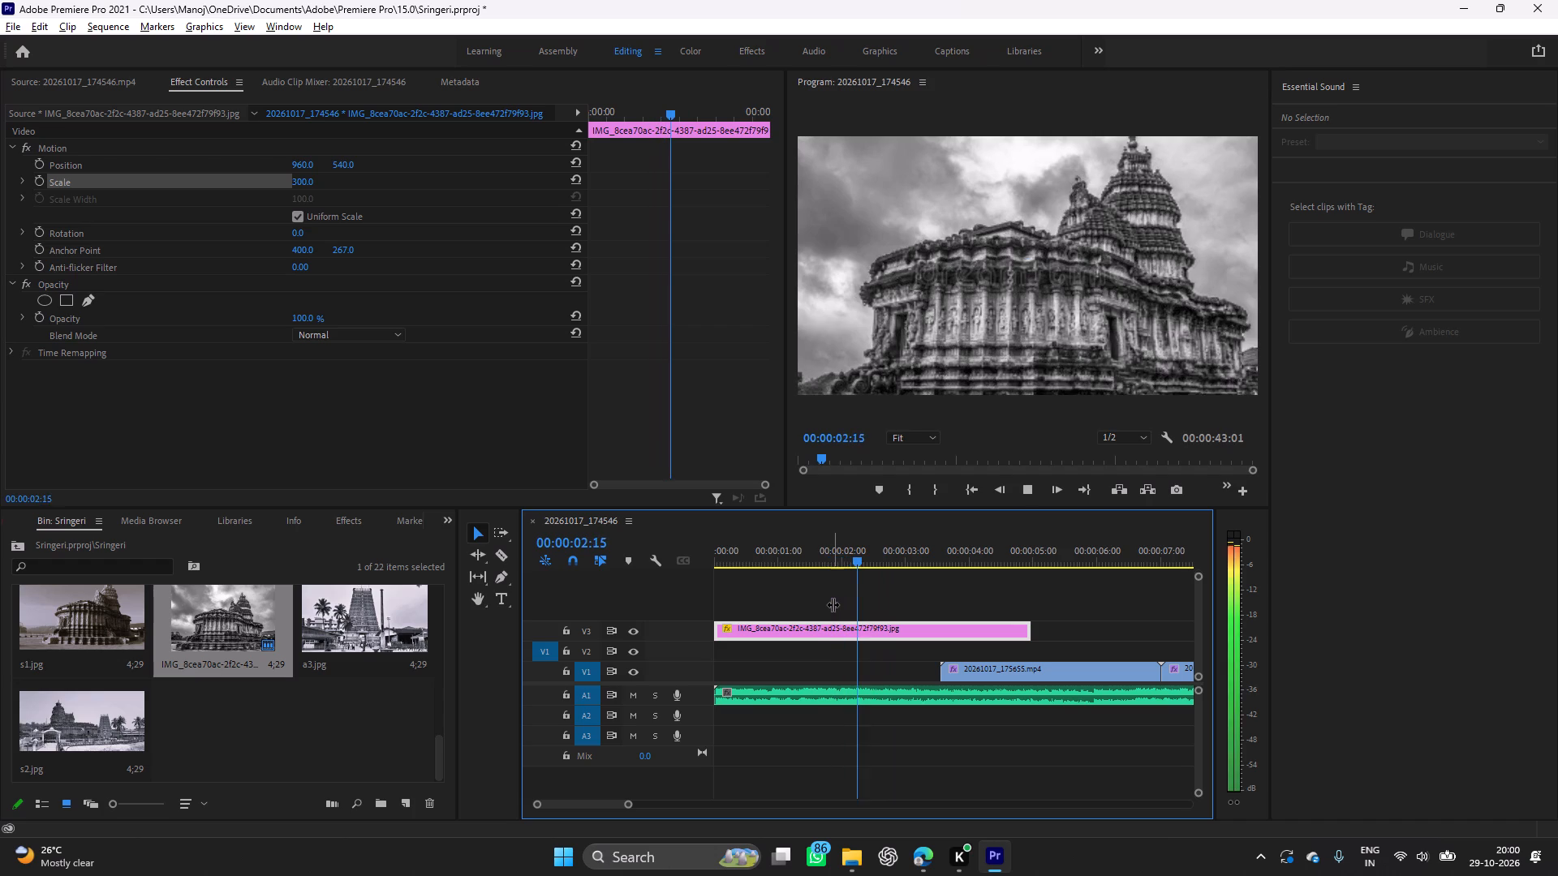
key("space")
key("space")
key("space")
key("space")
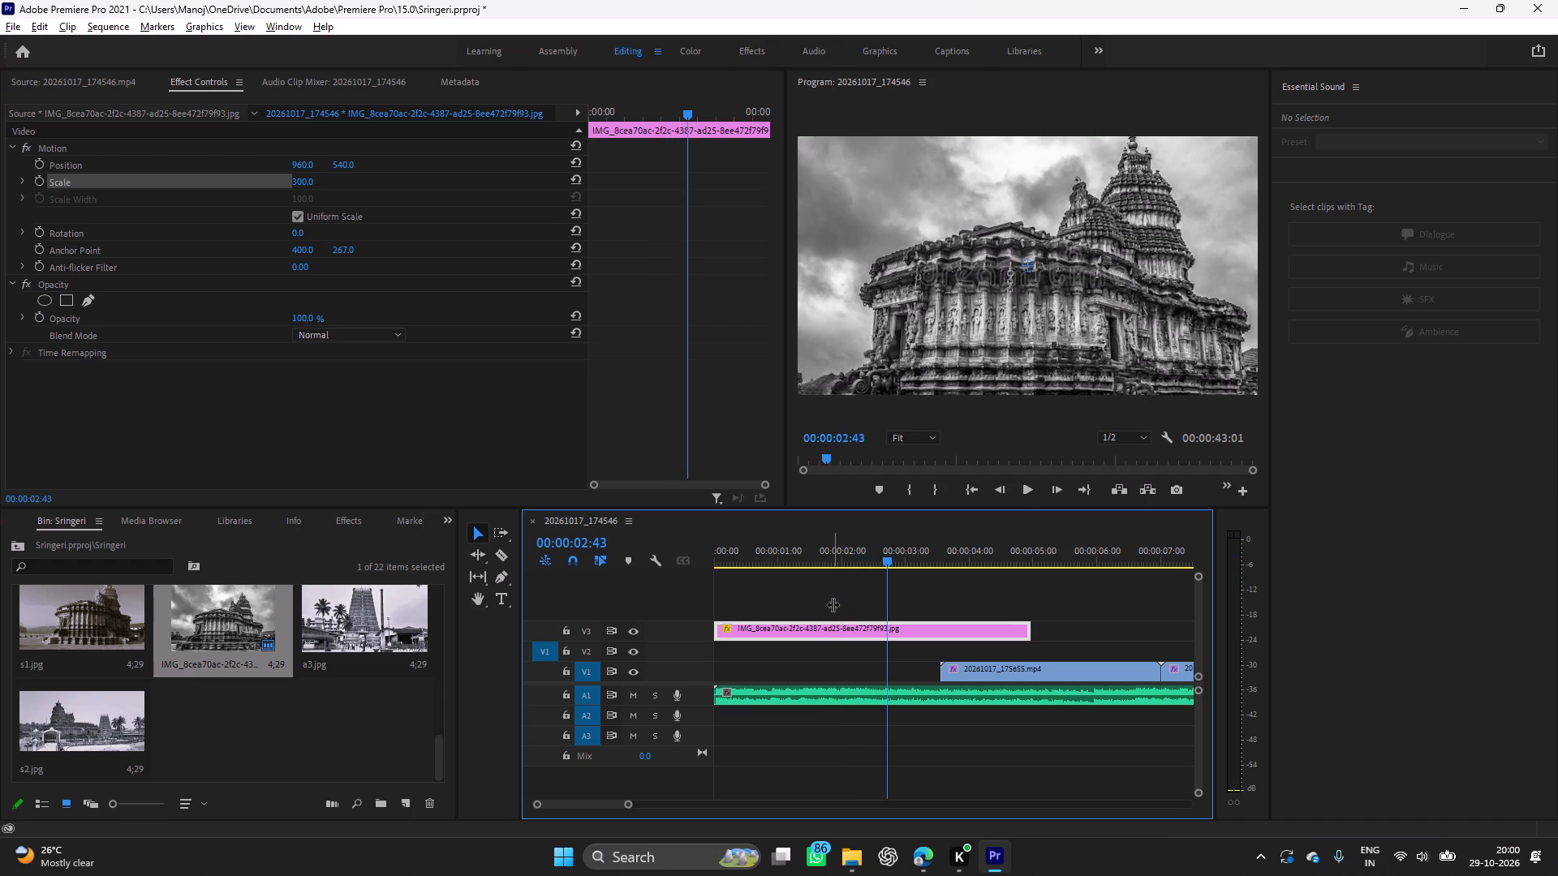
left_click_drag(891, 598, 884, 598)
left_click_drag(884, 598, 738, 609)
key("space")
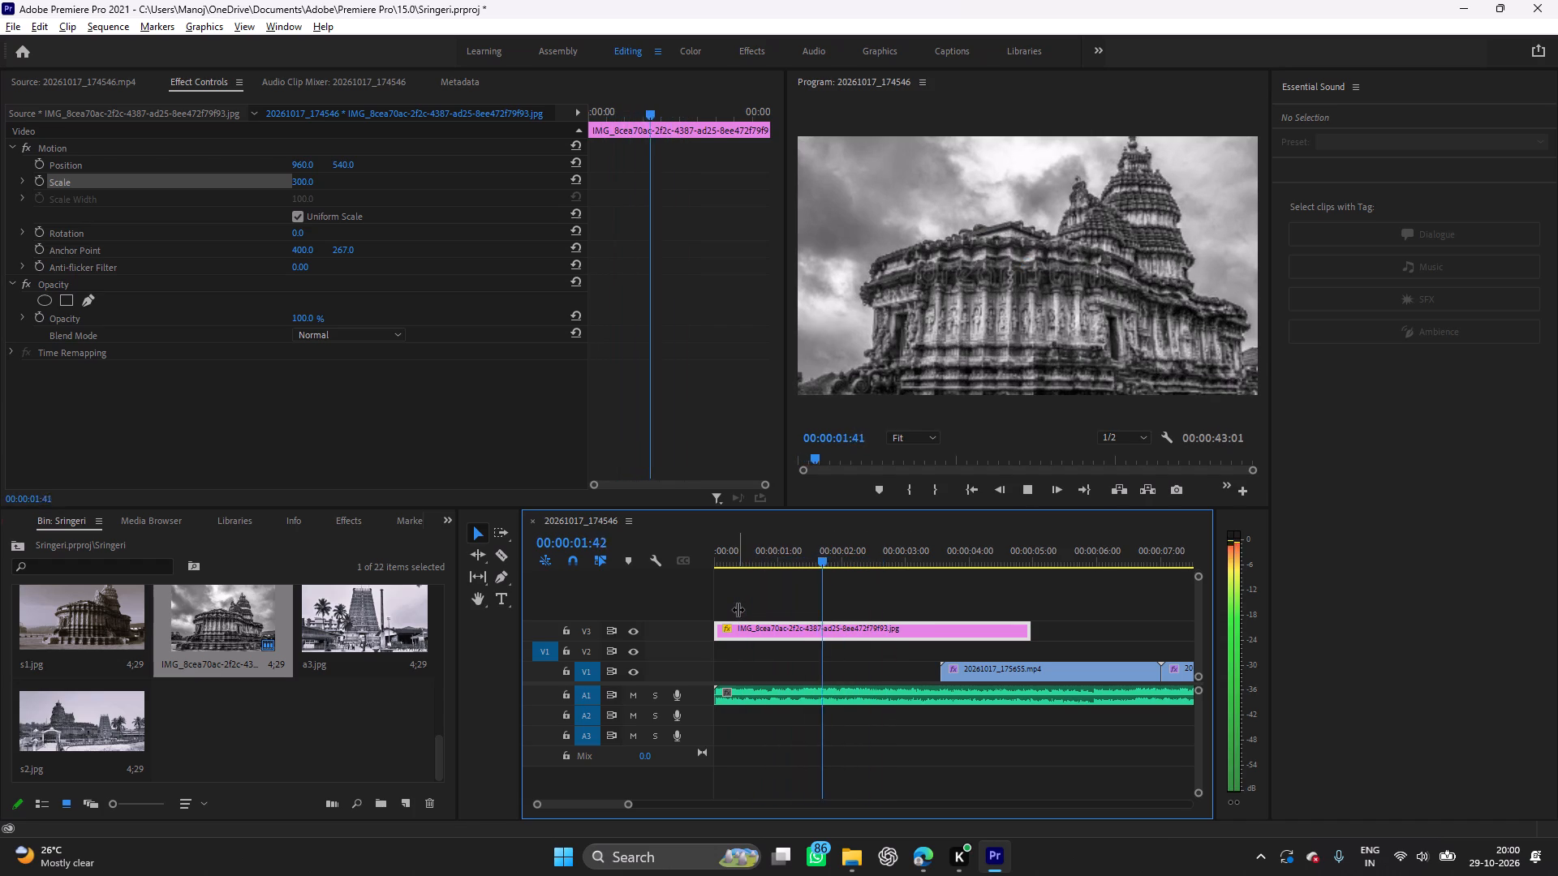
key("space")
key("space")
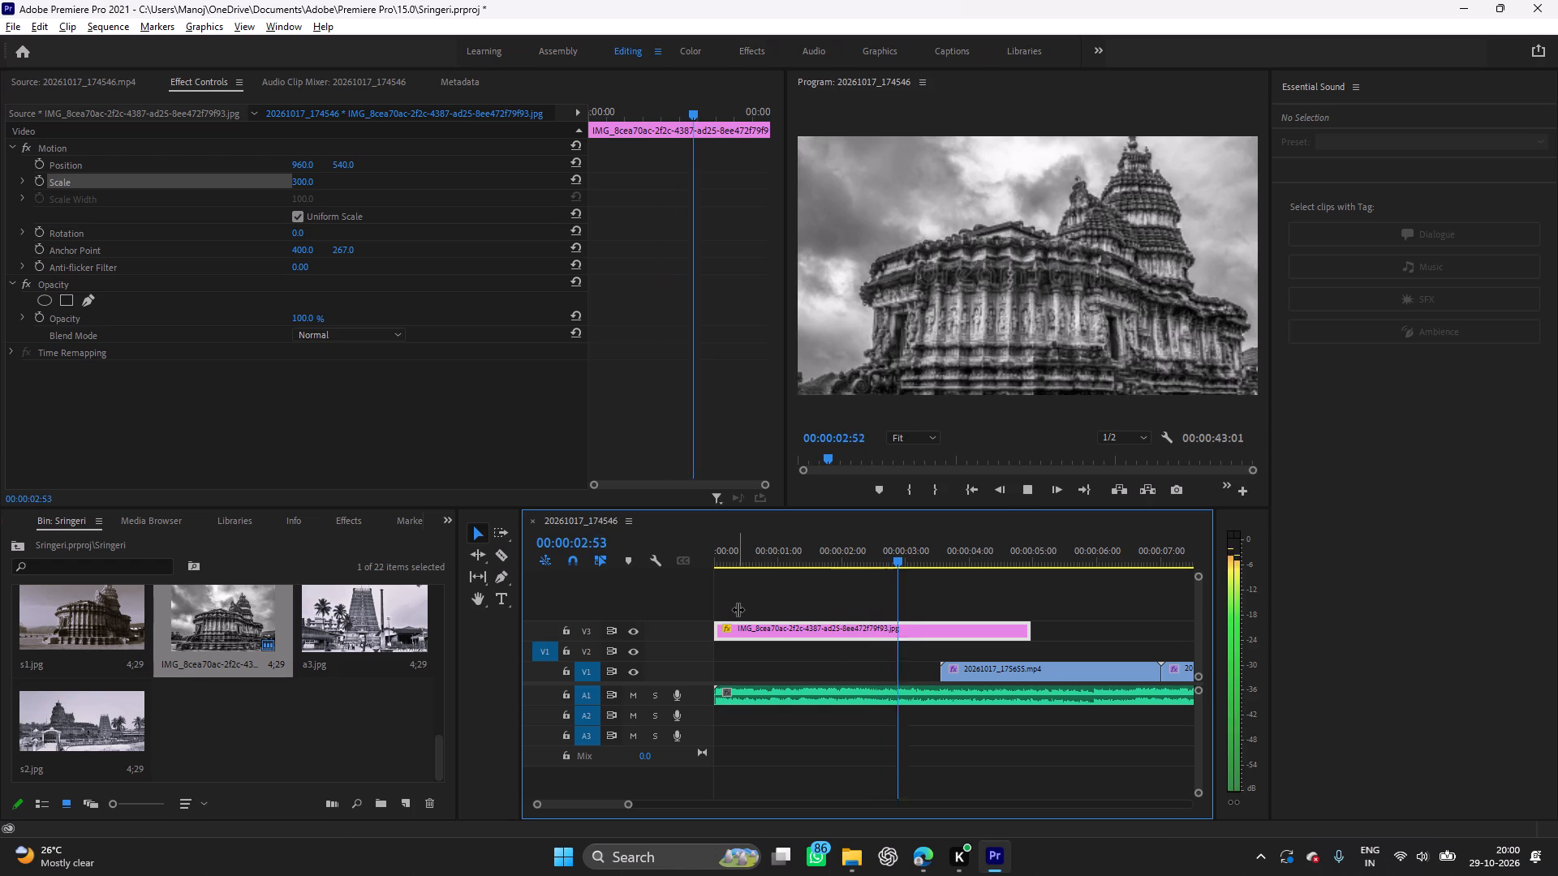
key("space")
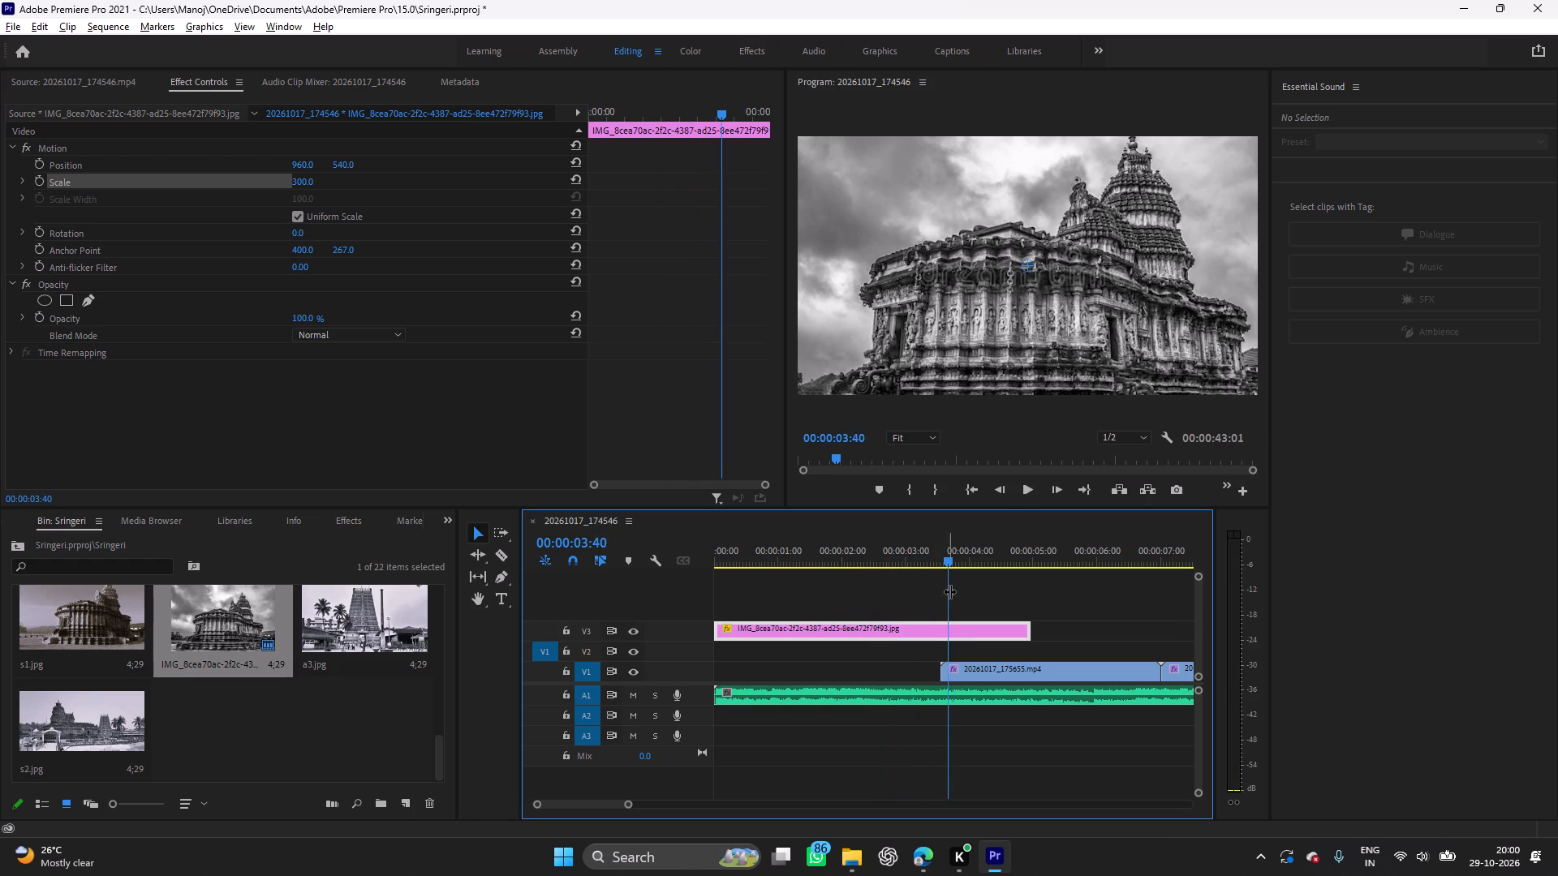
Split the song on A1 at 00:00:02:49 and ripple-delete the portion before the cut.
left_click_drag(949, 591, 894, 611)
left_click(915, 693)
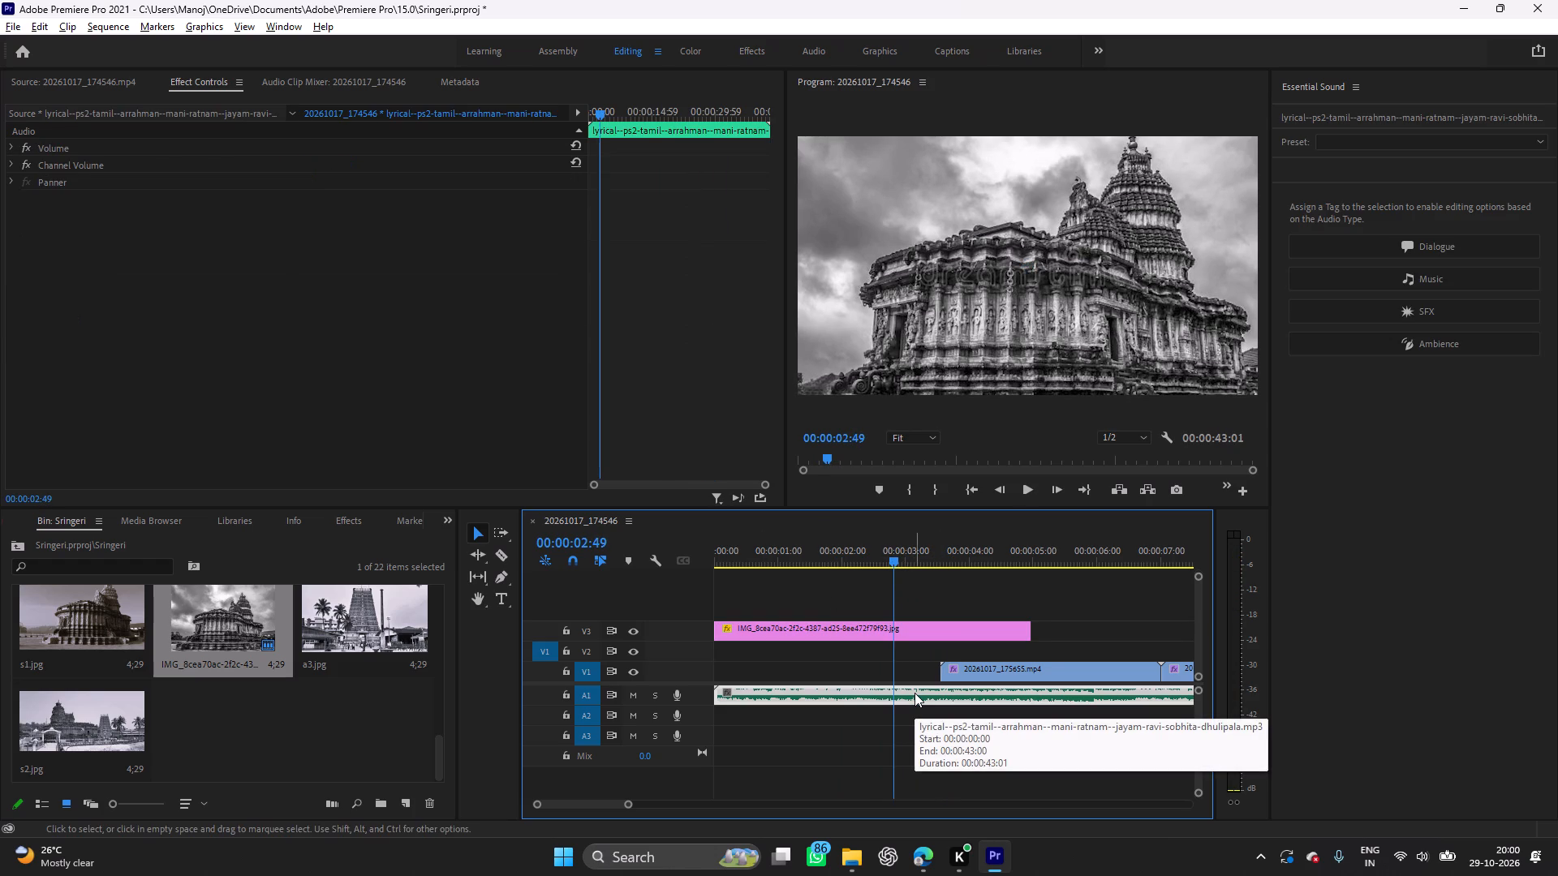
key("ctrl+k")
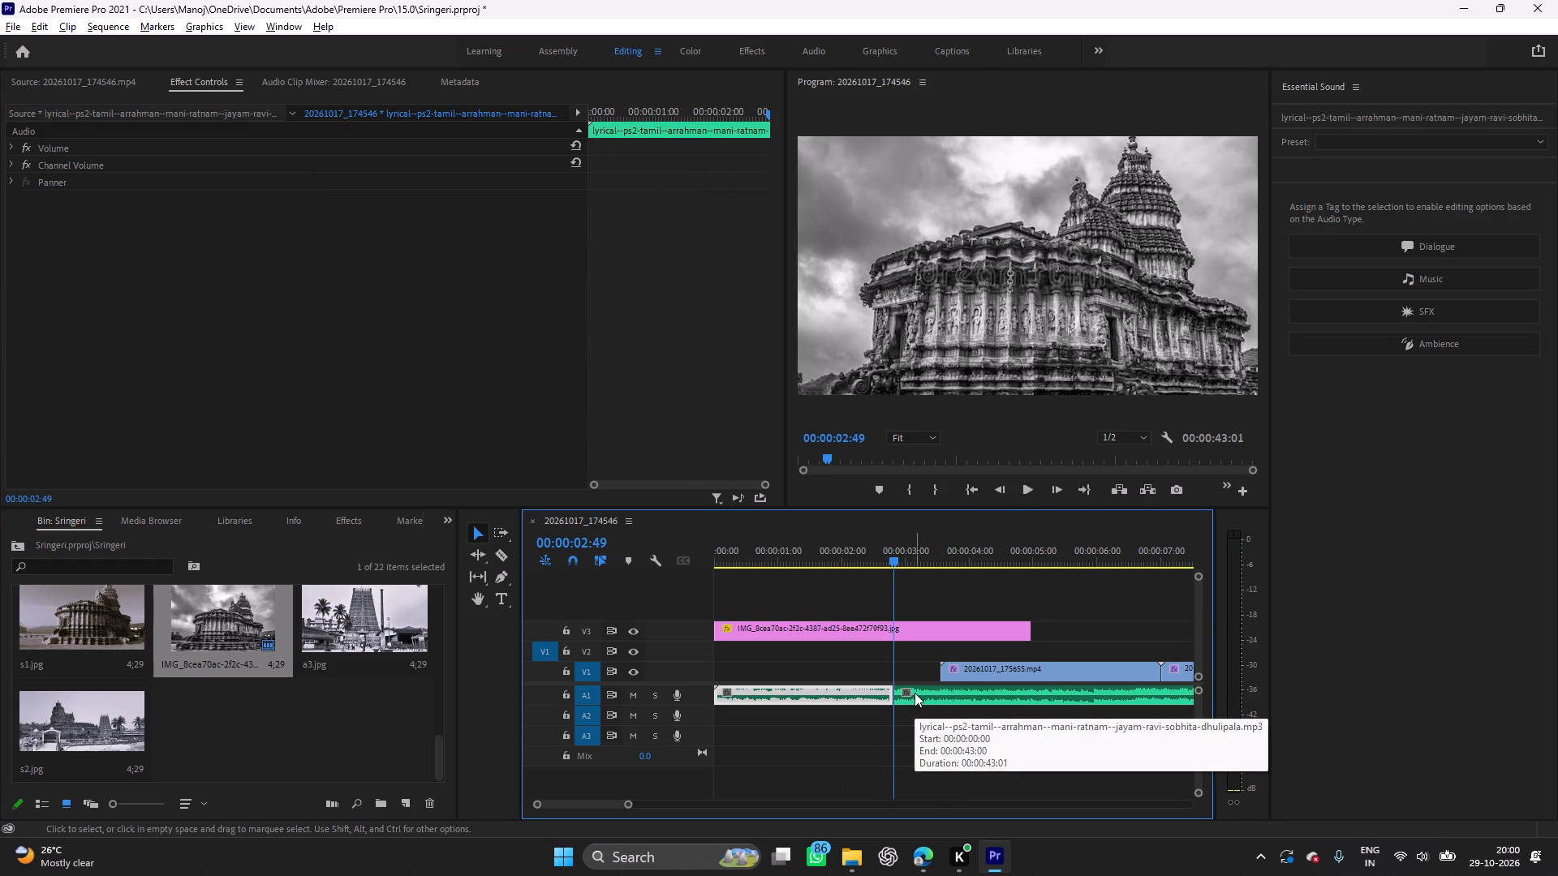
key("shift+Delete")
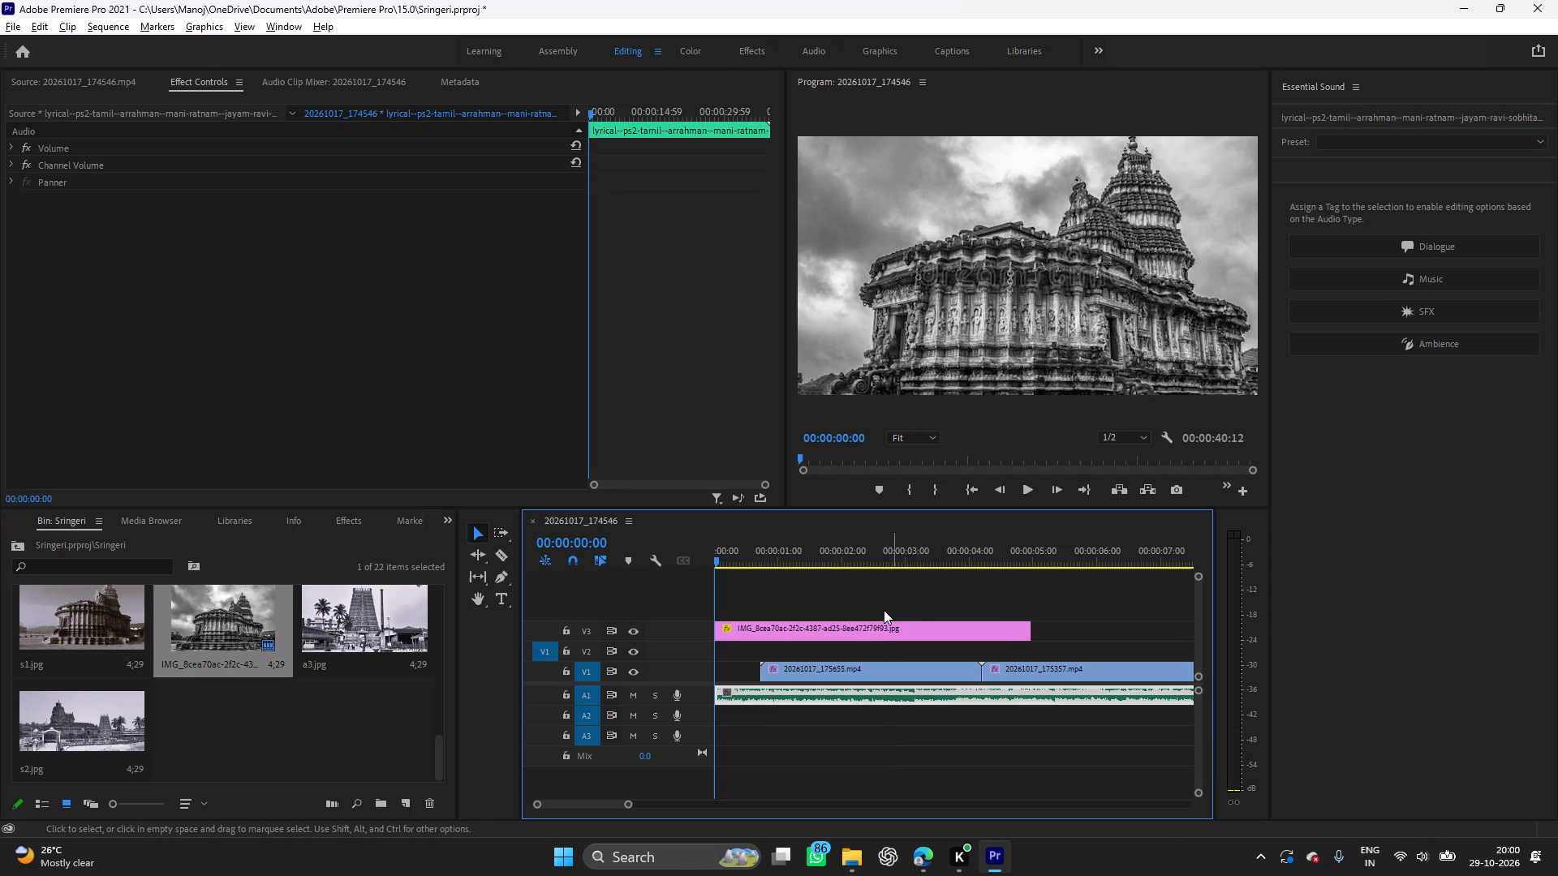
Split the IMG_8cea70ac photo on V3 at 00:00:00:24 and delete the part after the cut.
key("space")
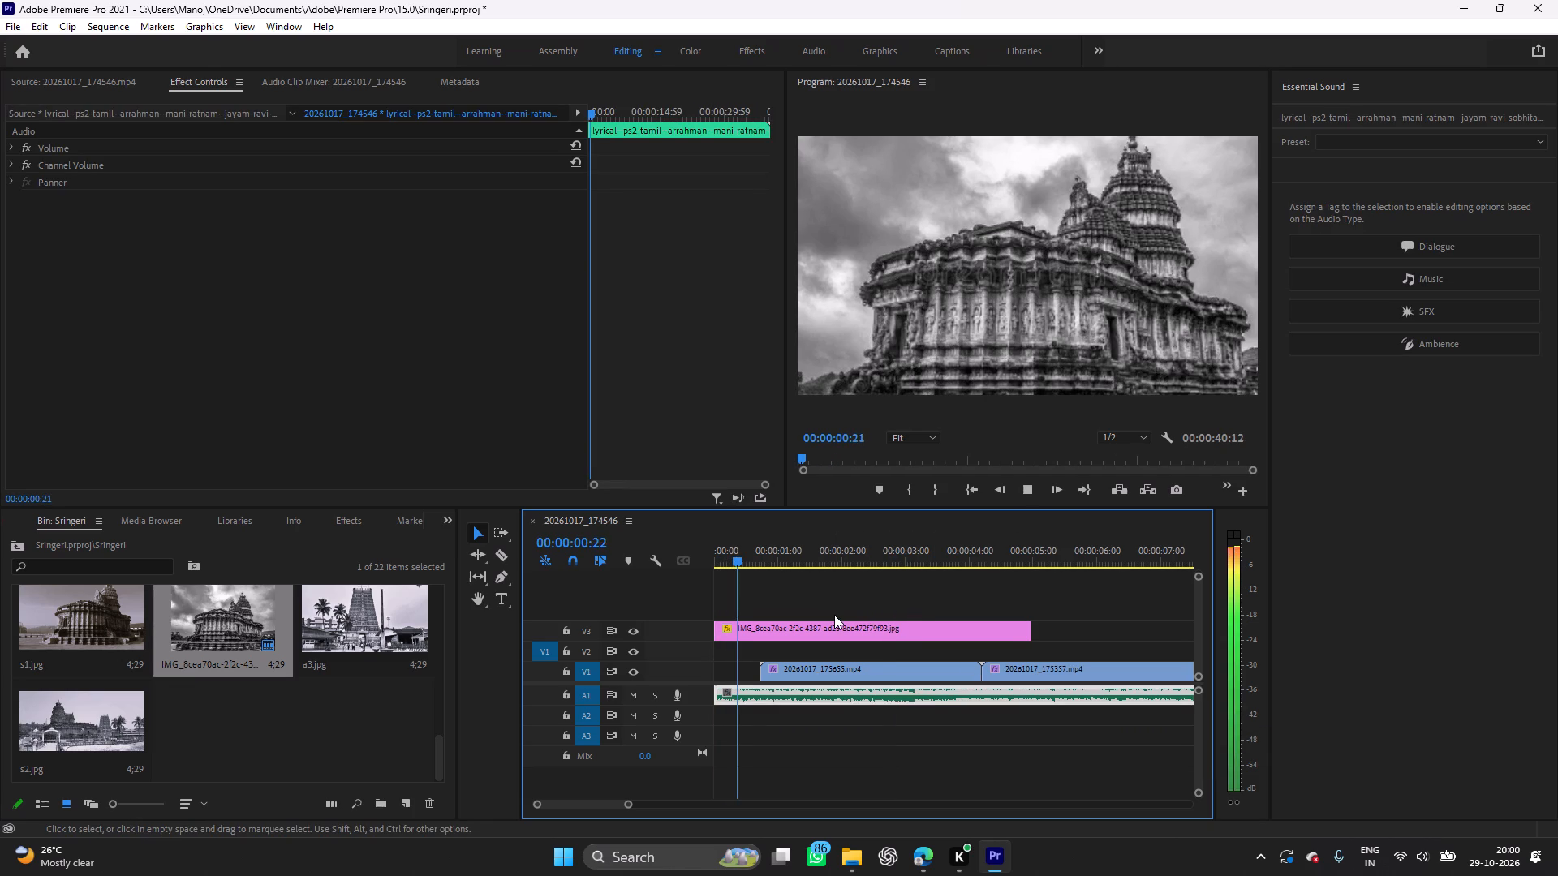
key("space")
left_click(820, 633)
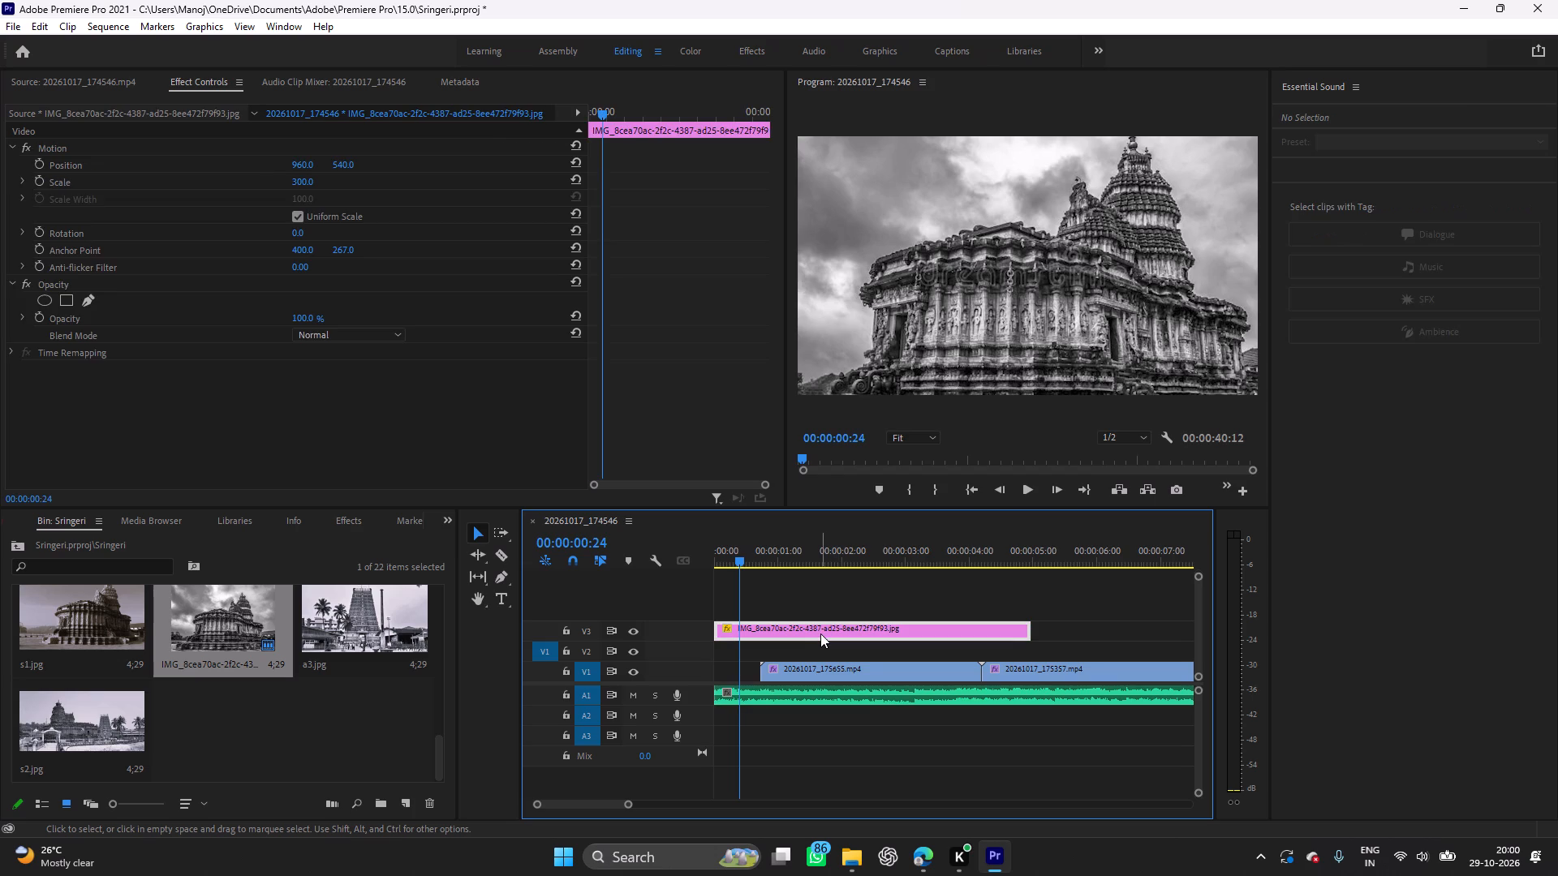
key("ctrl+k")
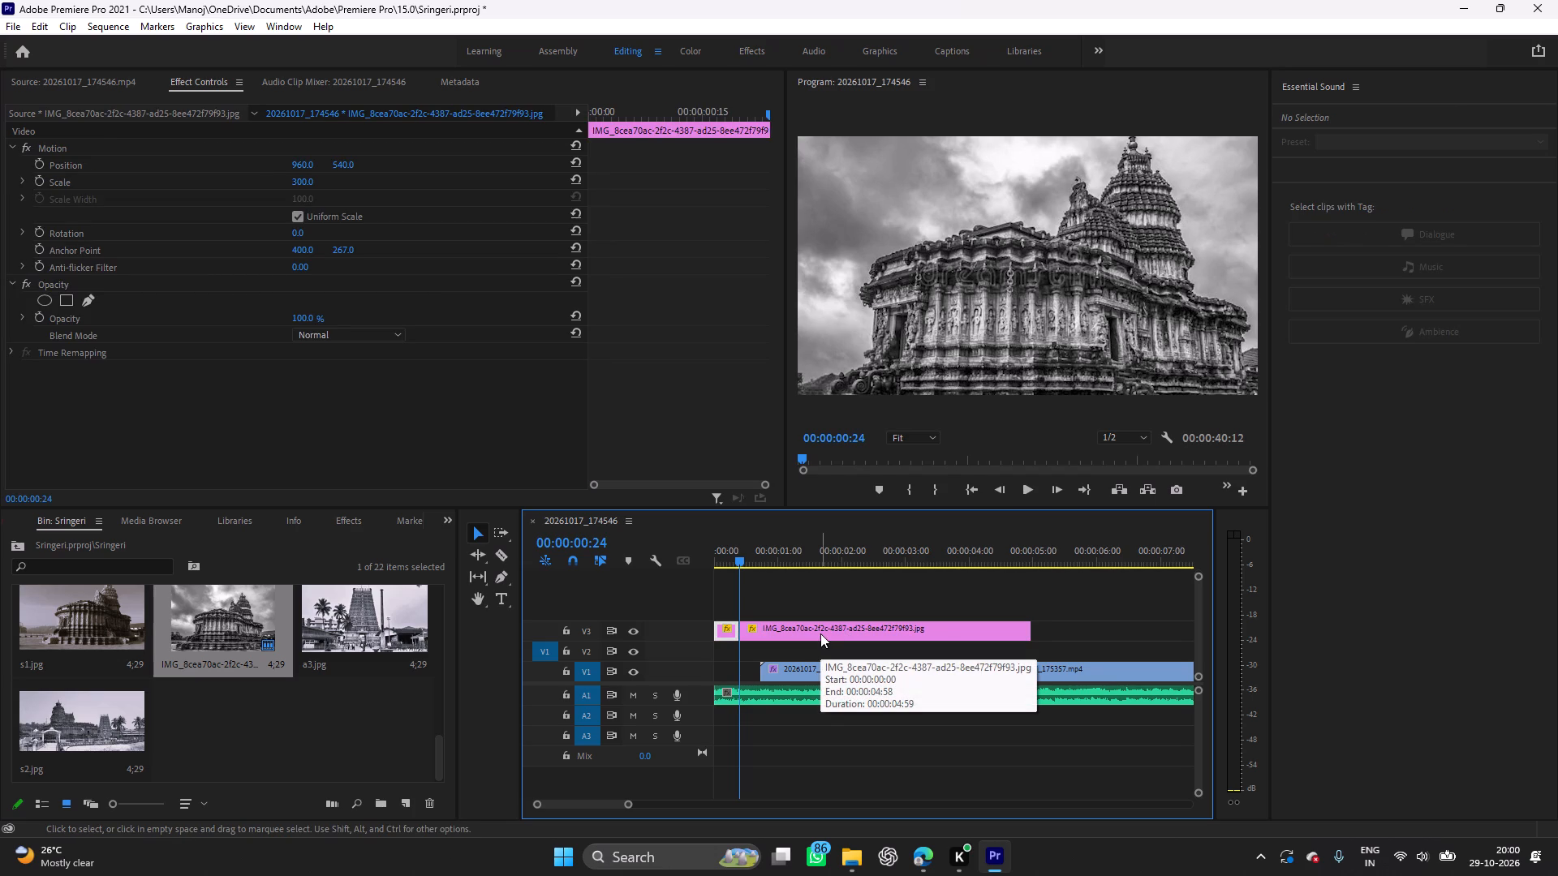
left_click(820, 633)
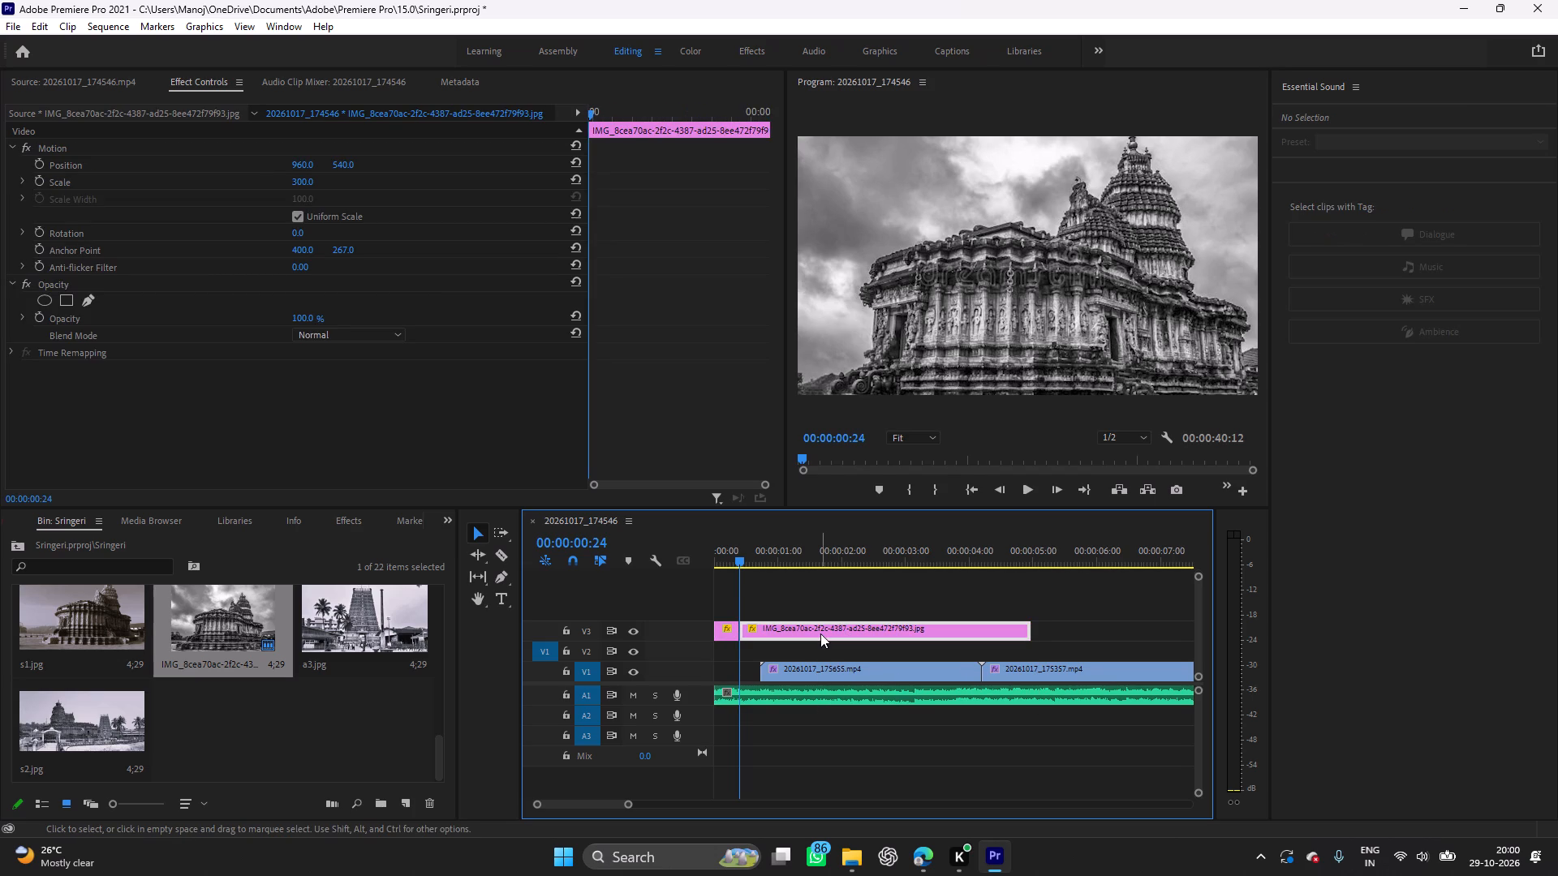
key("Delete")
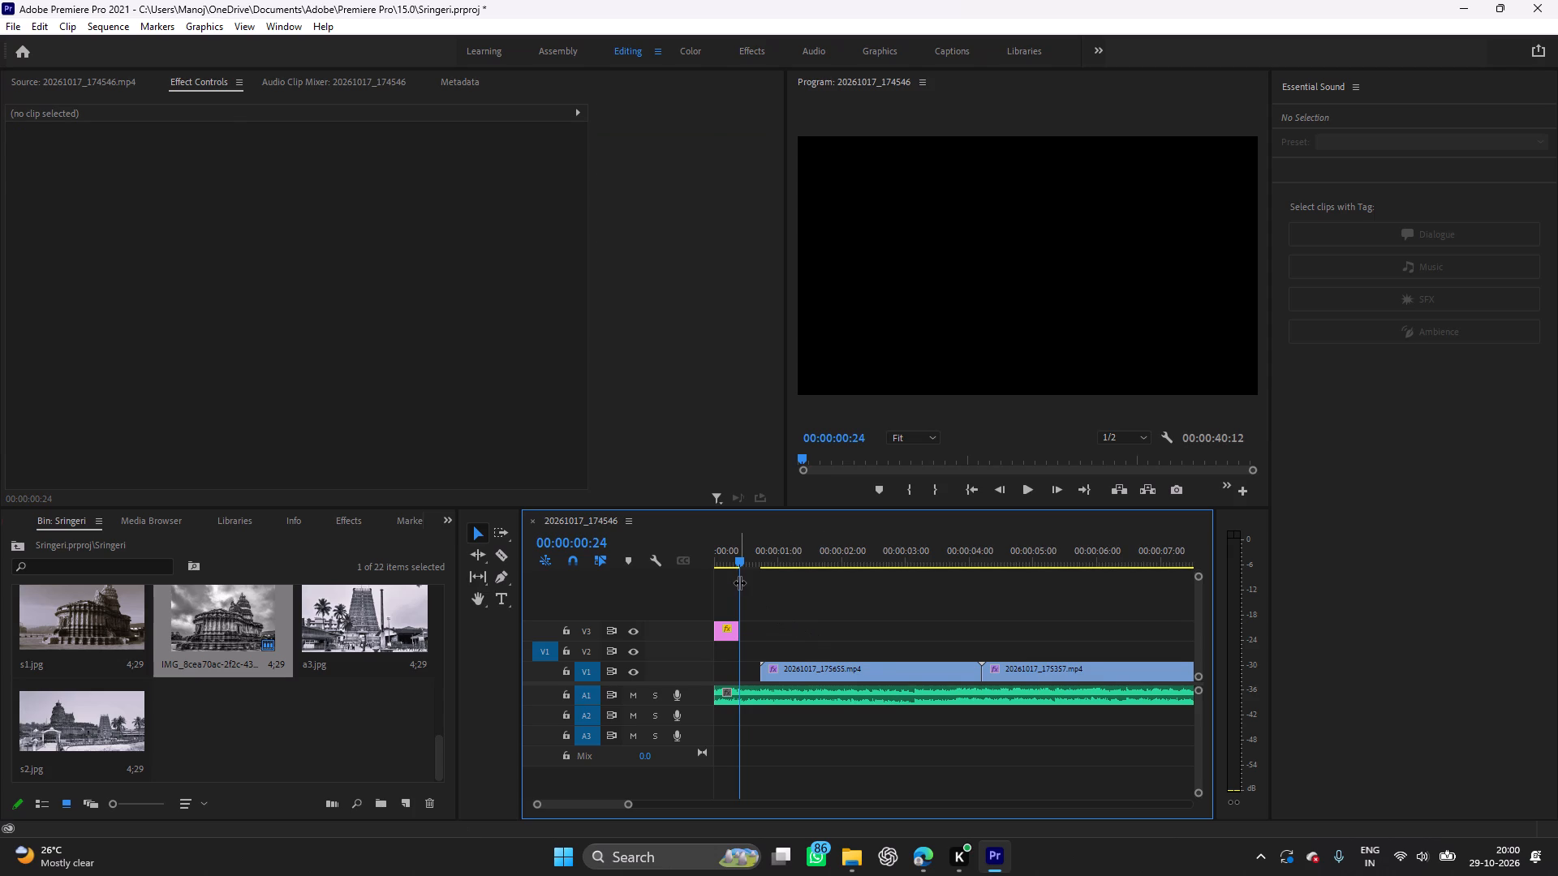
Move the shortened IMG_8cea70ac photo from V3 down to V1 at 00:00:00:00.
left_click_drag(739, 582, 661, 588)
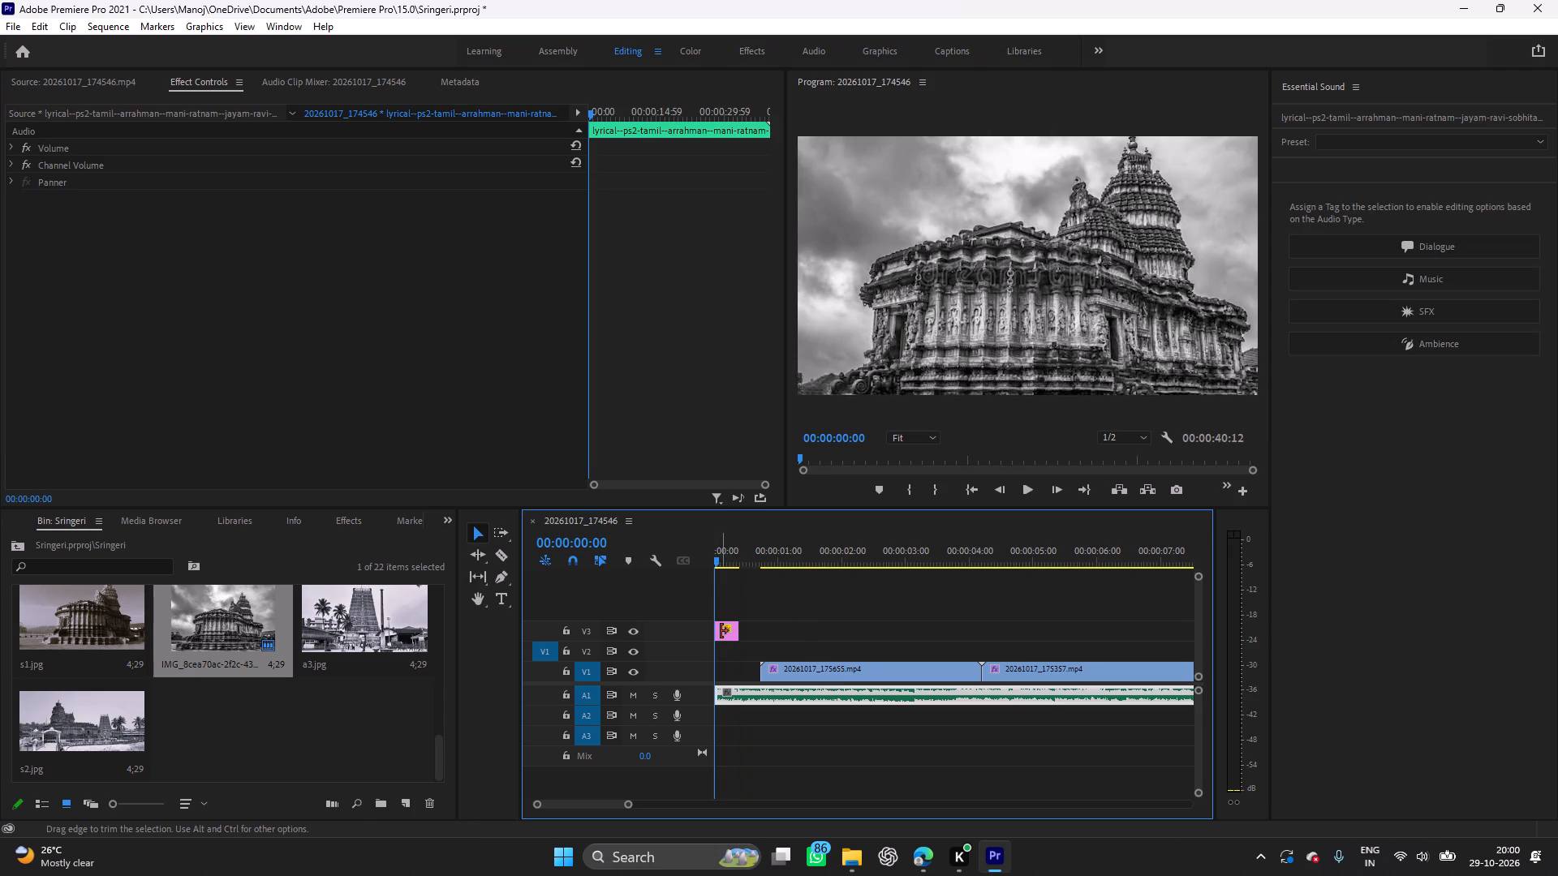
left_click_drag(726, 633, 725, 668)
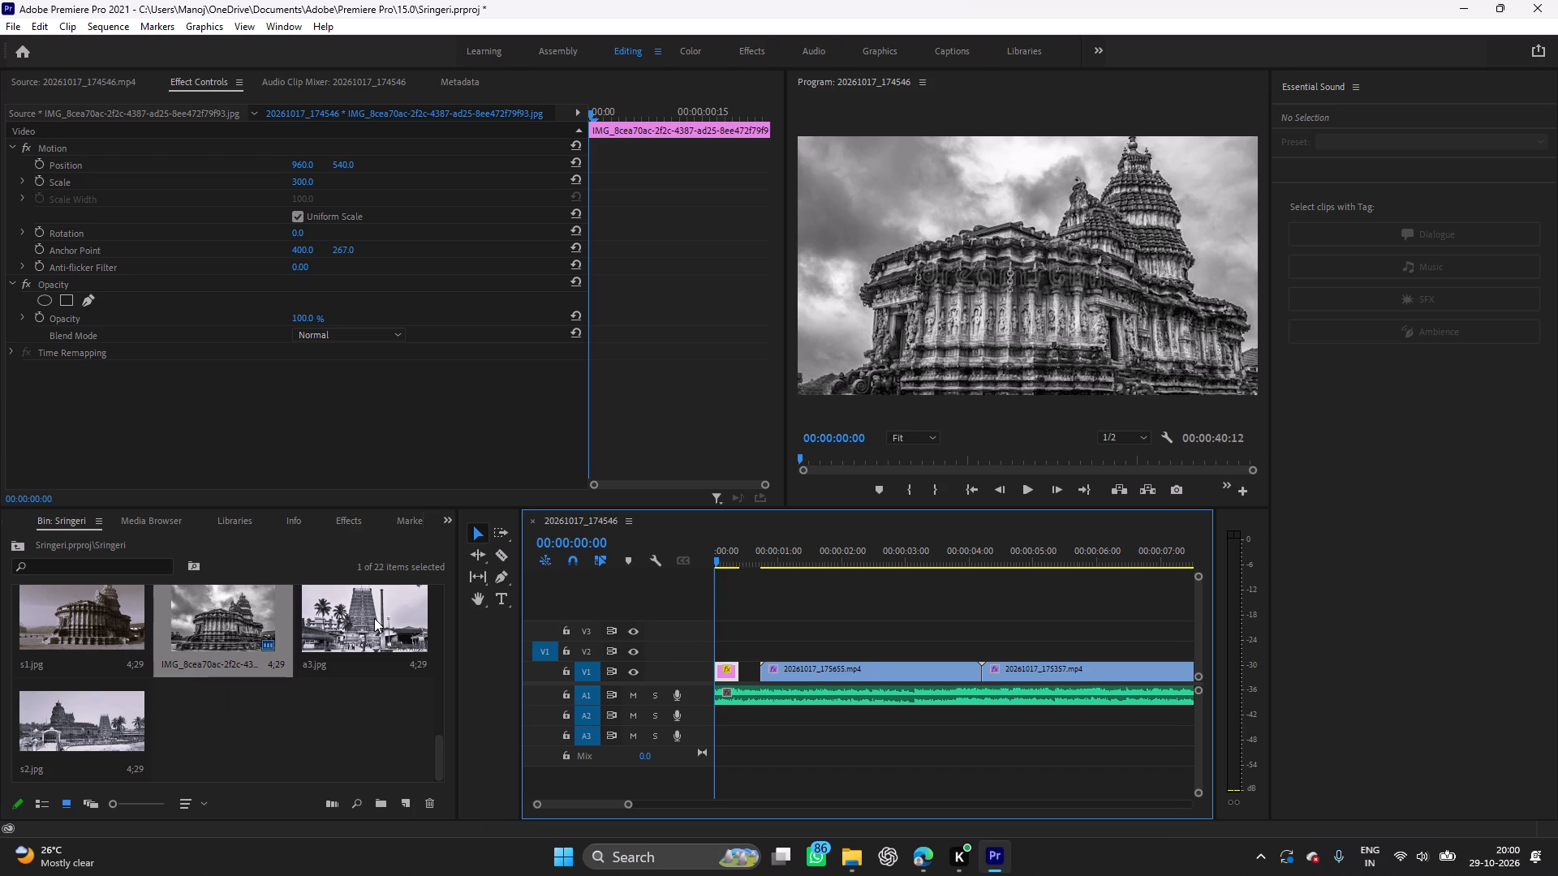
Cut clip 20261017_175655.mp4 from near the start of V1 and paste it at 00:00:34:40, after 20261017_174546.mp4.
left_click(827, 672)
key("ctrl+x")
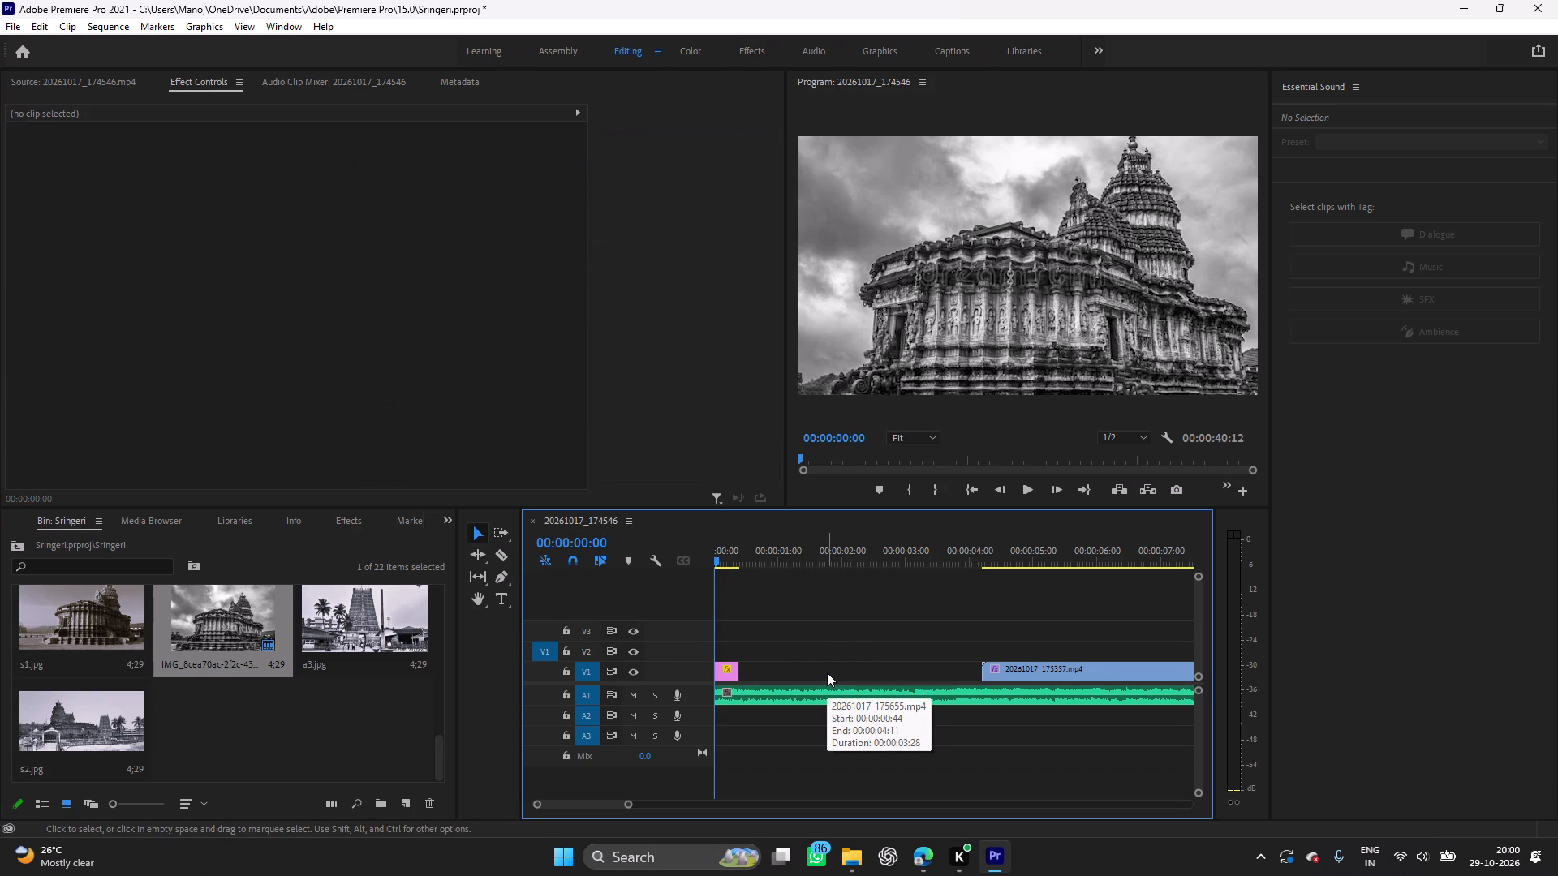
scroll(827, 672, "down", 7)
scroll(827, 672, "down", 20)
scroll(827, 672, "down", 9)
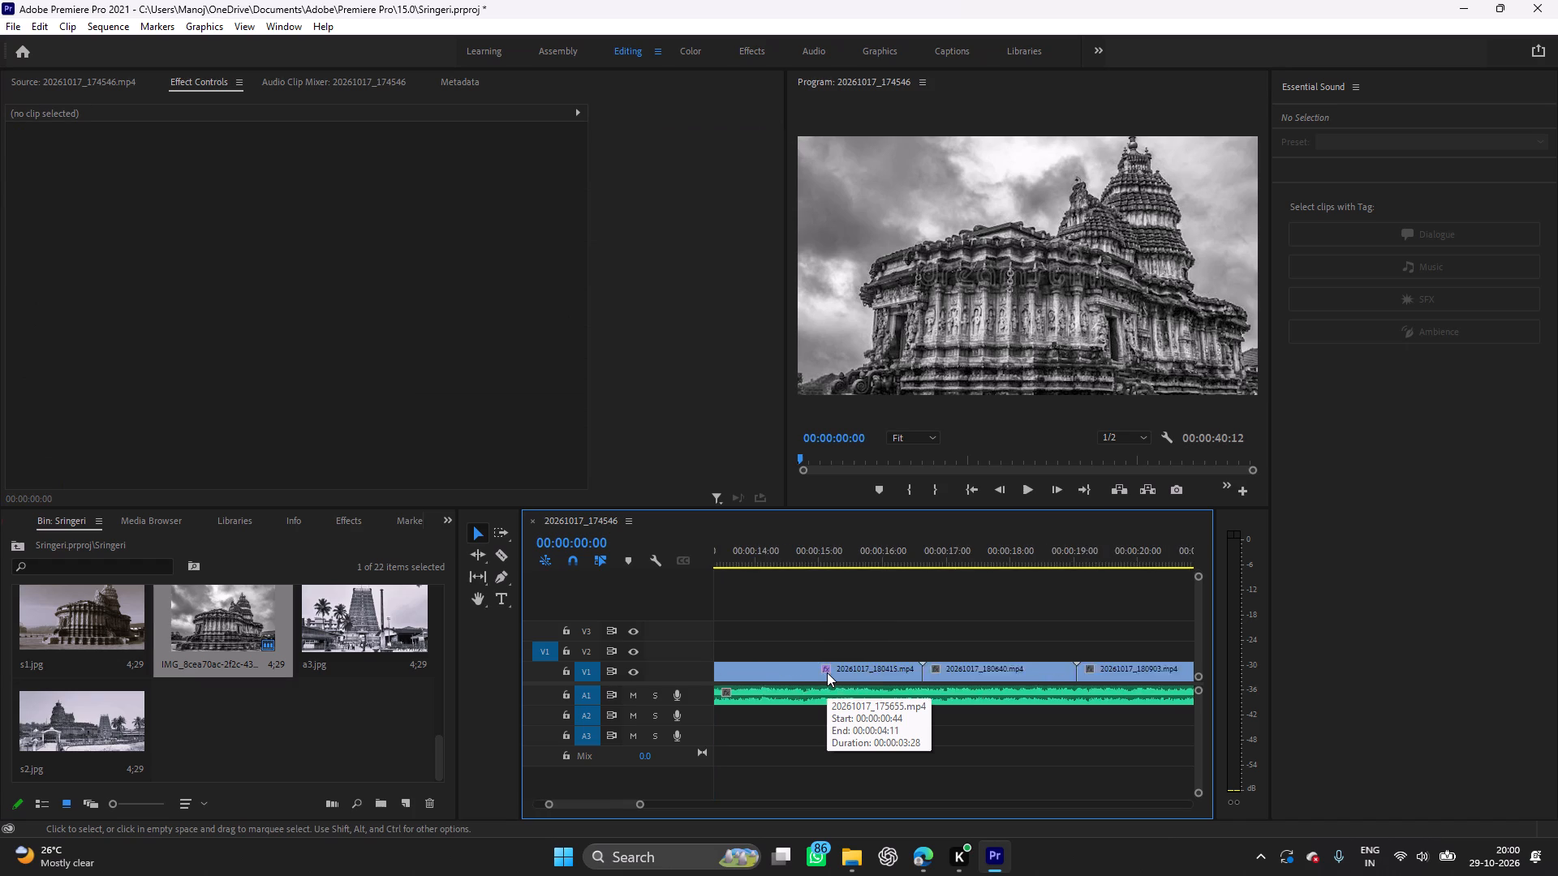
scroll(827, 672, "down", 1)
scroll(827, 672, "up", 20)
scroll(827, 672, "up", 3)
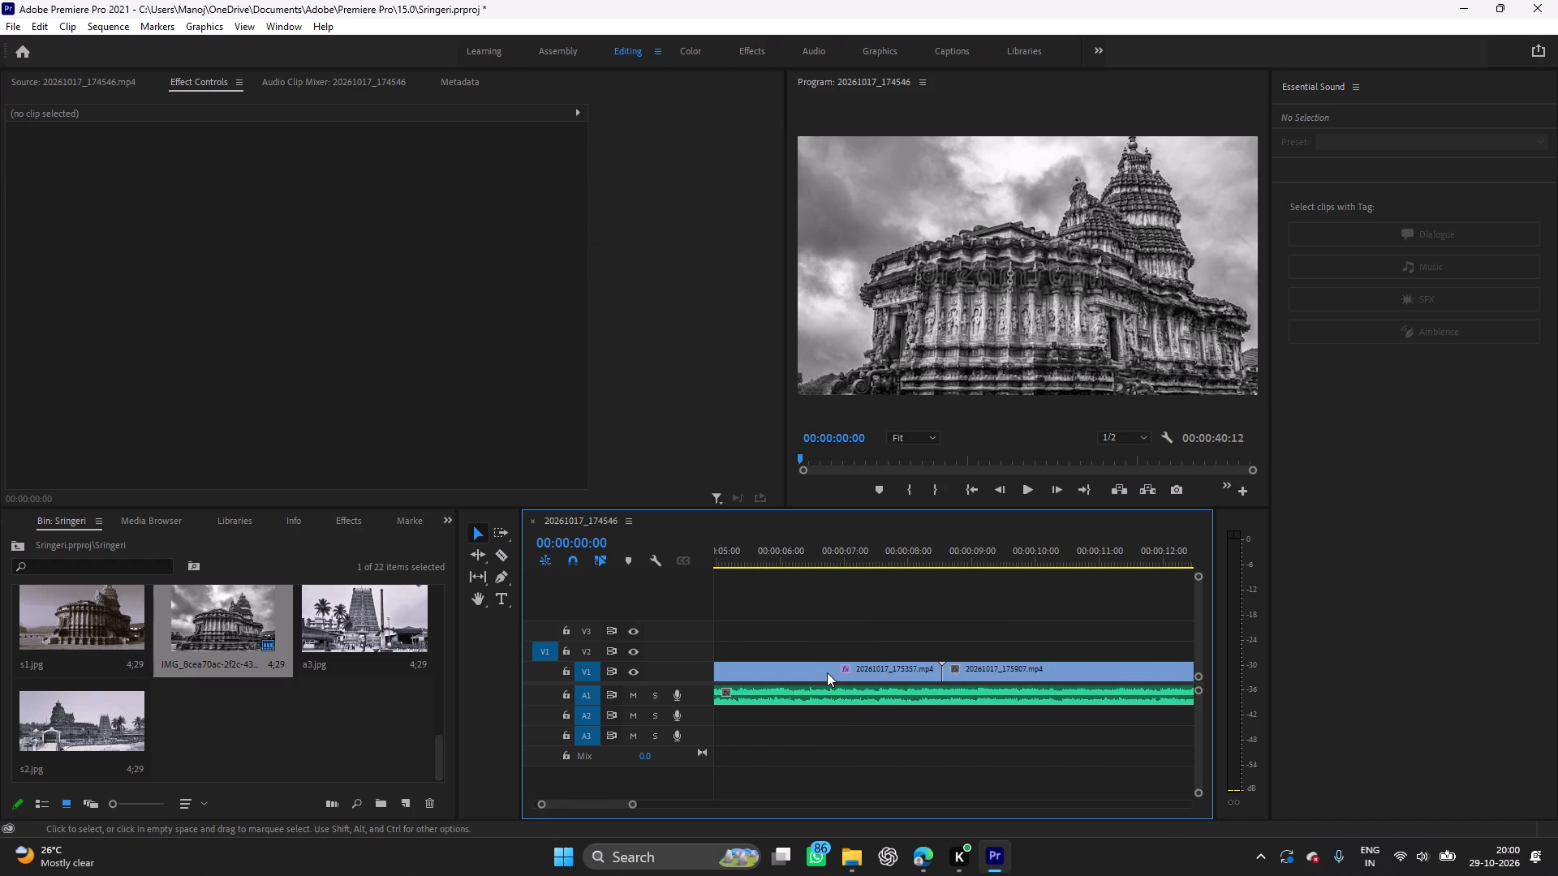
scroll(827, 672, "up", 20)
scroll(827, 672, "up", 5)
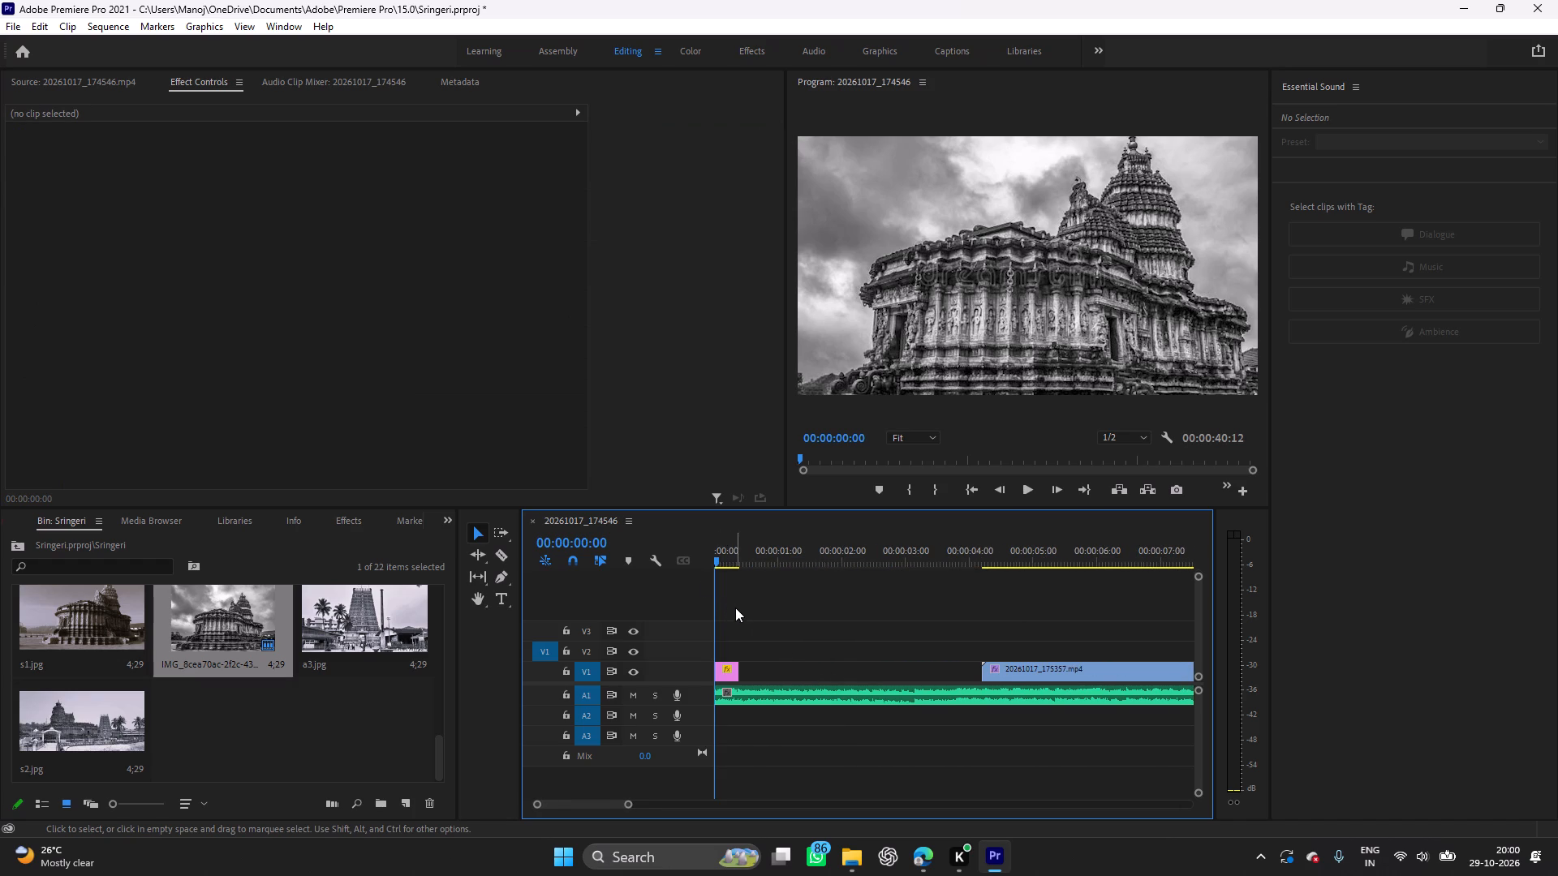
left_click(712, 606)
left_click_drag(715, 610, 985, 601)
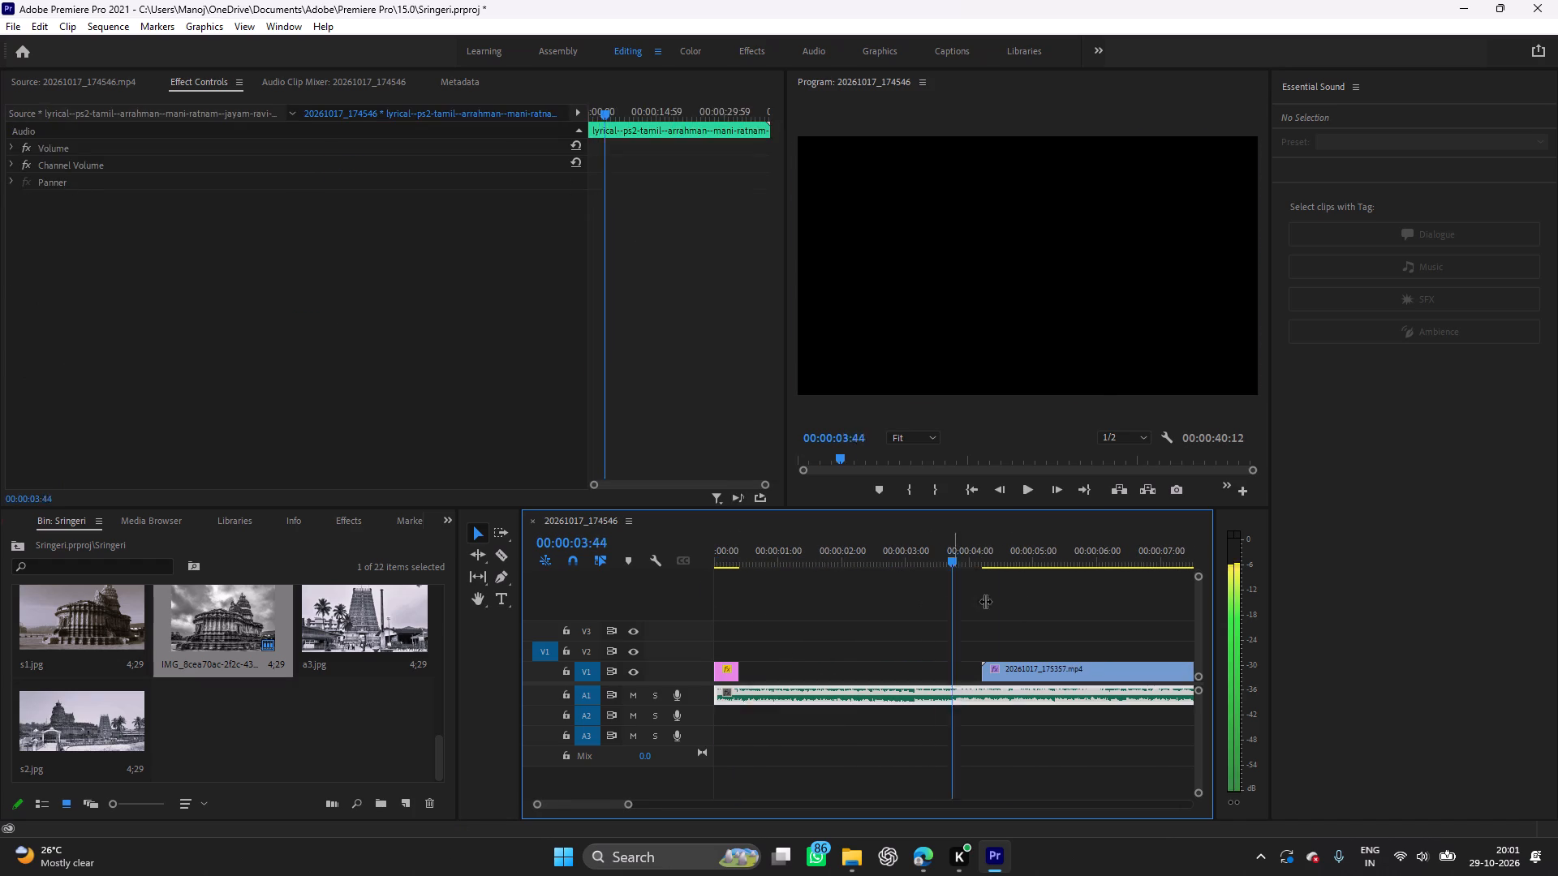
left_click_drag(985, 601, 1256, 624)
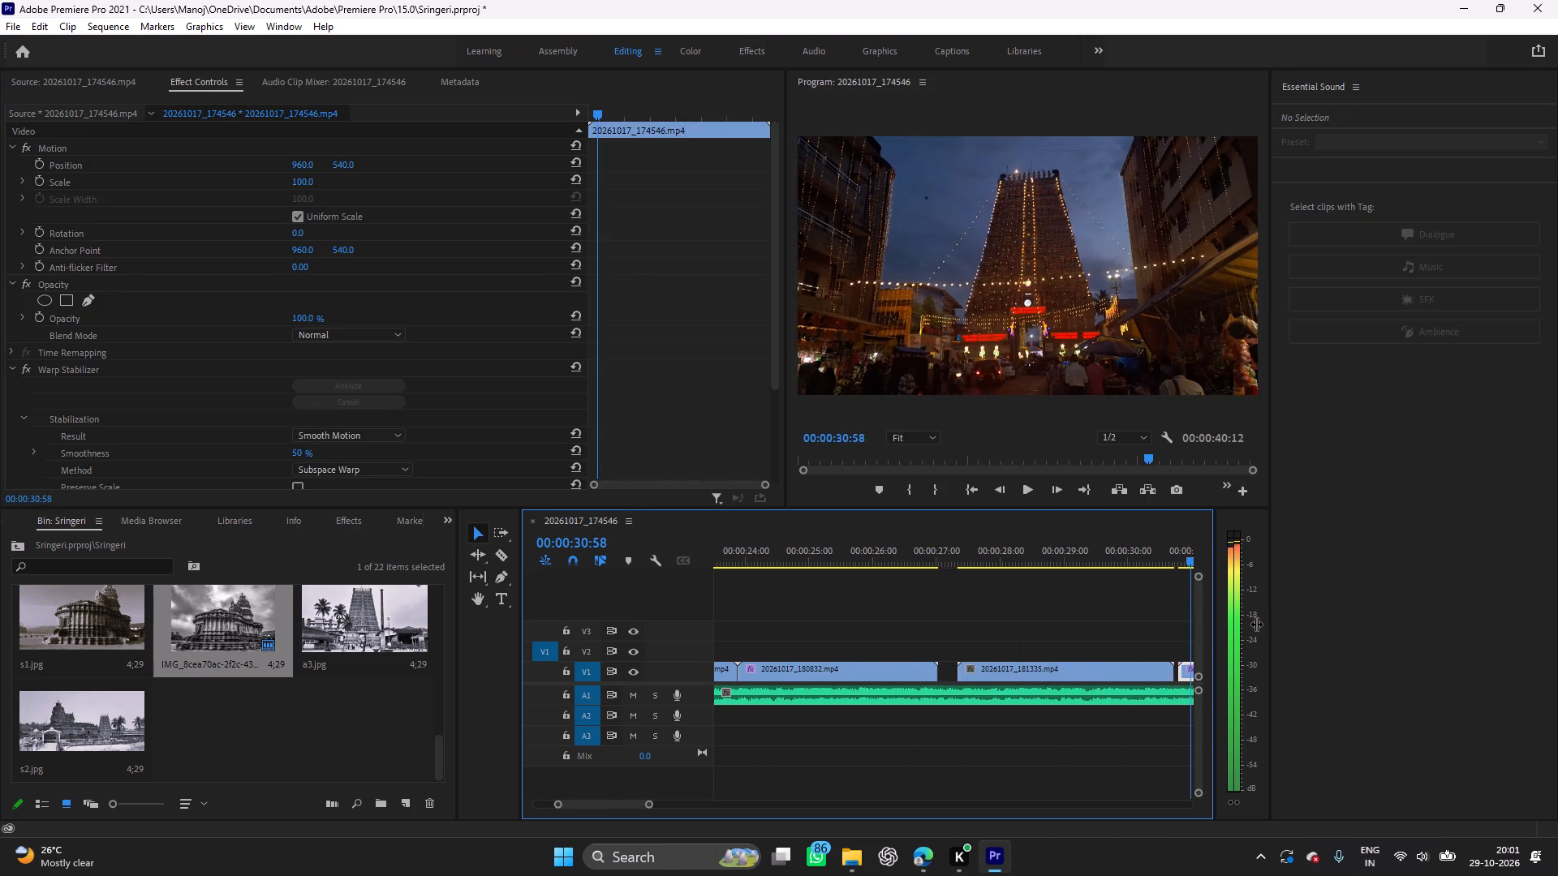
left_click_drag(1256, 624, 925, 672)
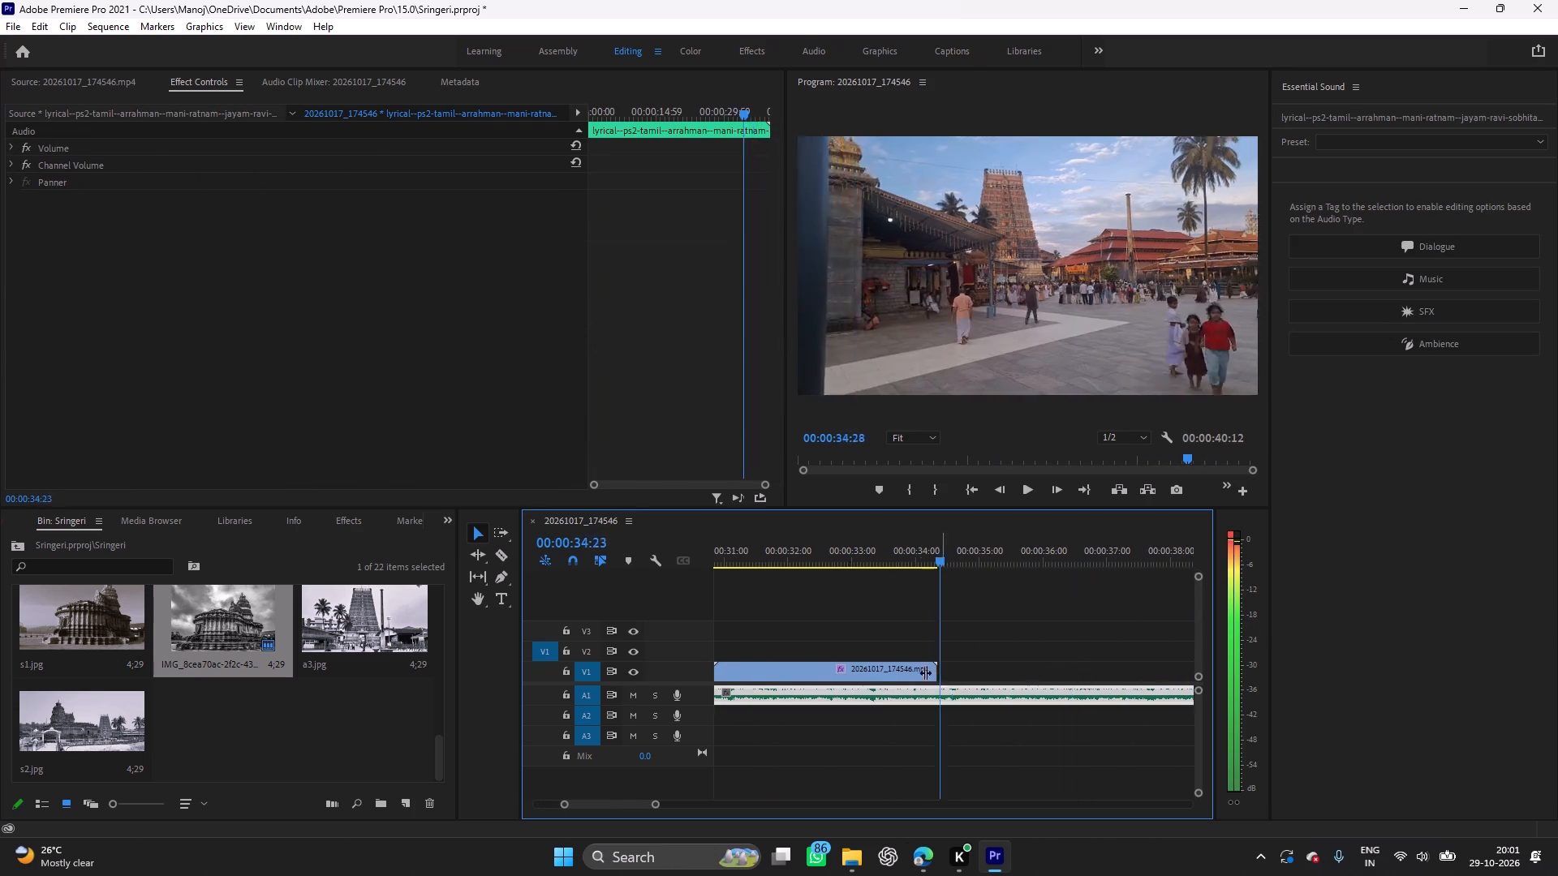
left_click_drag(925, 672, 958, 668)
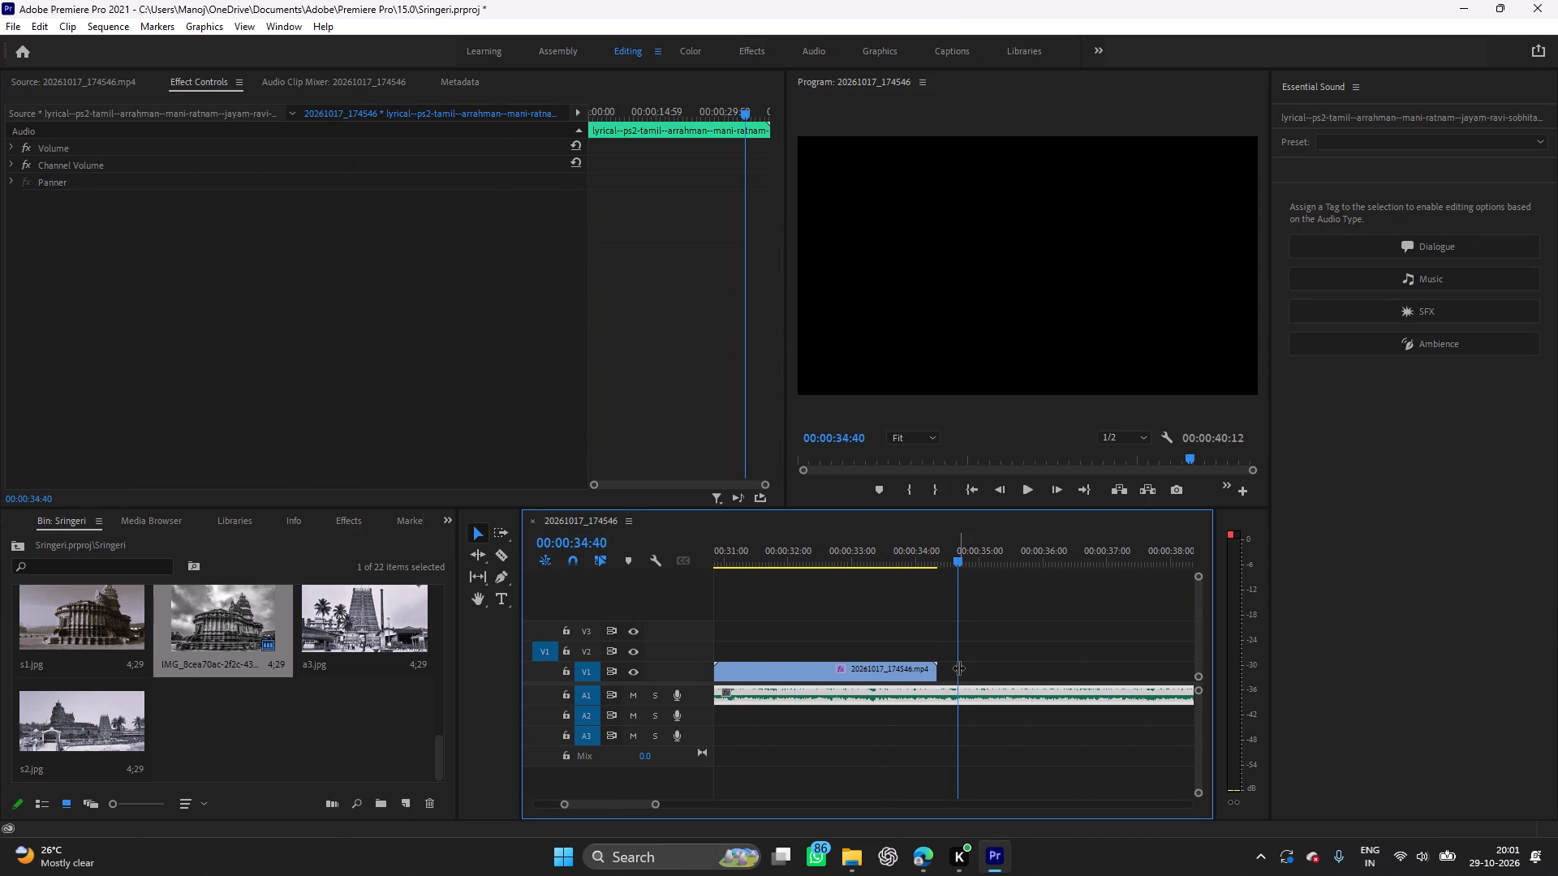
key("ctrl+v")
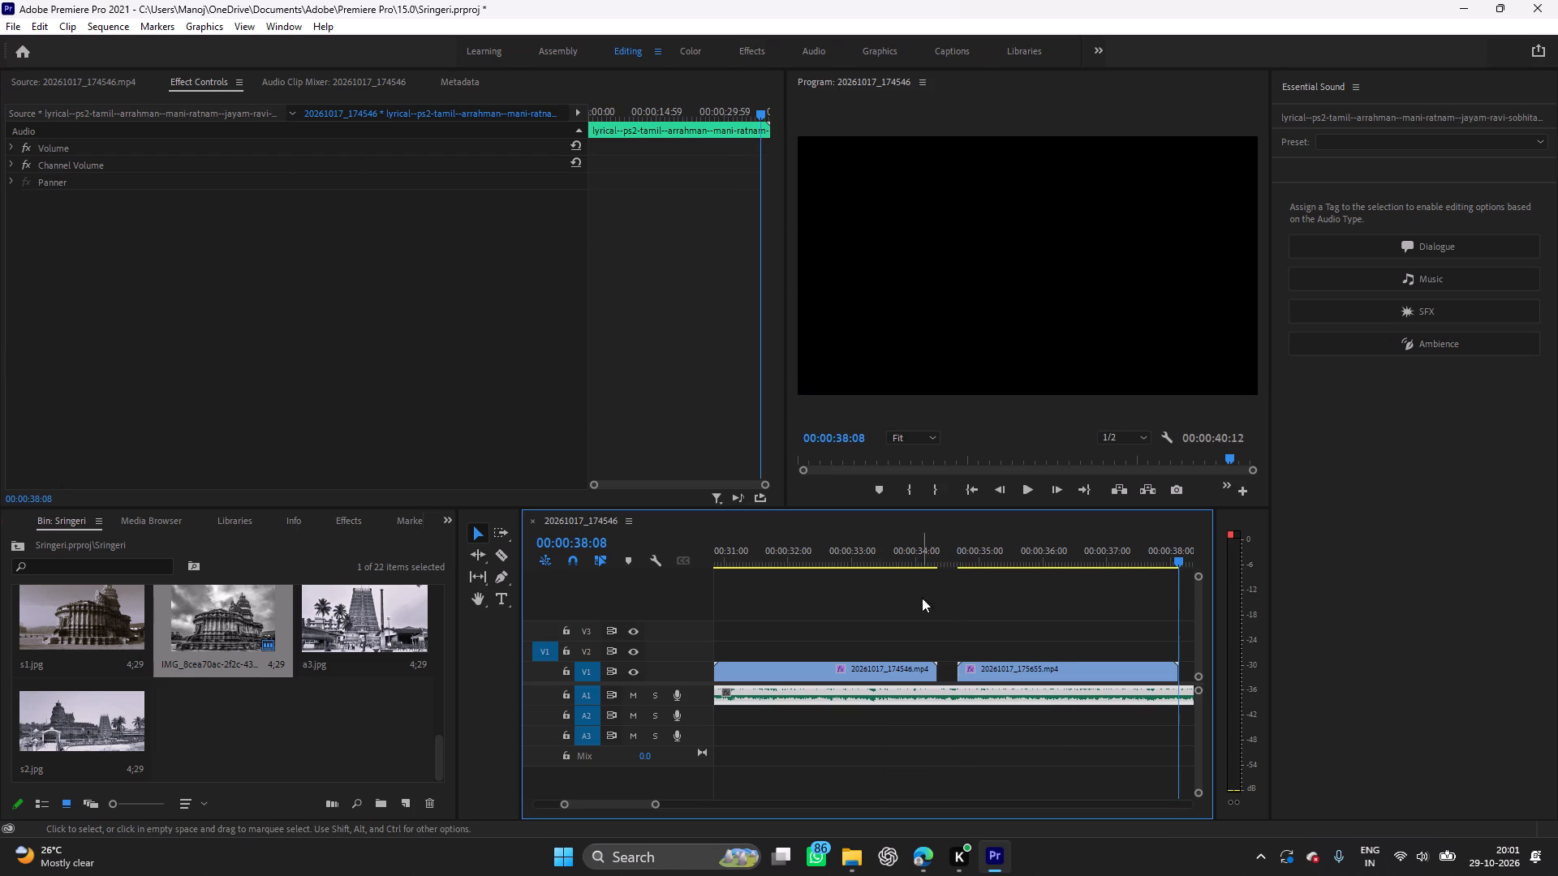
left_click(1176, 620)
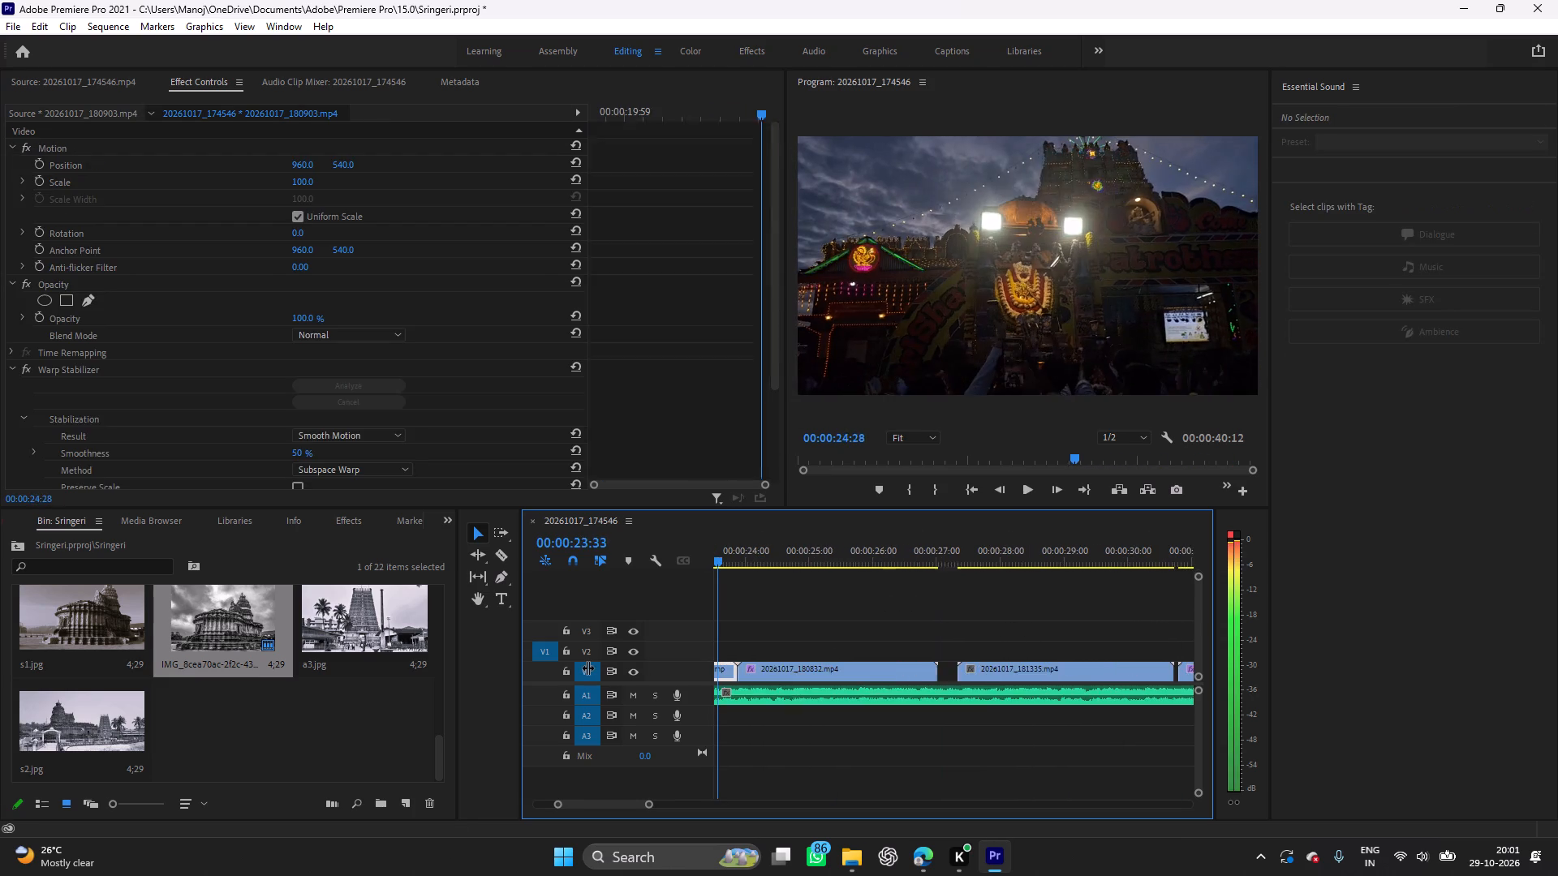
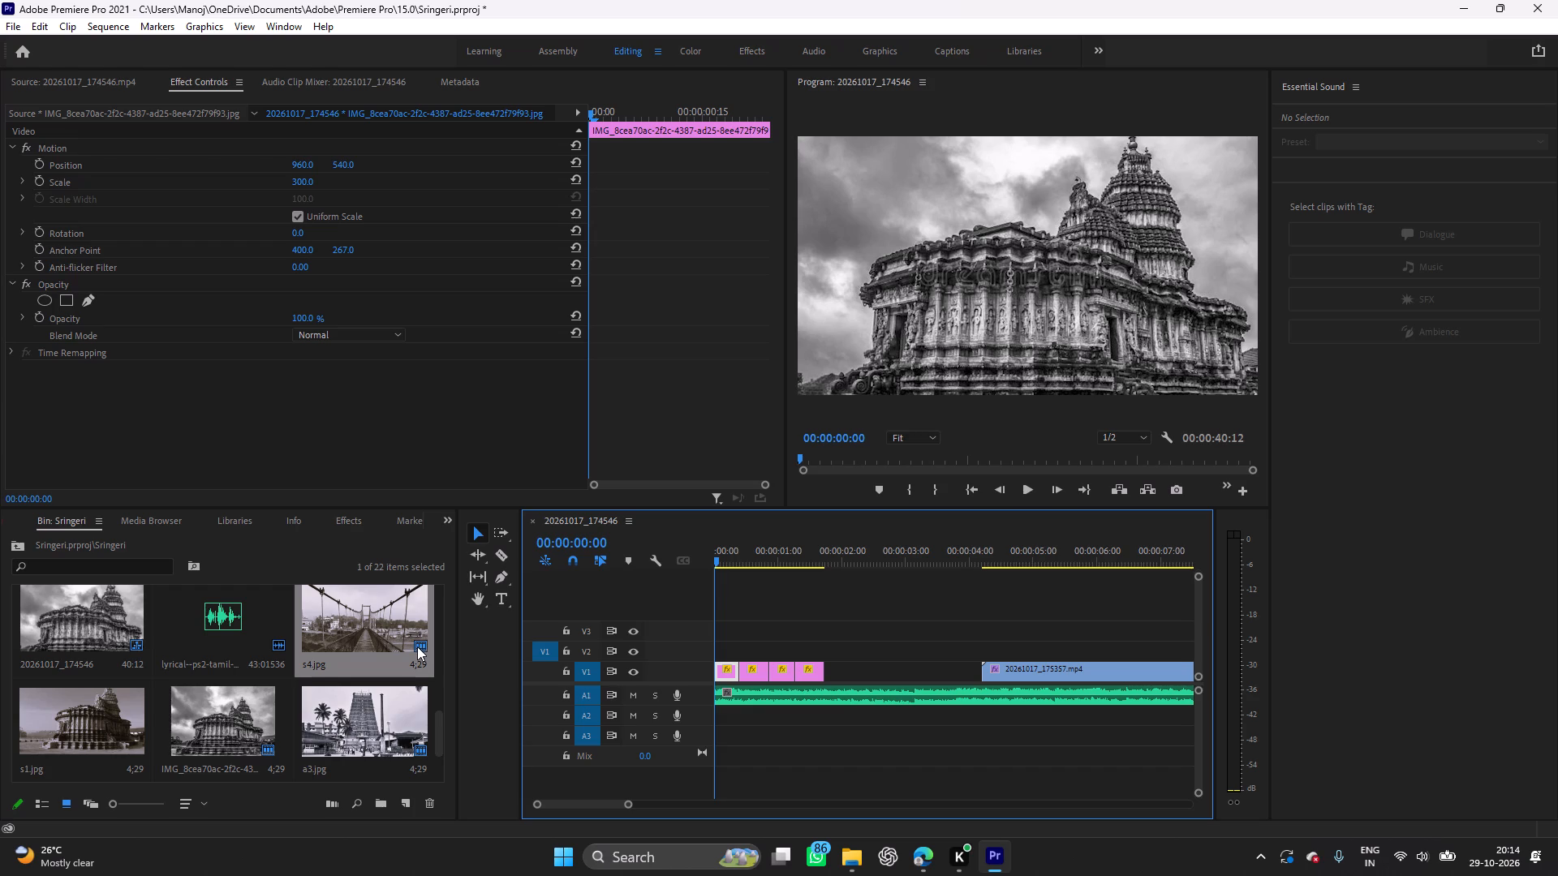
Play back the opening photos from the sequence start to review their timing against the song.
key("space")
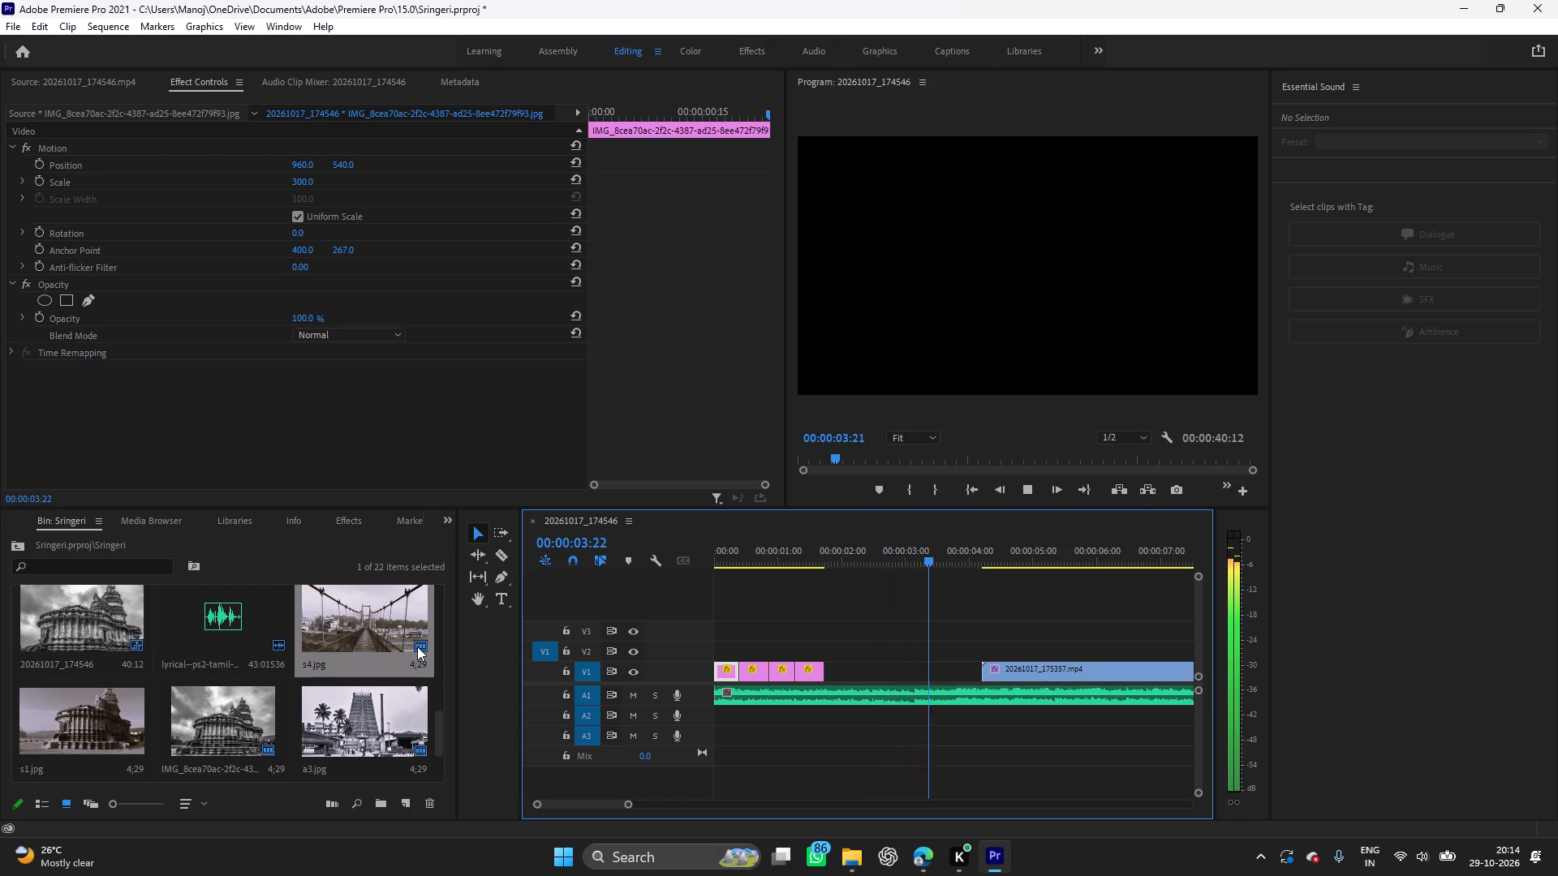
key("space")
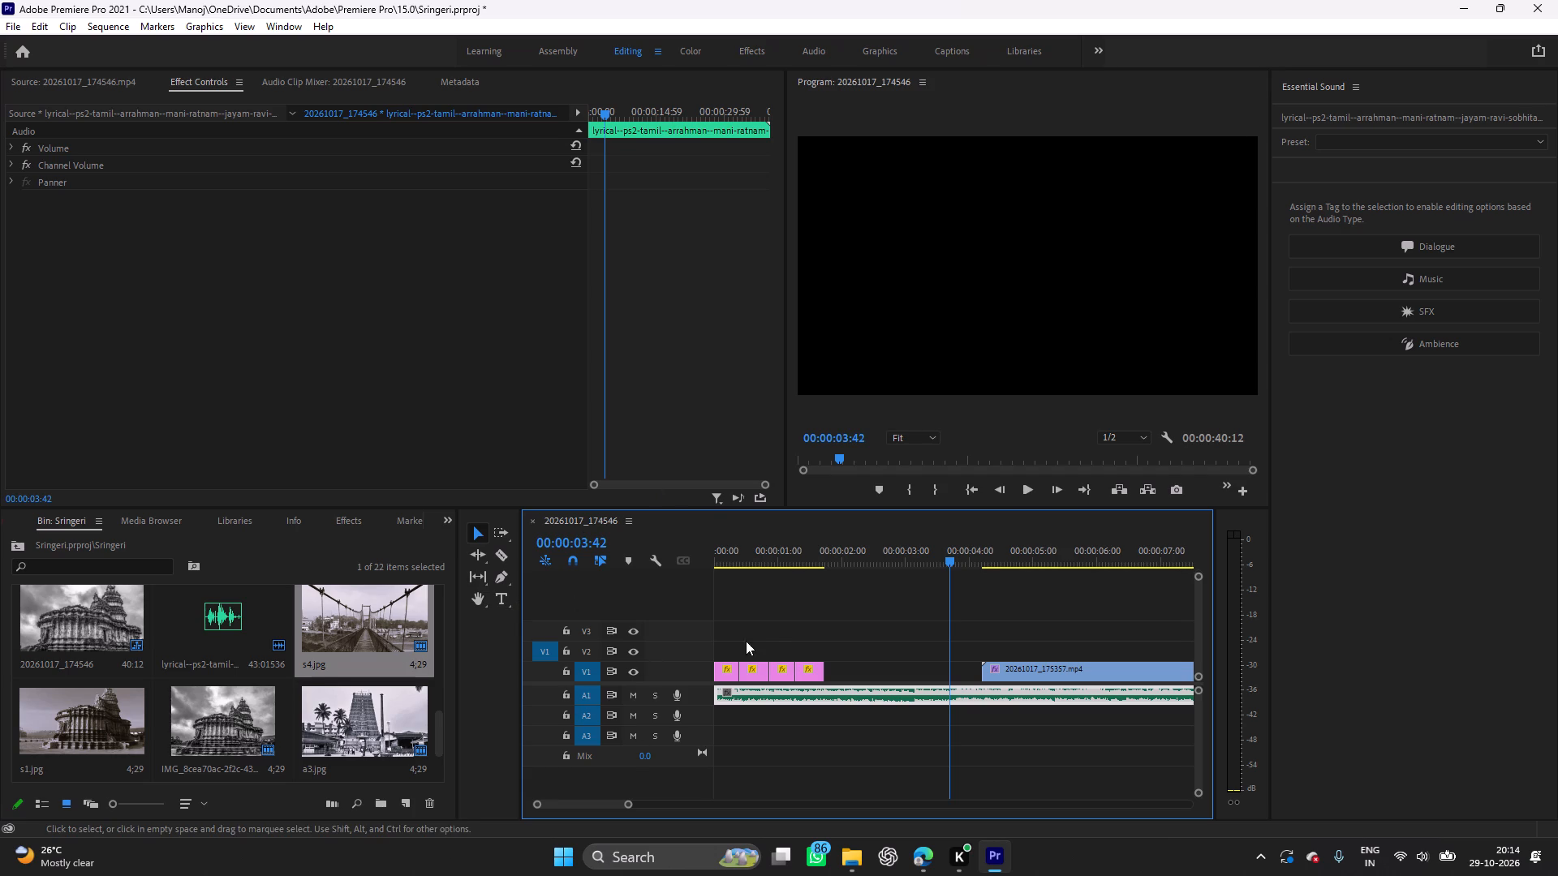
left_click_drag(949, 610, 638, 663)
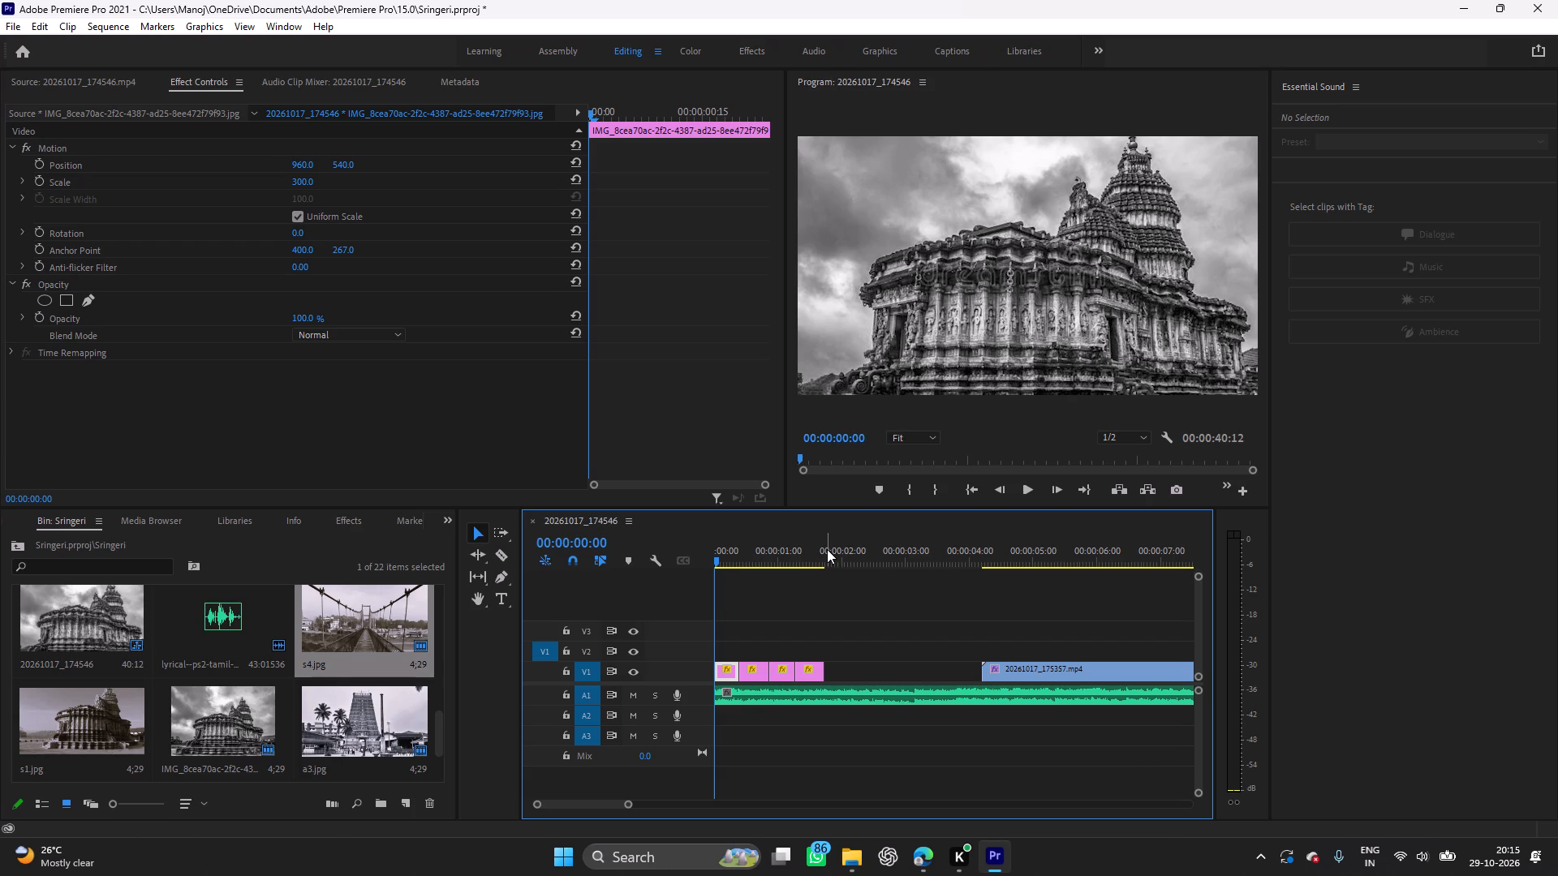
key("space")
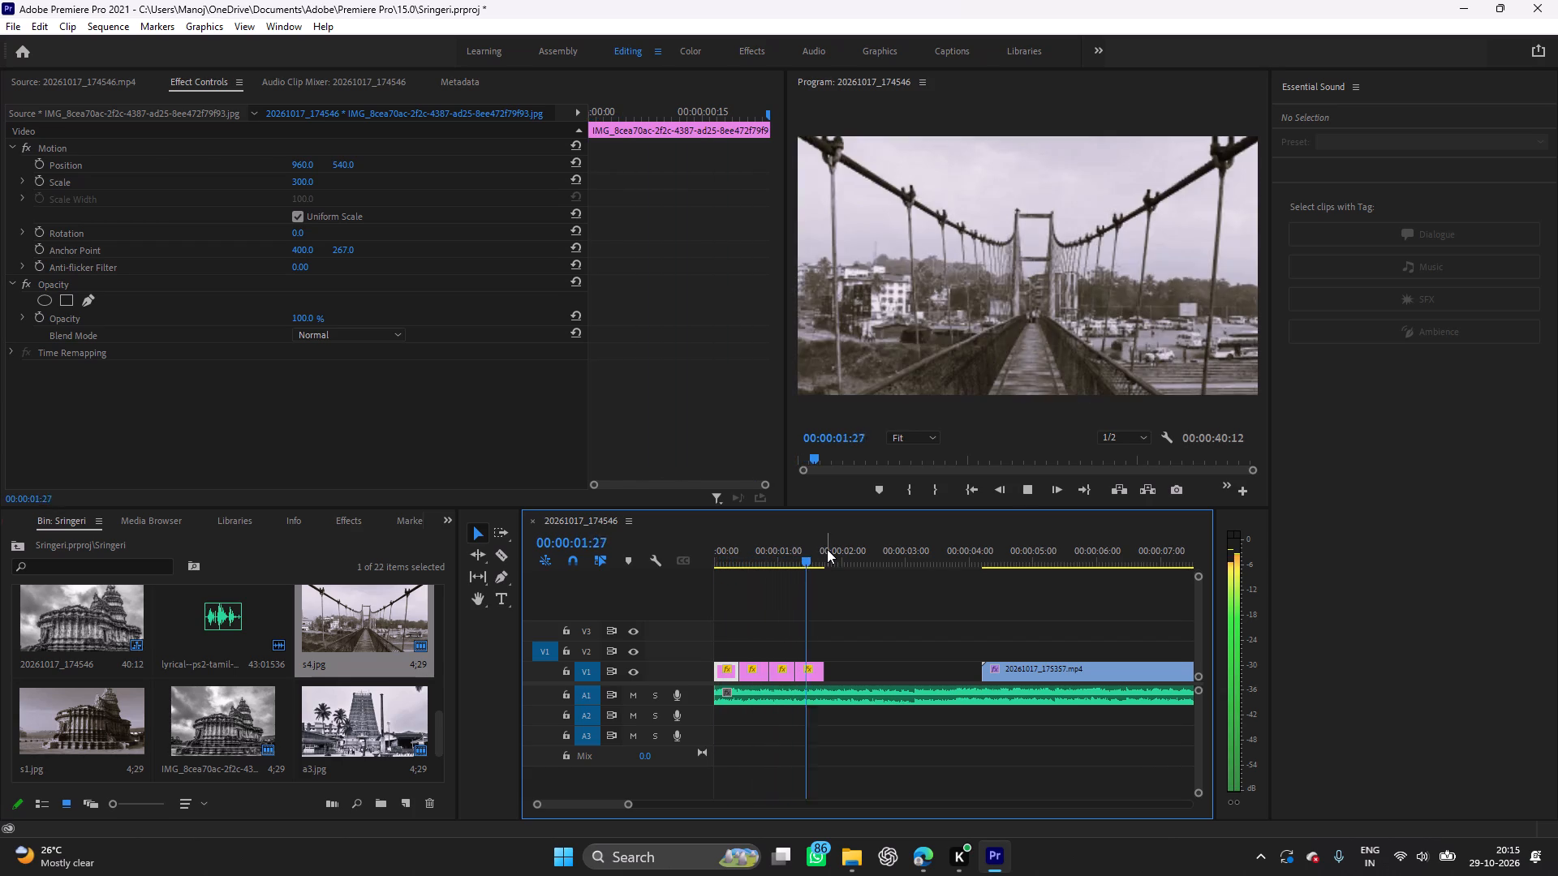
key("space")
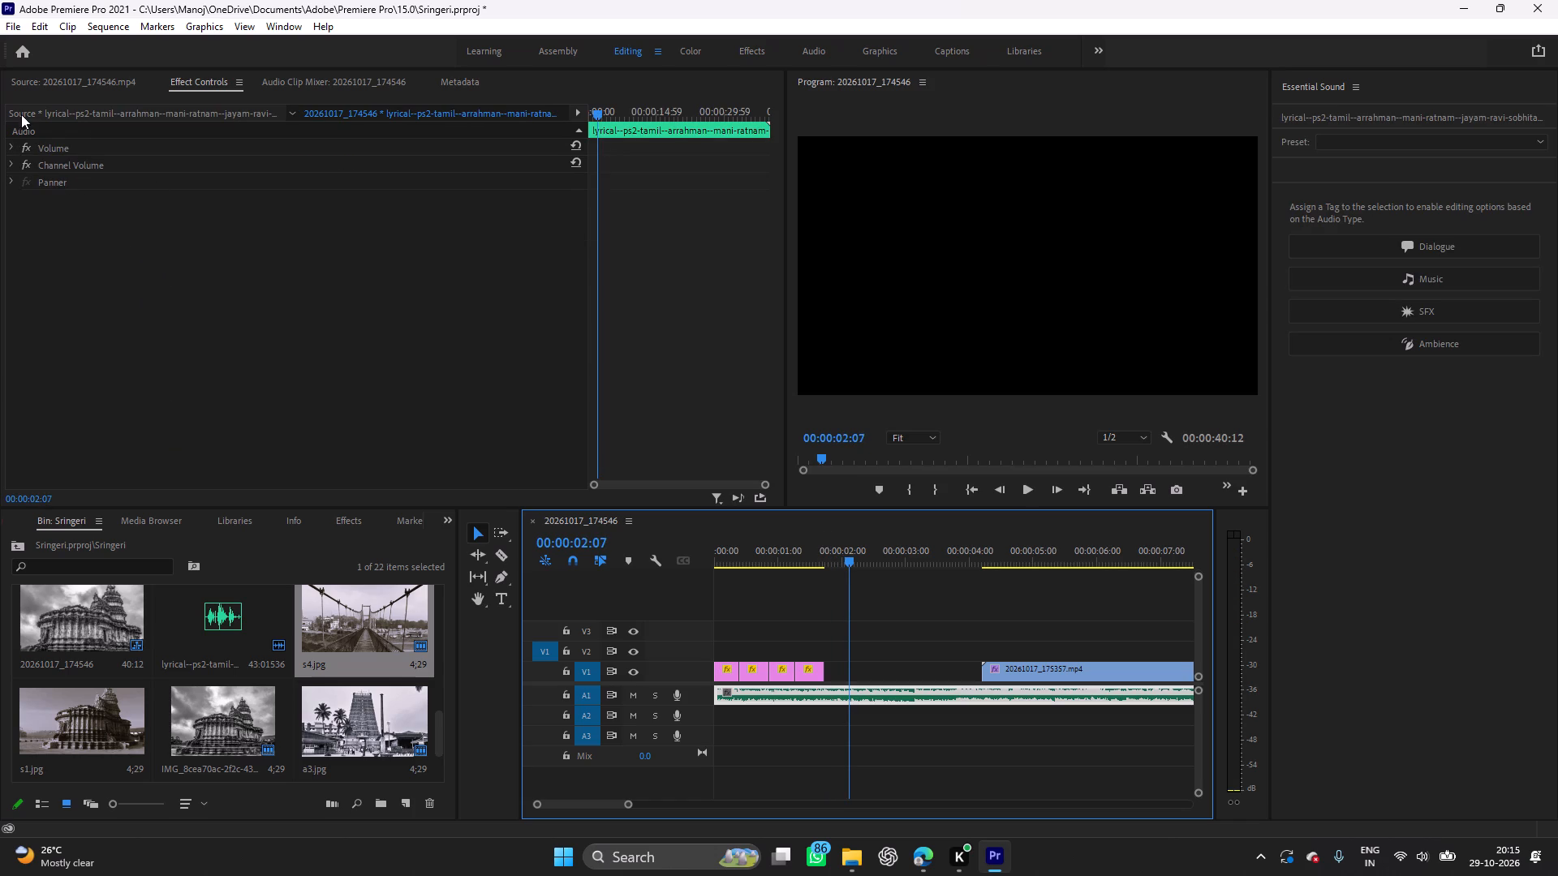
Set the default audio output in the audio hardware preferences to Speakers (Realtek(R) Audio).
left_click(40, 24)
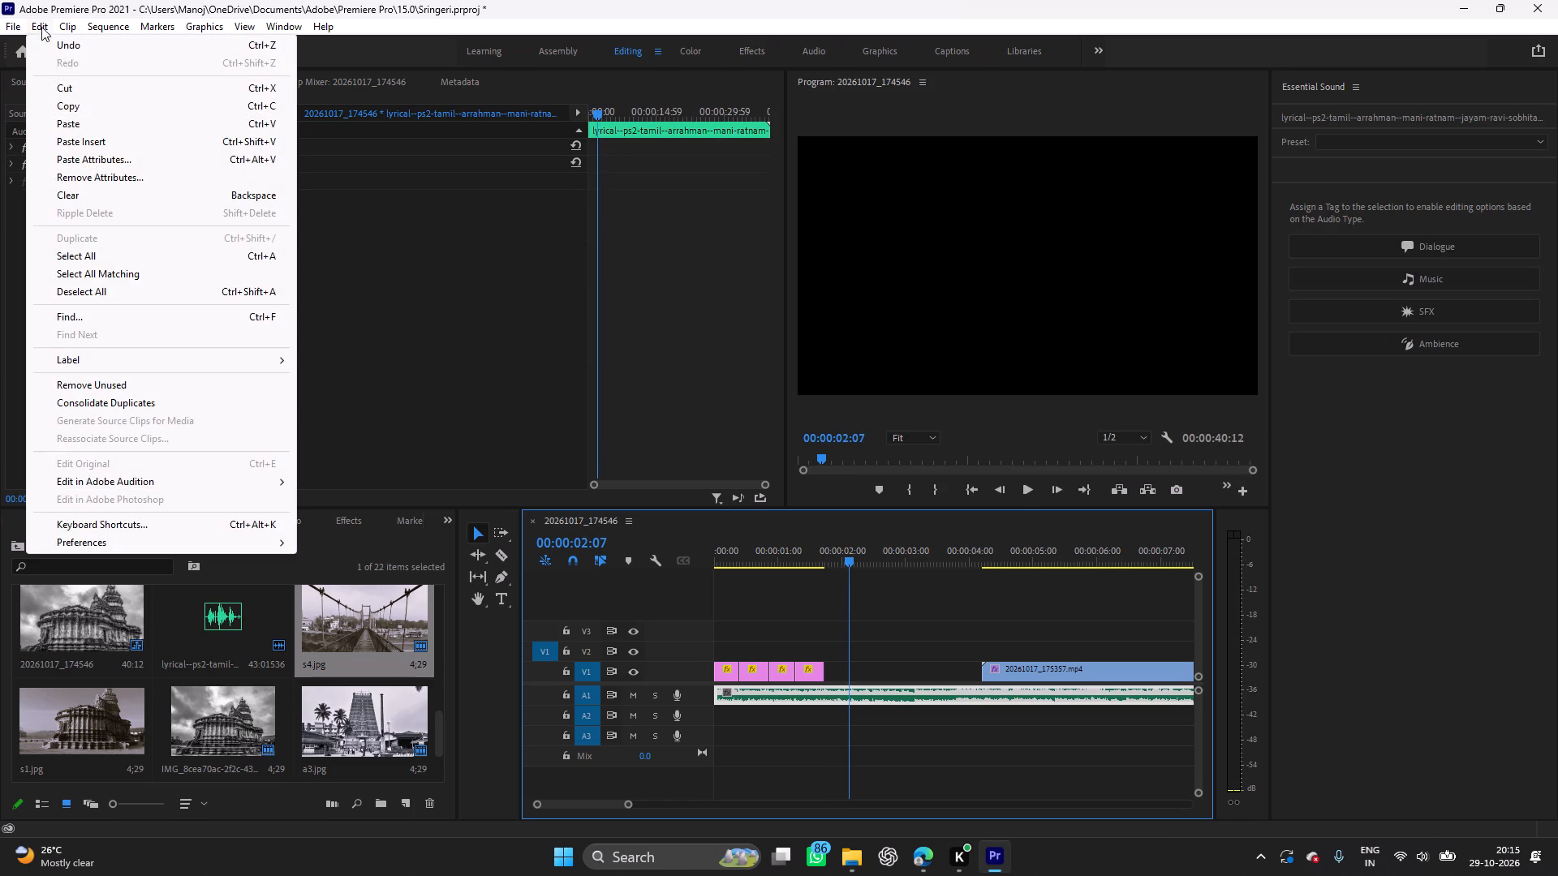
left_click(268, 545)
left_click(356, 596)
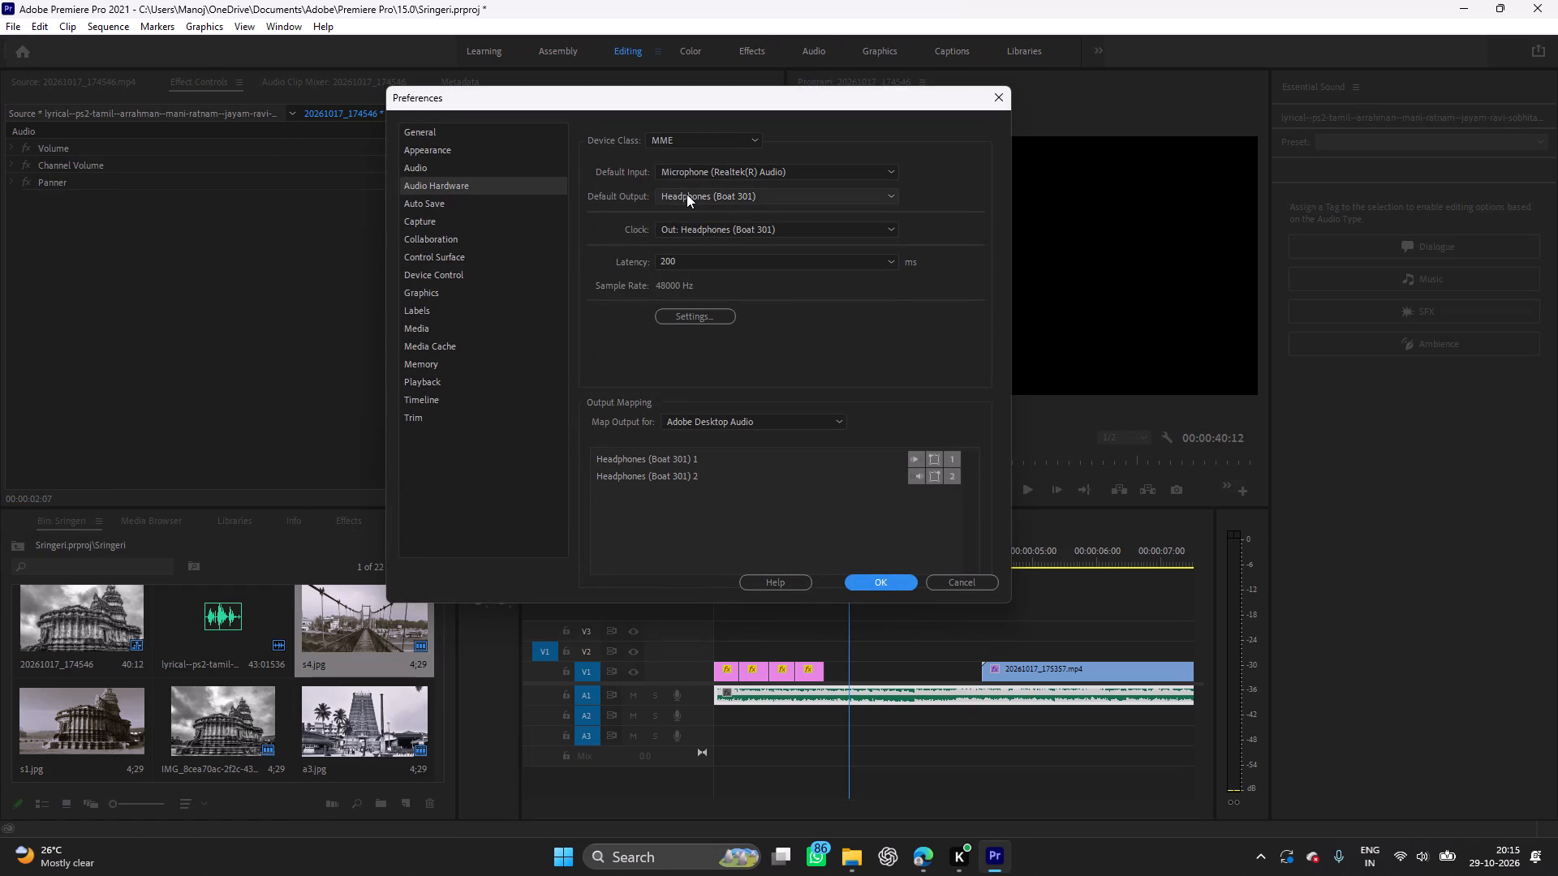
left_click(686, 194)
left_click(699, 225)
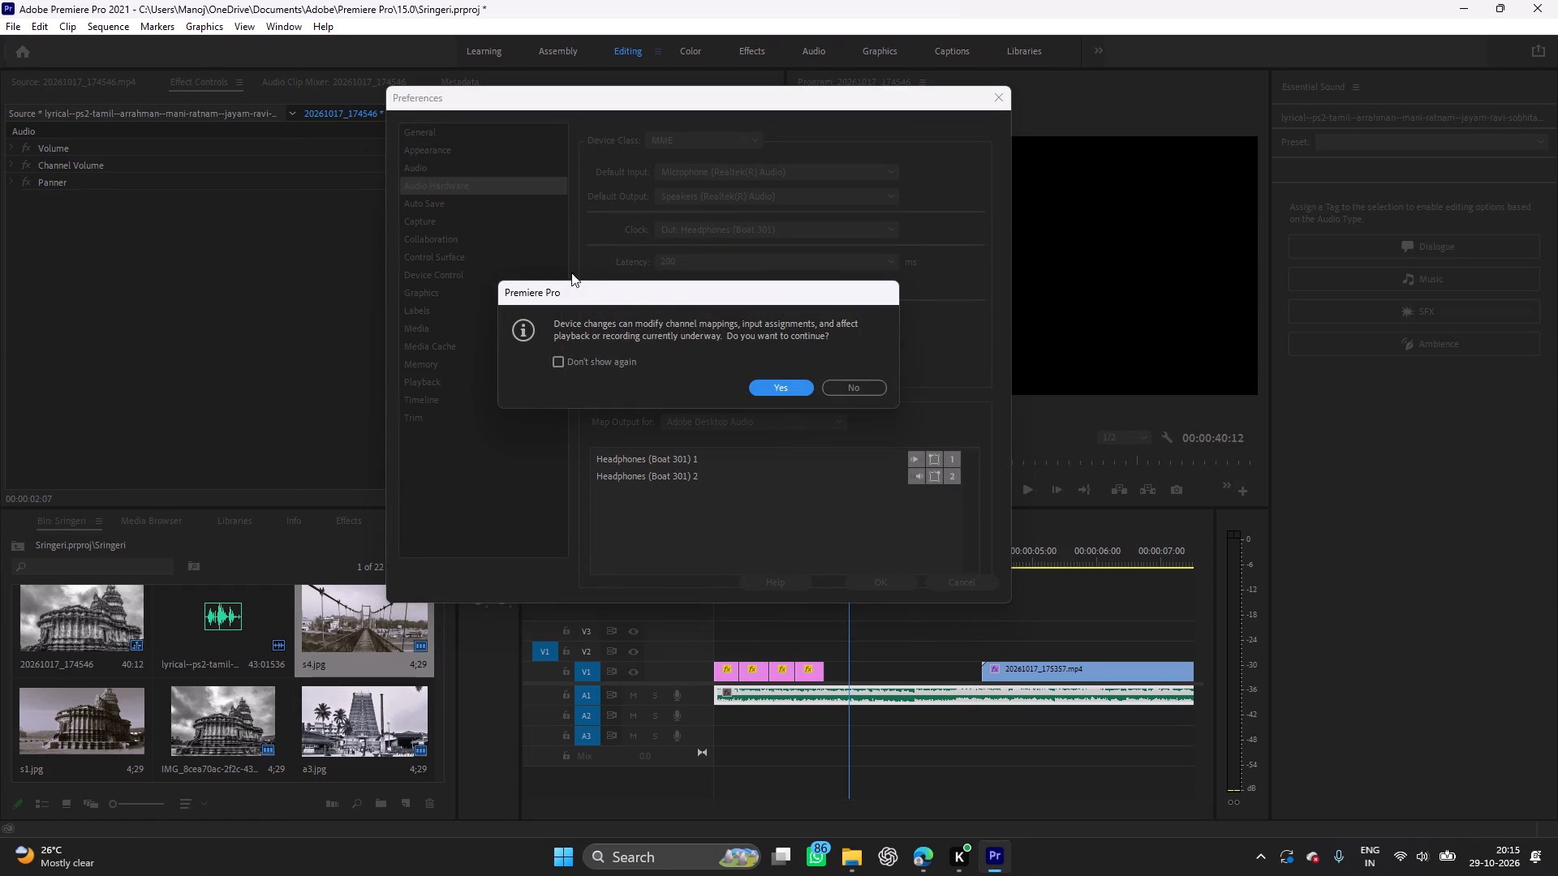
left_click(782, 387)
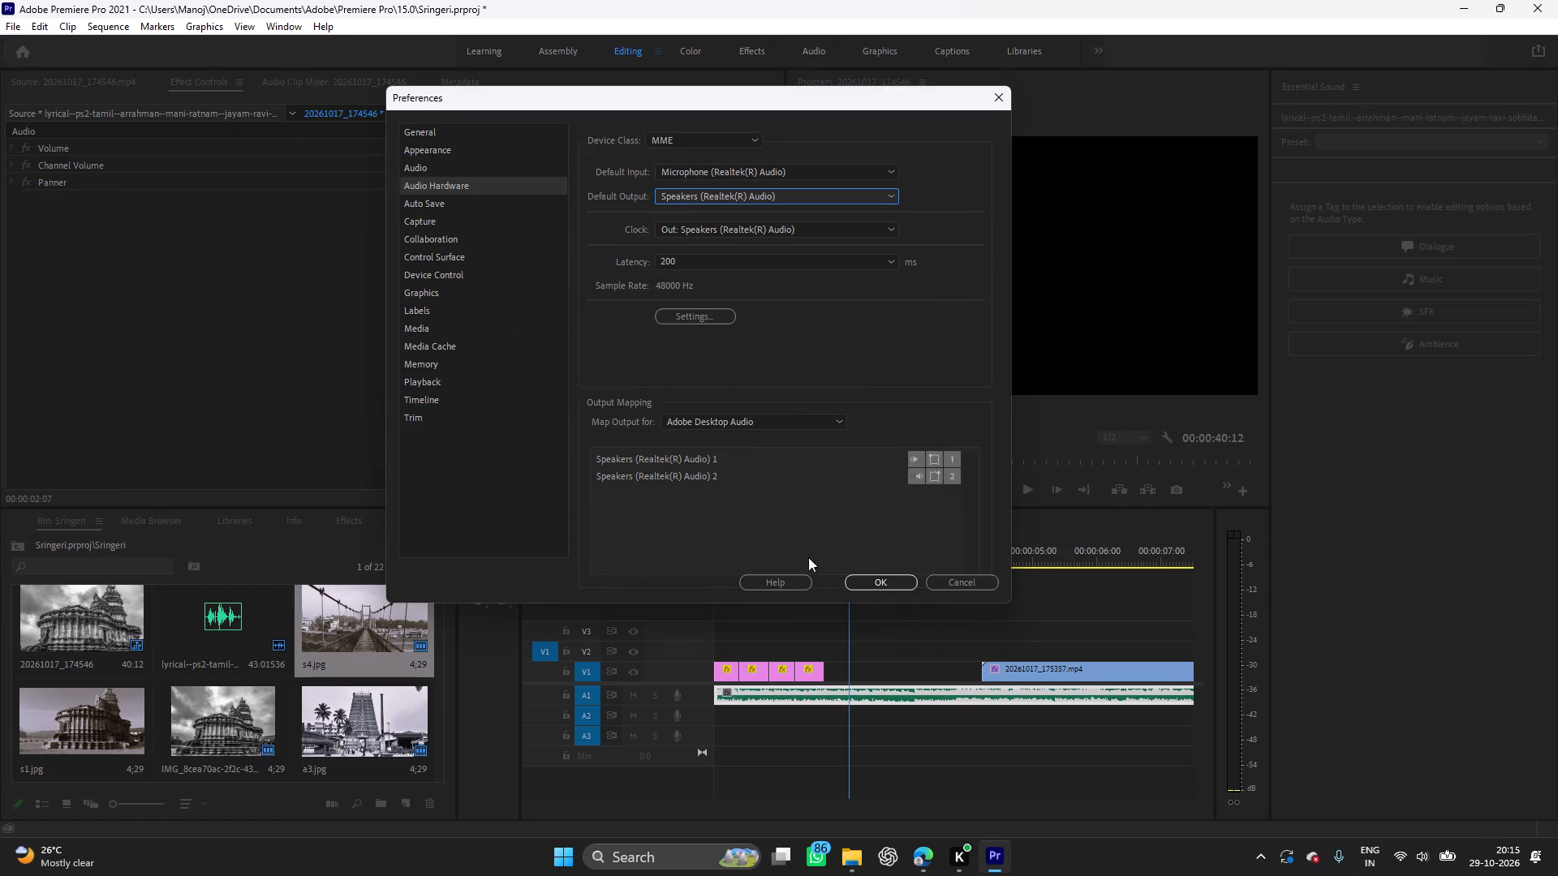
left_click(860, 584)
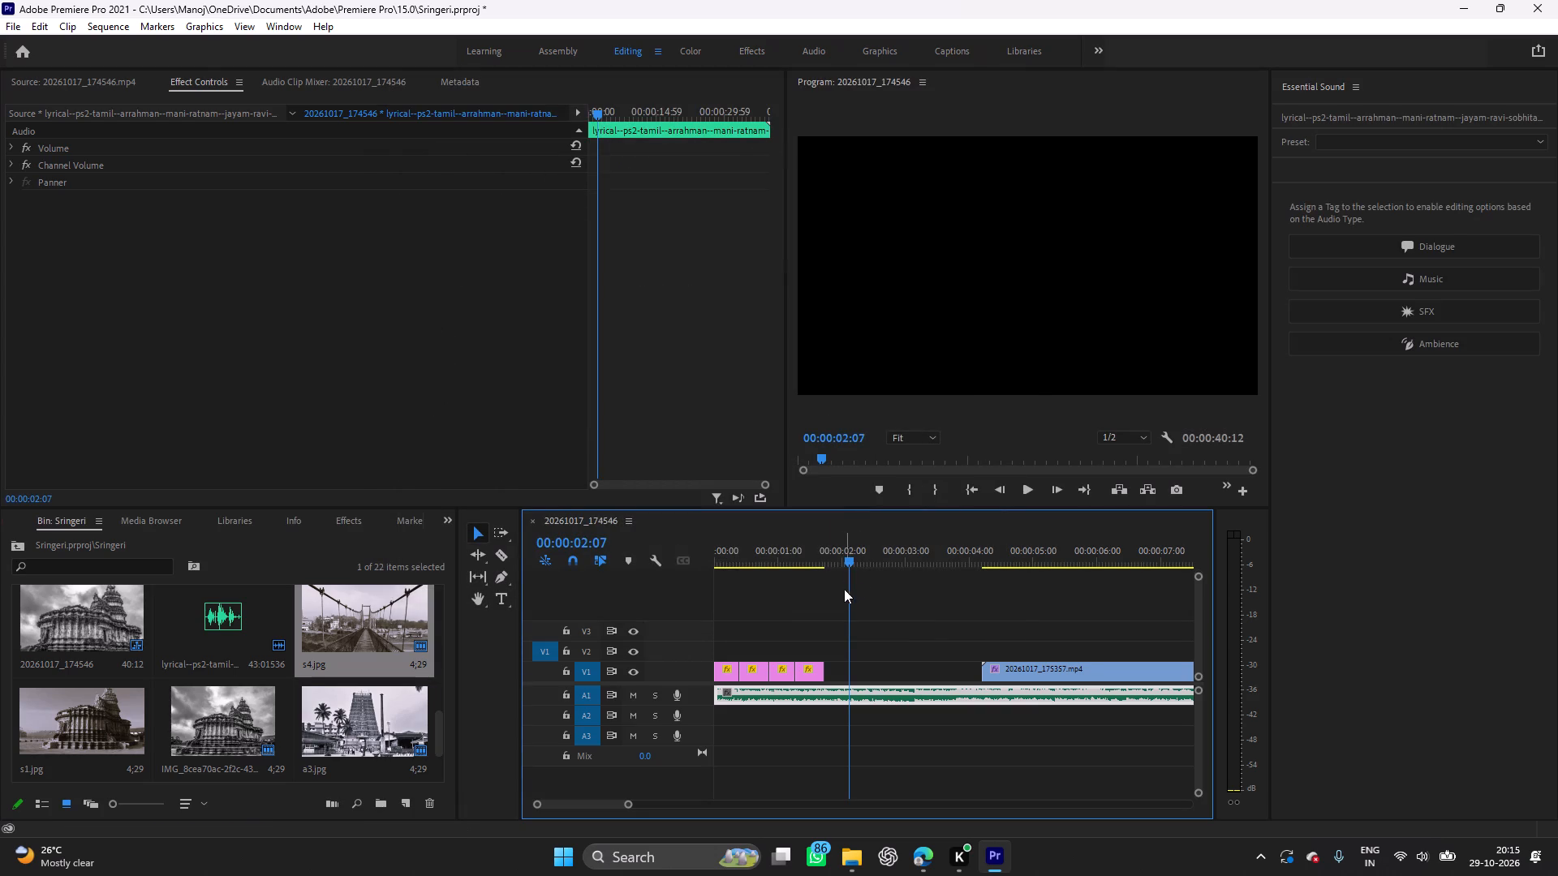
Play the whole sequence from the start through clip 20261017_175655.mp4 to review the photos and clips against the song.
left_click_drag(847, 594, 686, 599)
key("space")
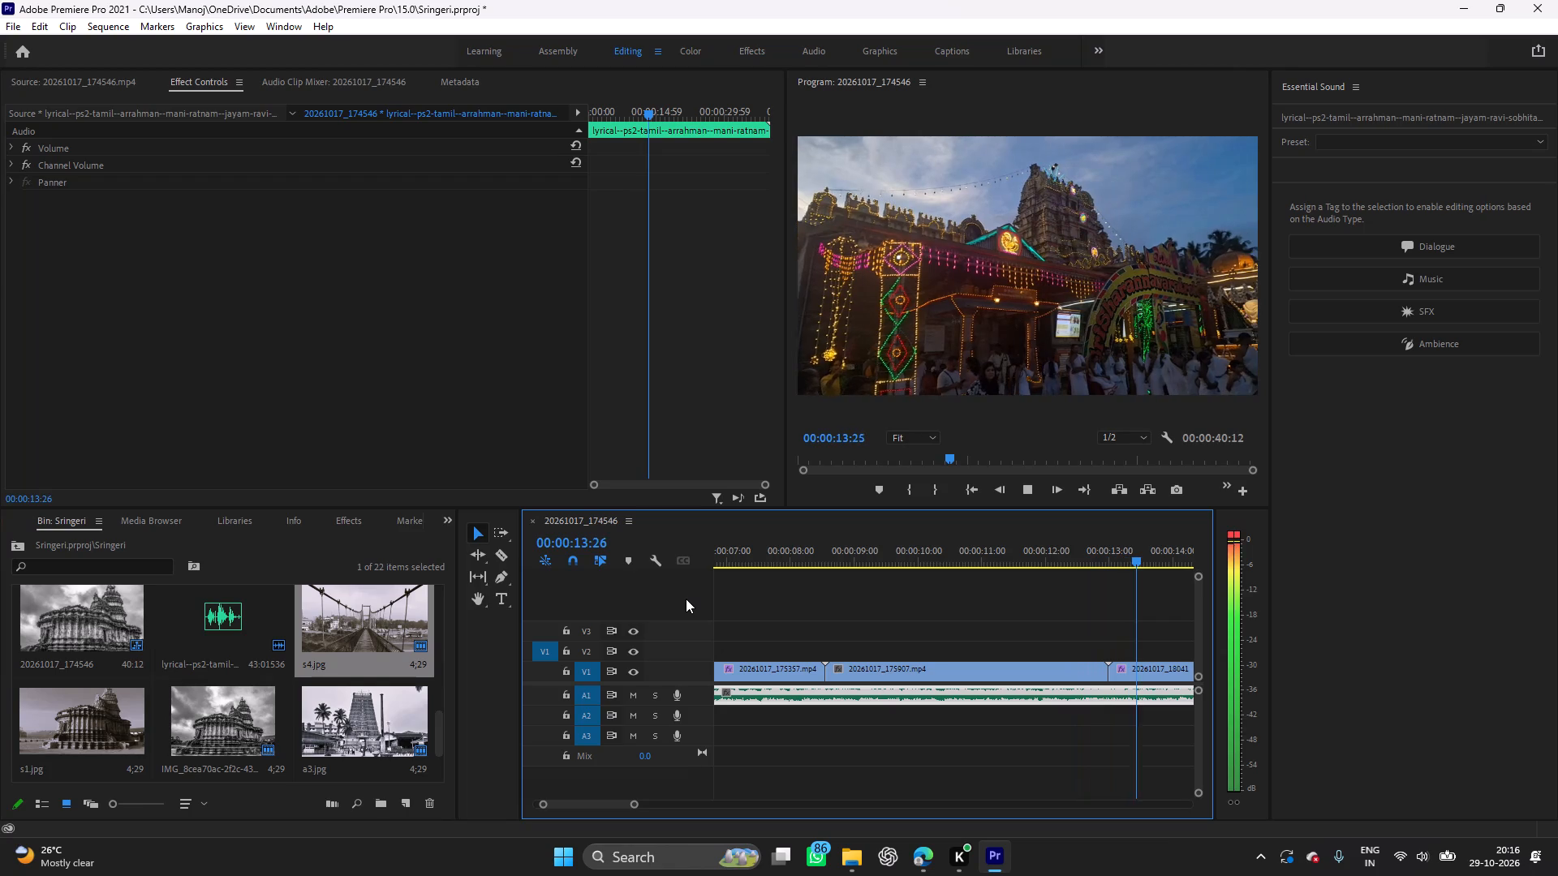
key("space")
key("space")
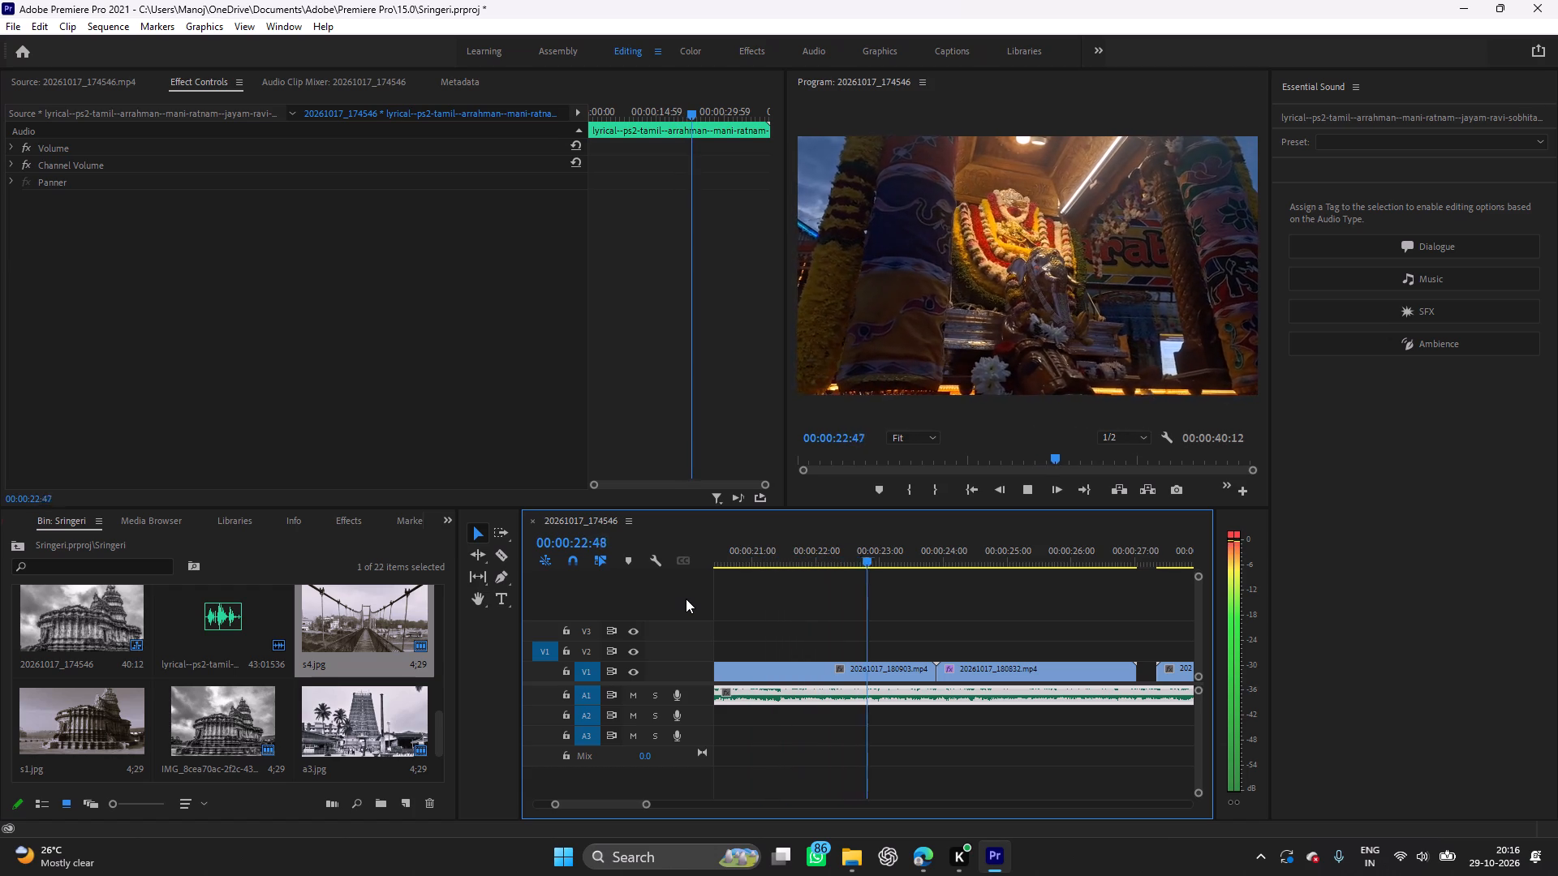
key("space")
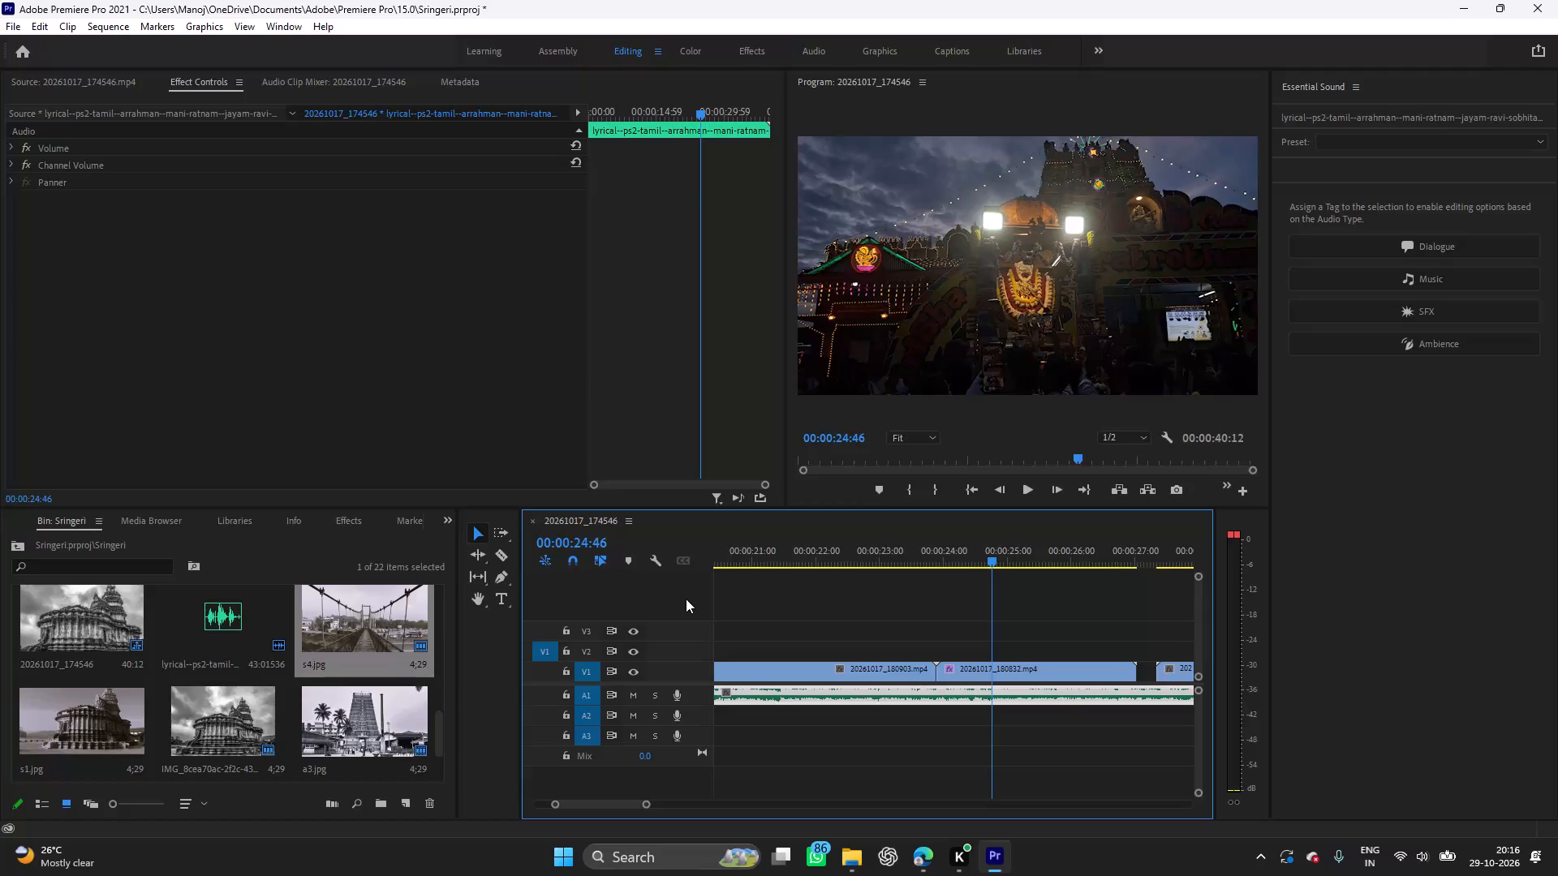
key("space")
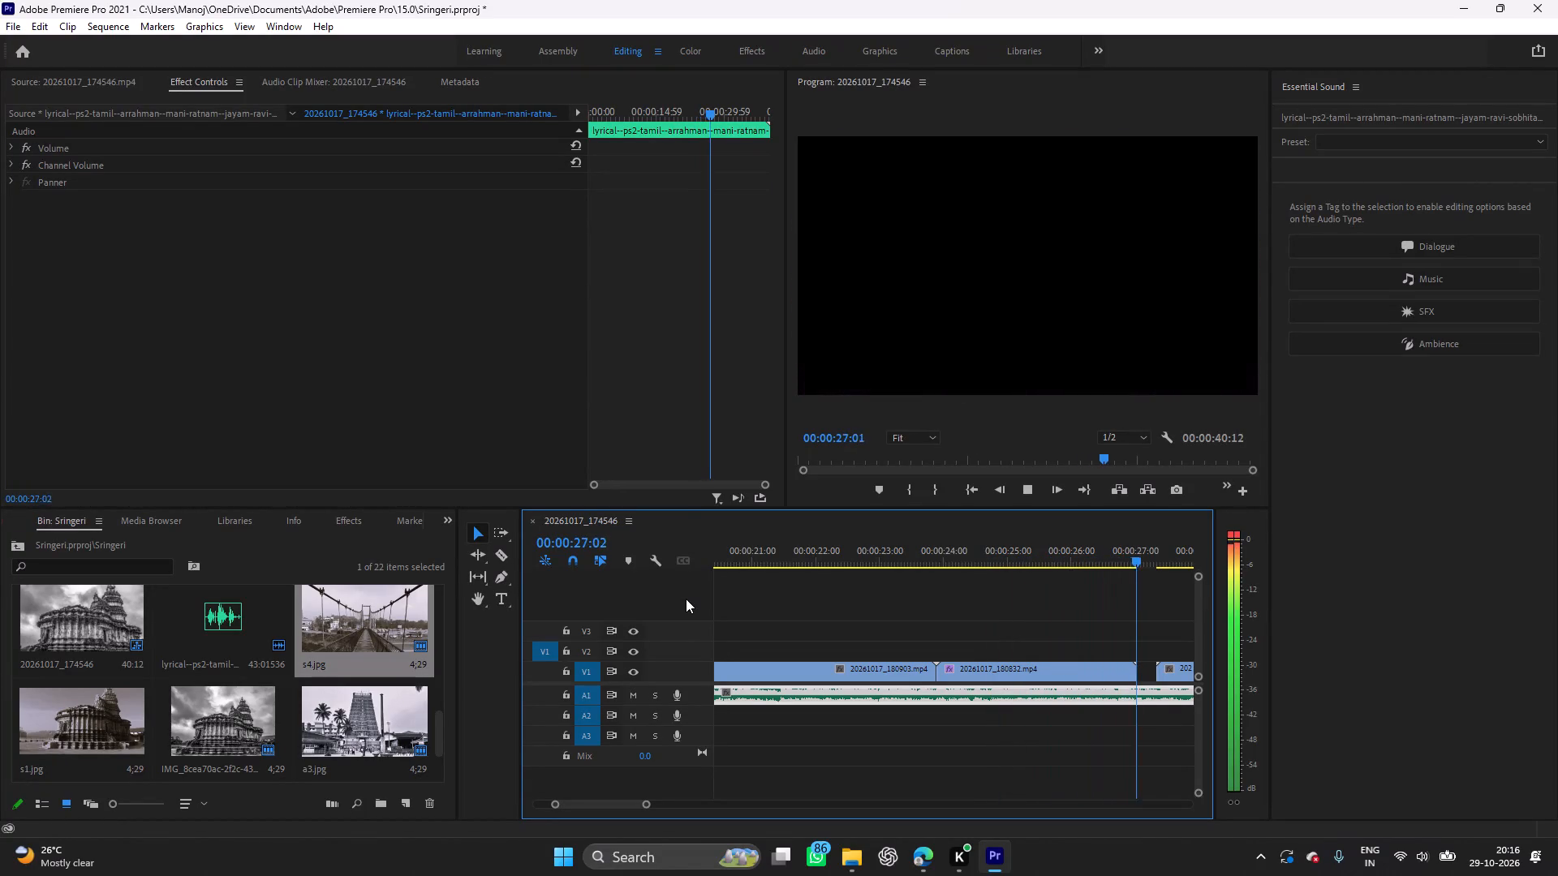
key("space")
key("space")
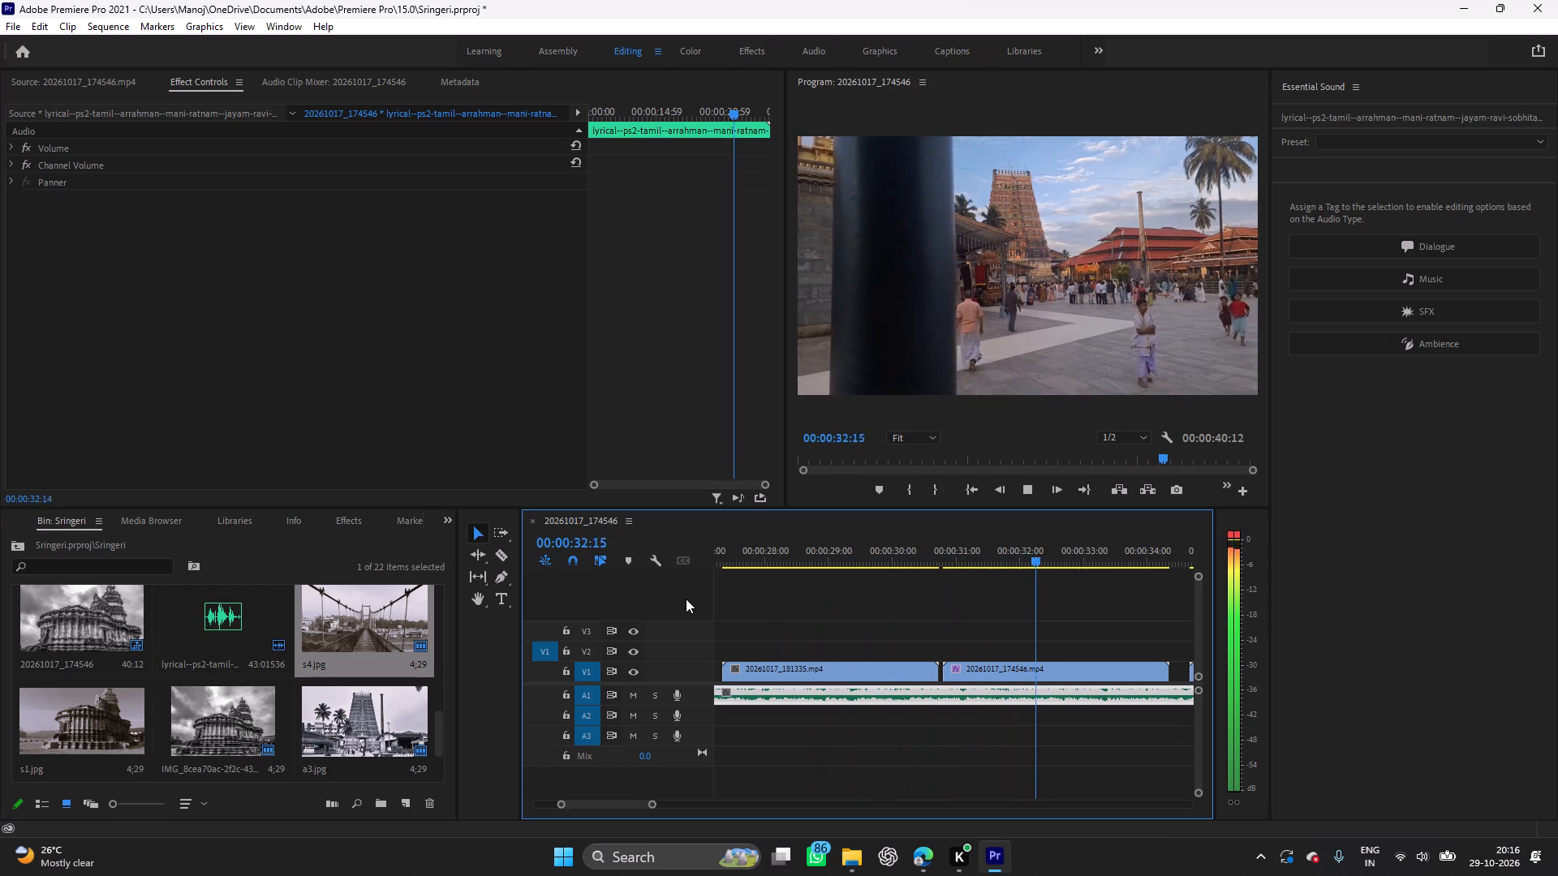
key("space")
key("space")
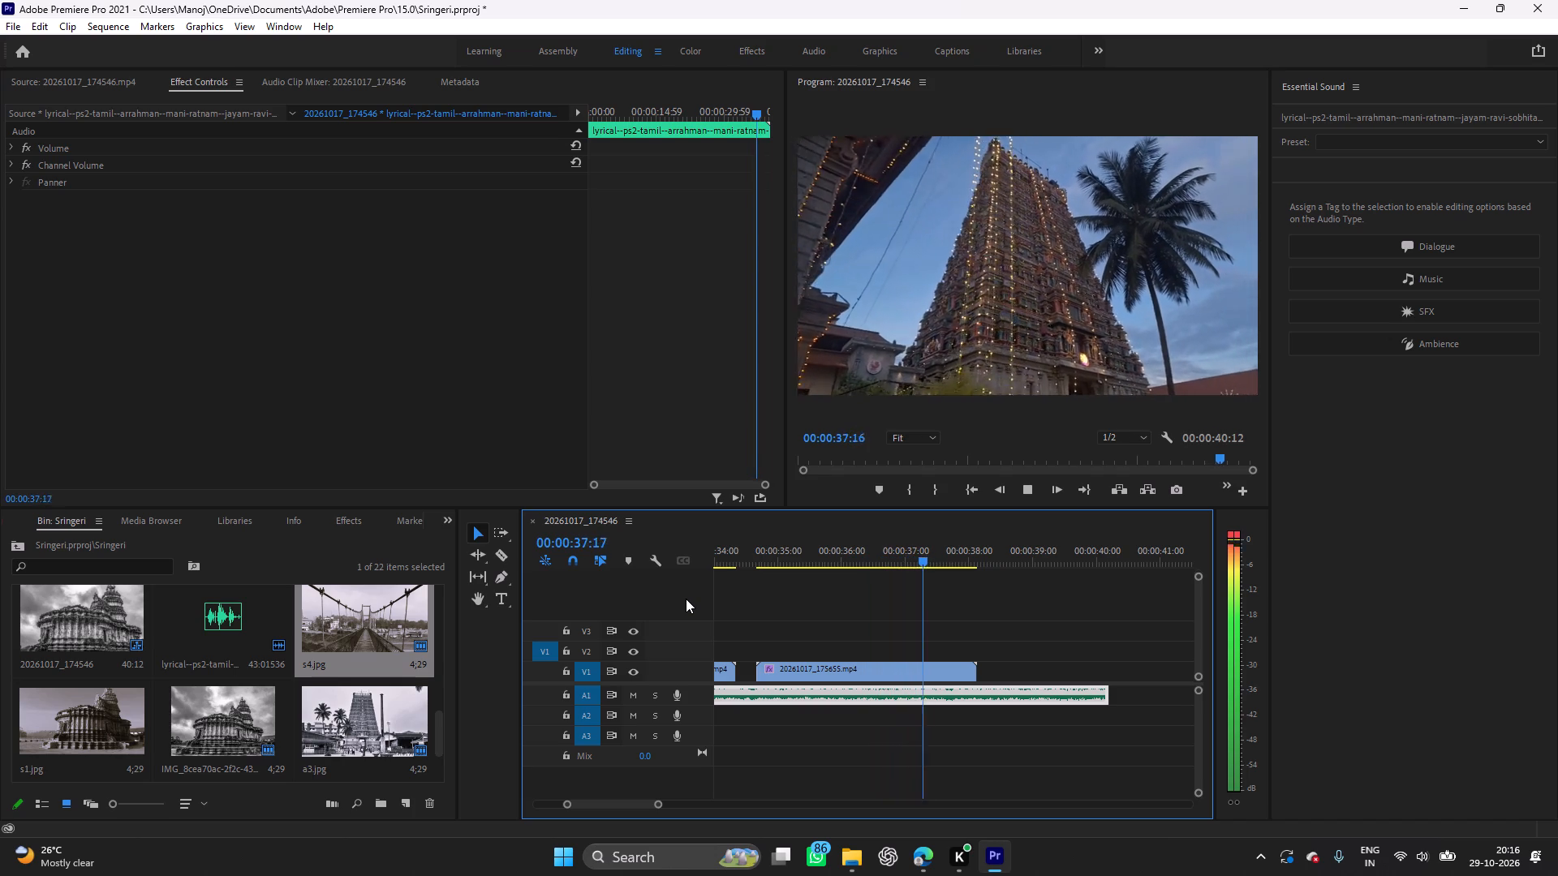
key("space")
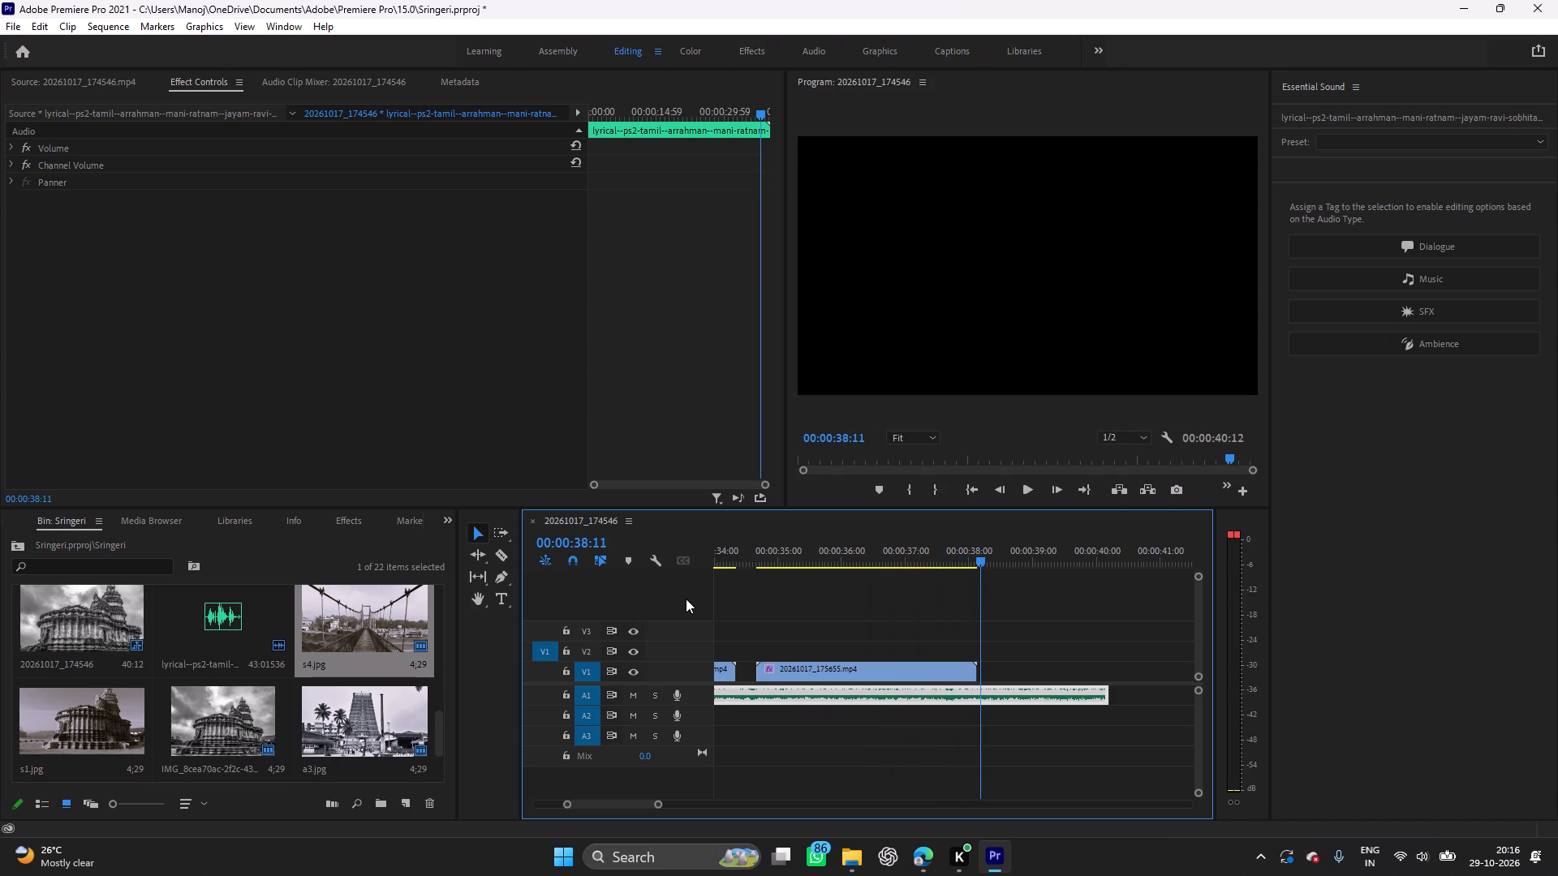
key("space")
key("space")
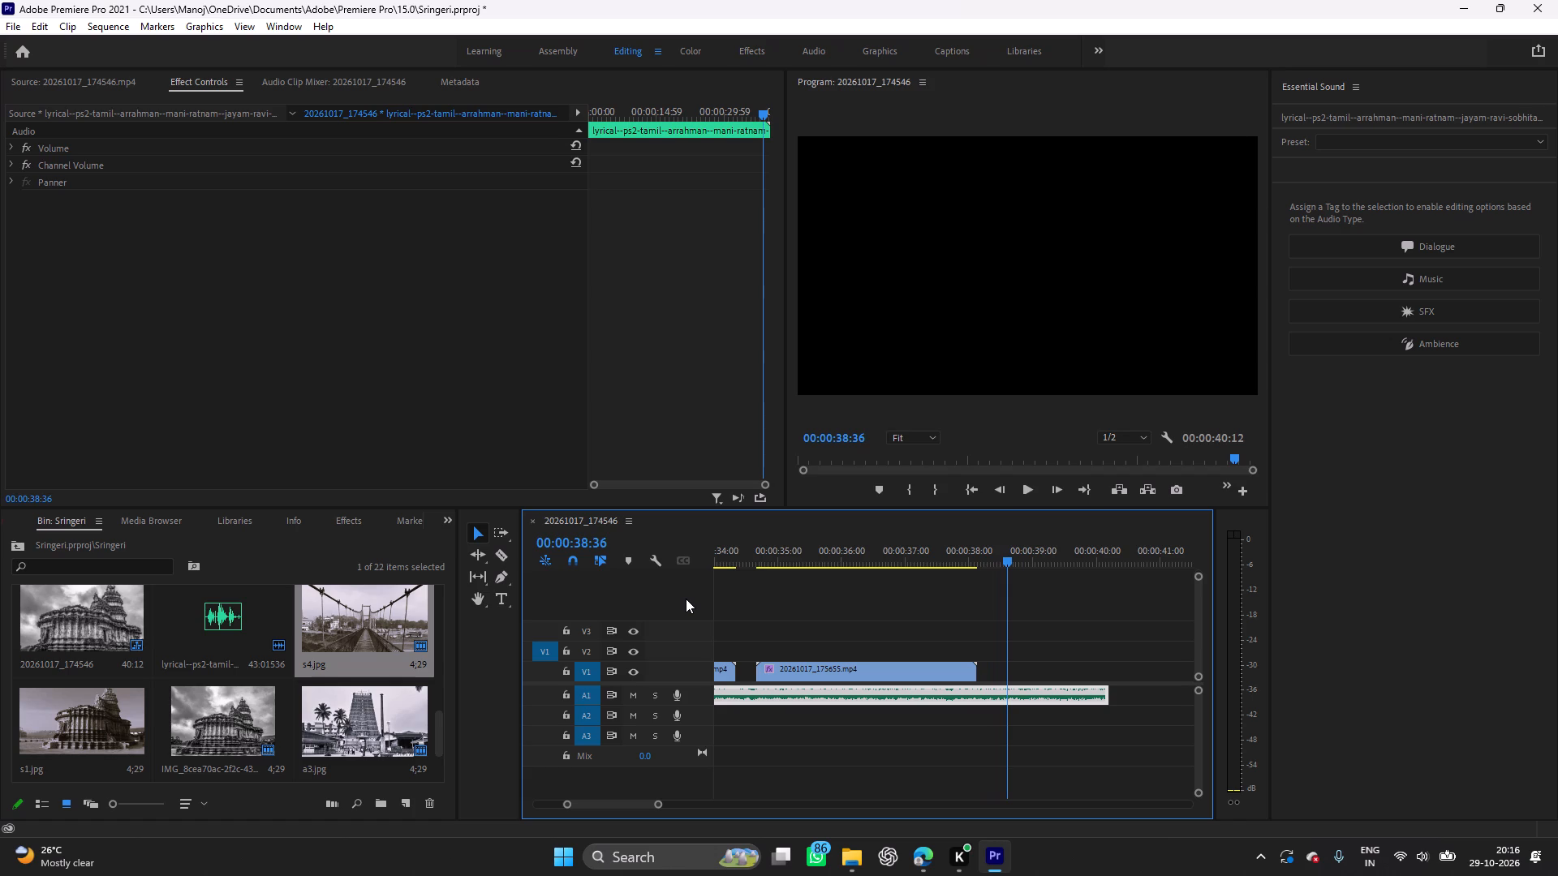